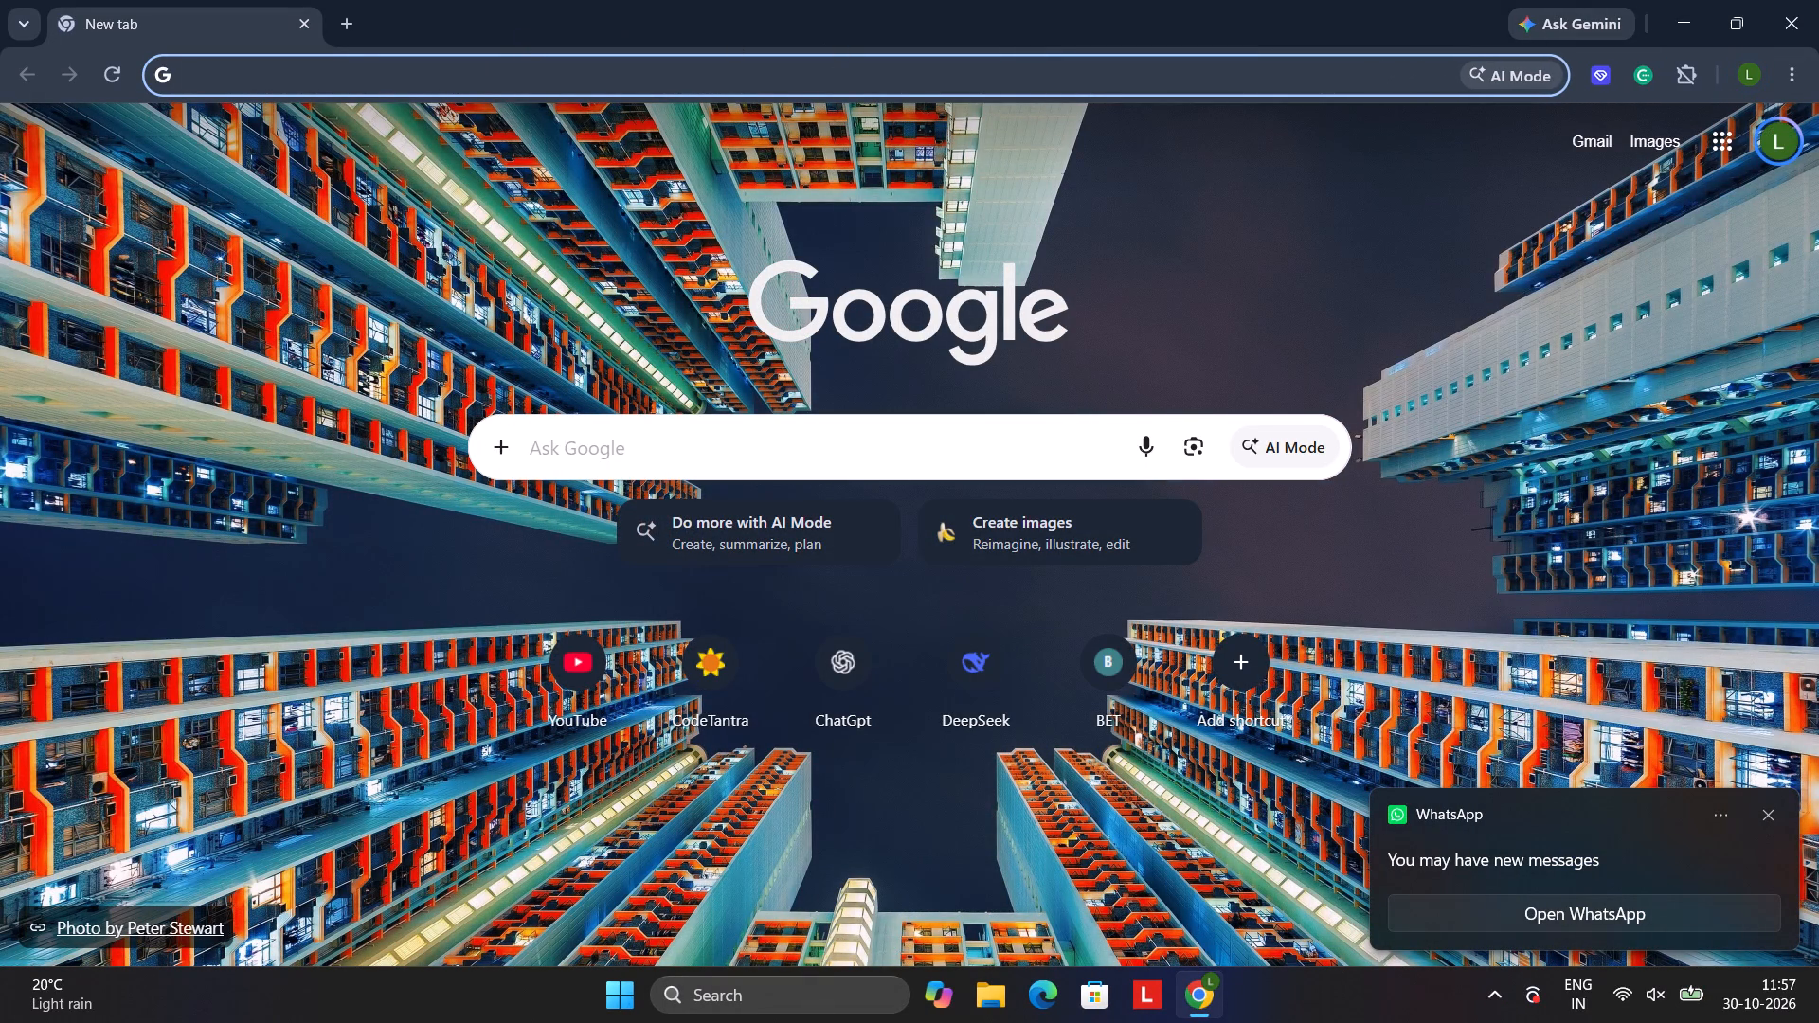
Open the Adobe Lightroom online photo editor in a new browser tab.
left_click(349, 26)
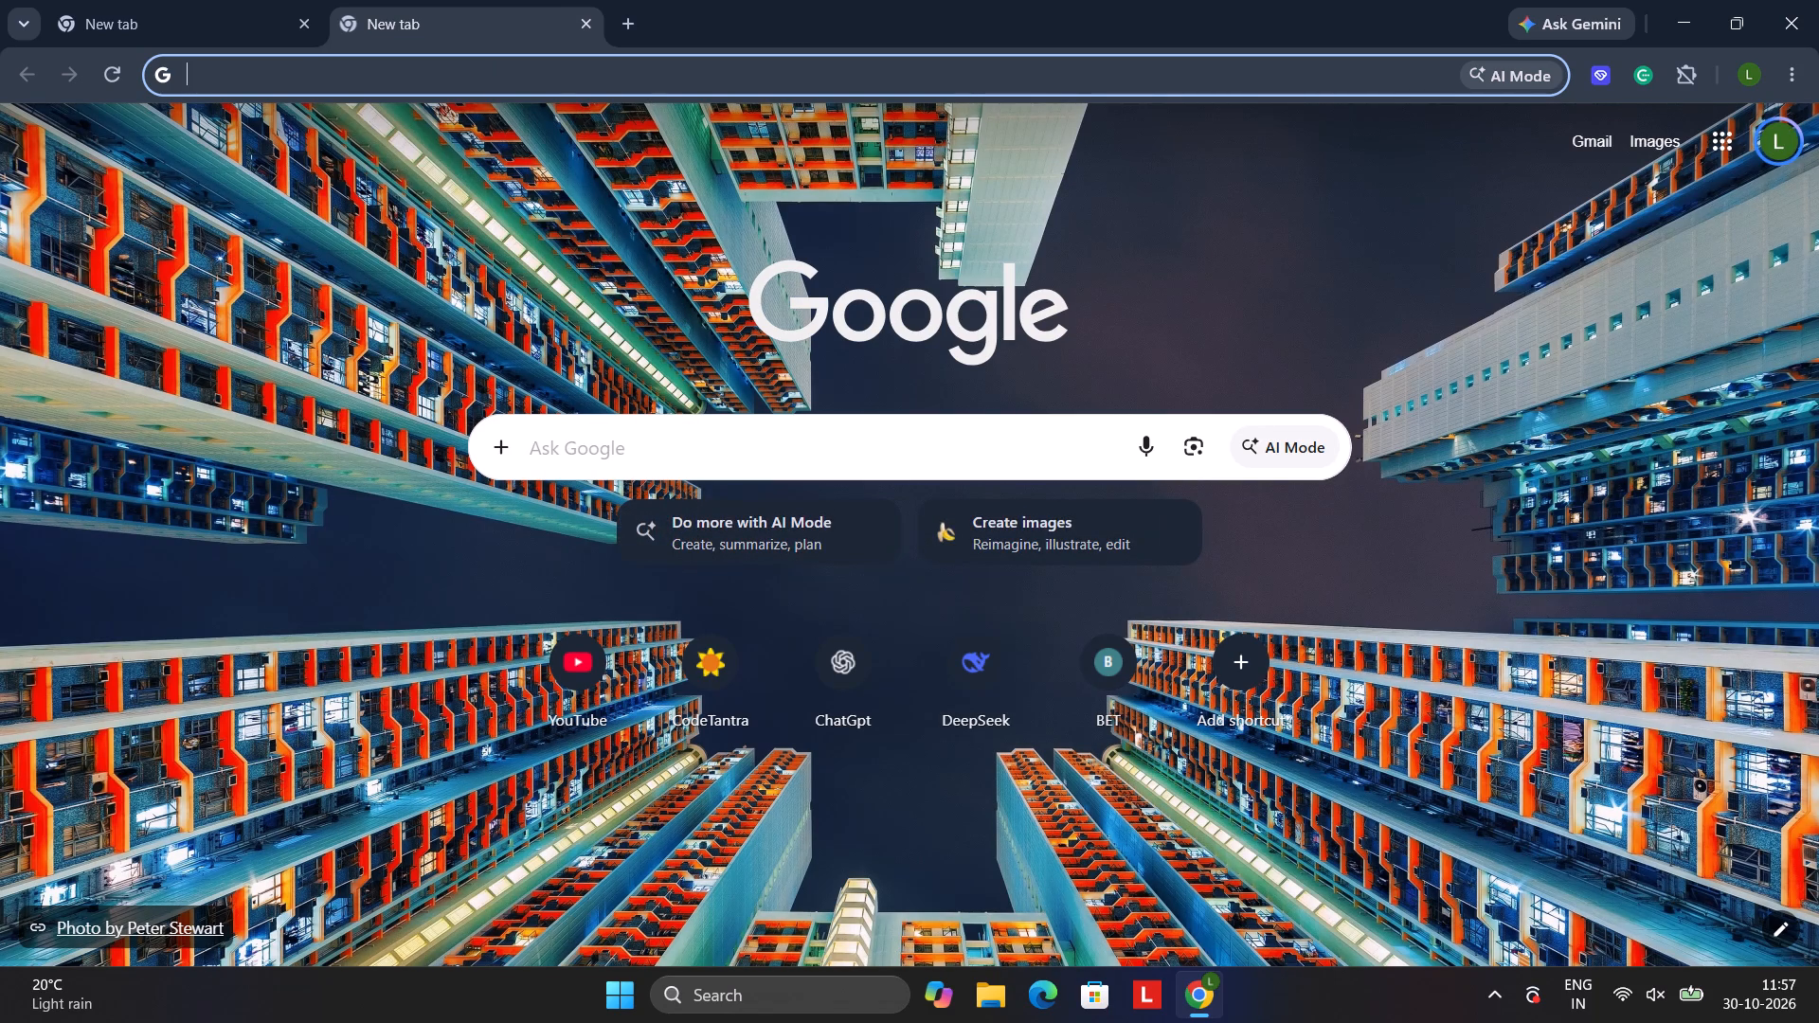
key("l")
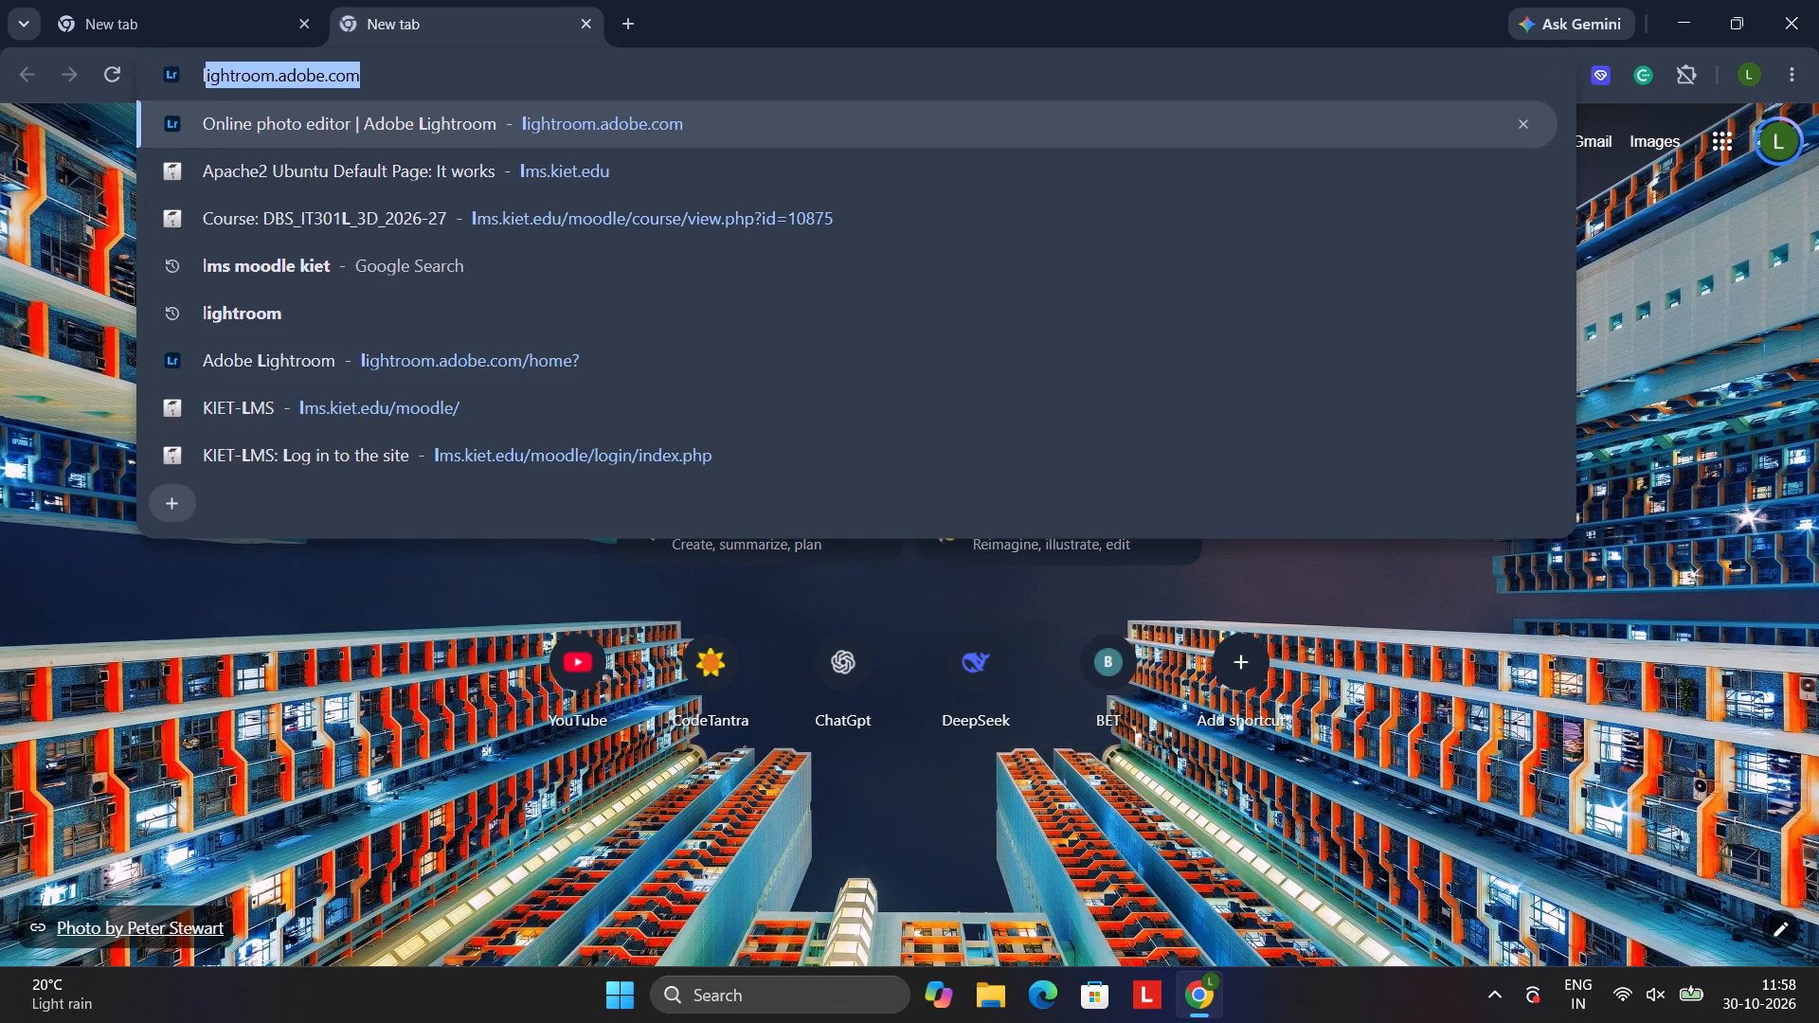
key("Return")
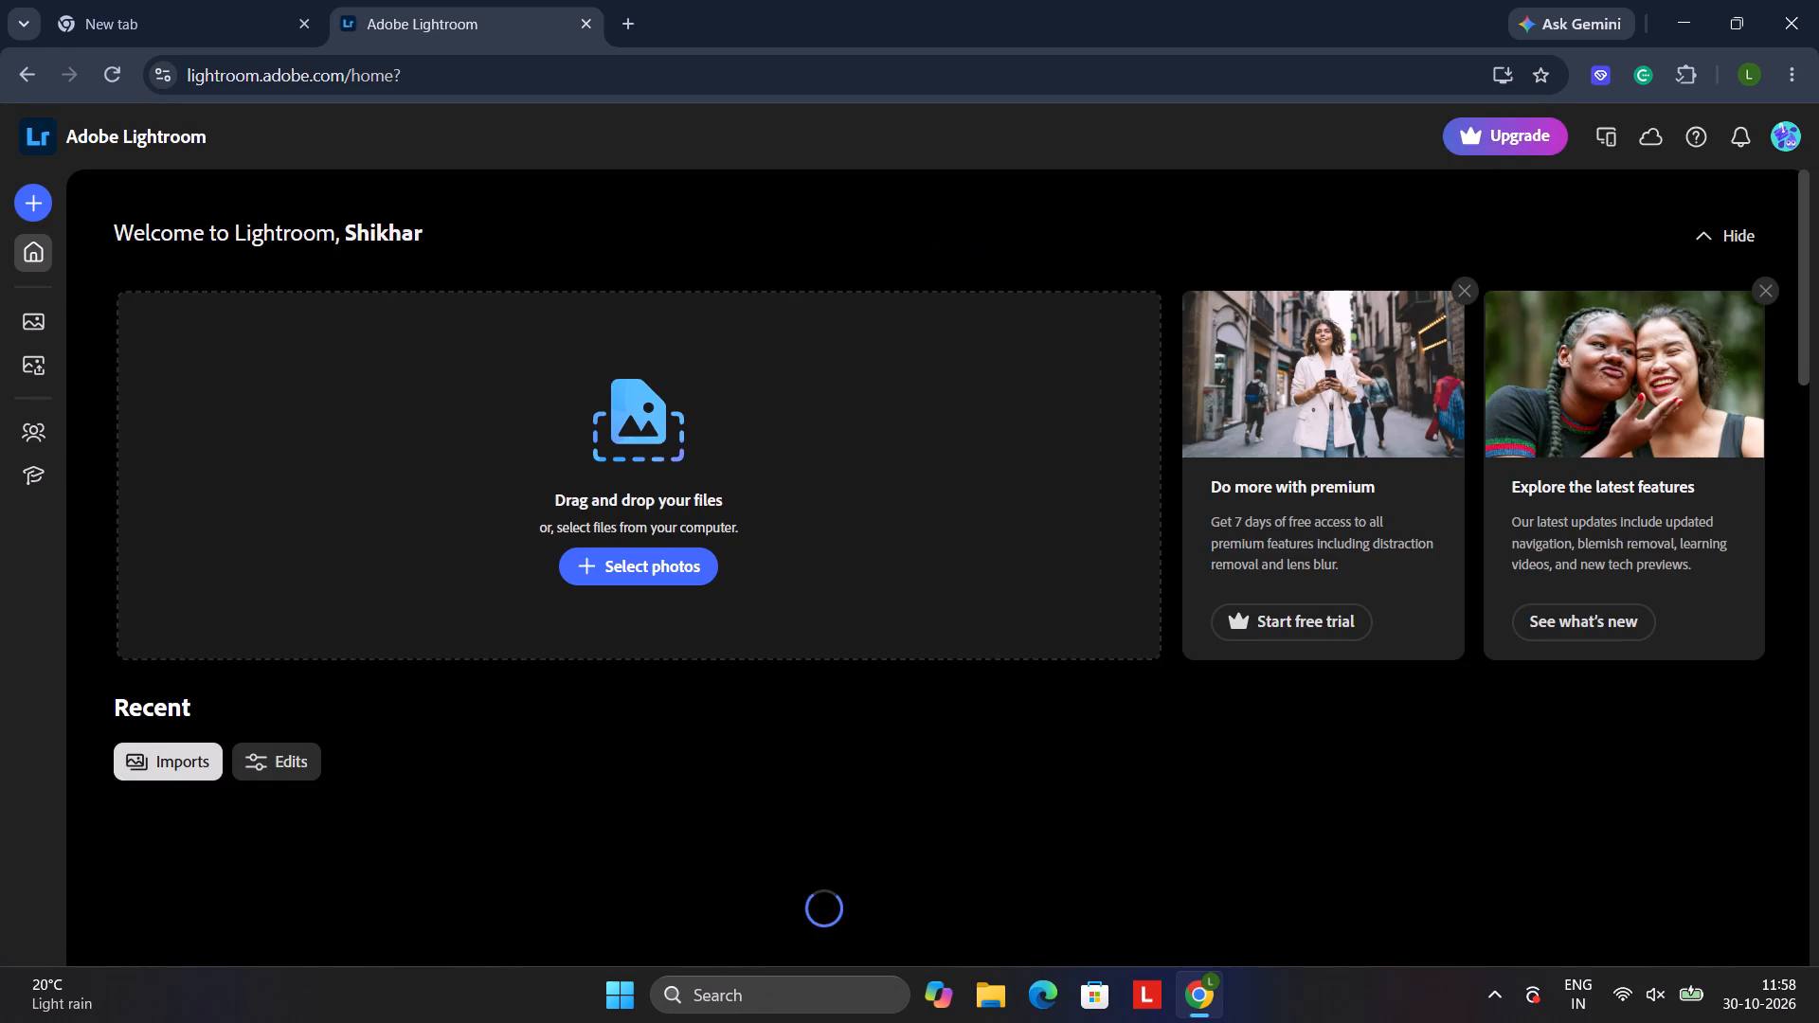
Open the recently imported clock tower photo and show its light and color editing controls.
left_click(176, 865)
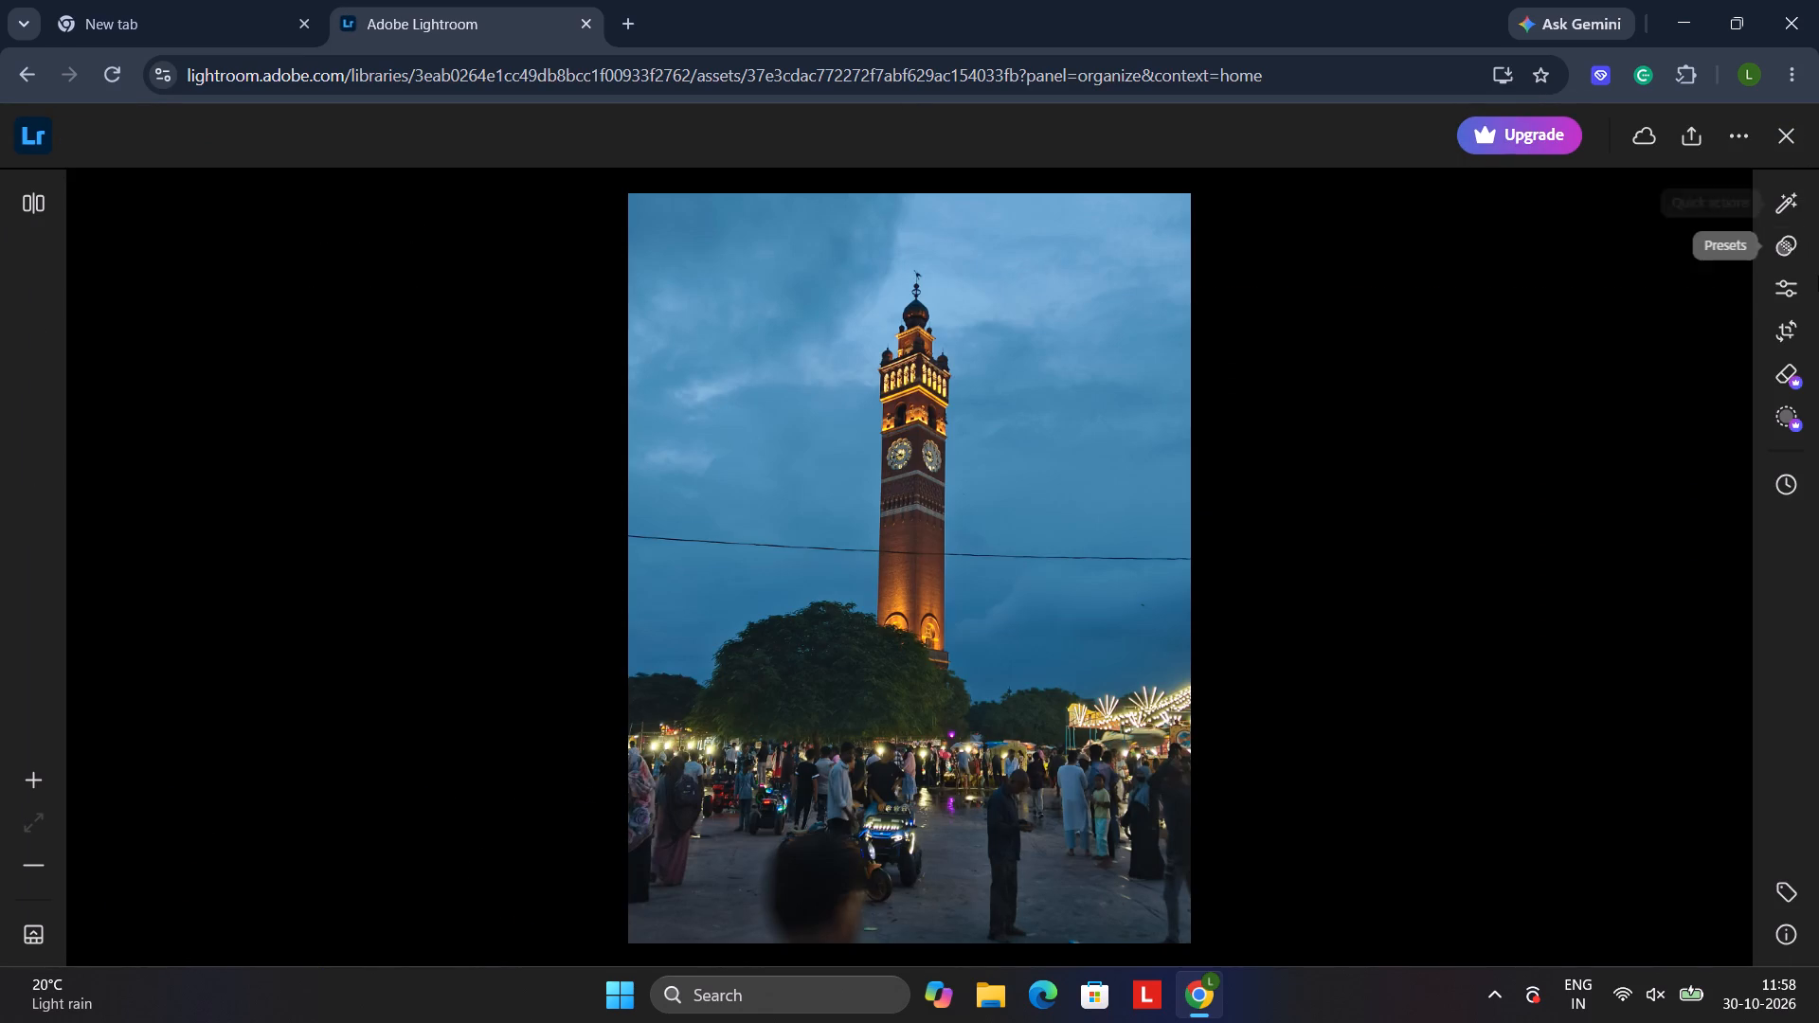
left_click(1787, 296)
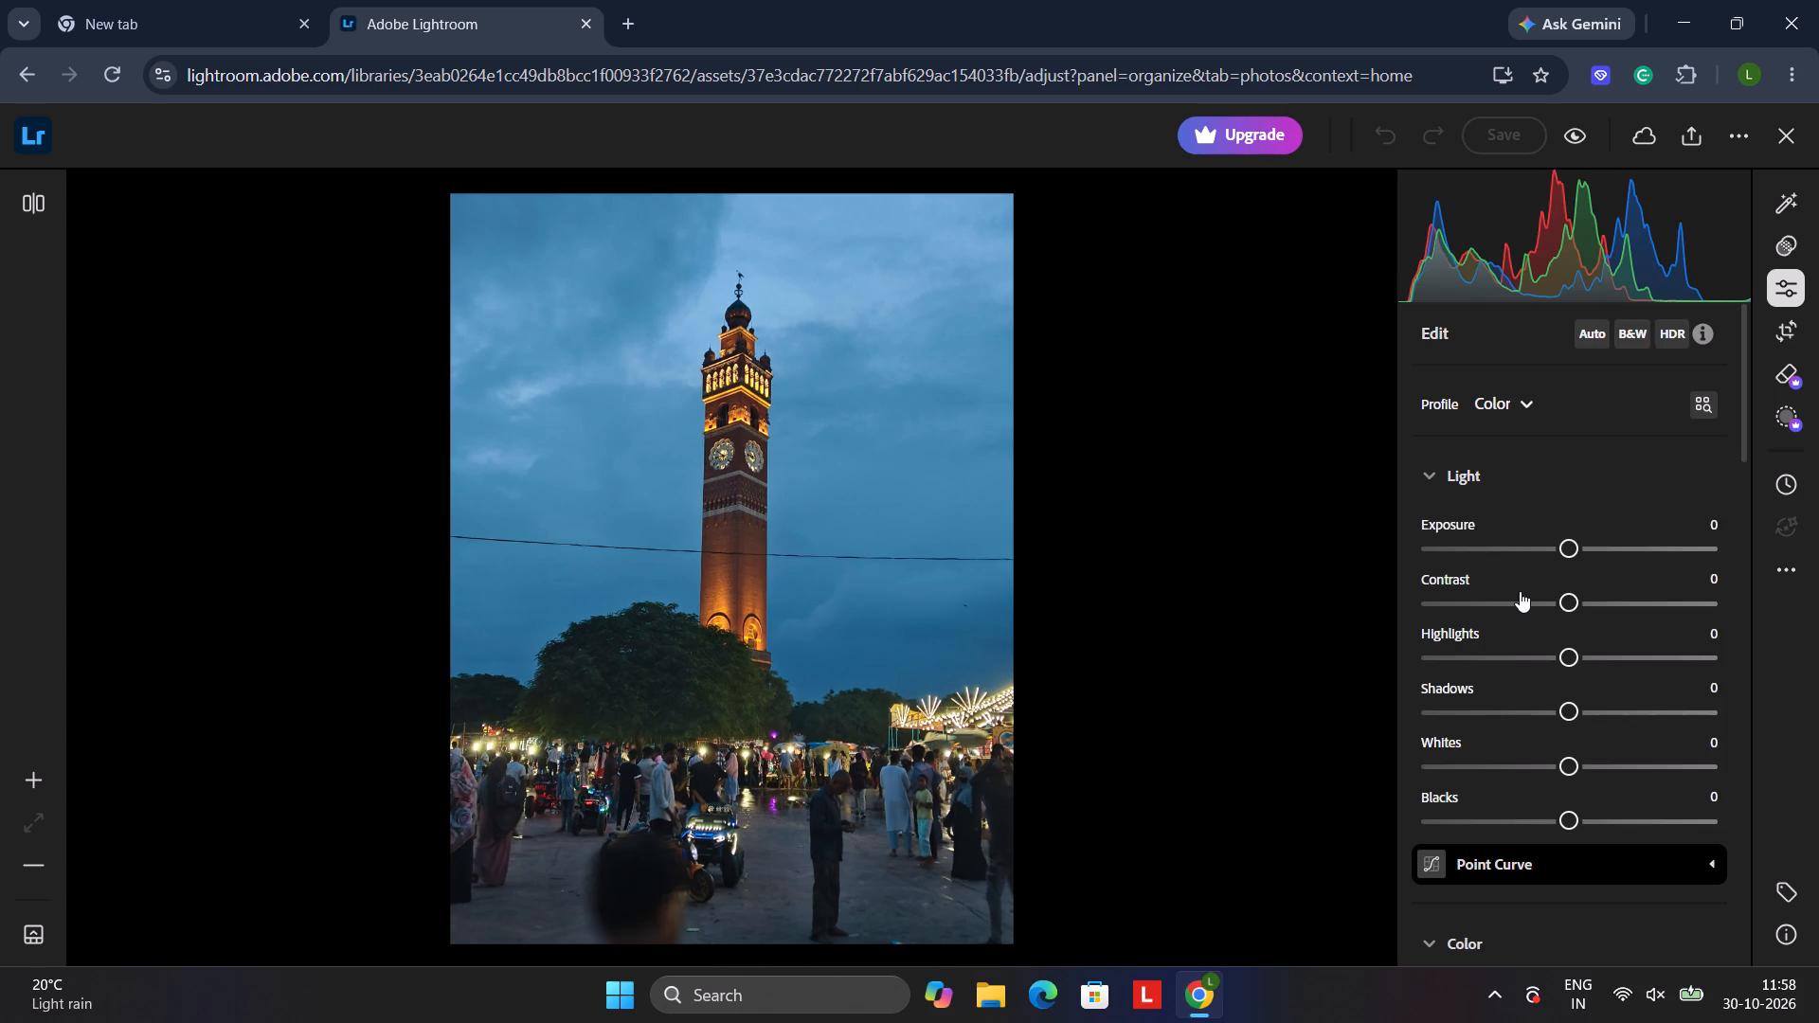
Set the photo's Exposure to about -0.04 and its Contrast to about +79.
left_click(1569, 544)
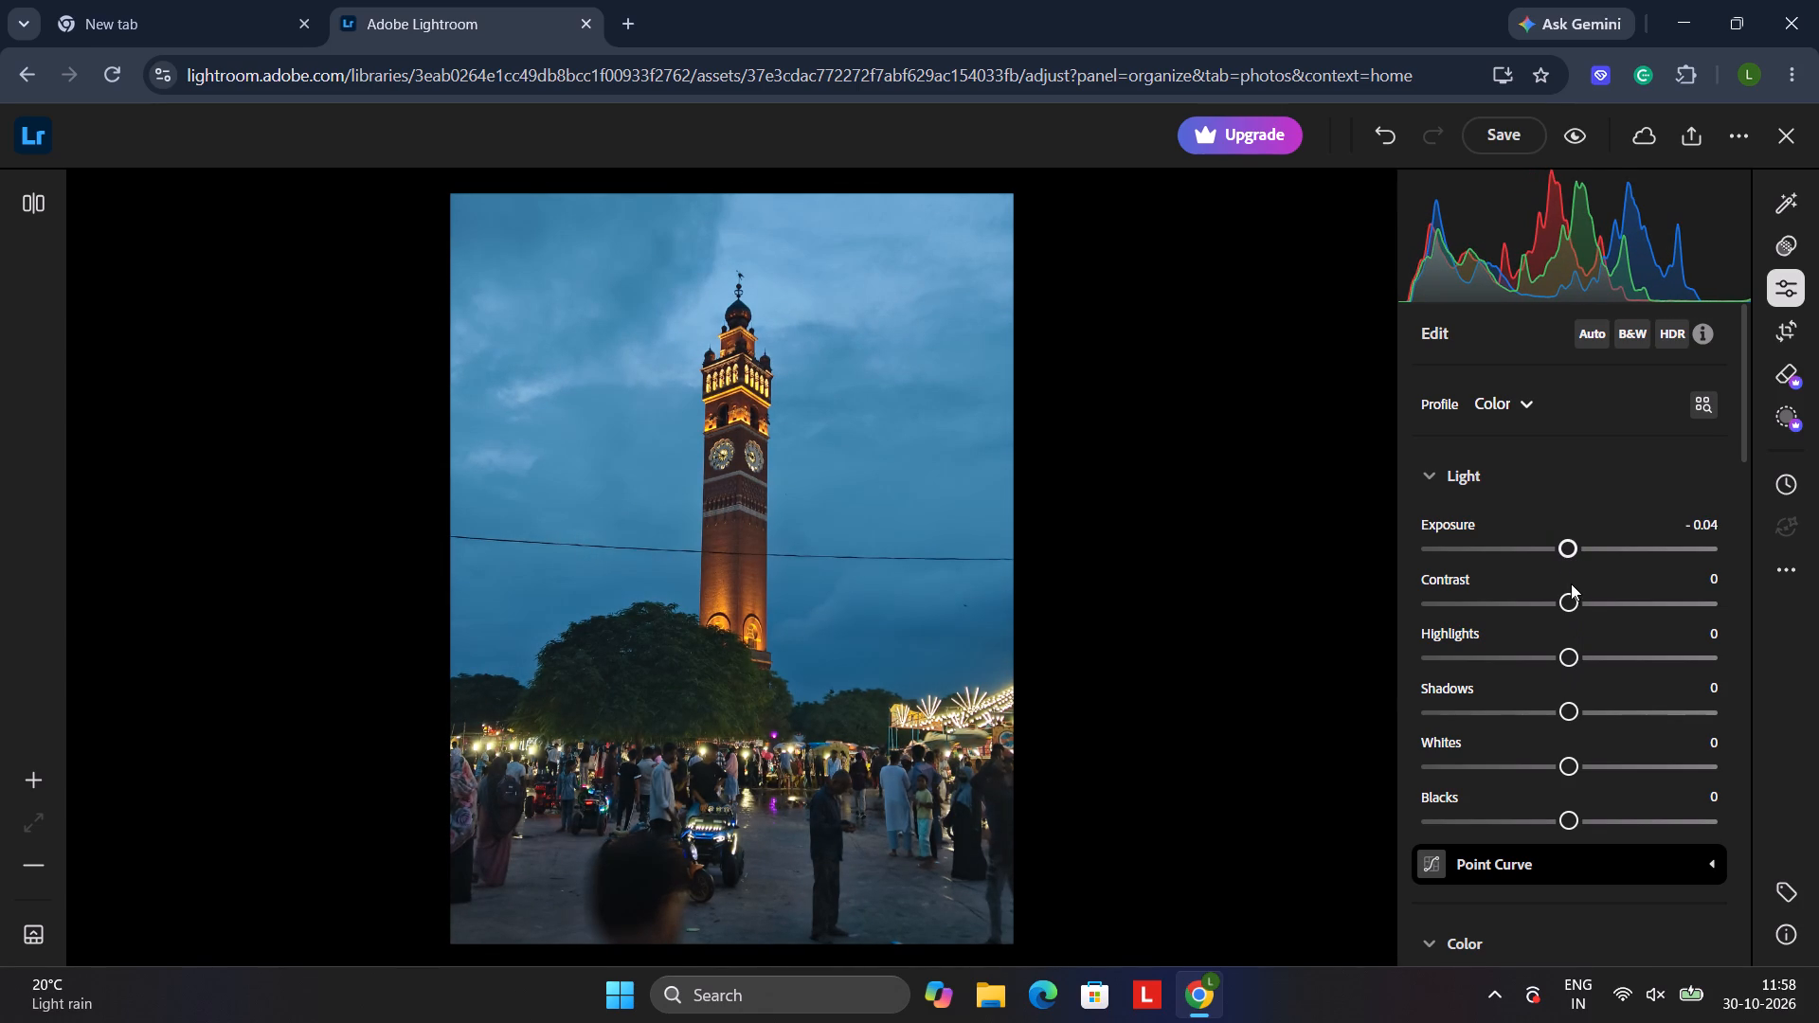
left_click_drag(1565, 600, 1634, 593)
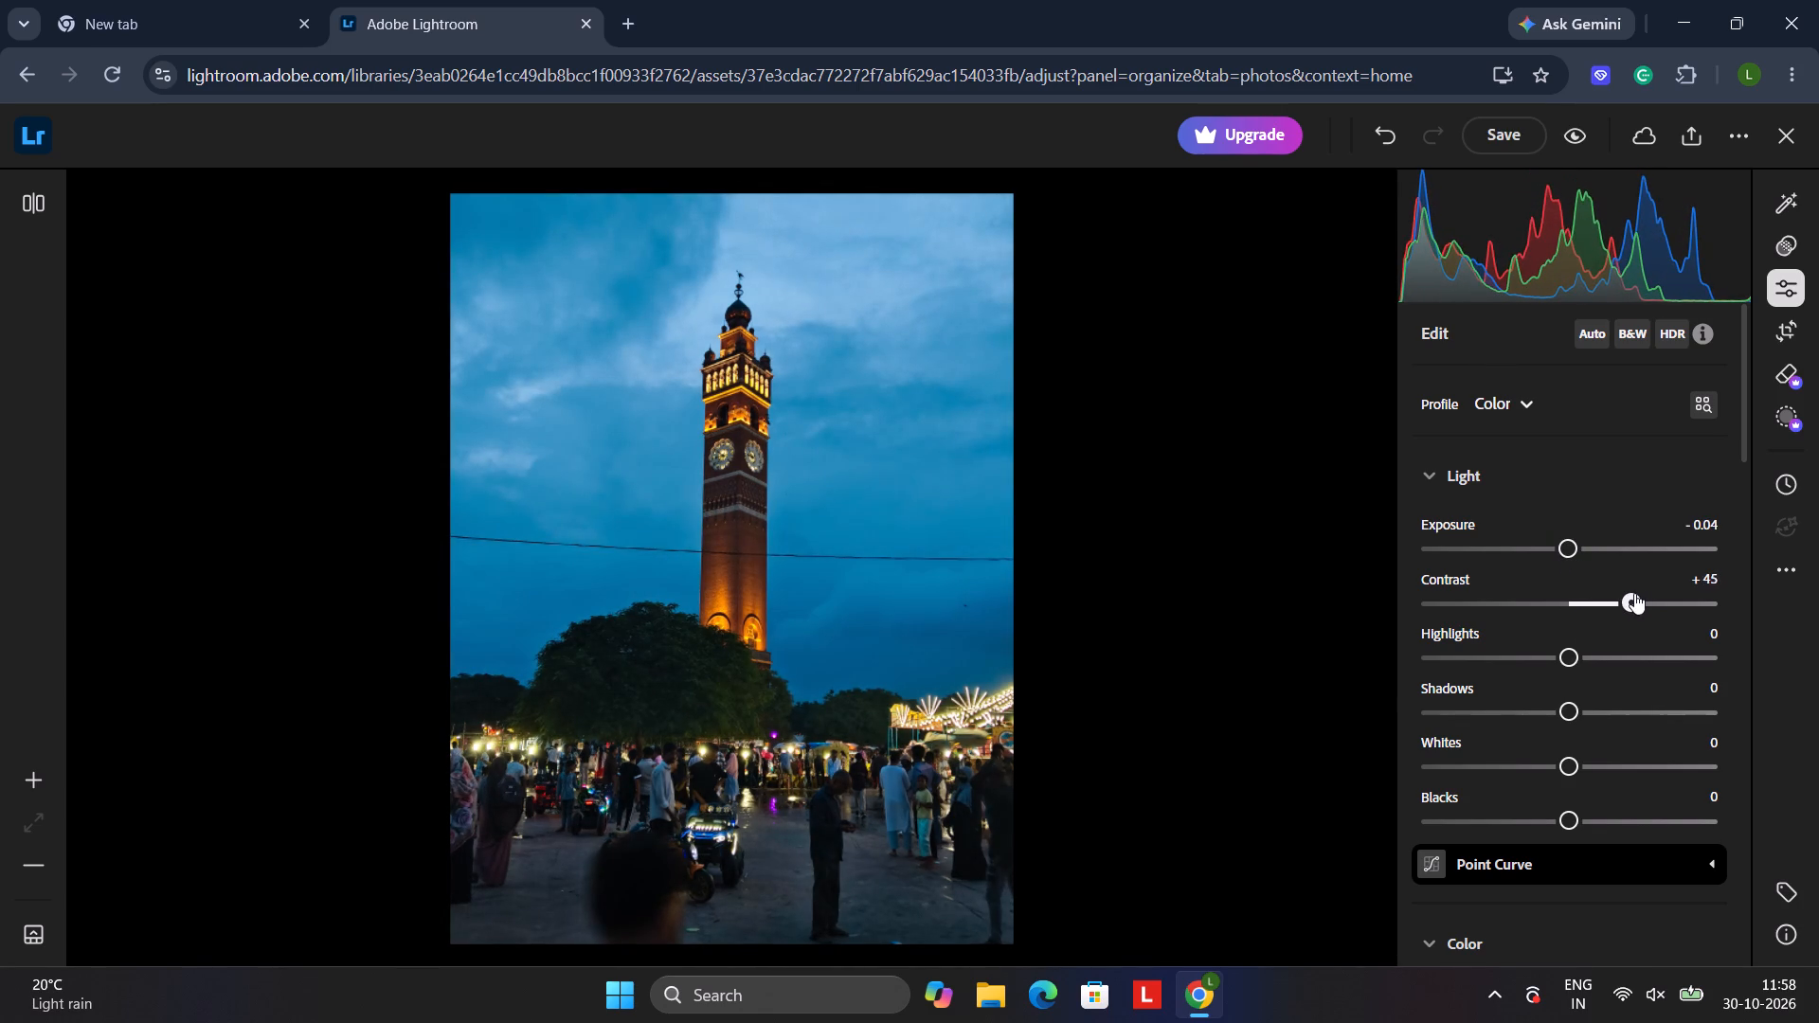
left_click_drag(1634, 593, 1709, 574)
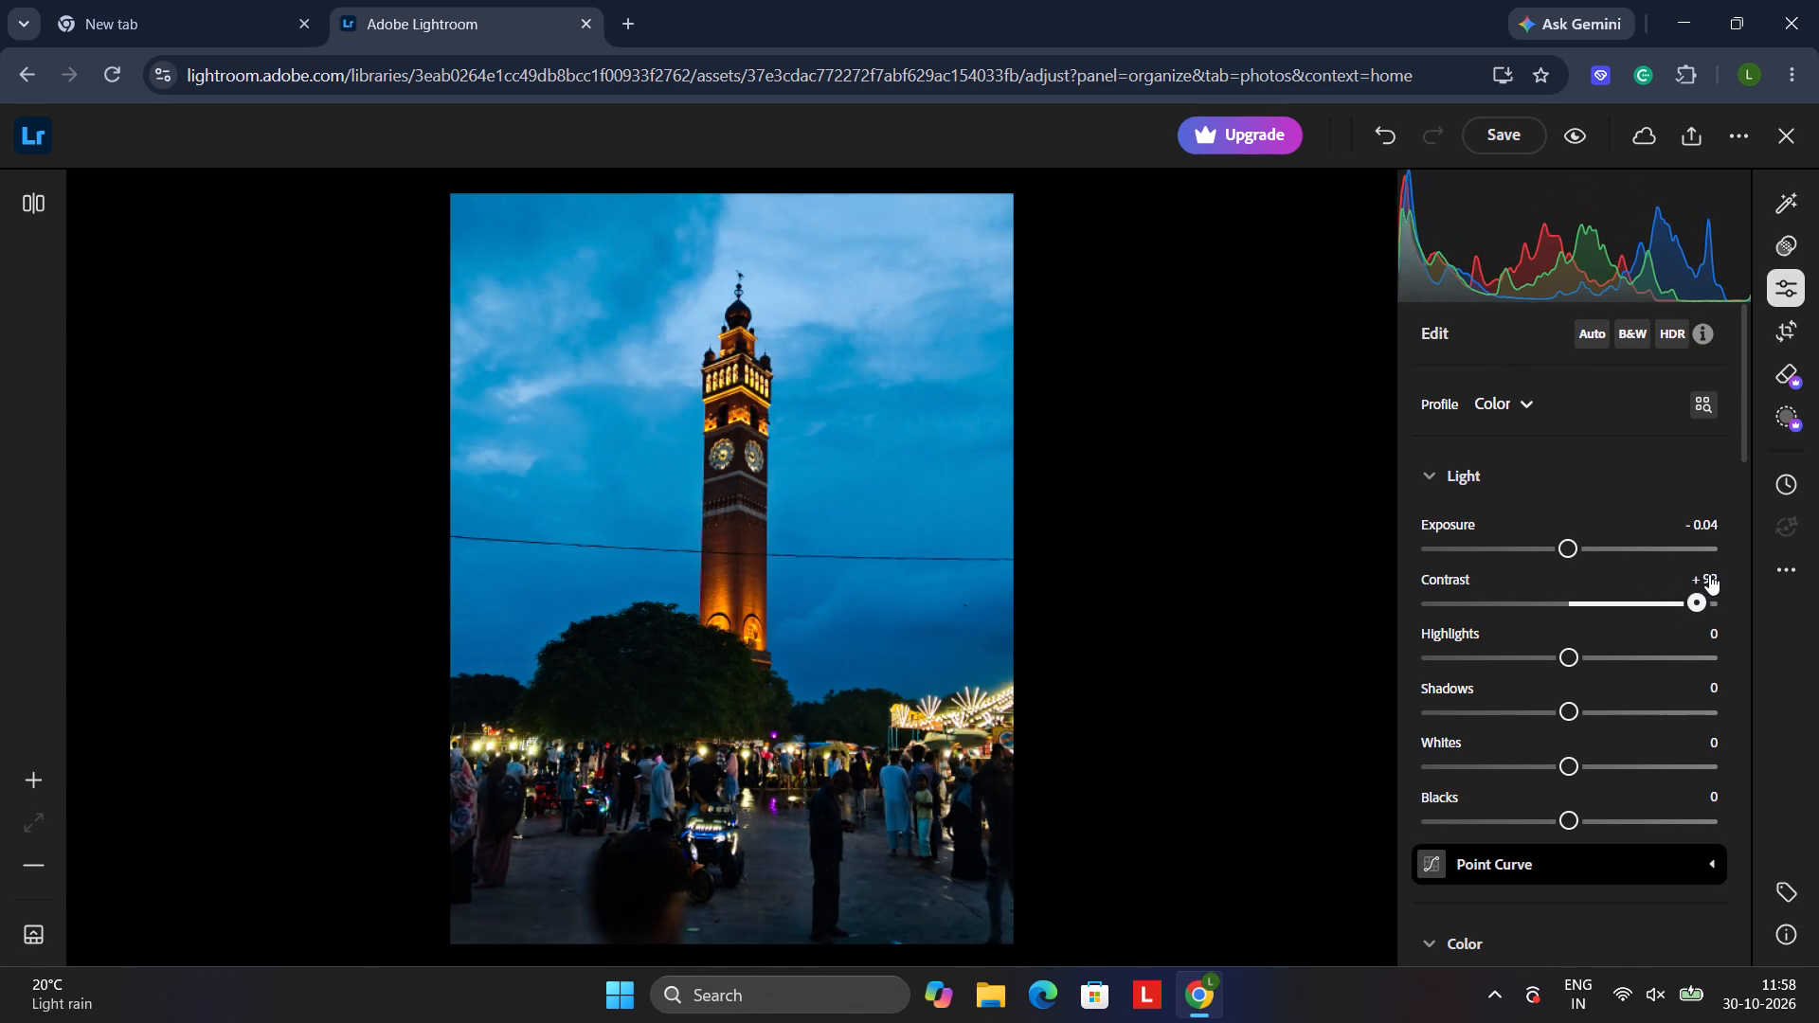
left_click_drag(1709, 574, 1687, 577)
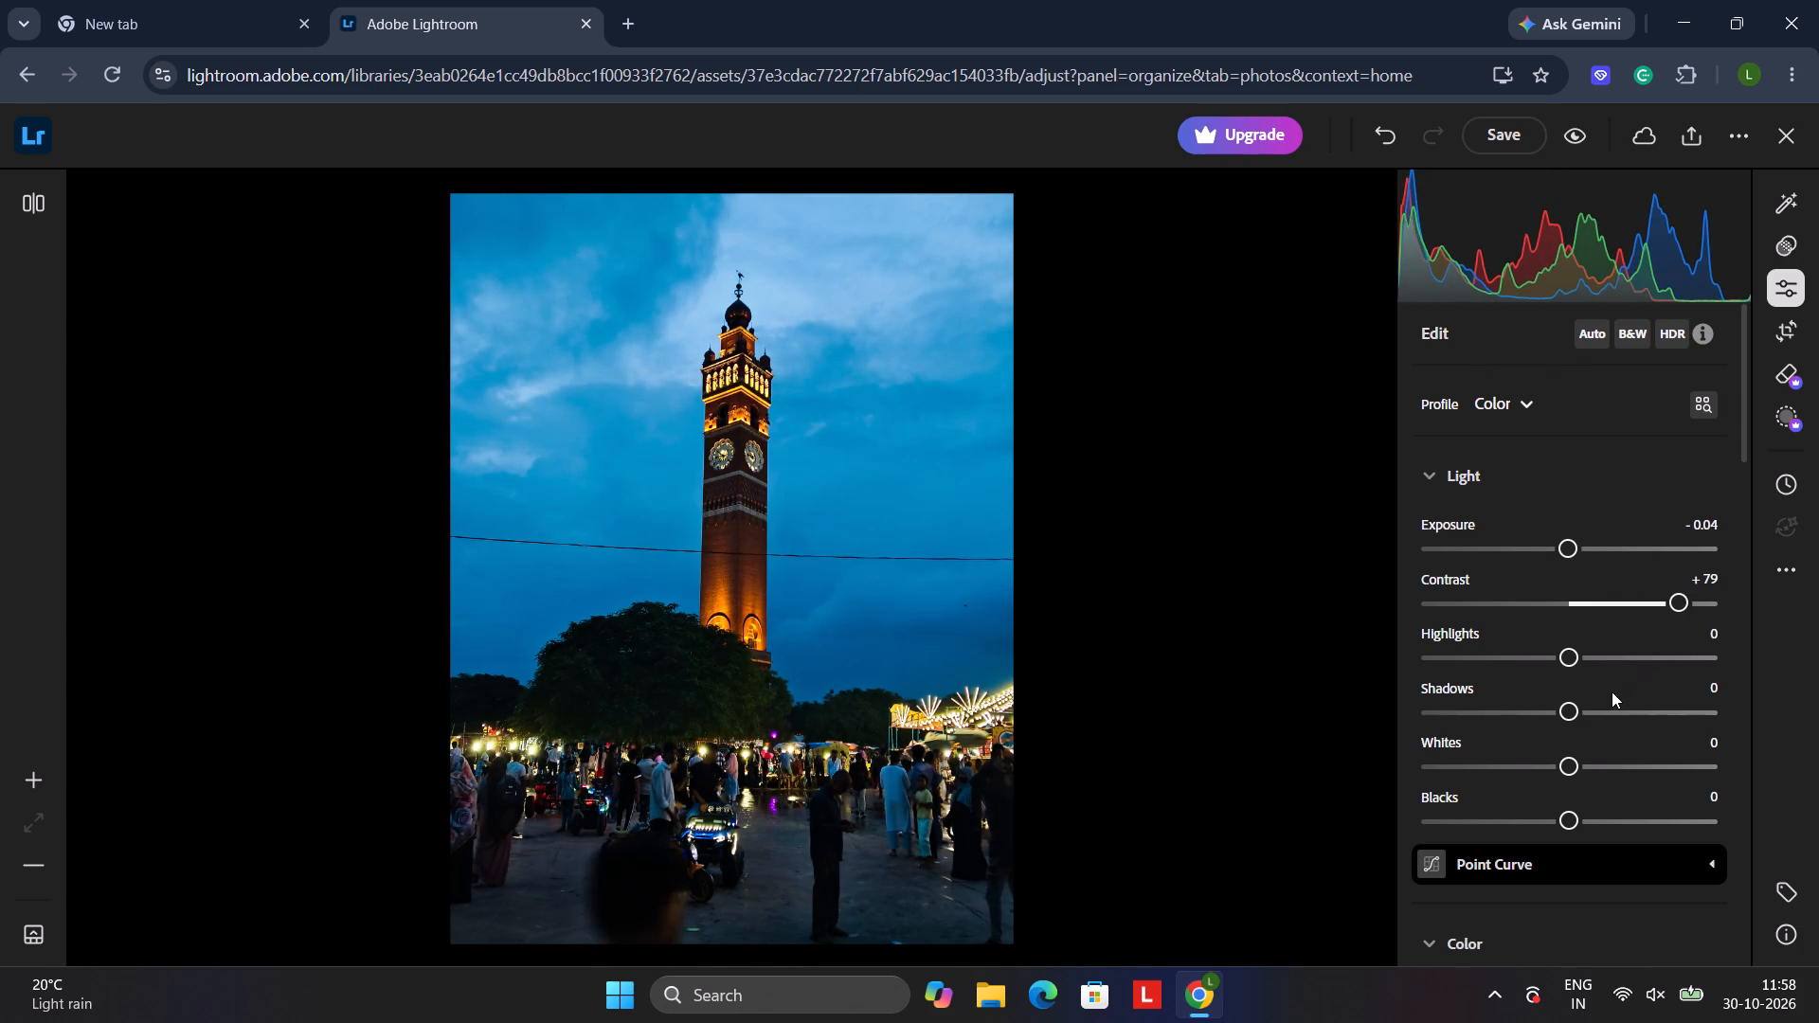
Set the Saturation of the red color range in the Color Mixer to about +80.
scroll(1612, 691, "down", 8)
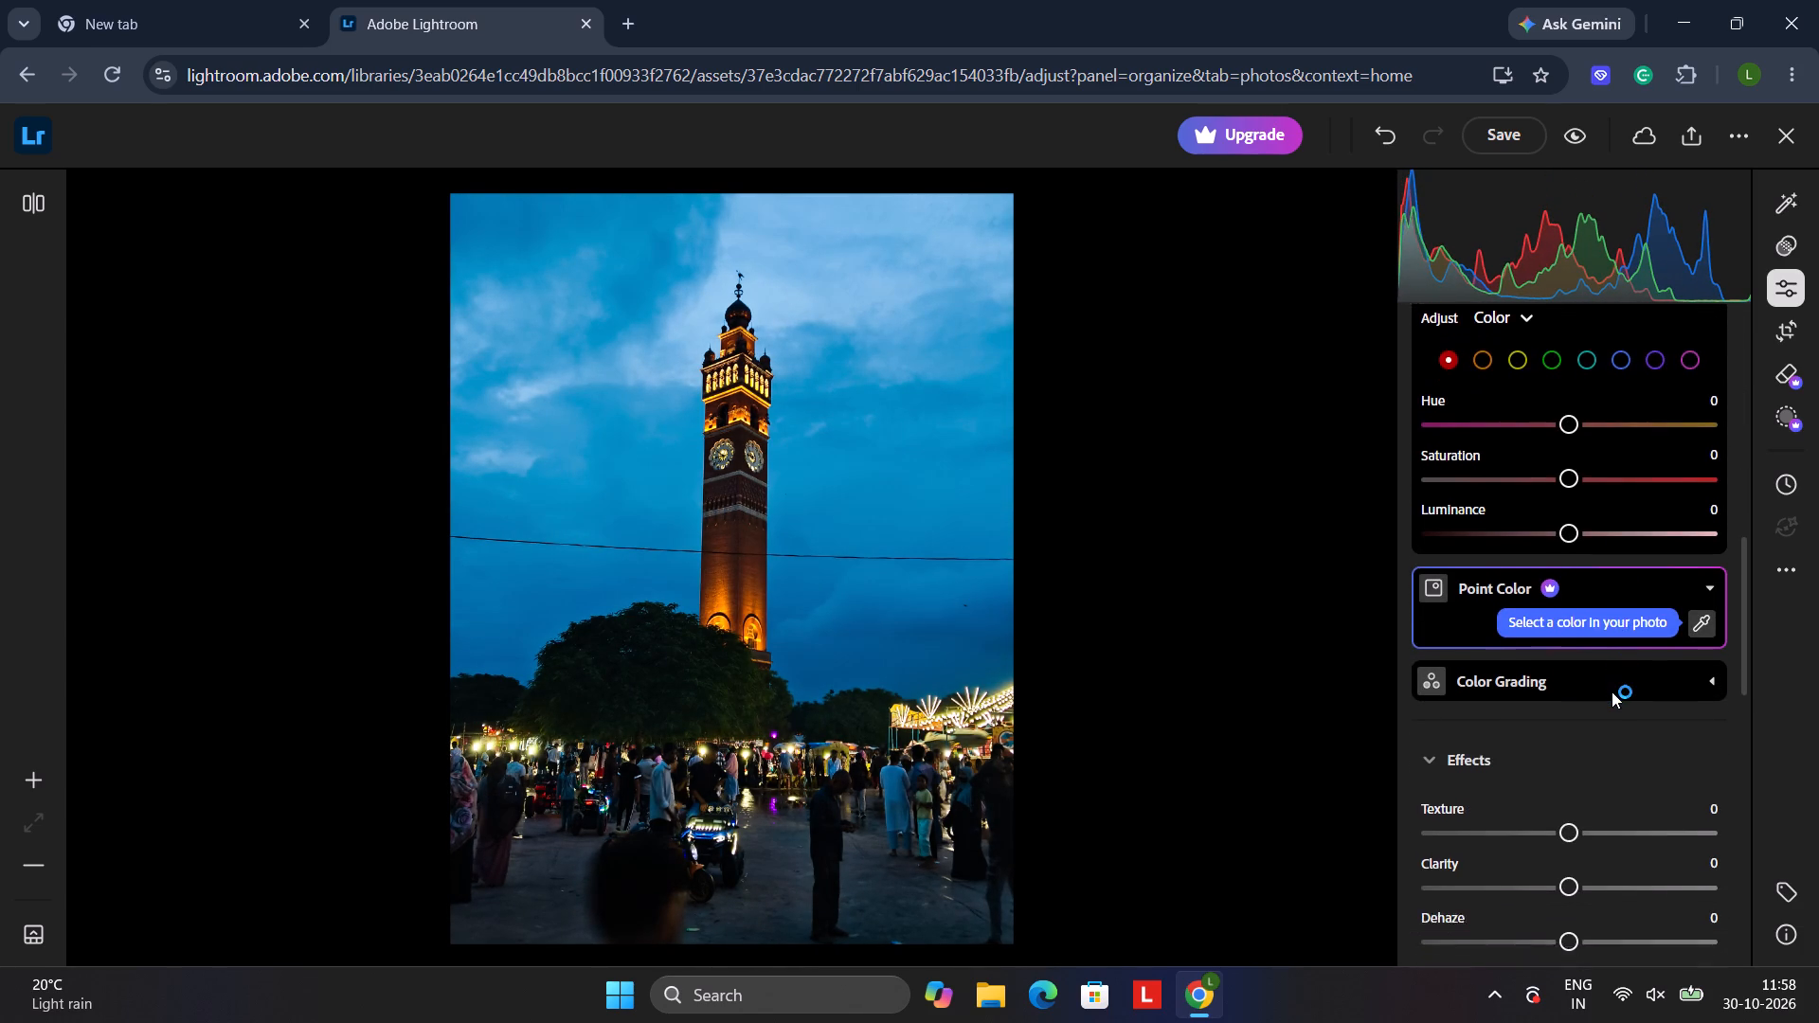
scroll(1612, 691, "down", 6)
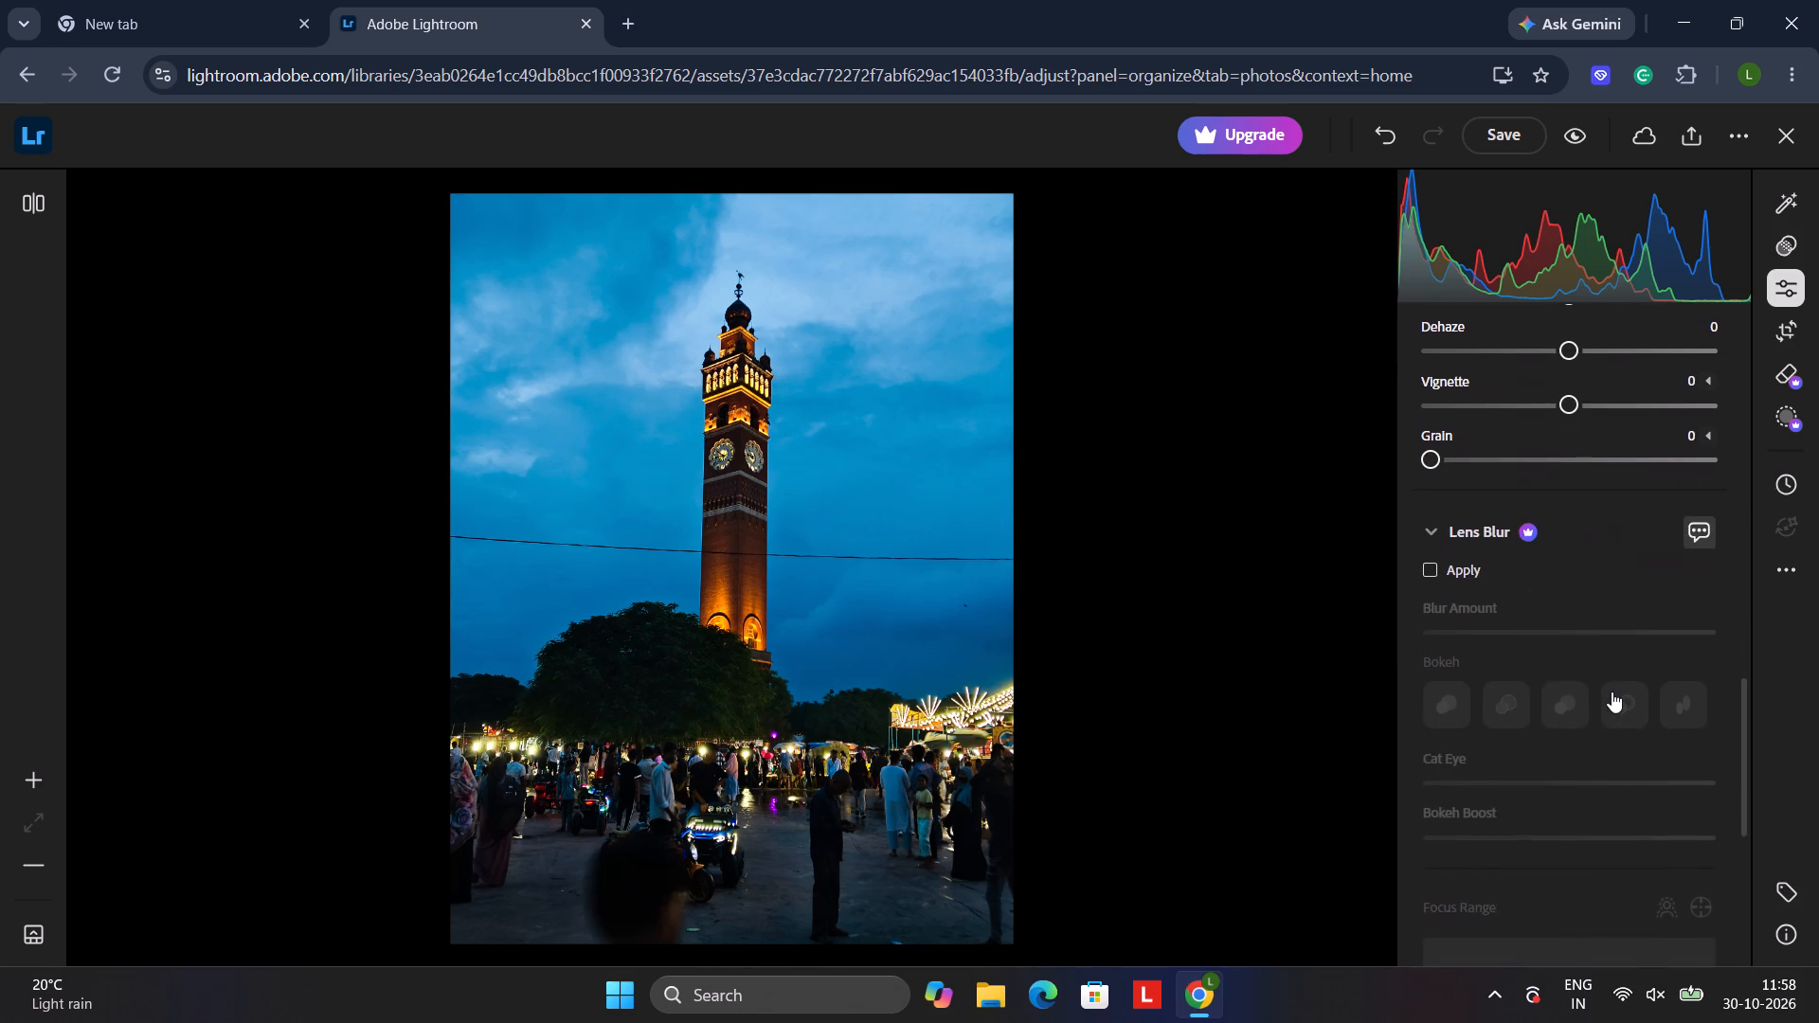
scroll(1612, 691, "down", 2)
scroll(1612, 691, "up", 1)
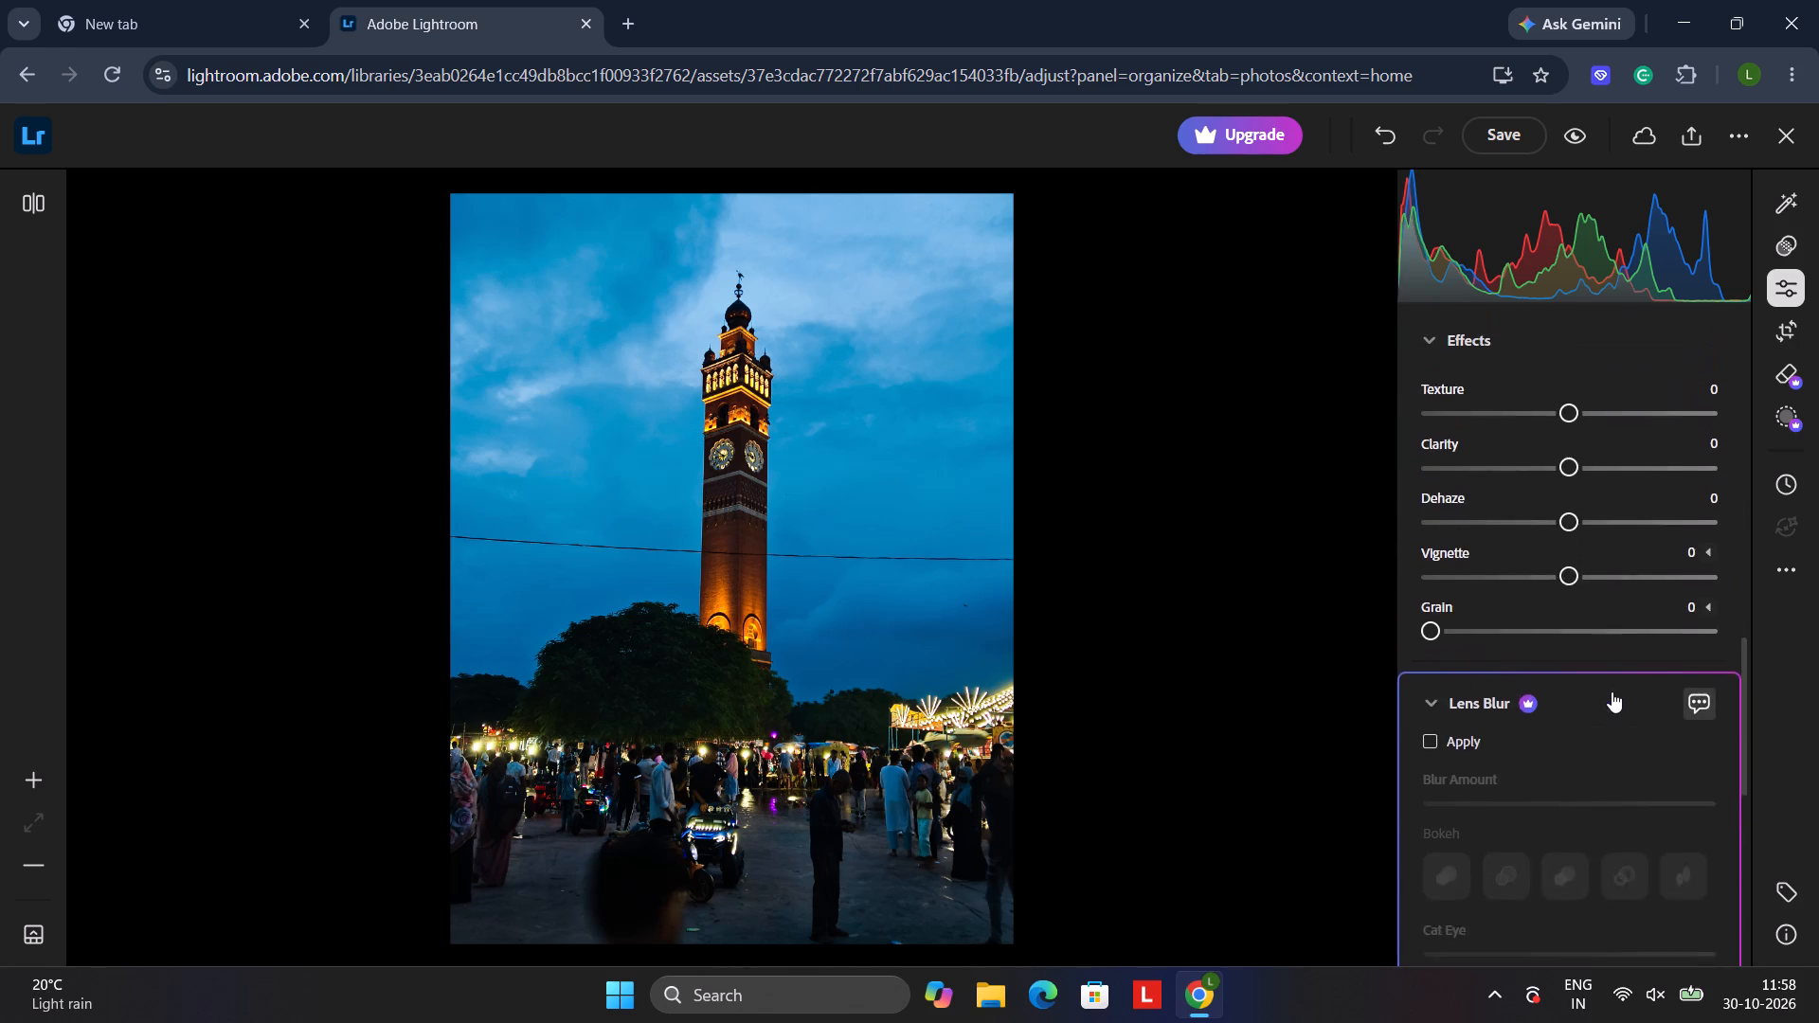
scroll(1612, 691, "up", 3)
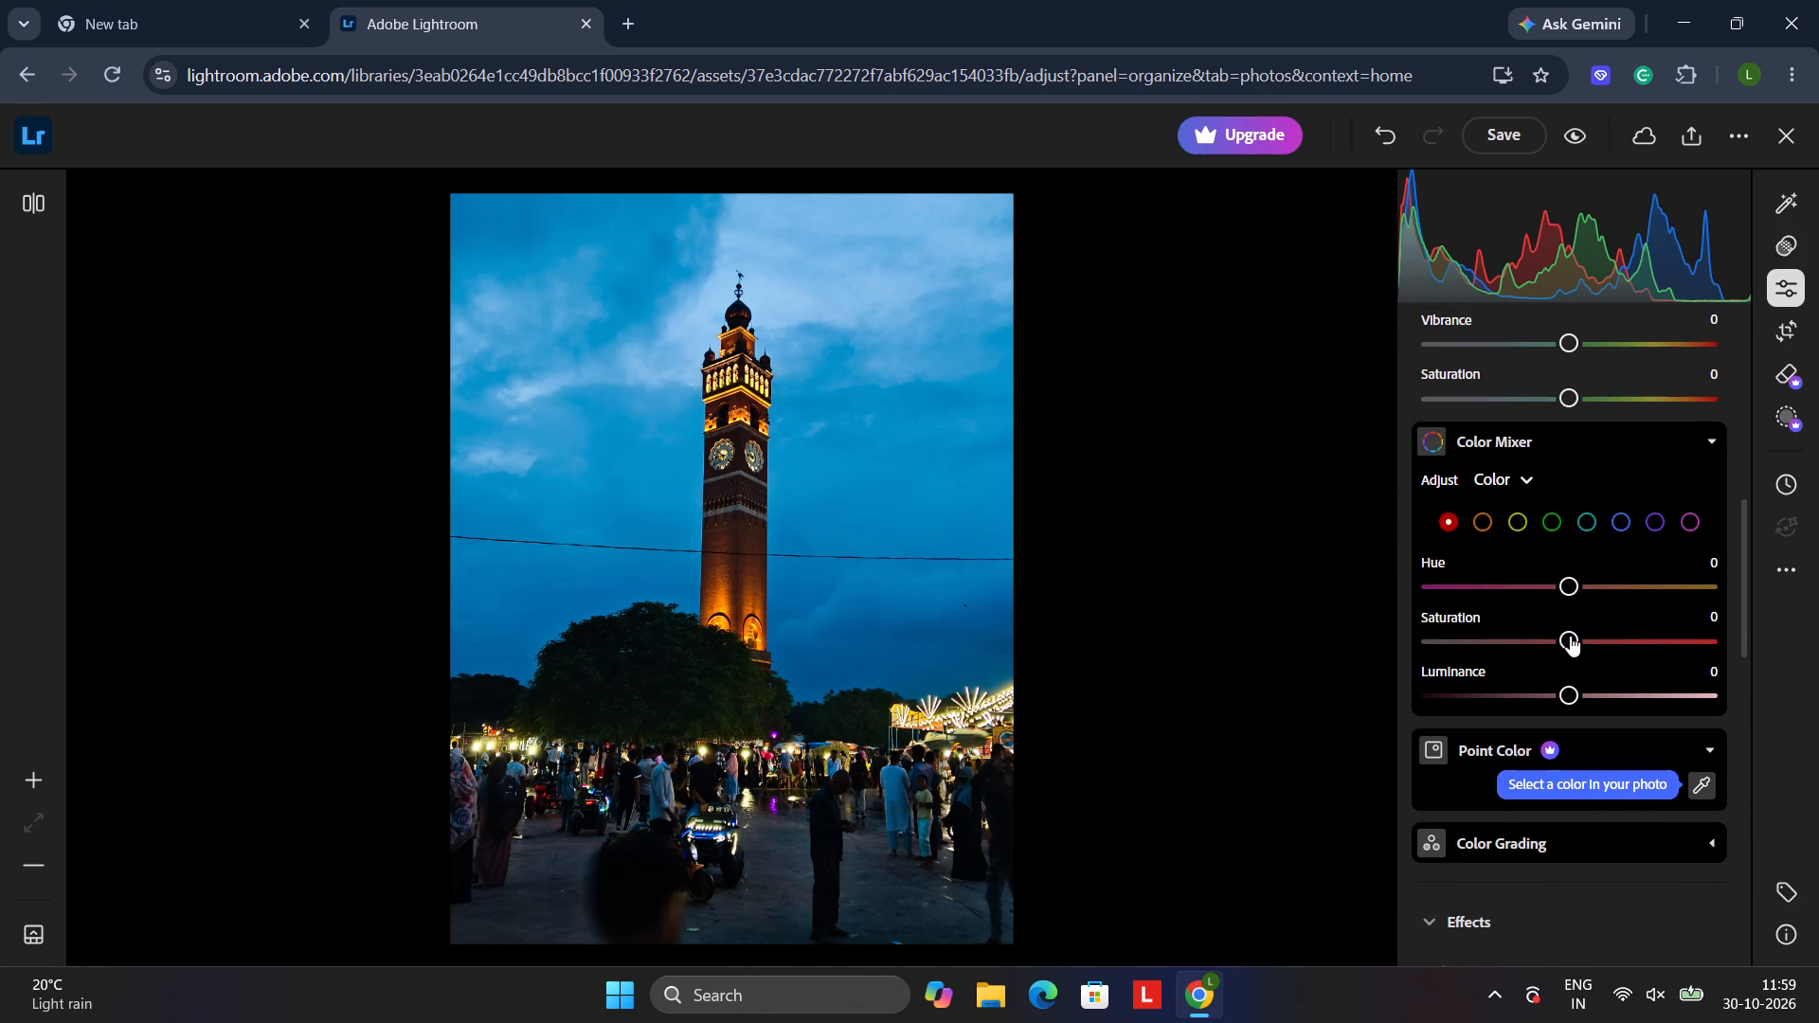
left_click_drag(1570, 636, 1634, 628)
left_click_drag(1634, 628, 1688, 623)
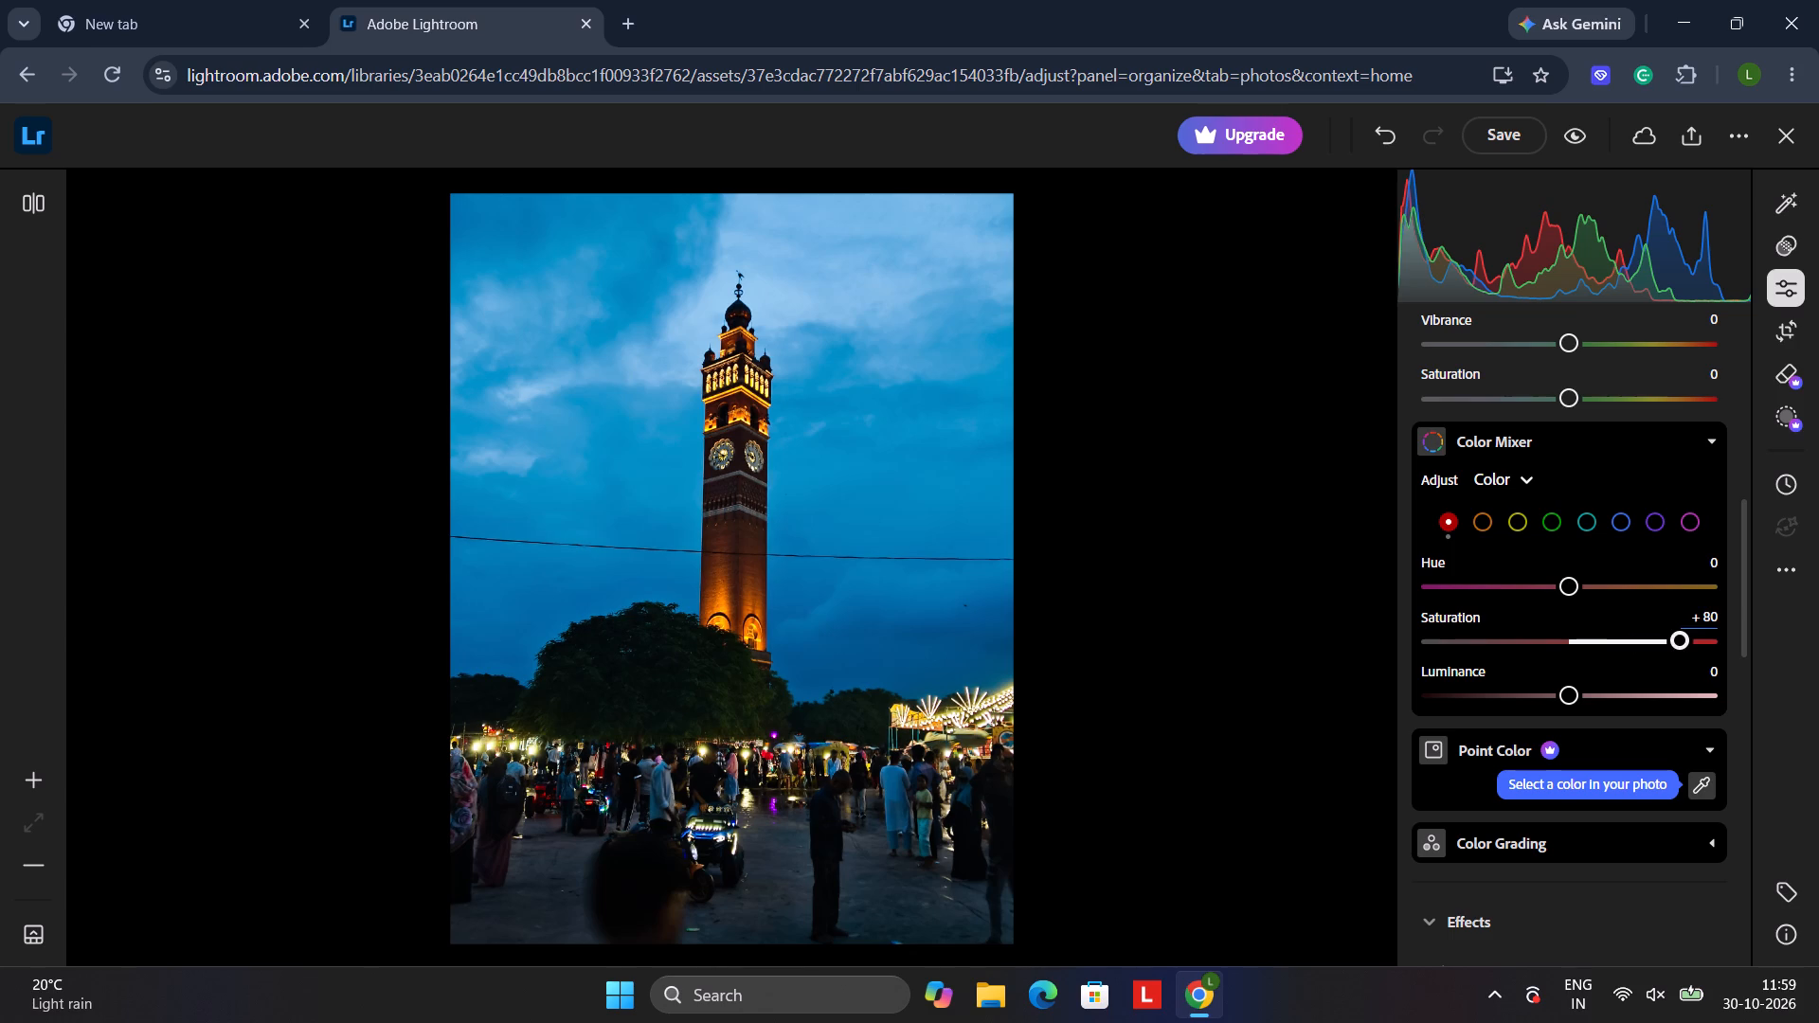
Set the photo's Exposure to about +0.15 and its Highlights to about +25.
scroll(1688, 623, "up", 4)
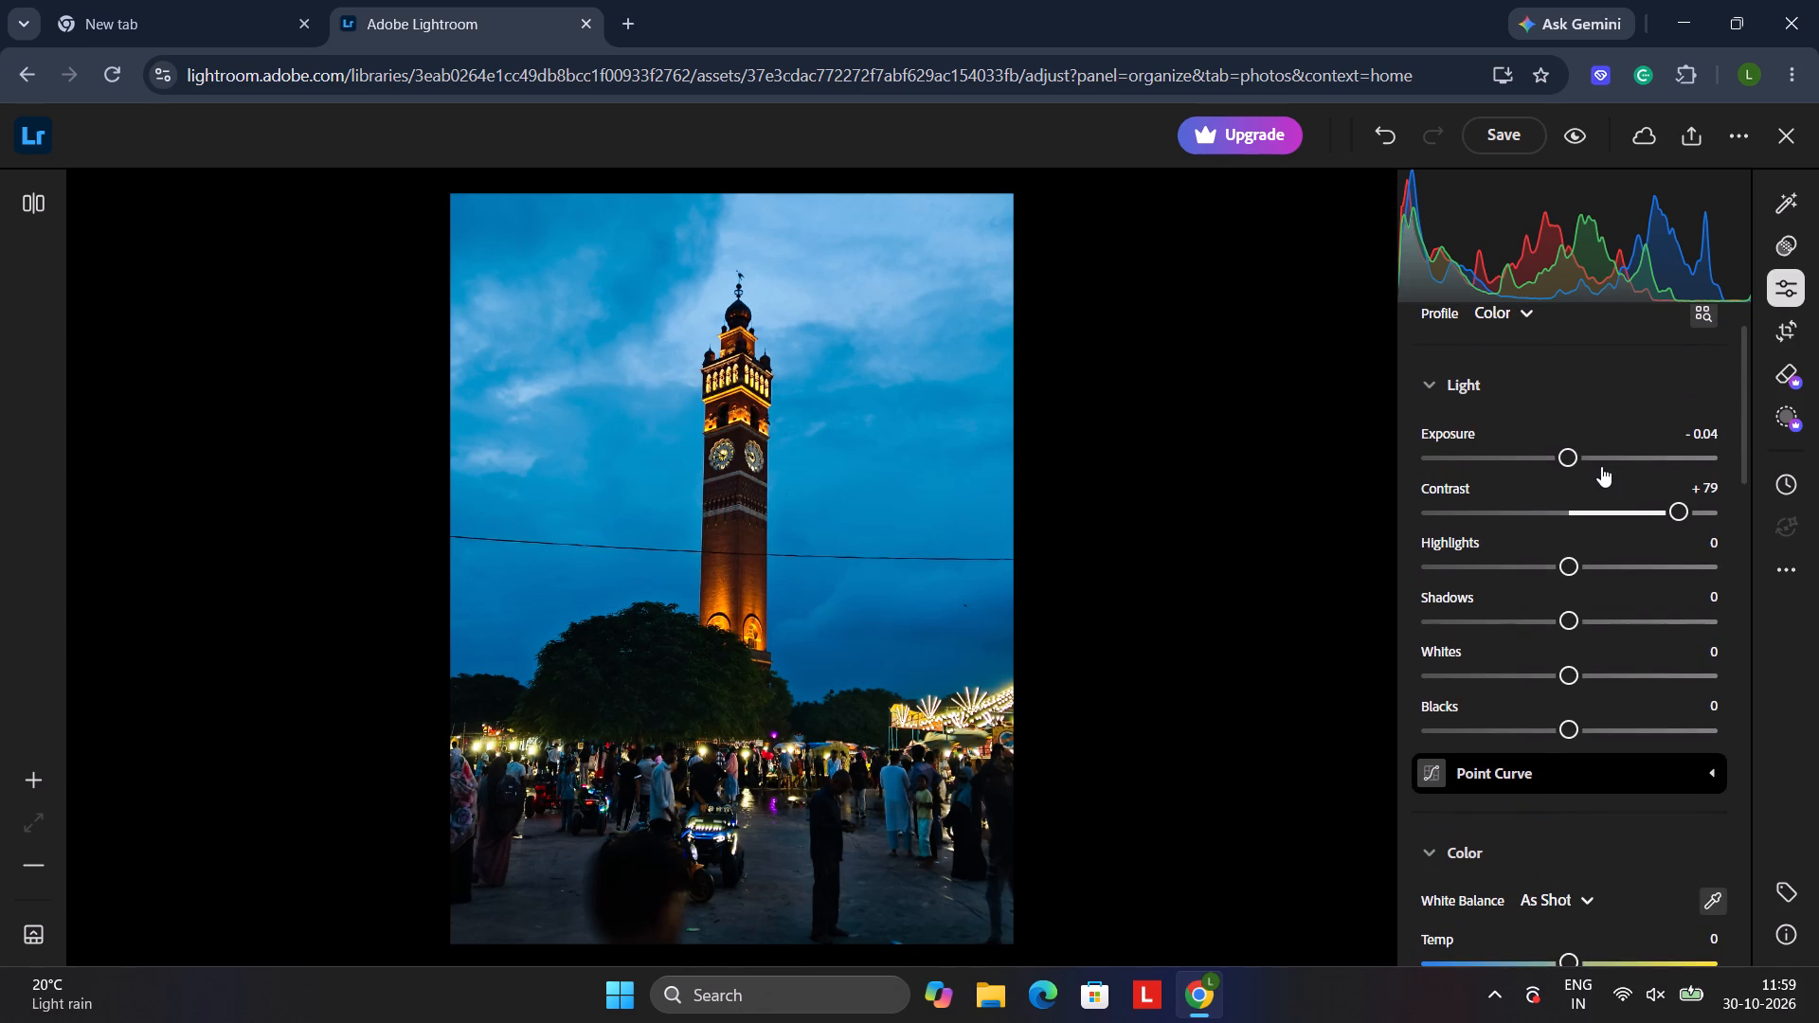
left_click(1570, 459)
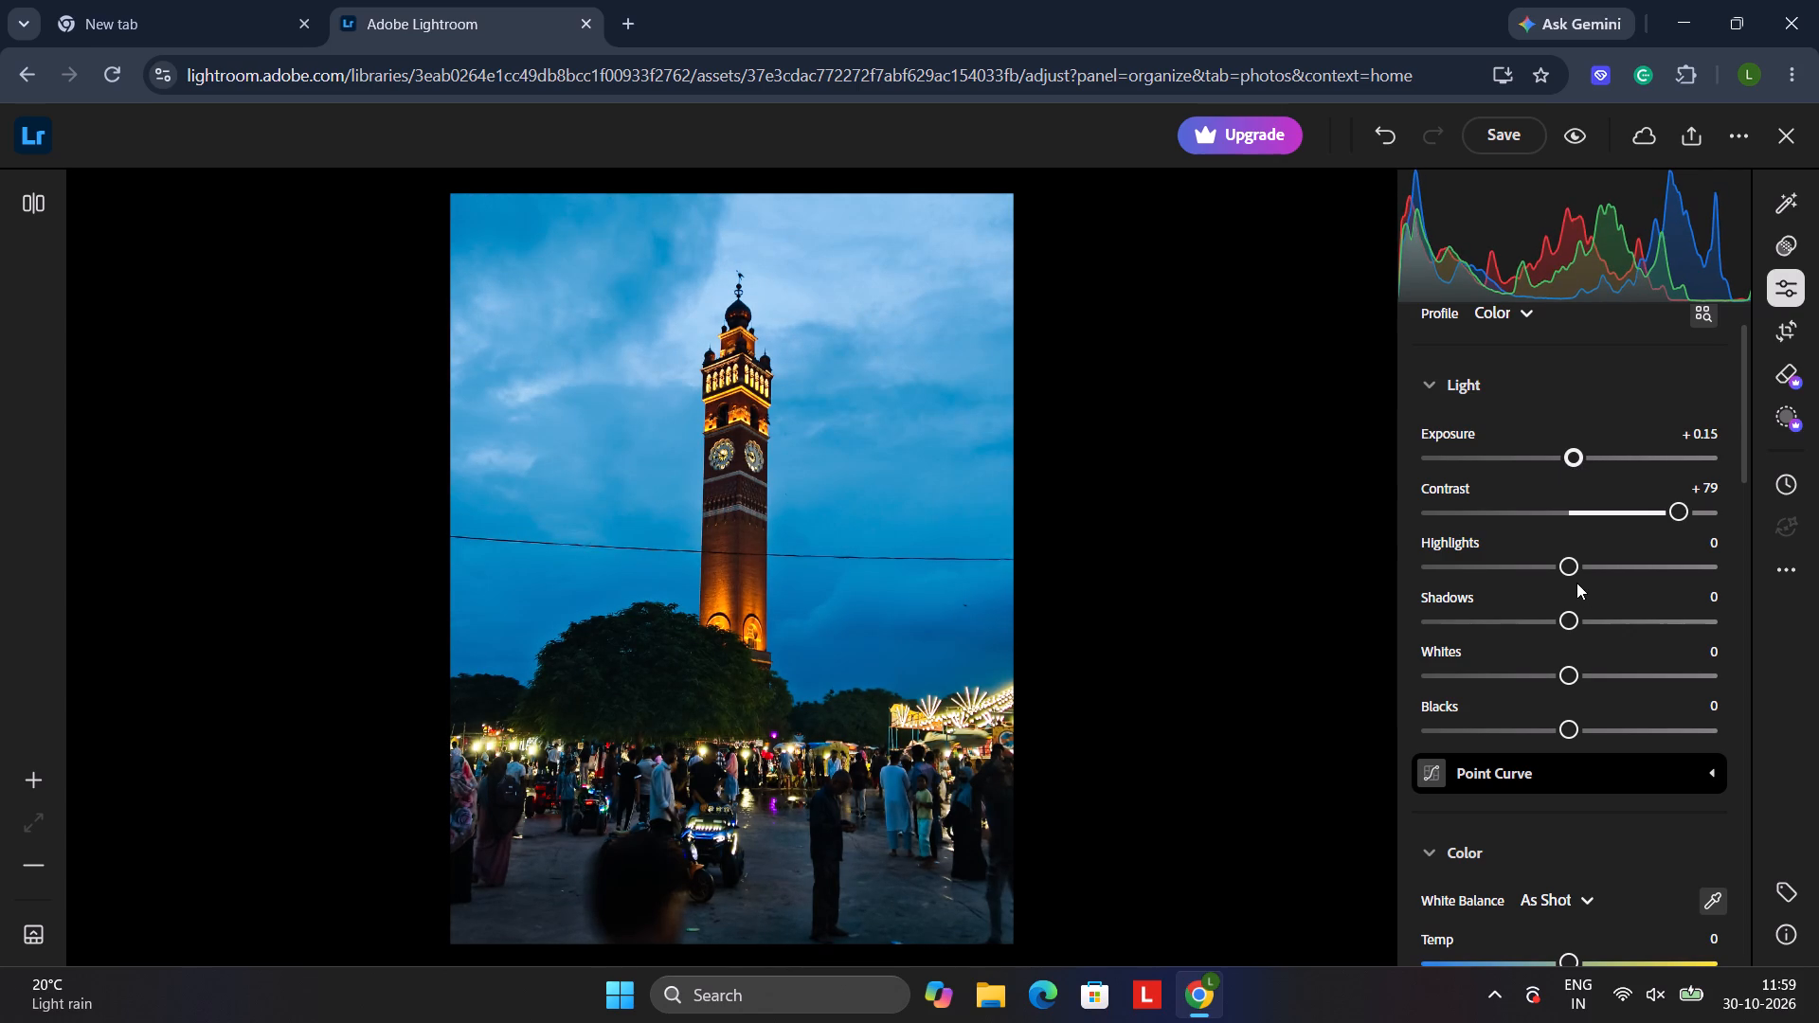
left_click_drag(1572, 570, 1639, 569)
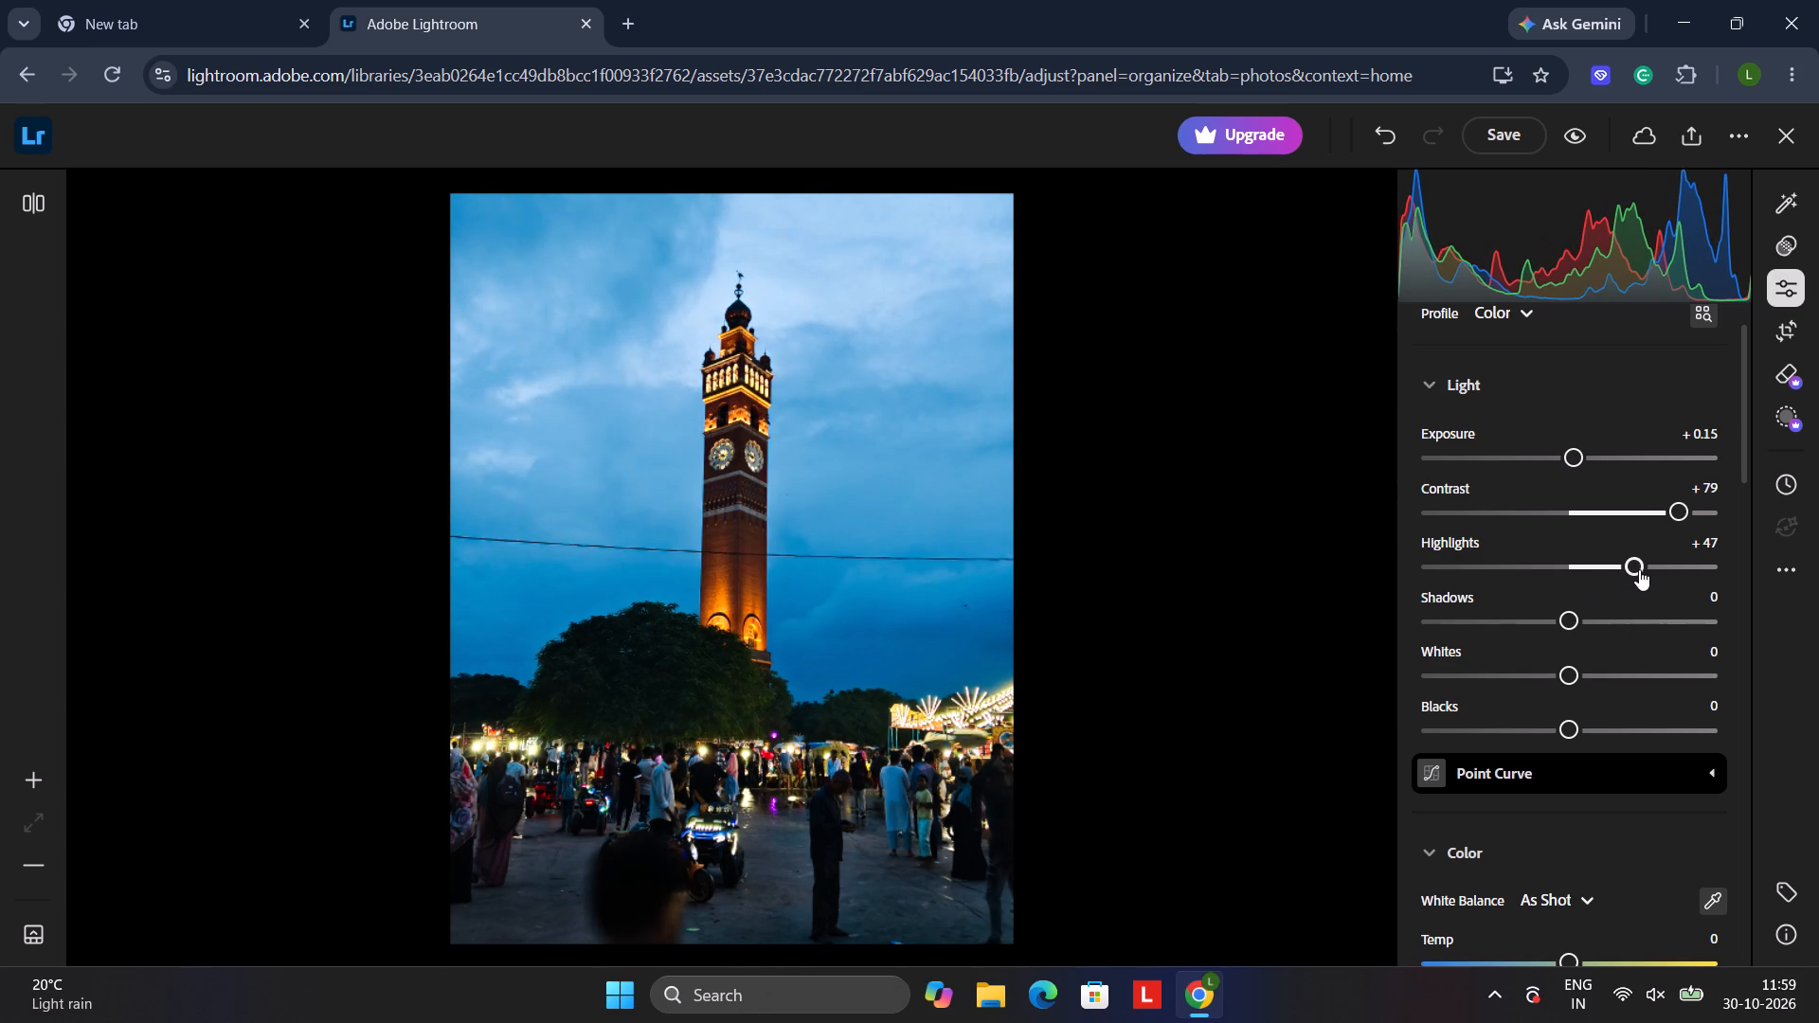
left_click_drag(1639, 569, 1546, 571)
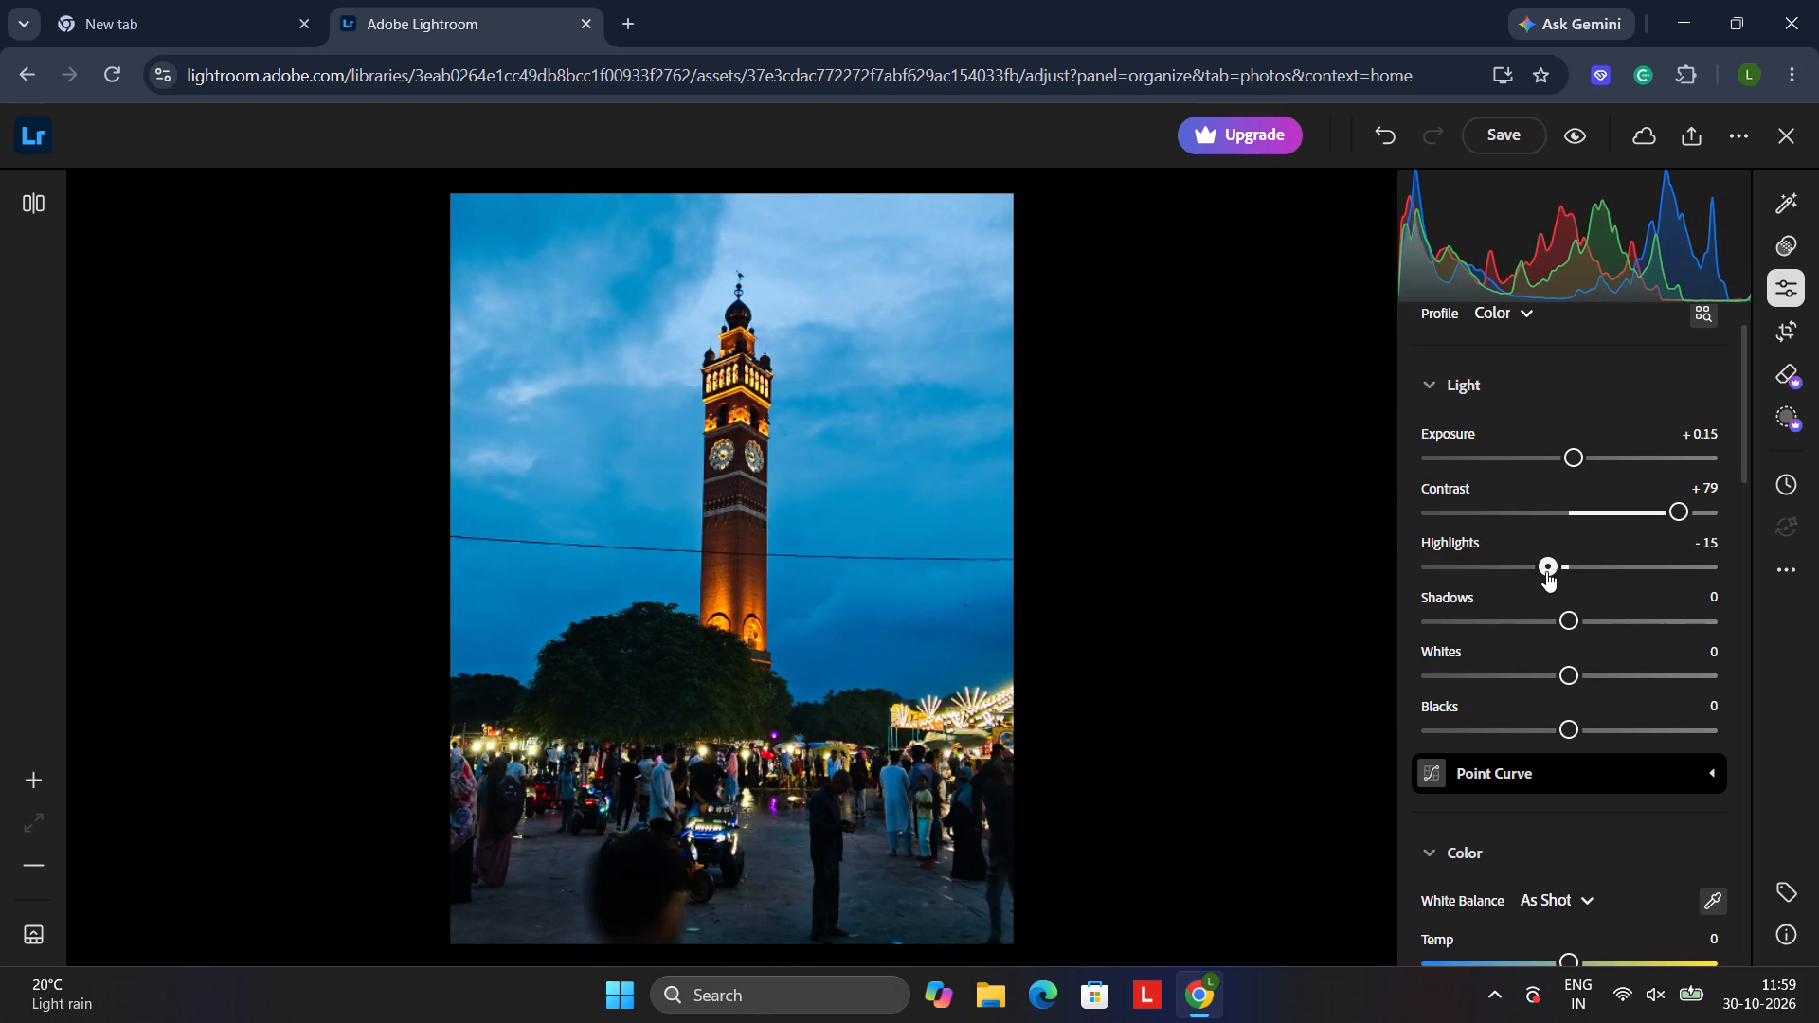
left_click_drag(1546, 571, 1611, 568)
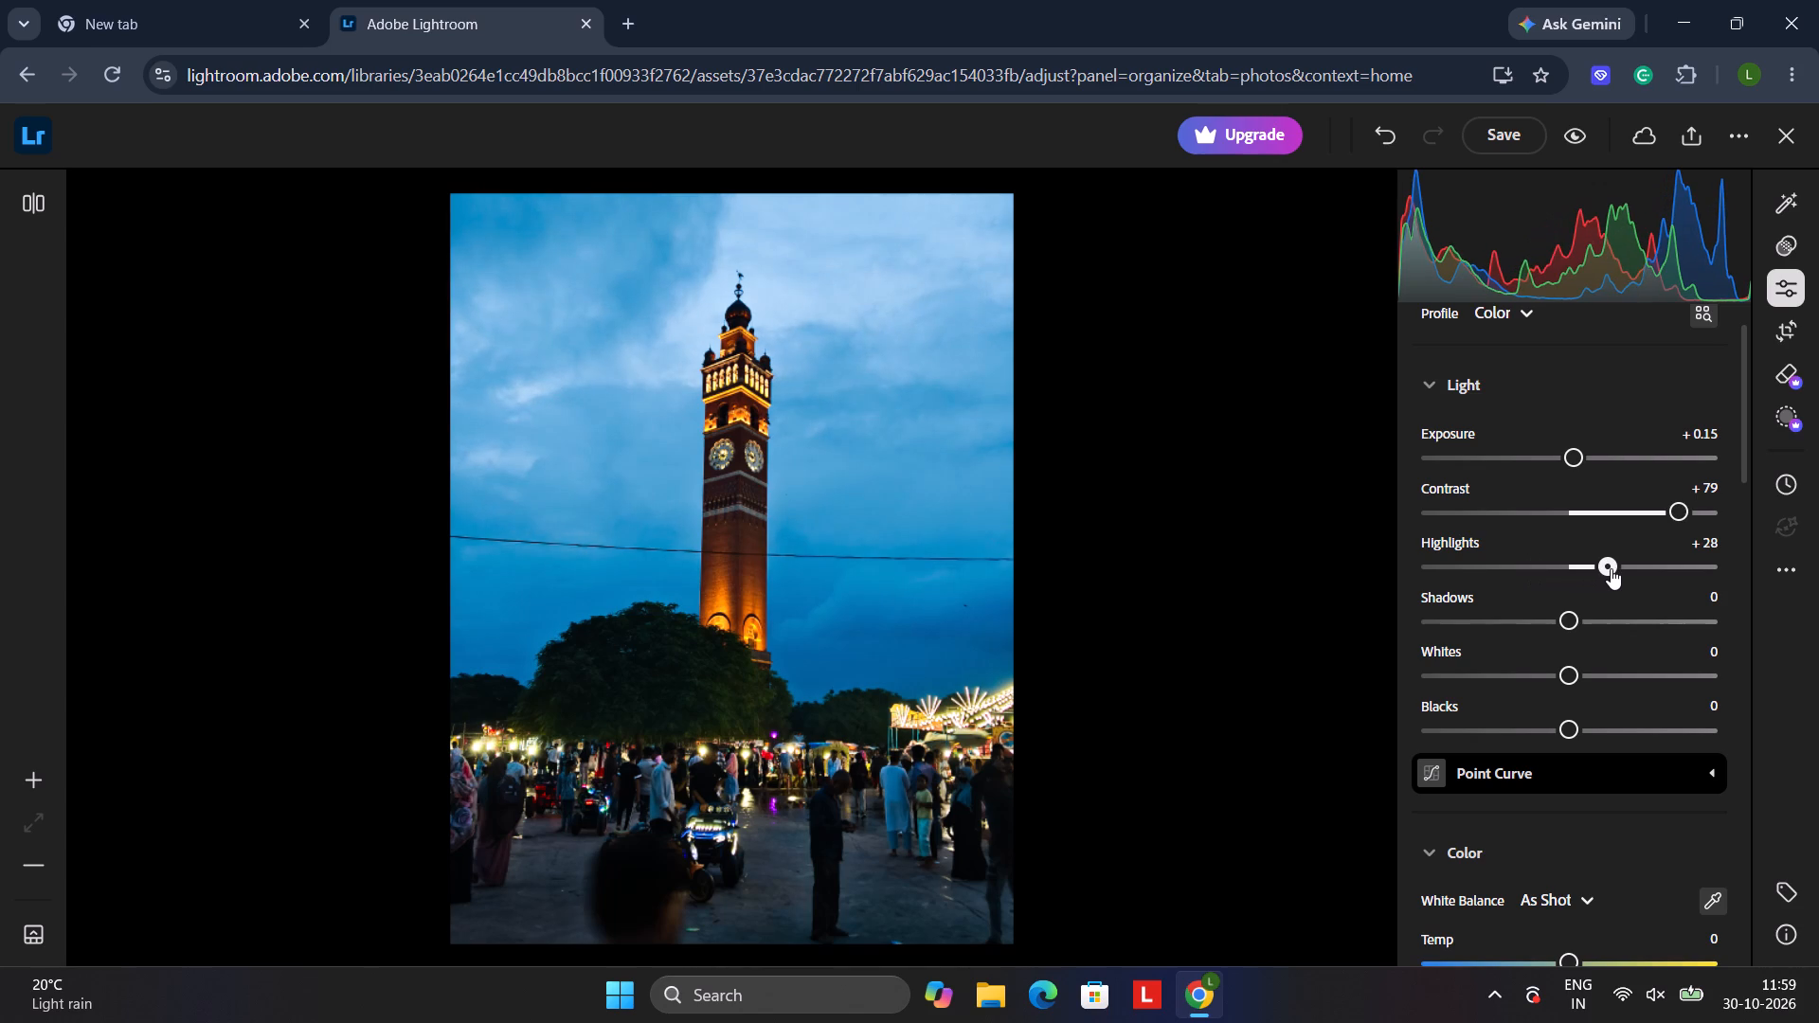
left_click_drag(1611, 568, 1607, 568)
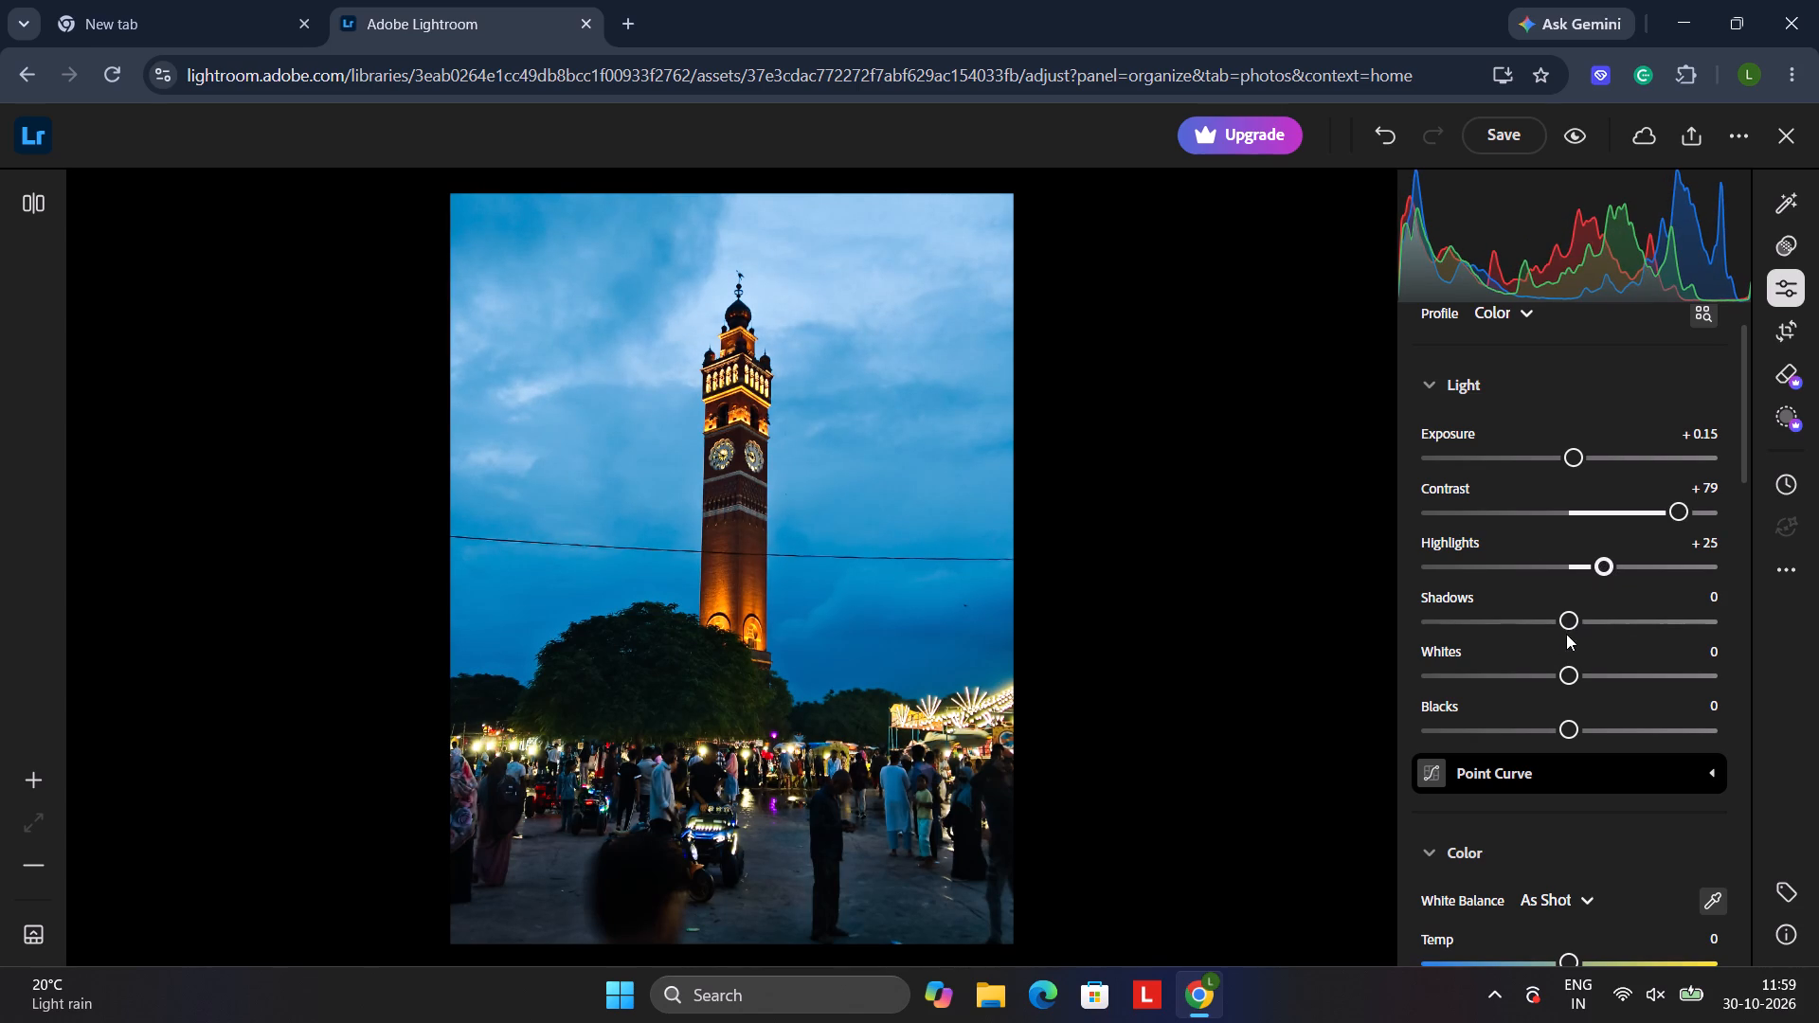
Lower the photo's Shadows to about -31 and its Whites to about -98.
left_click_drag(1573, 625, 1522, 630)
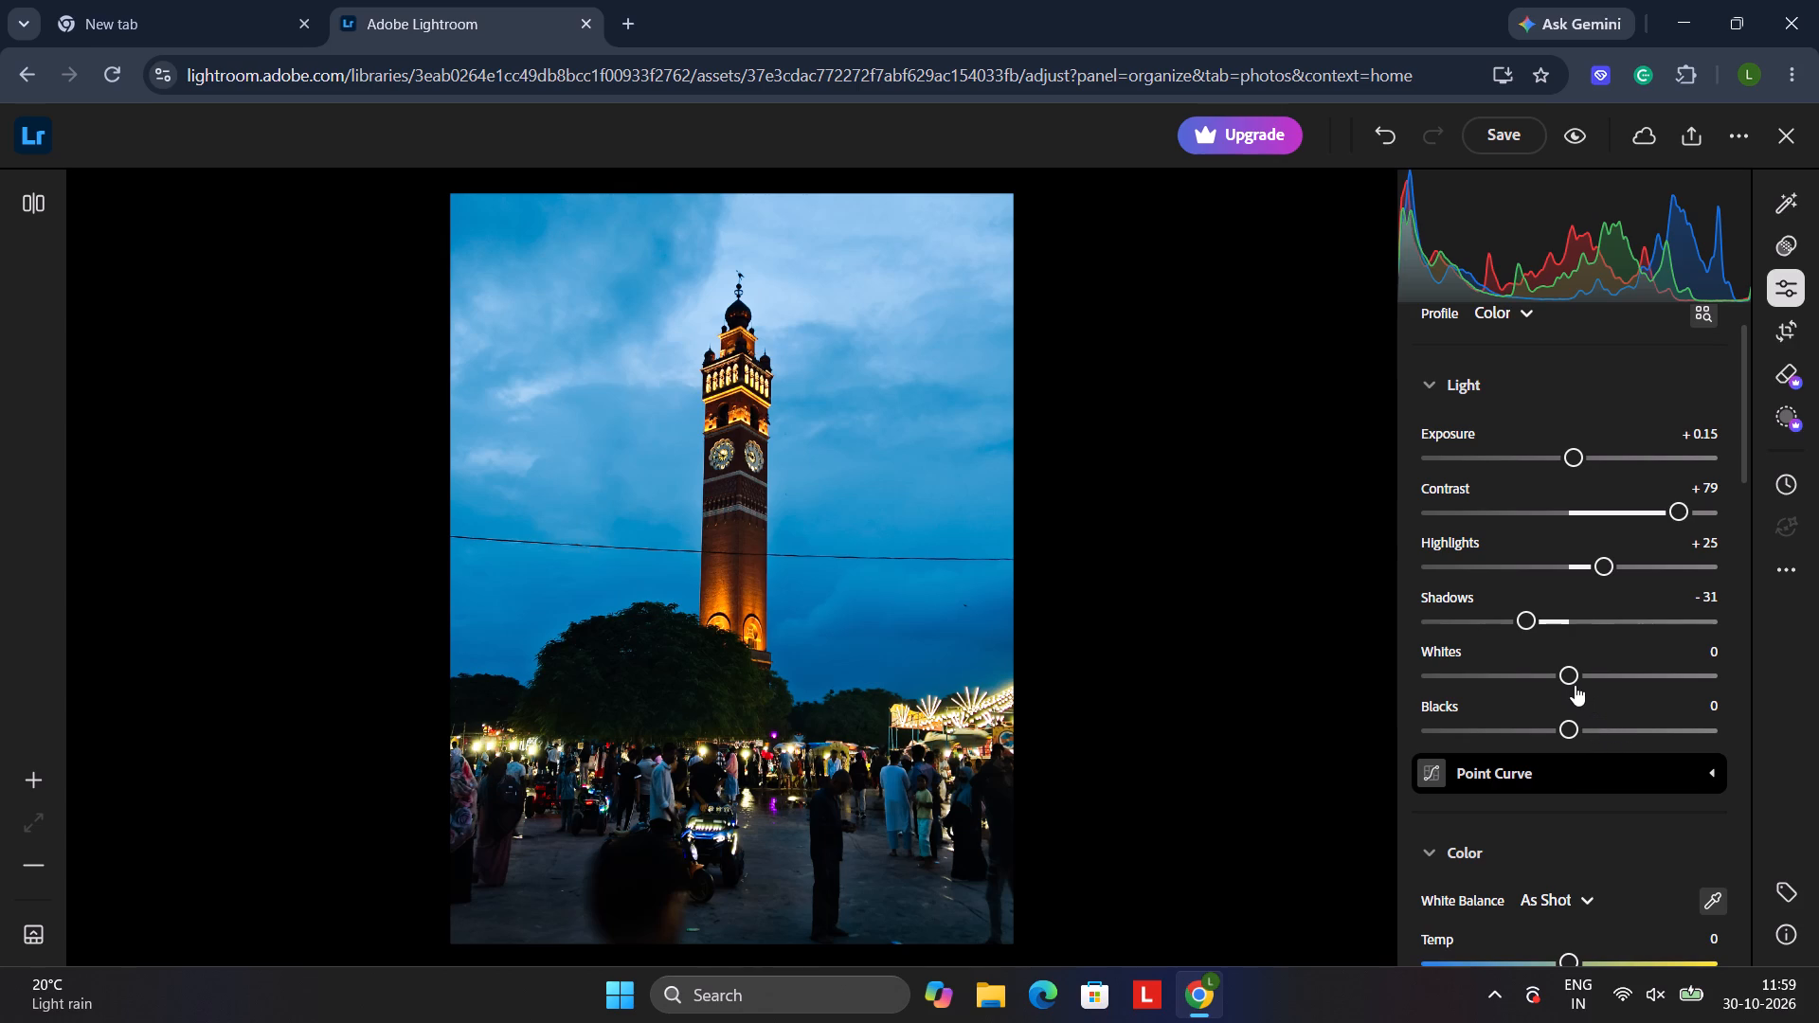
left_click_drag(1569, 686, 1451, 700)
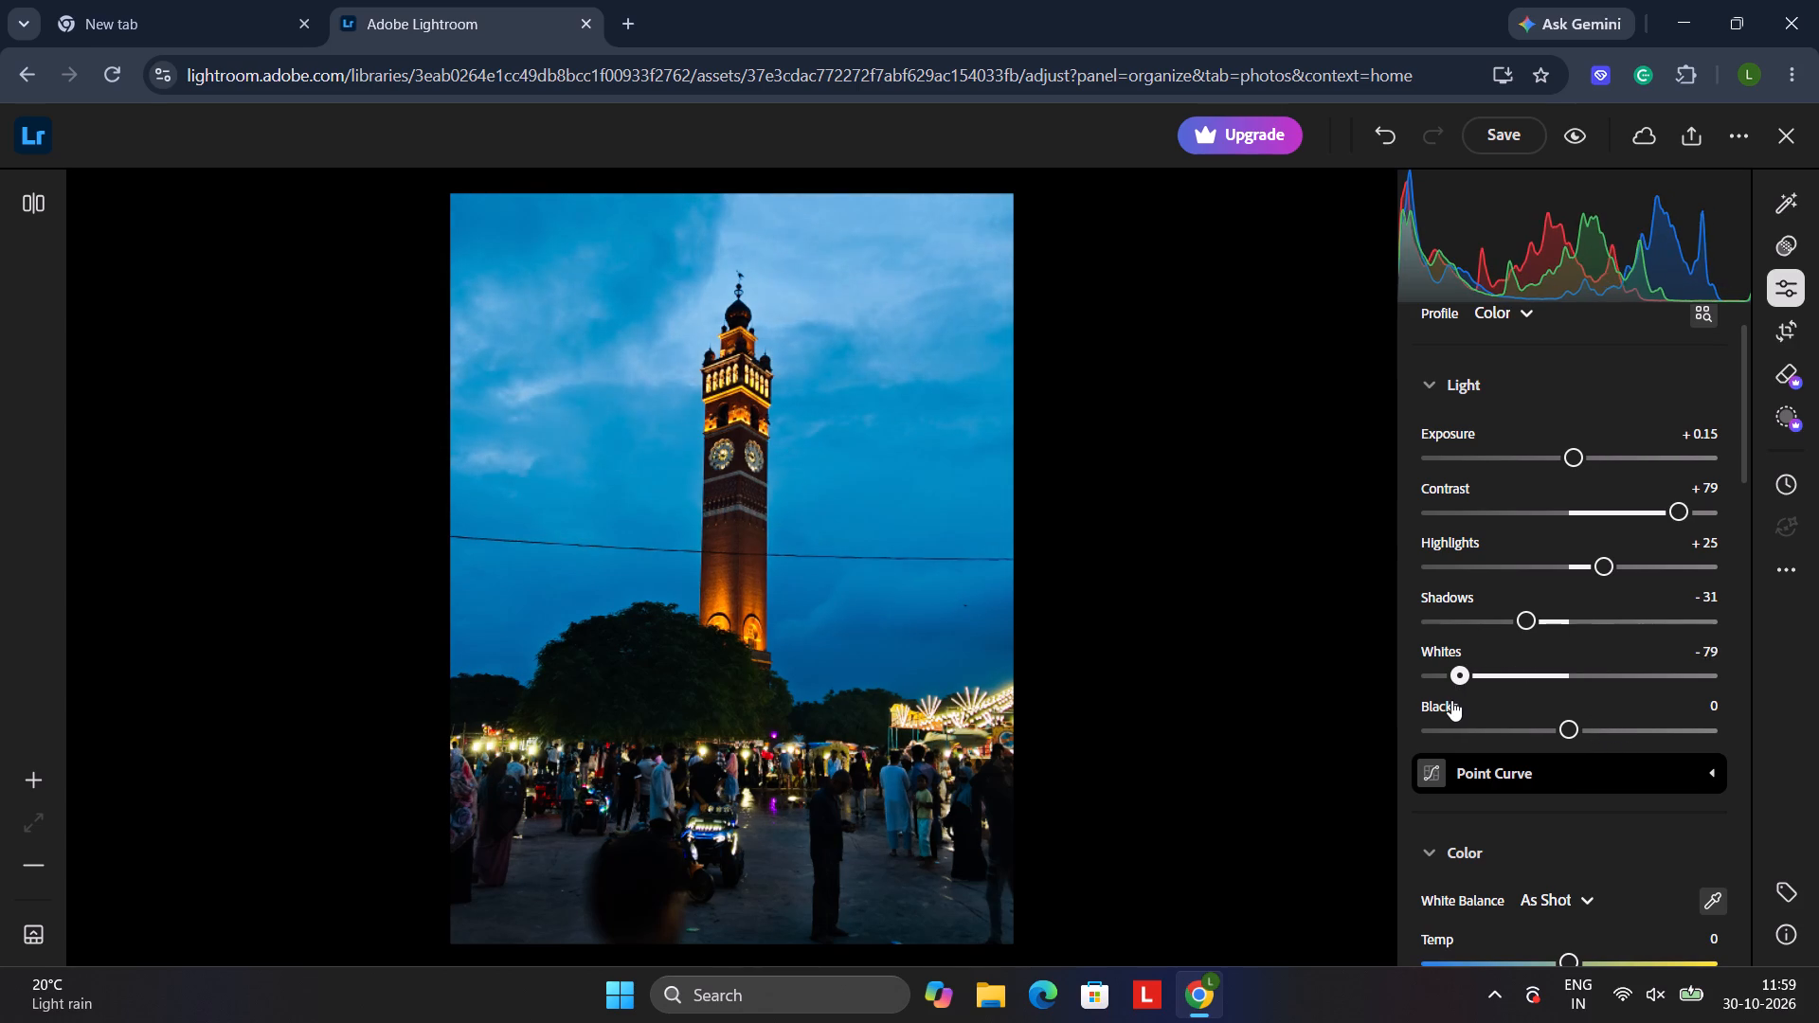
left_click_drag(1451, 700, 1429, 705)
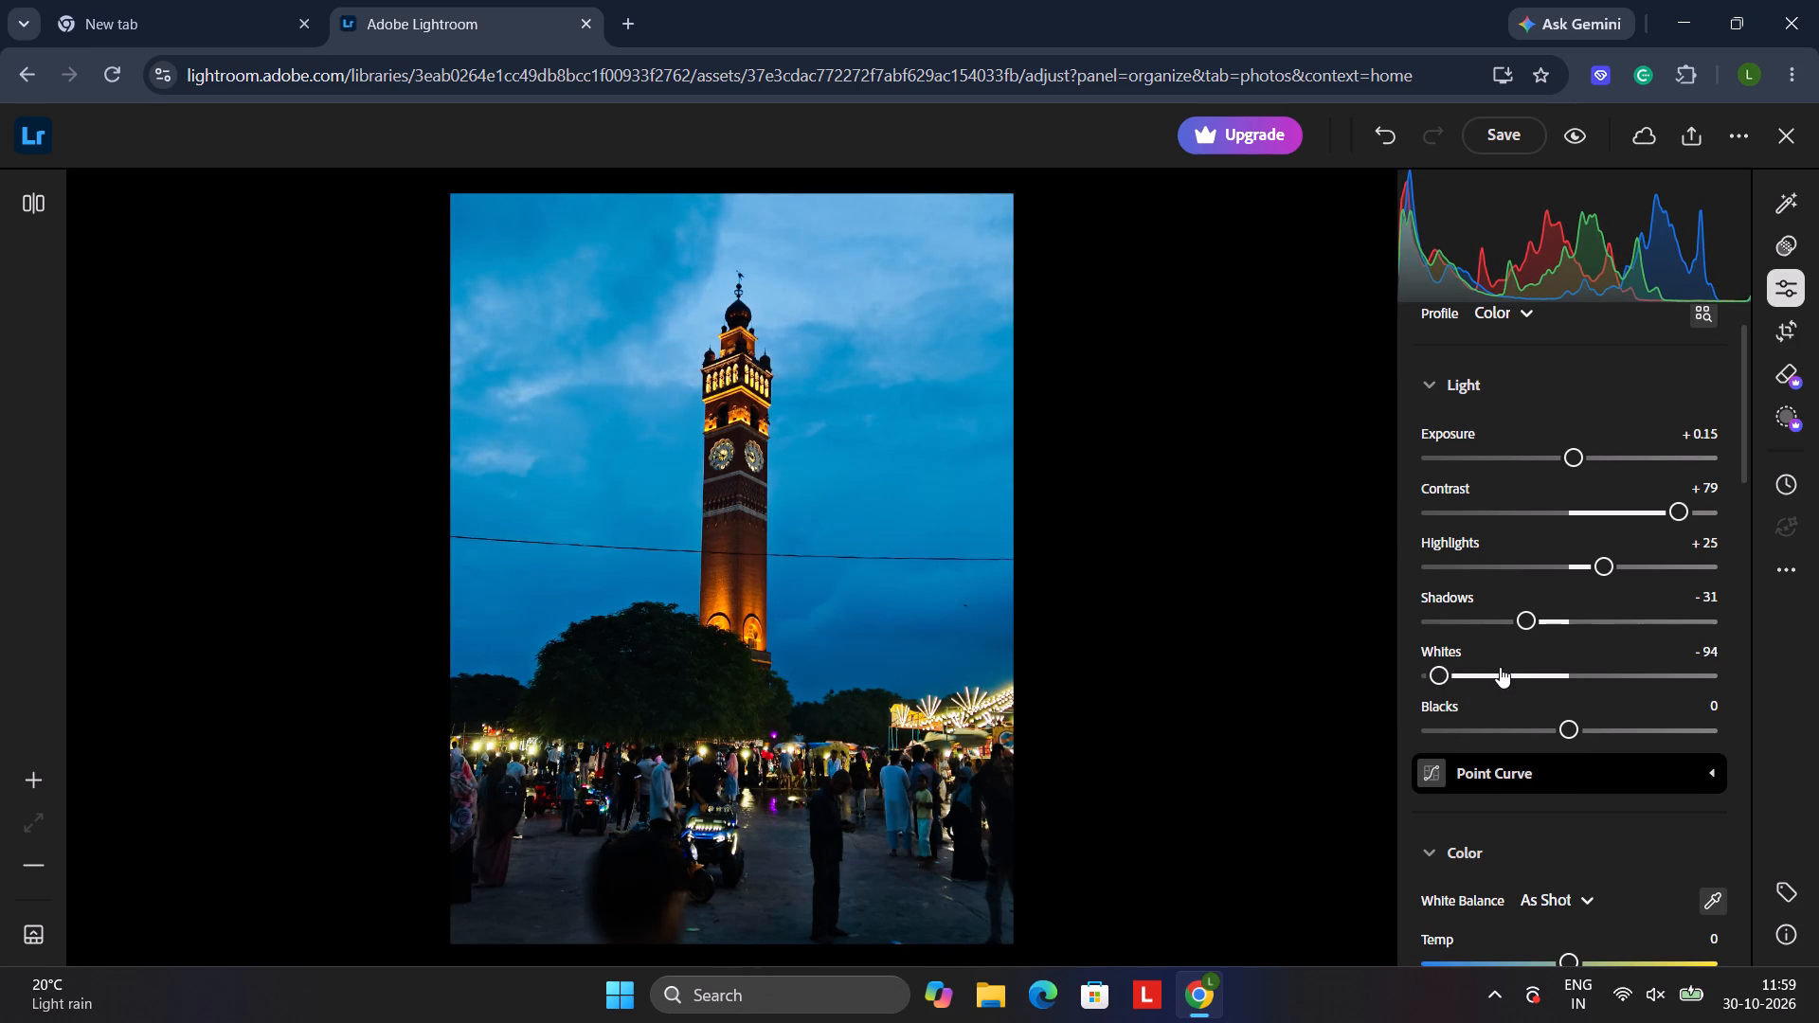
left_click_drag(1500, 667, 1443, 711)
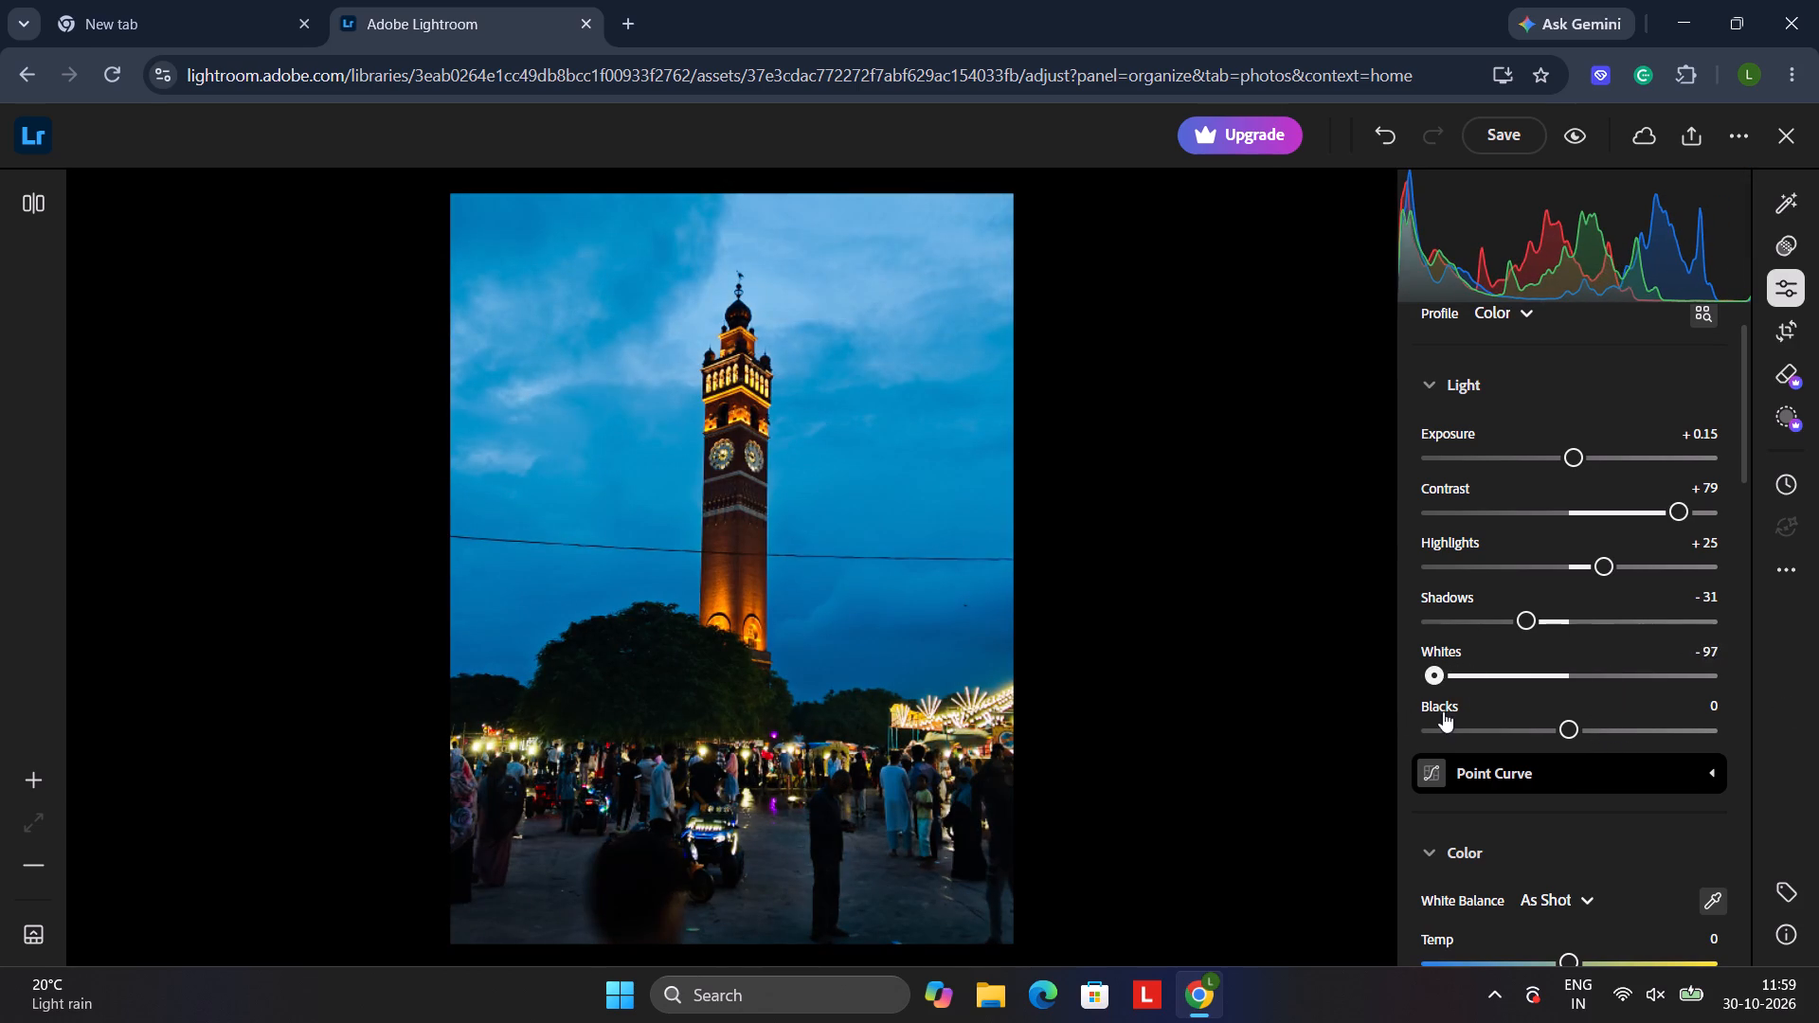
left_click_drag(1443, 711, 1424, 710)
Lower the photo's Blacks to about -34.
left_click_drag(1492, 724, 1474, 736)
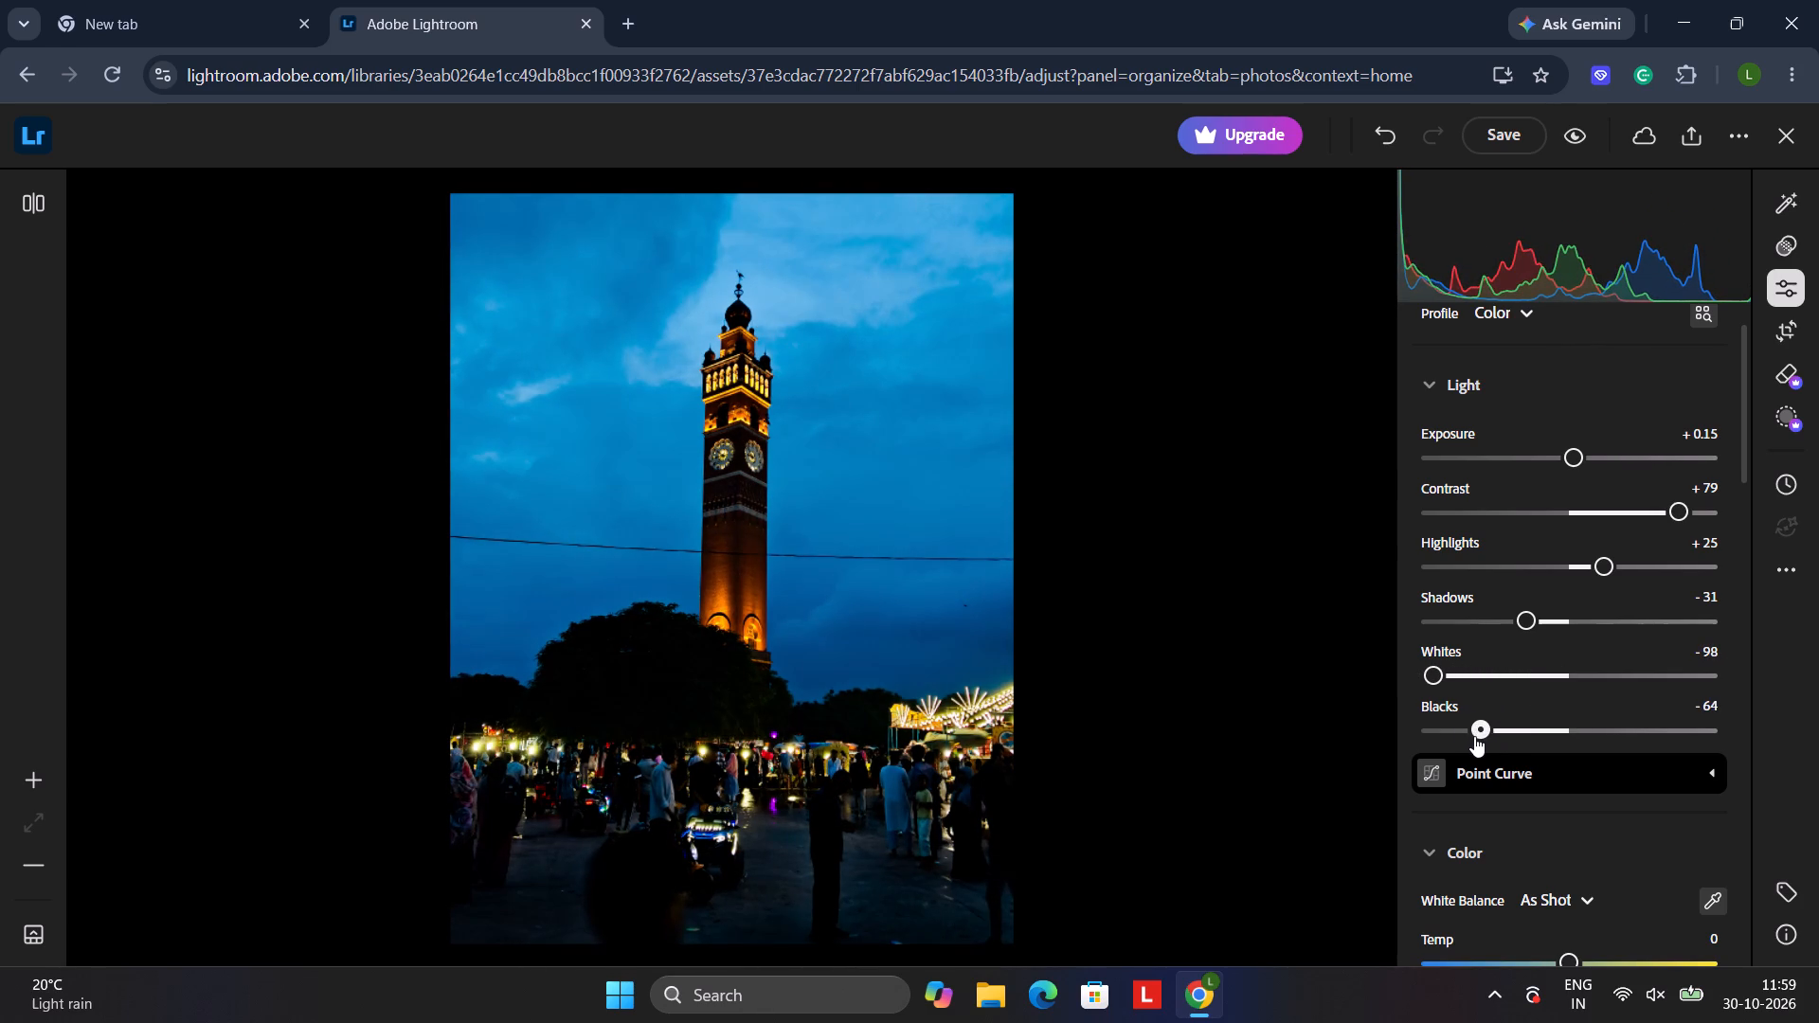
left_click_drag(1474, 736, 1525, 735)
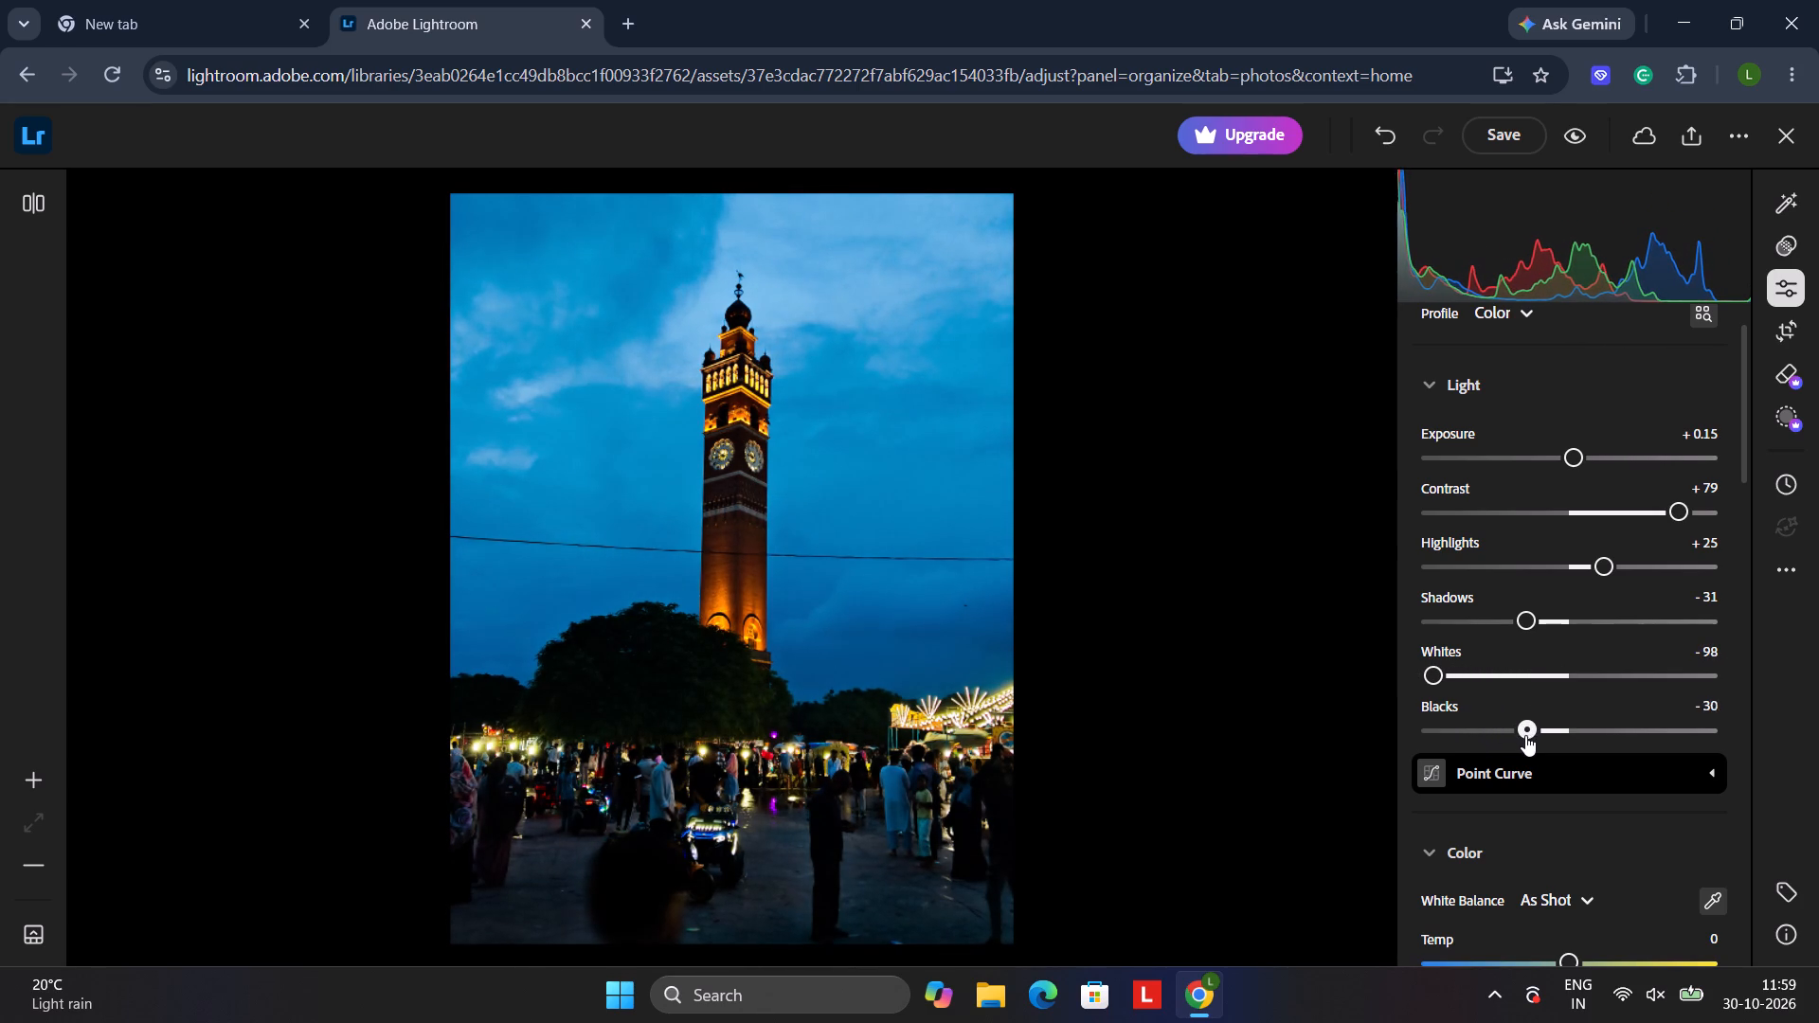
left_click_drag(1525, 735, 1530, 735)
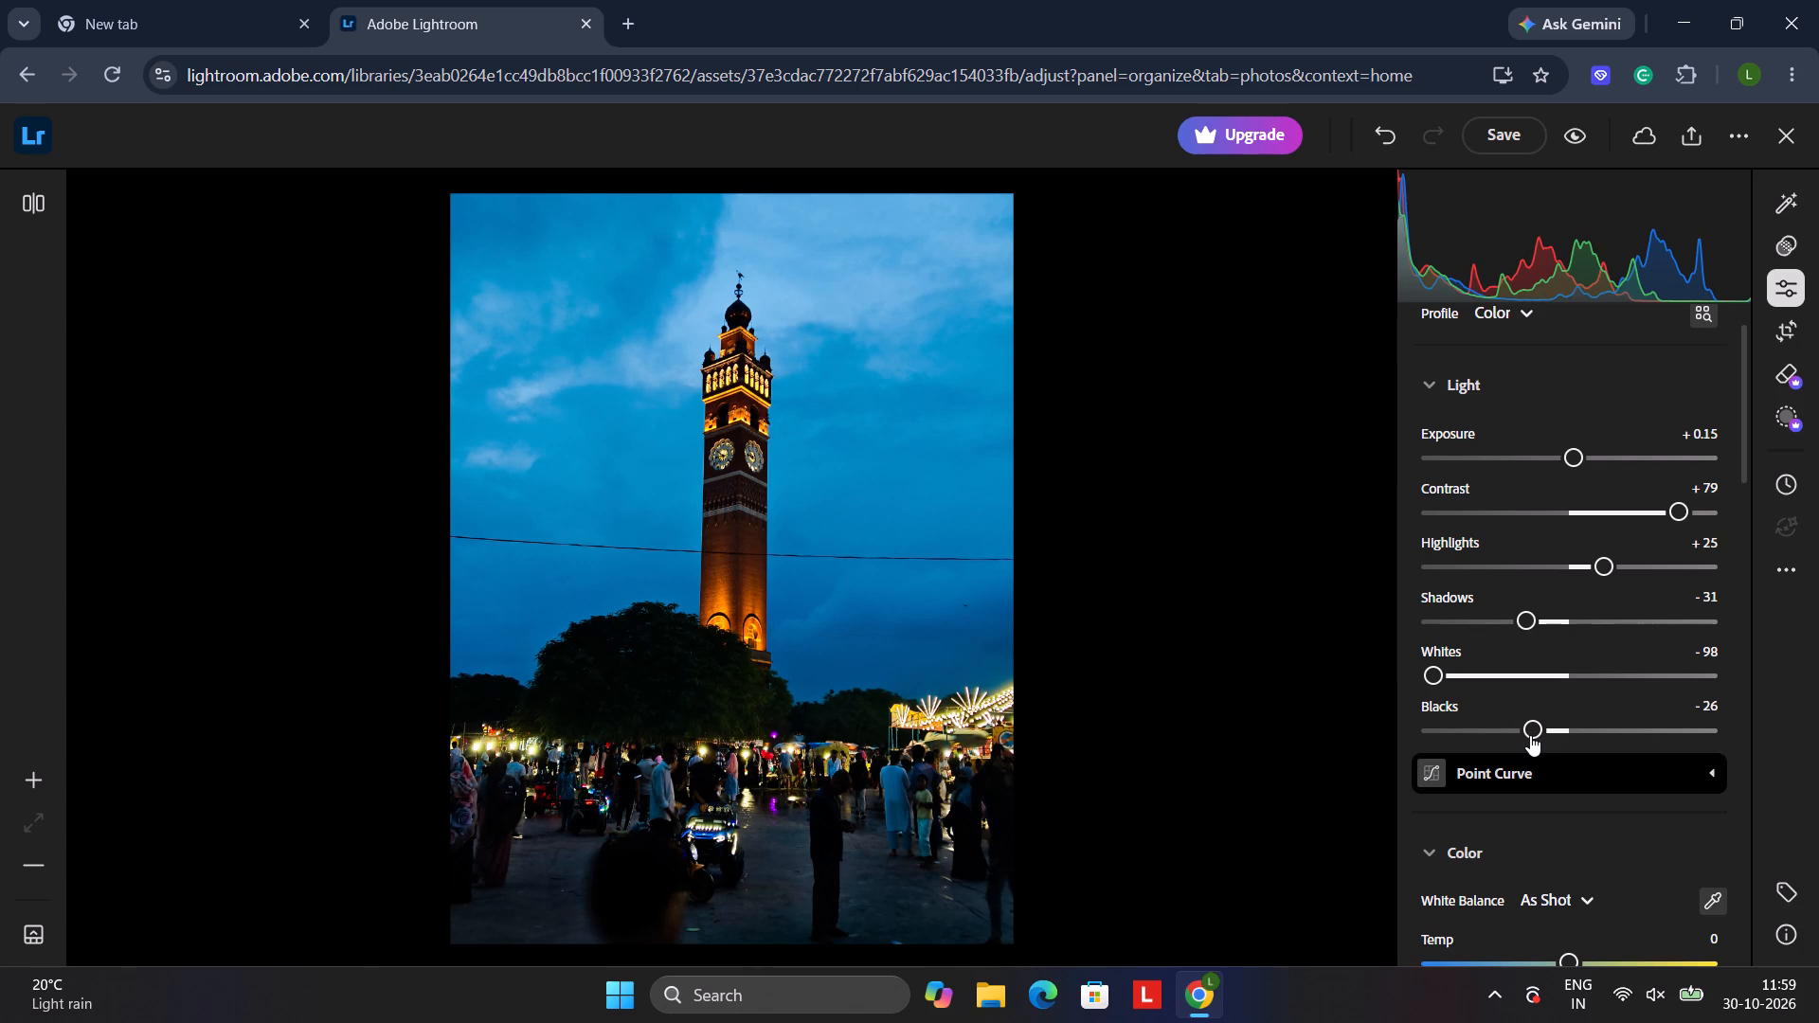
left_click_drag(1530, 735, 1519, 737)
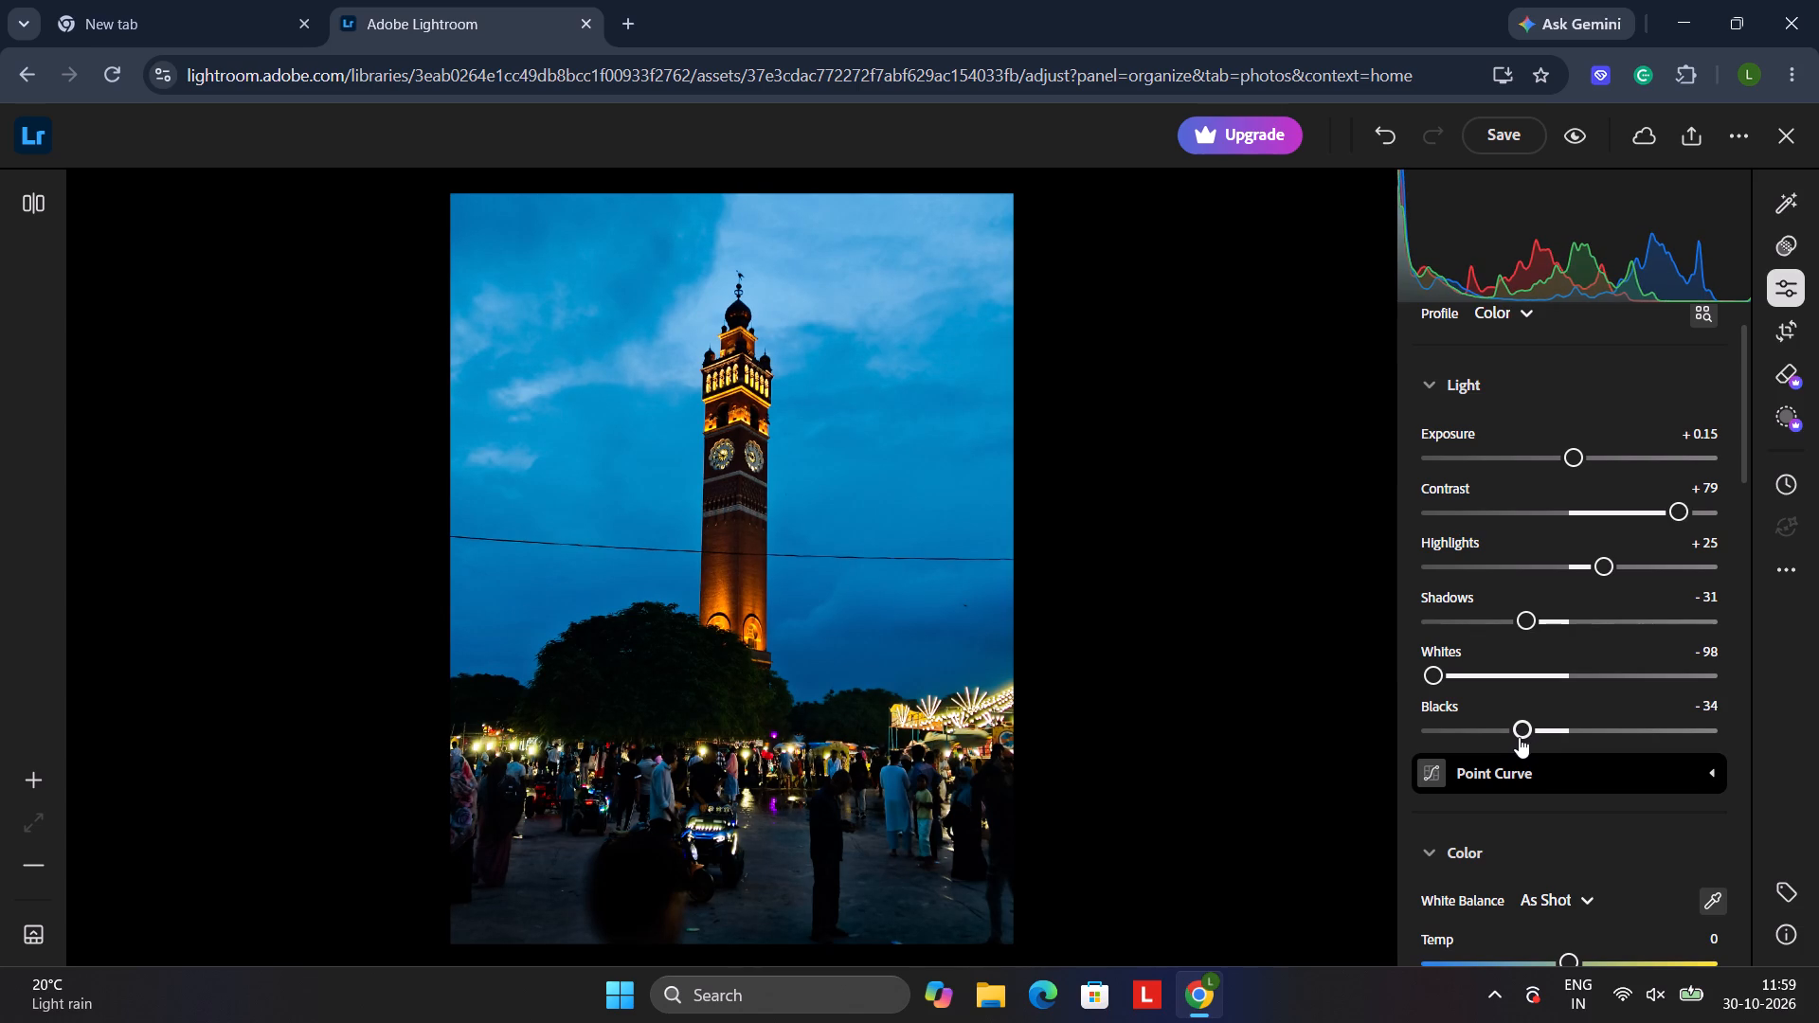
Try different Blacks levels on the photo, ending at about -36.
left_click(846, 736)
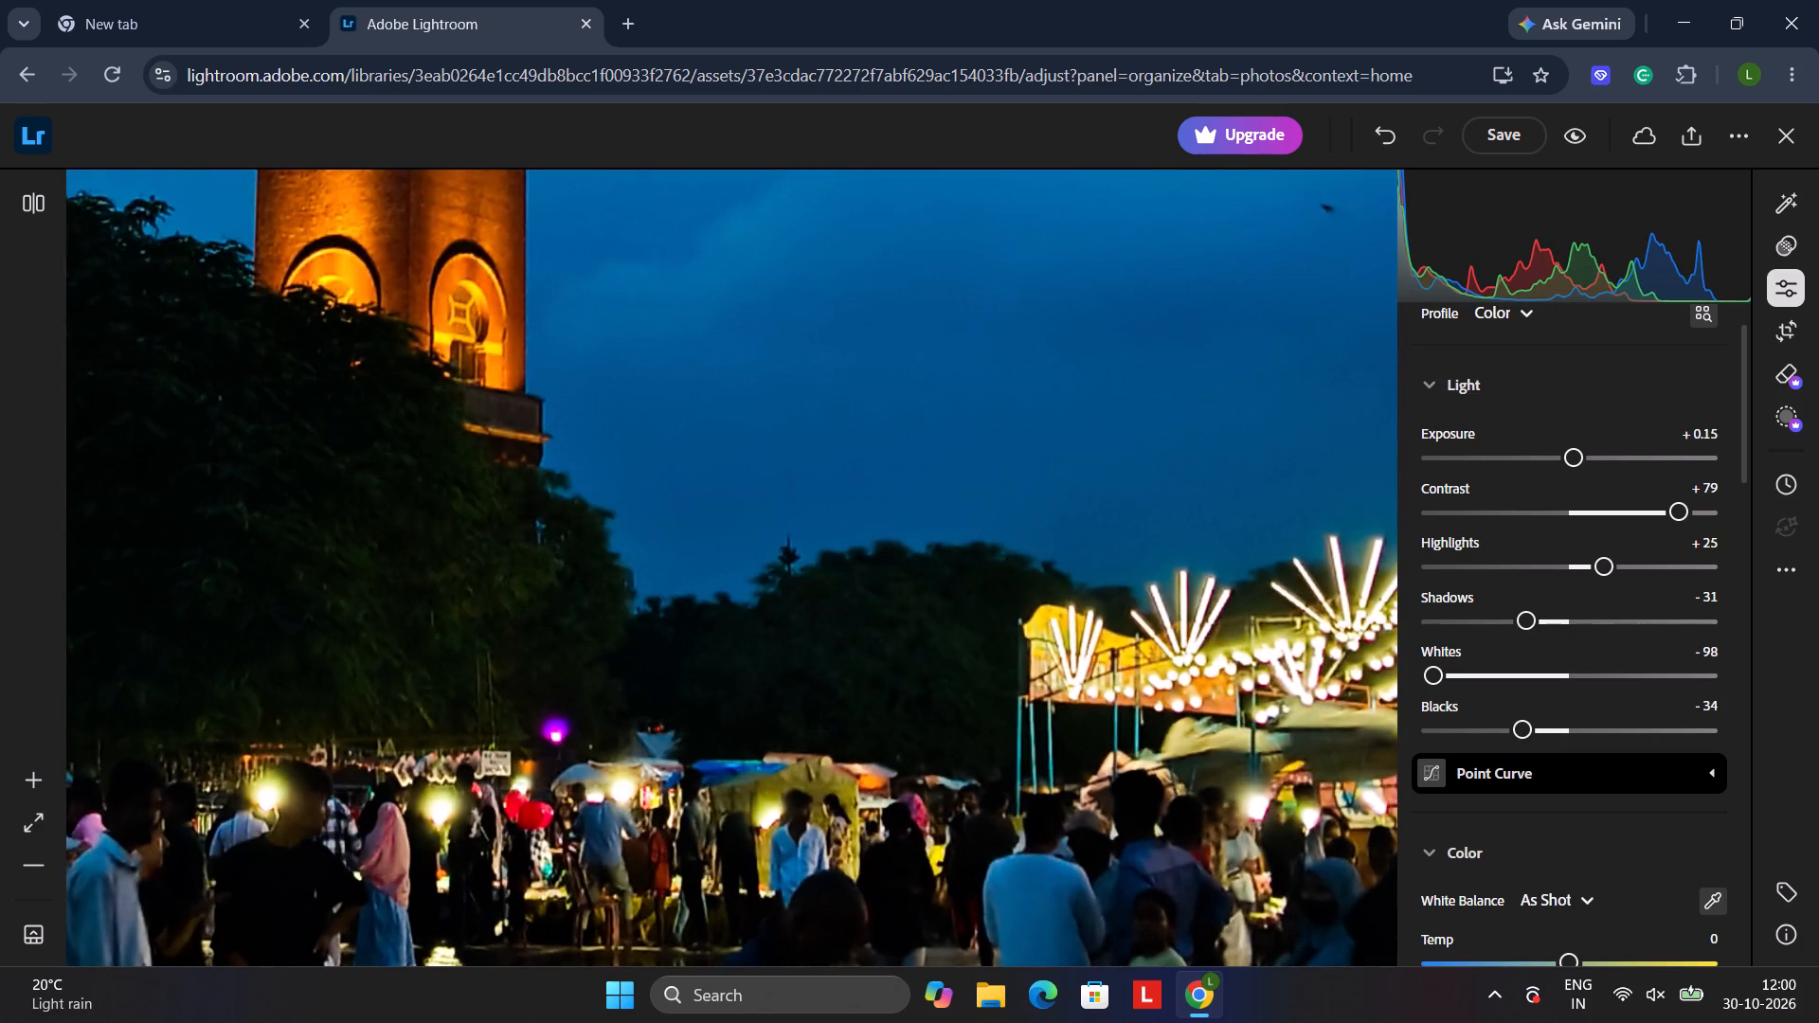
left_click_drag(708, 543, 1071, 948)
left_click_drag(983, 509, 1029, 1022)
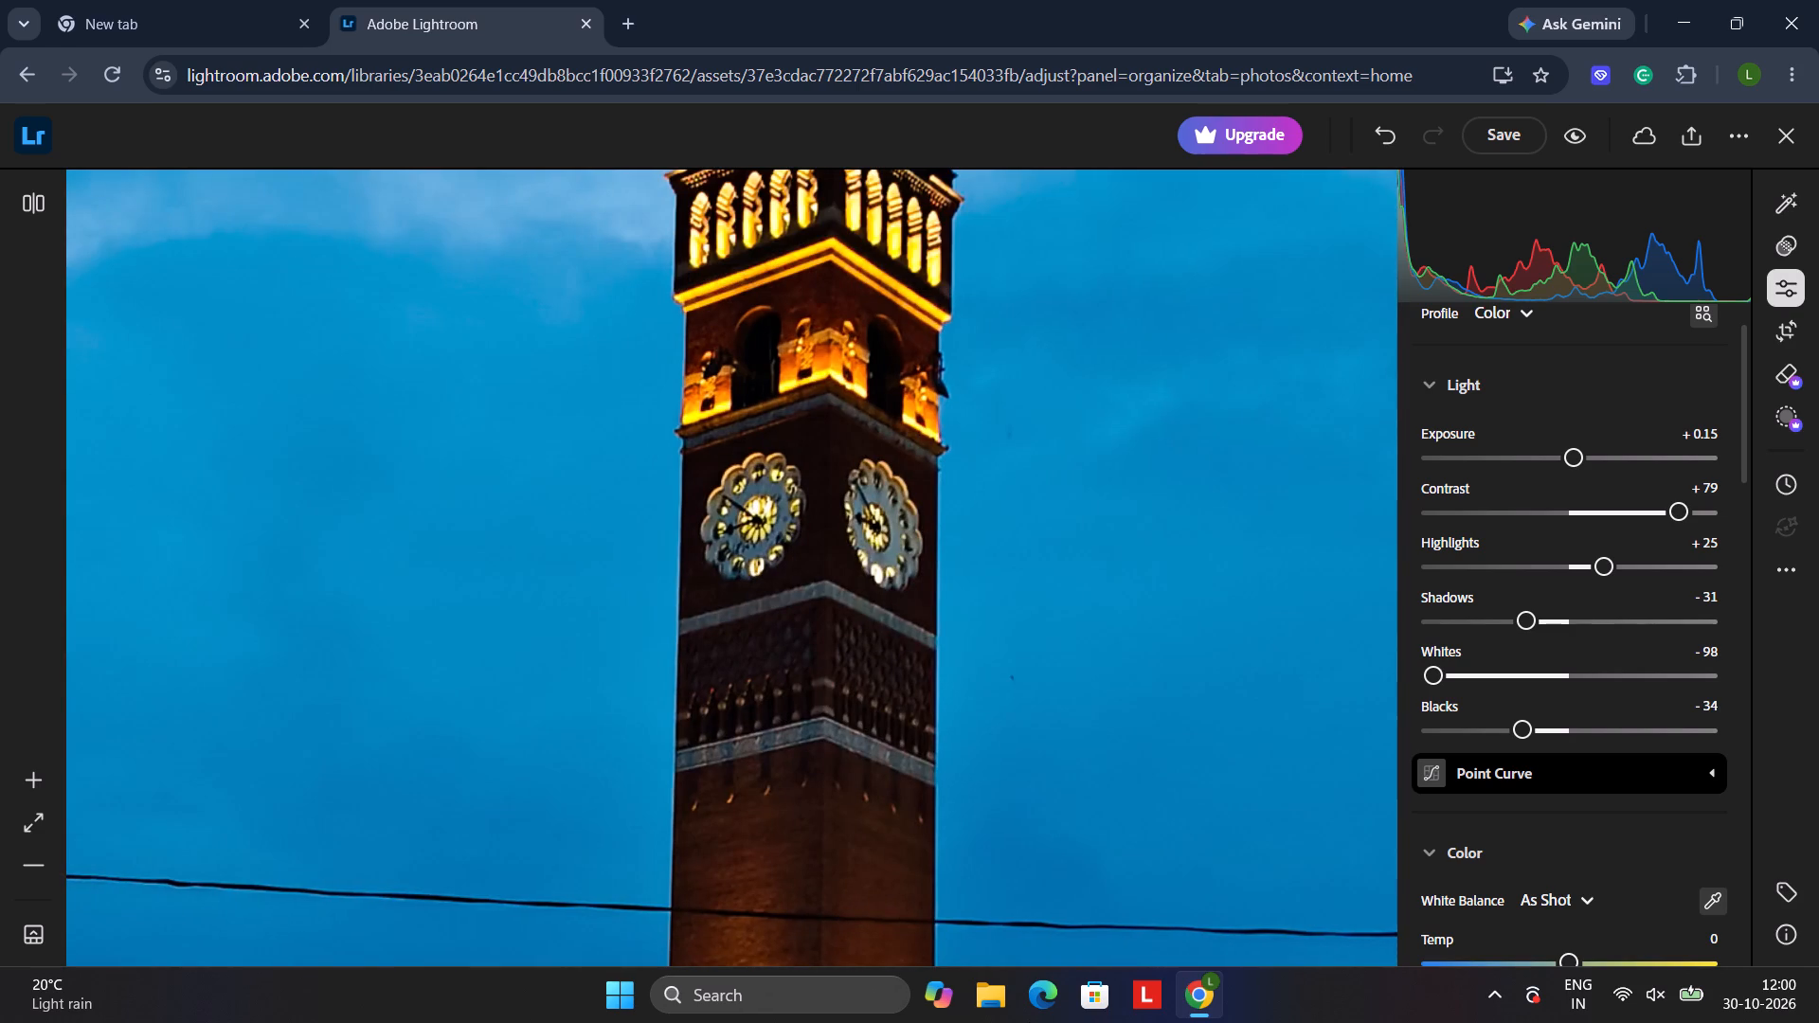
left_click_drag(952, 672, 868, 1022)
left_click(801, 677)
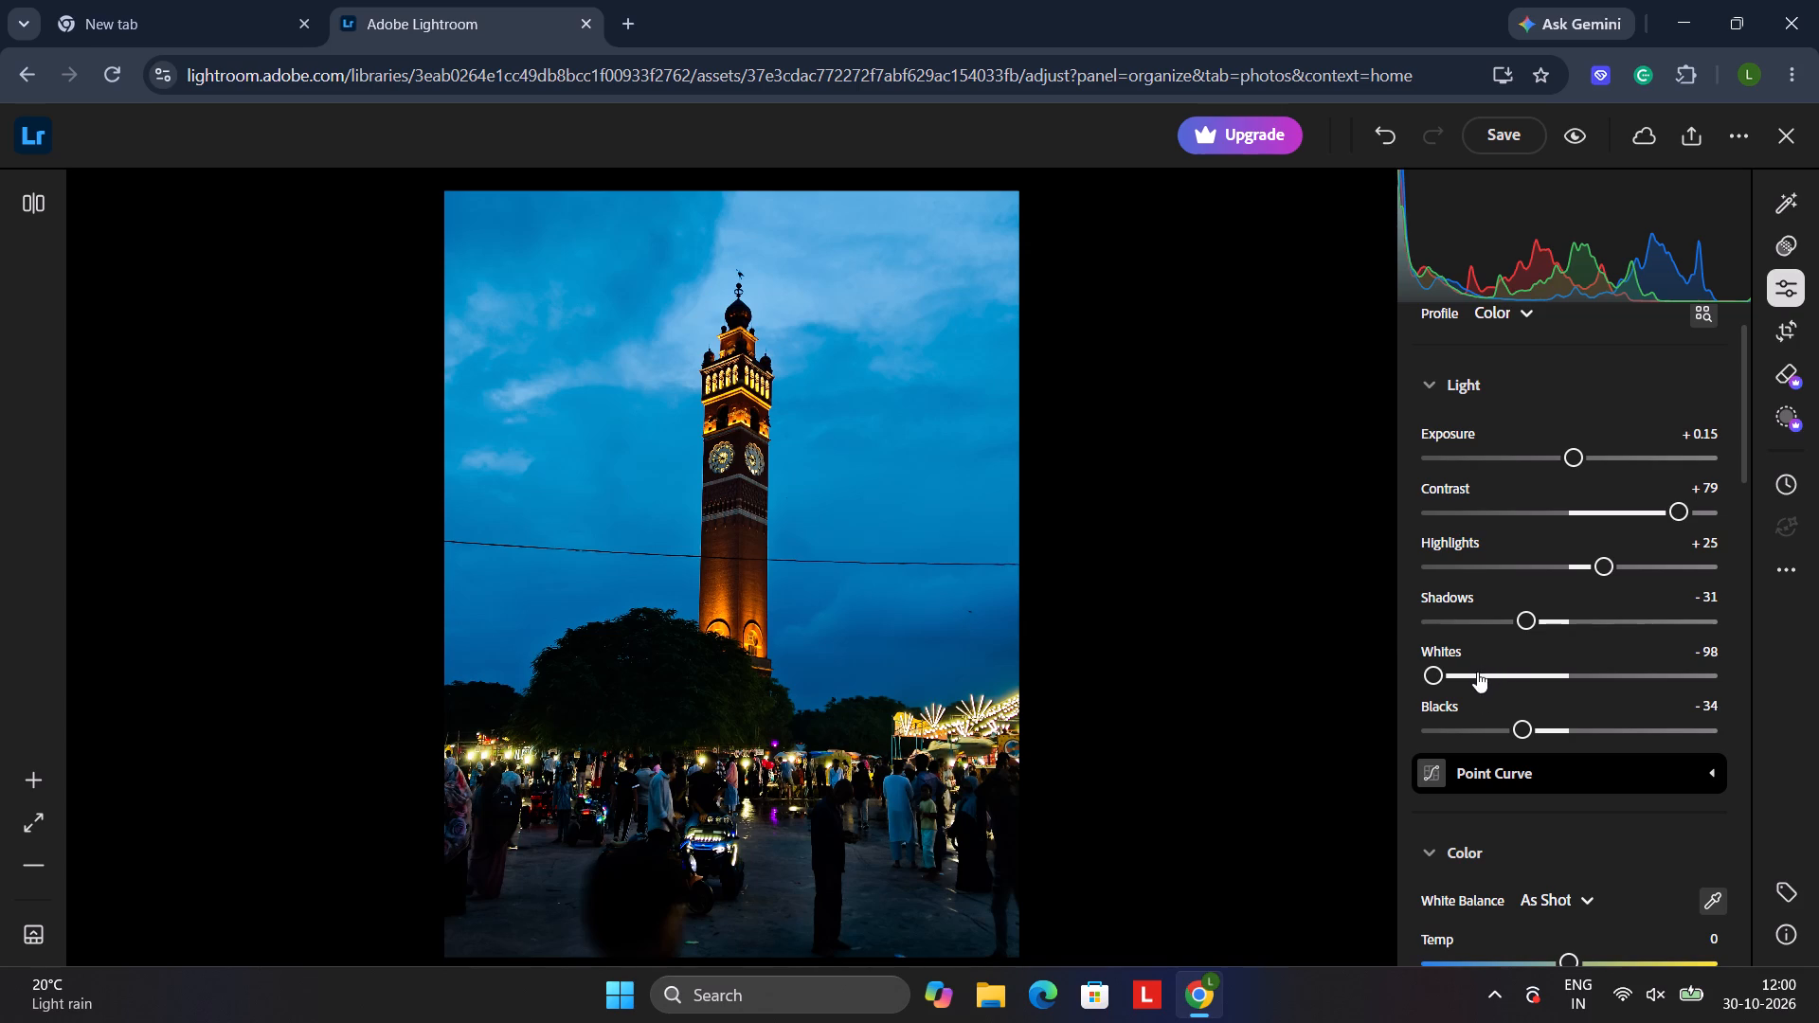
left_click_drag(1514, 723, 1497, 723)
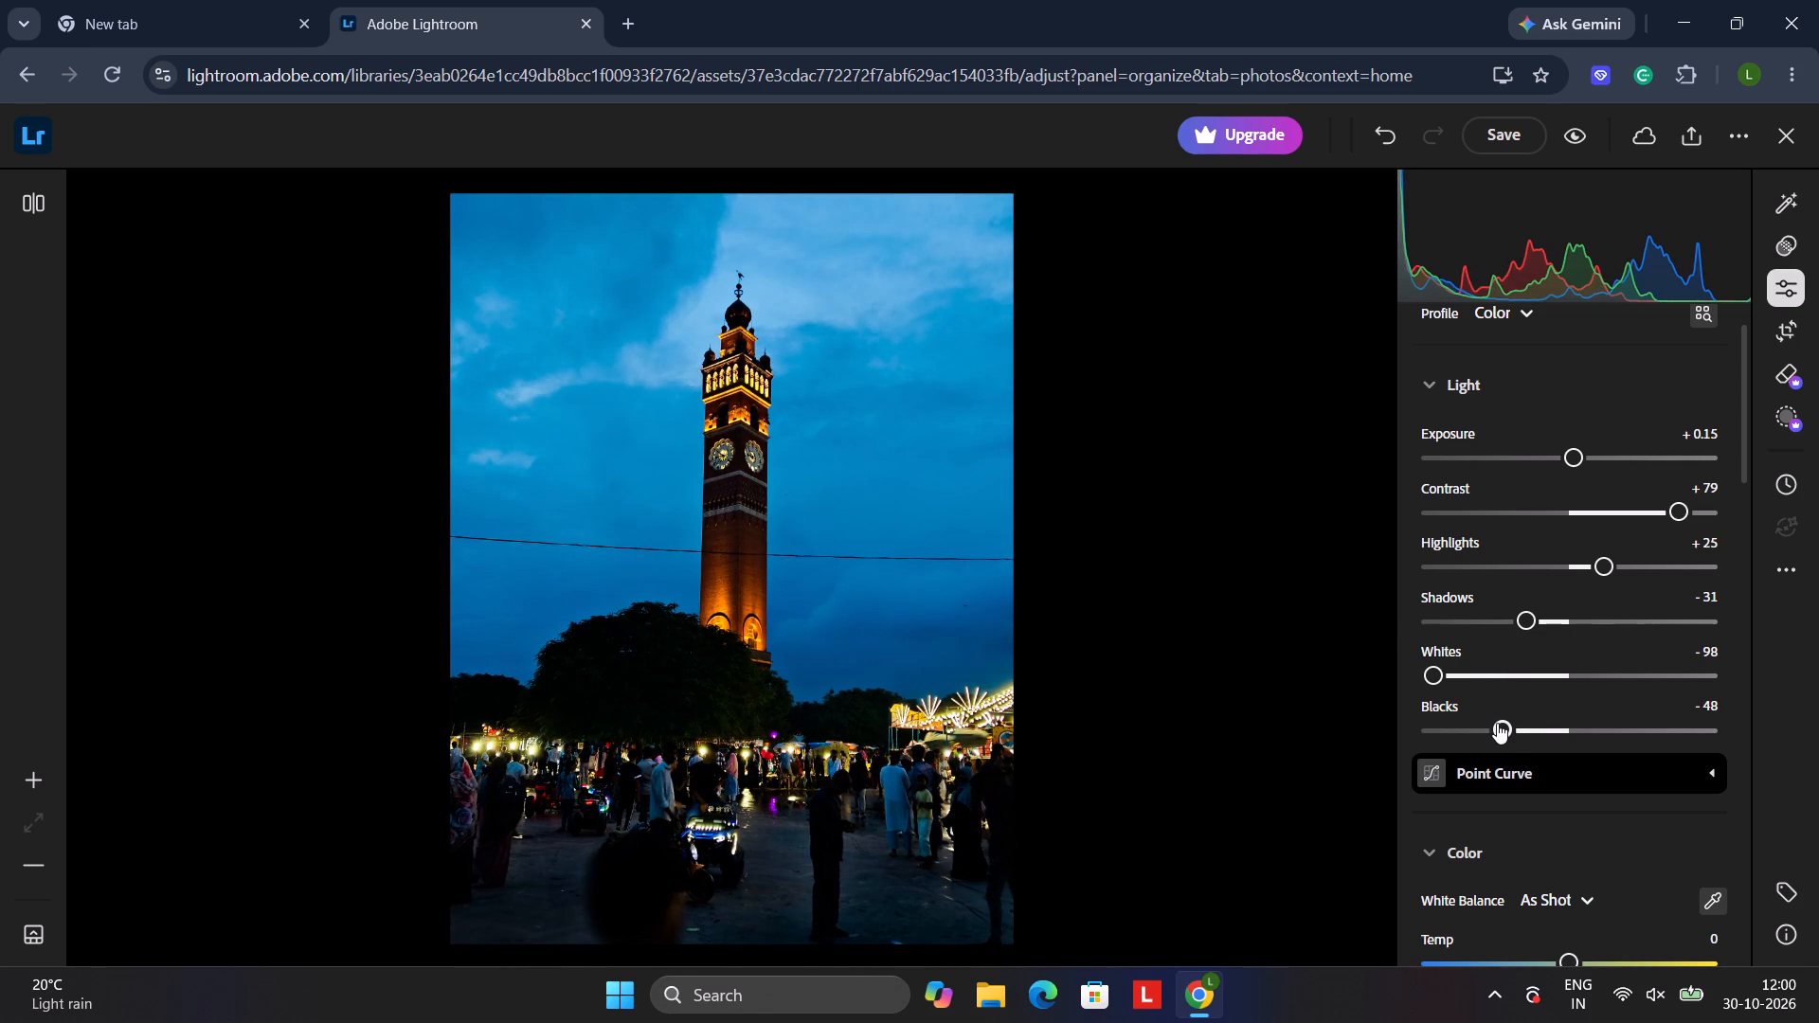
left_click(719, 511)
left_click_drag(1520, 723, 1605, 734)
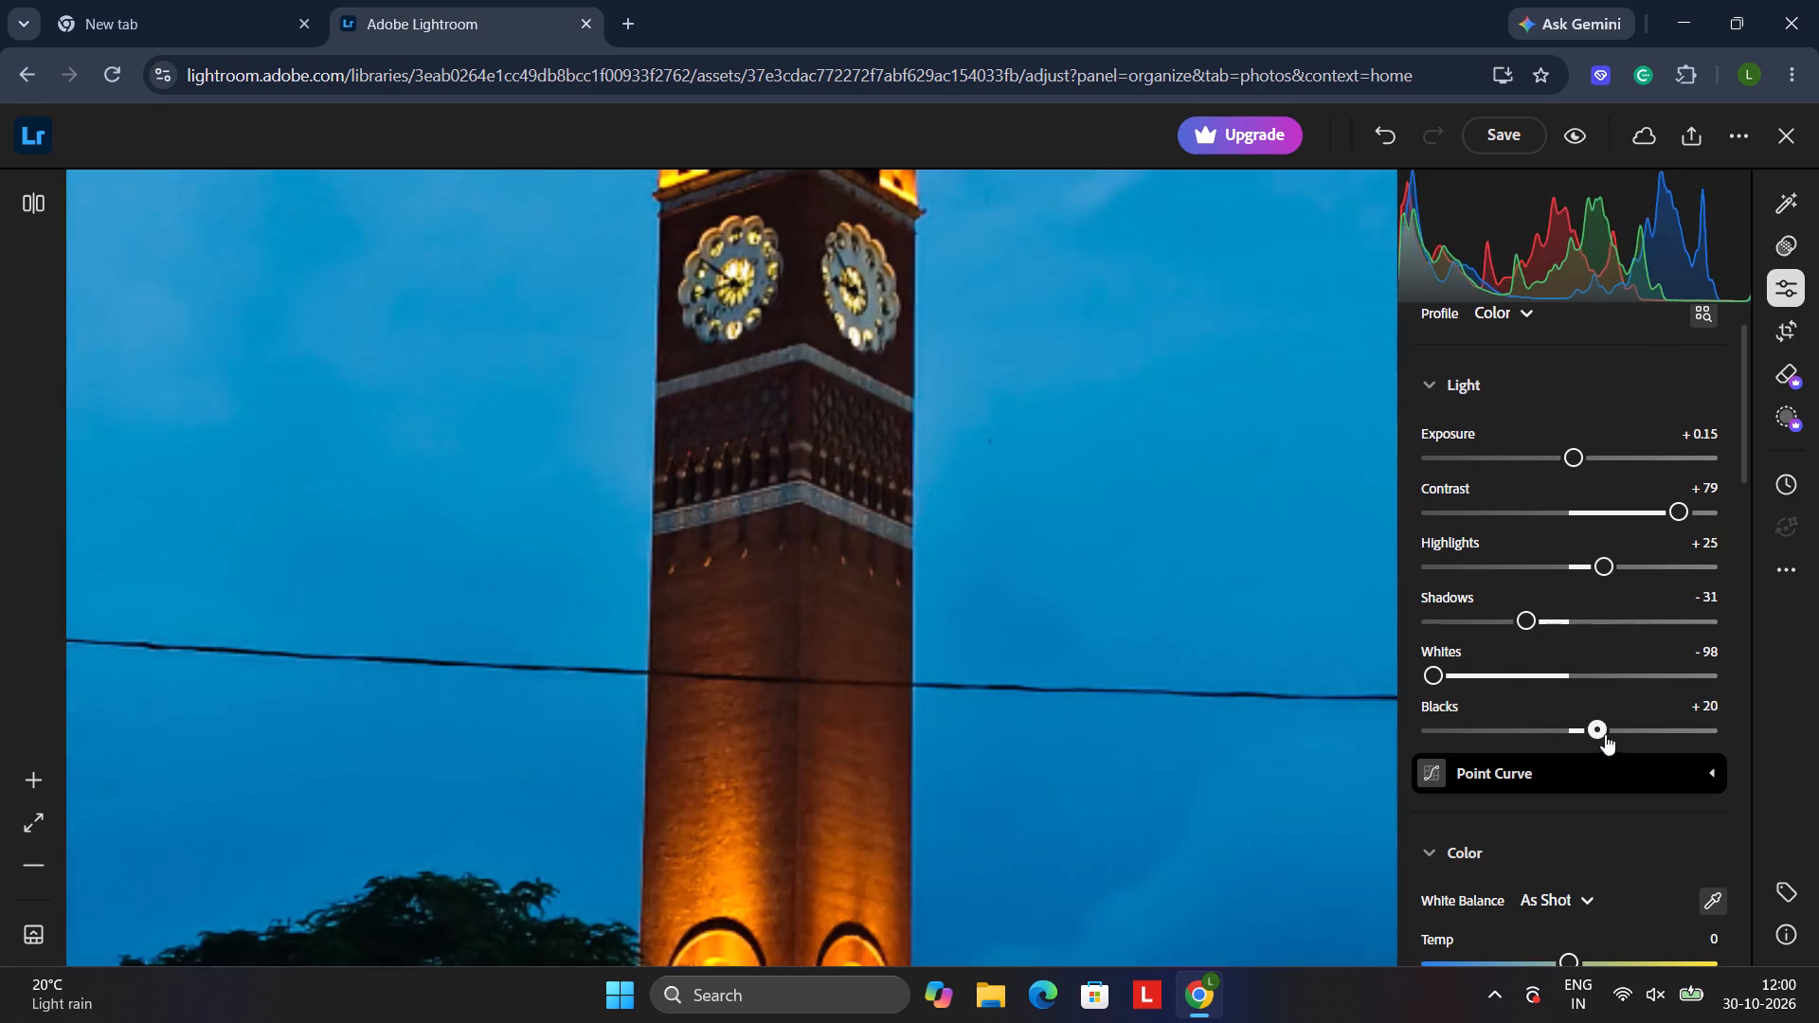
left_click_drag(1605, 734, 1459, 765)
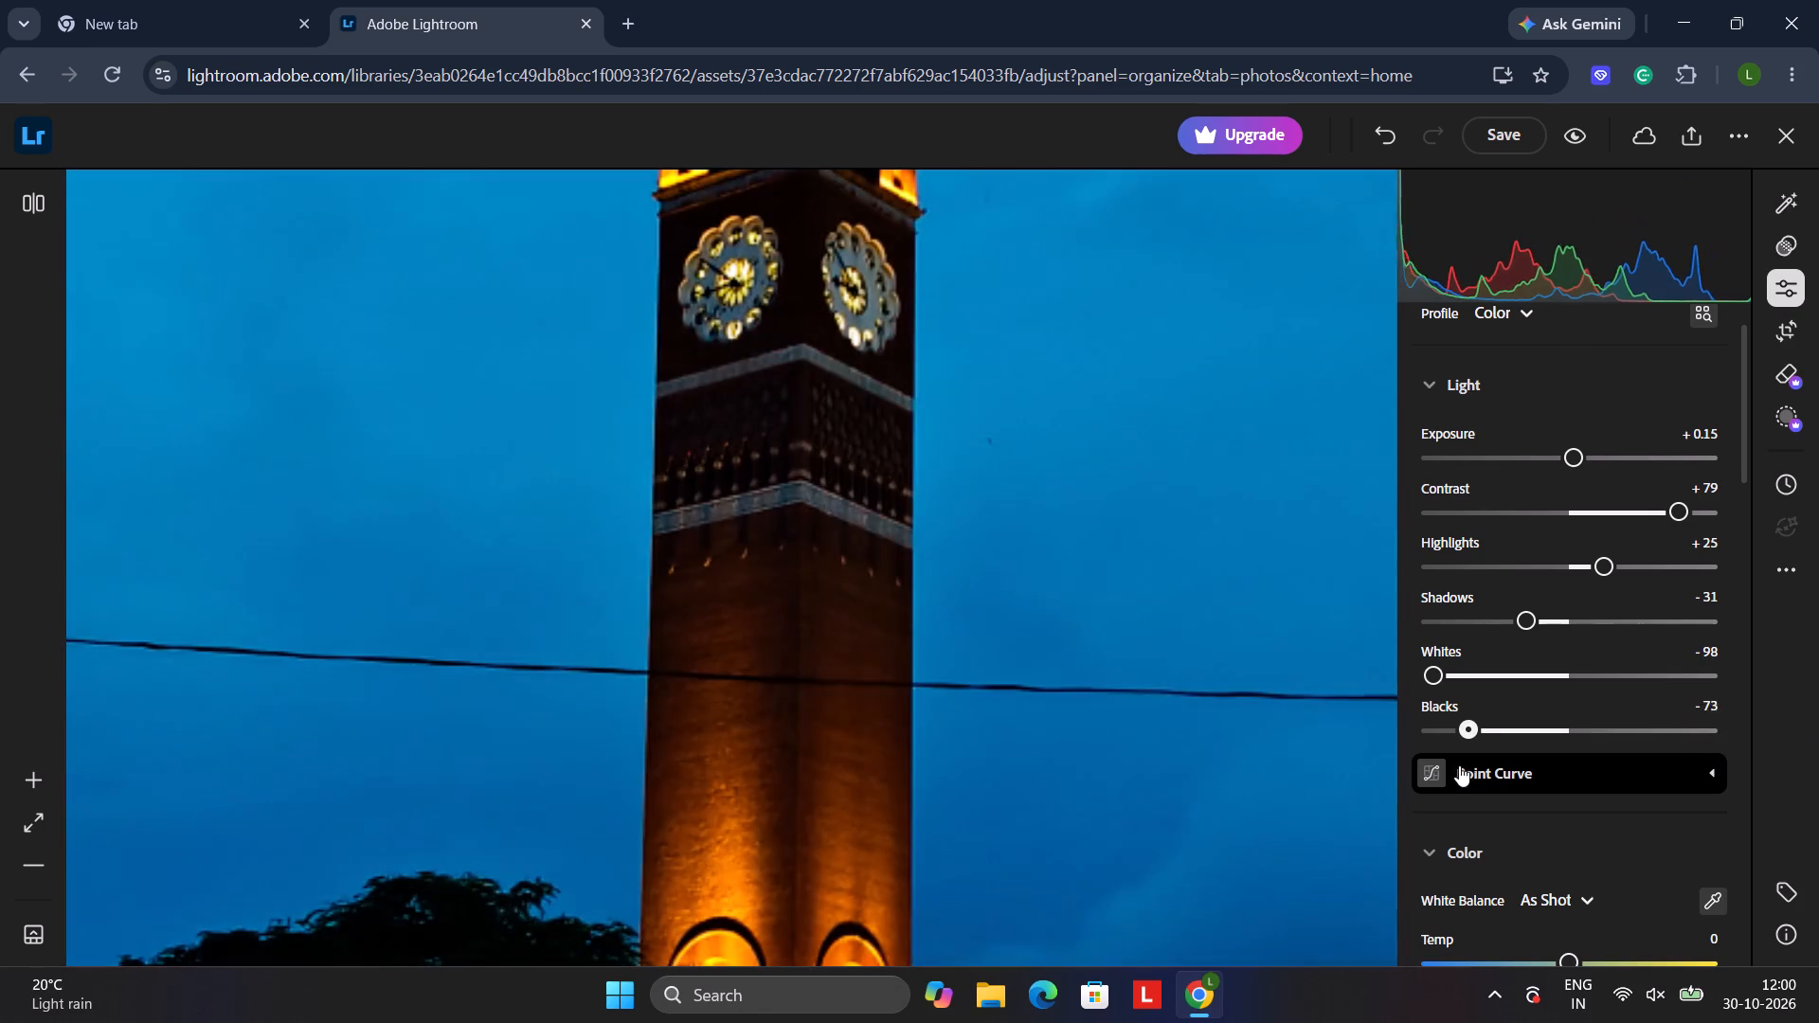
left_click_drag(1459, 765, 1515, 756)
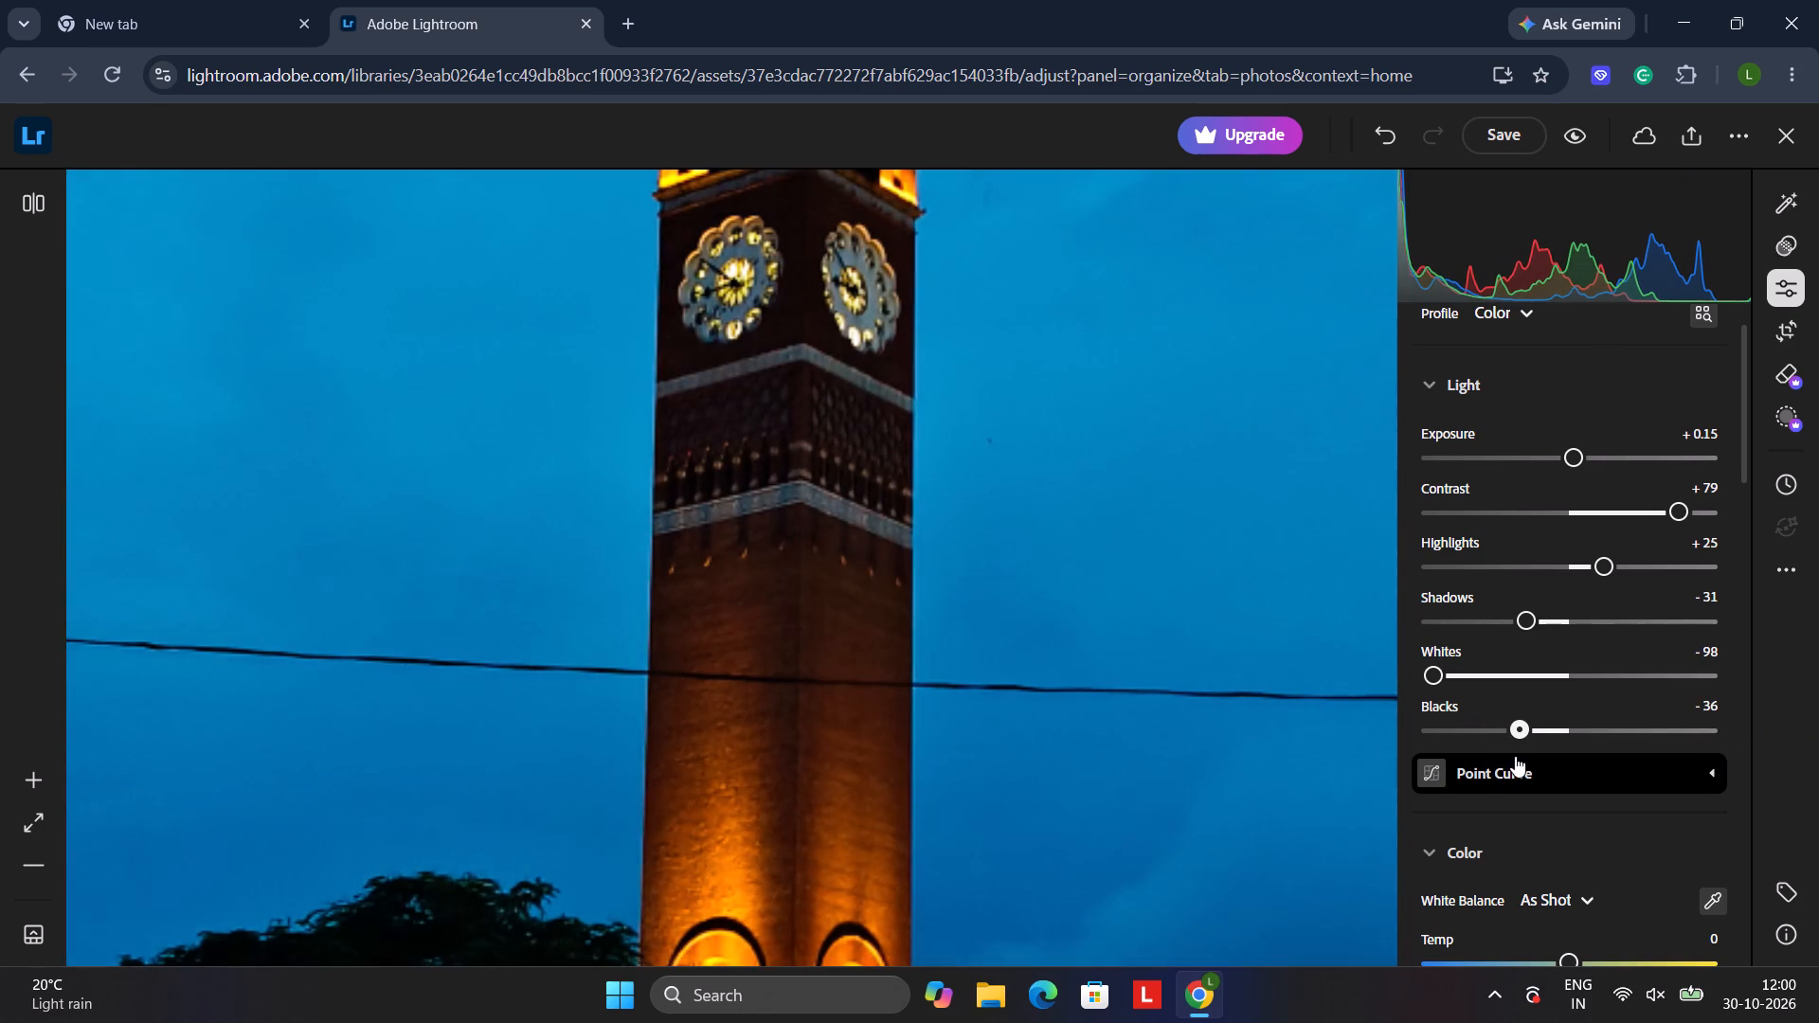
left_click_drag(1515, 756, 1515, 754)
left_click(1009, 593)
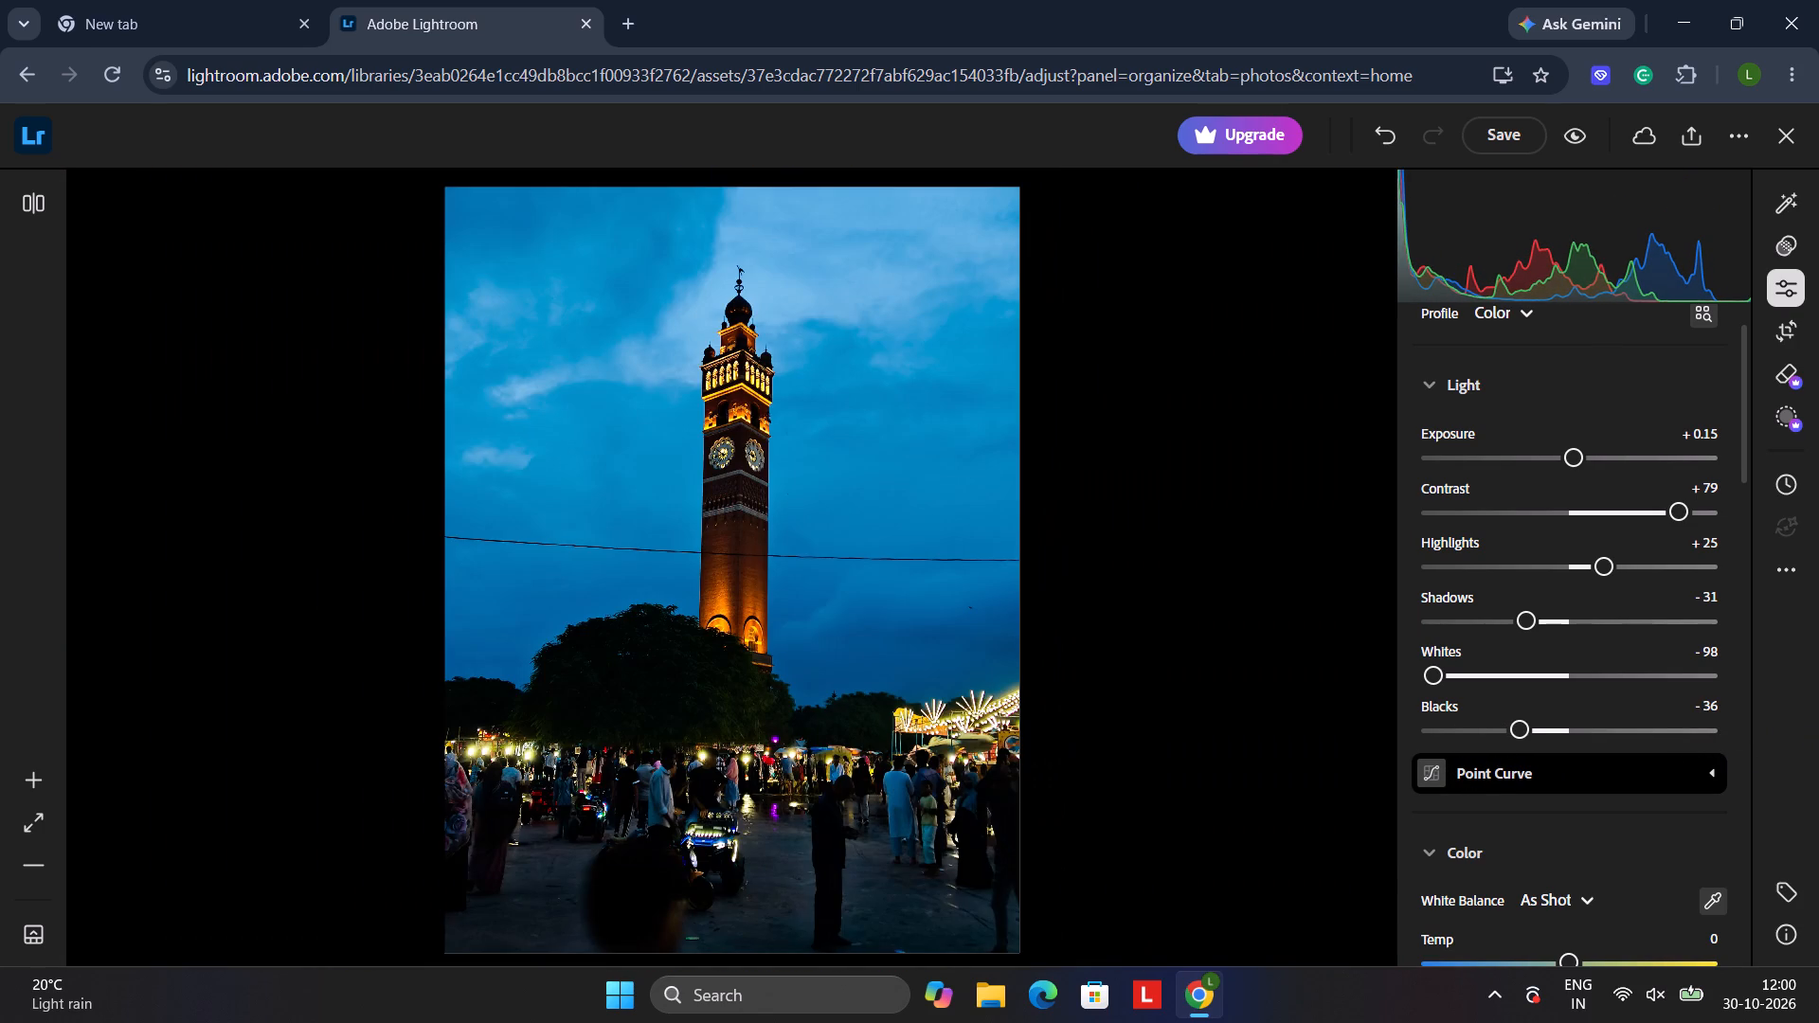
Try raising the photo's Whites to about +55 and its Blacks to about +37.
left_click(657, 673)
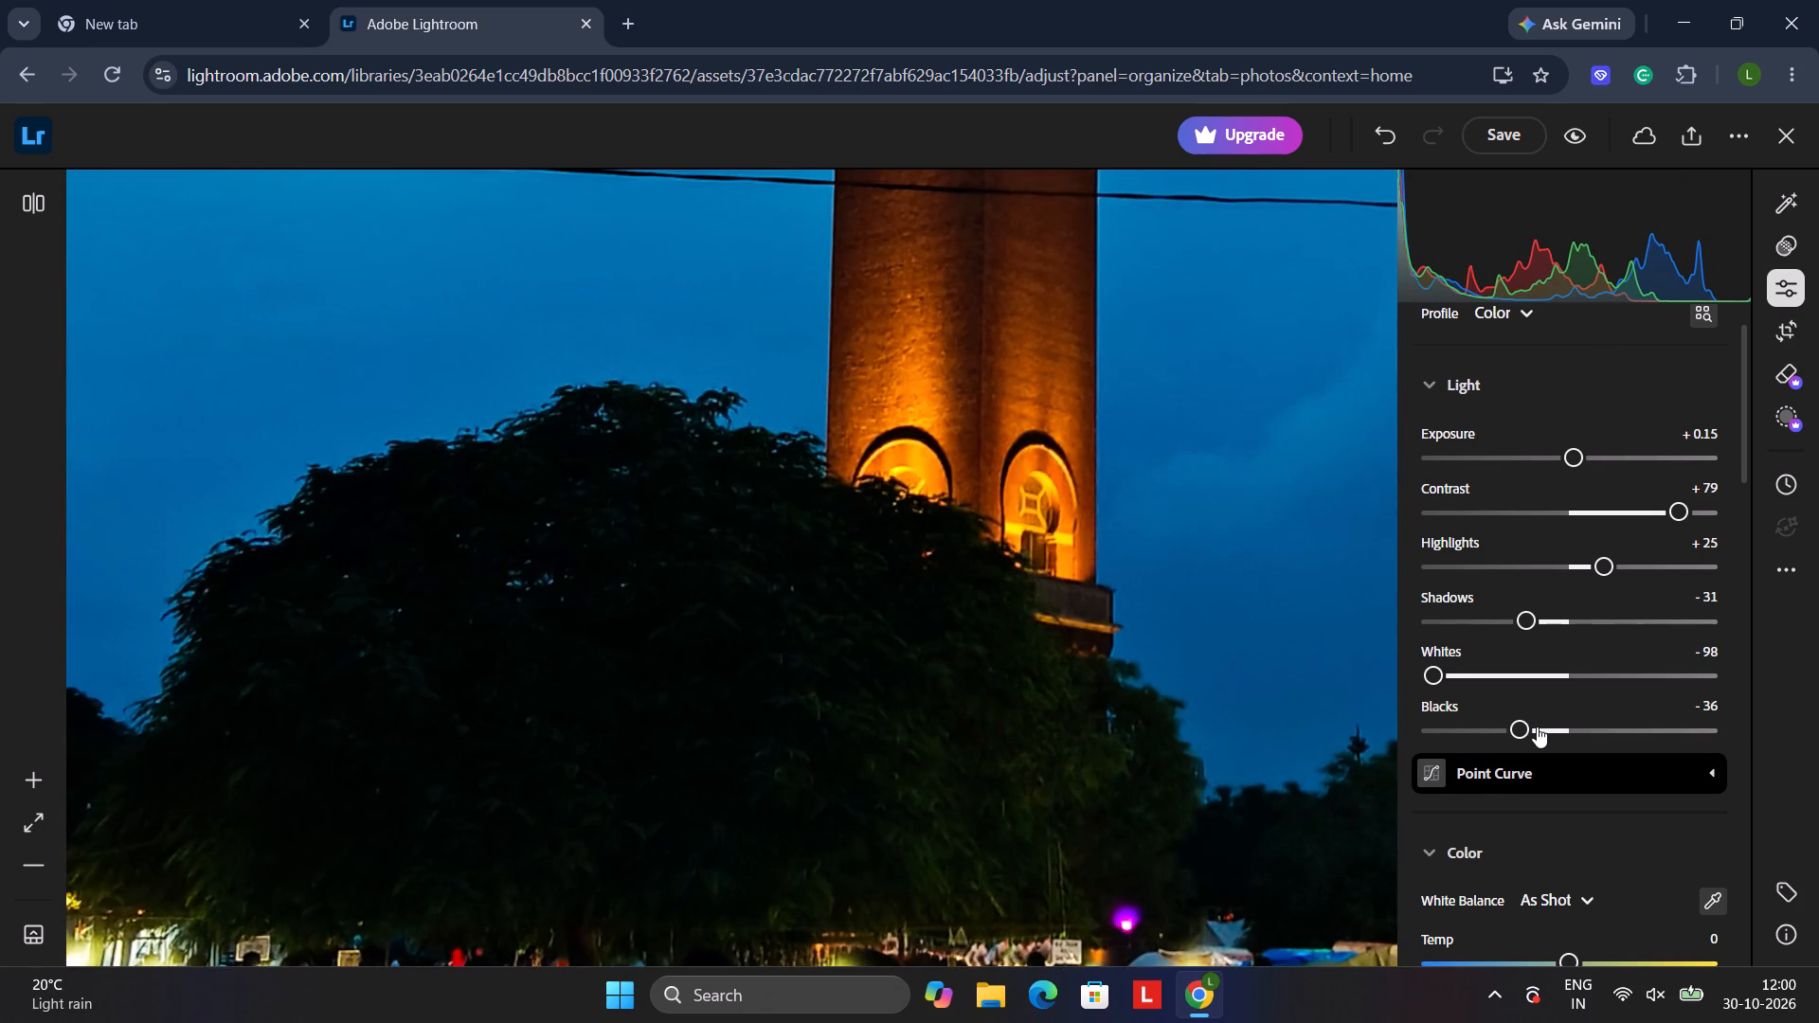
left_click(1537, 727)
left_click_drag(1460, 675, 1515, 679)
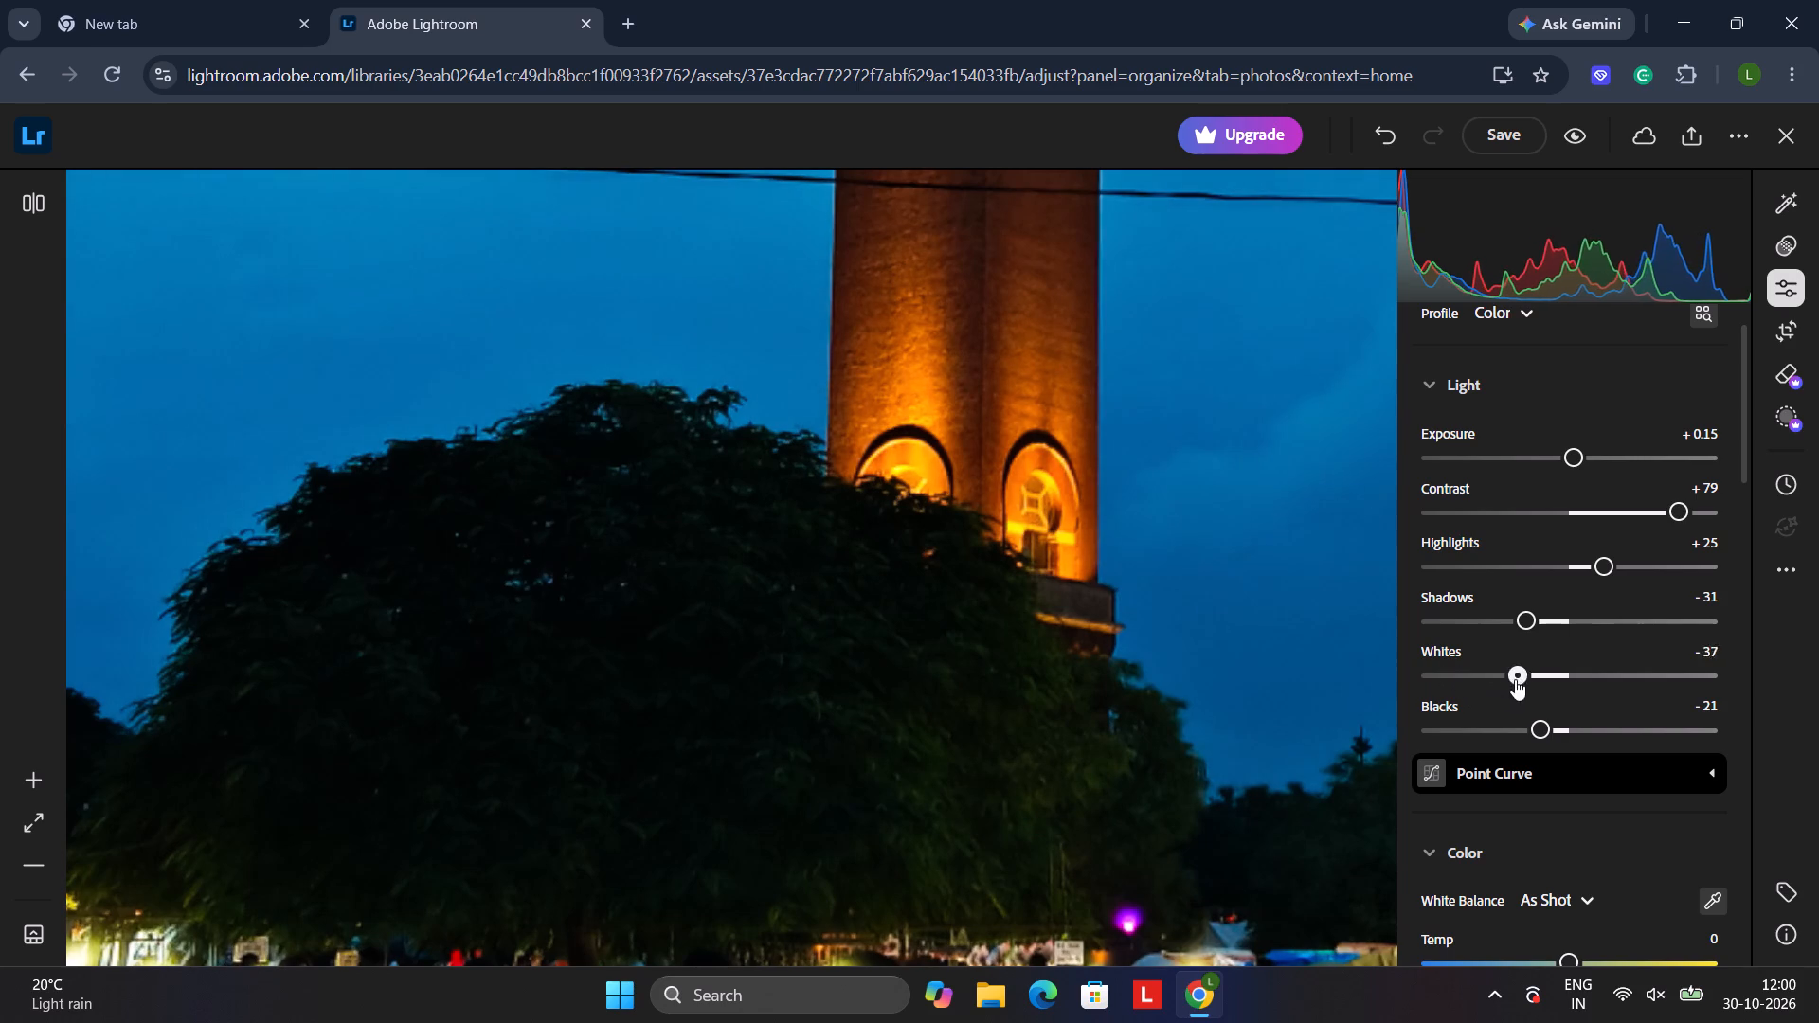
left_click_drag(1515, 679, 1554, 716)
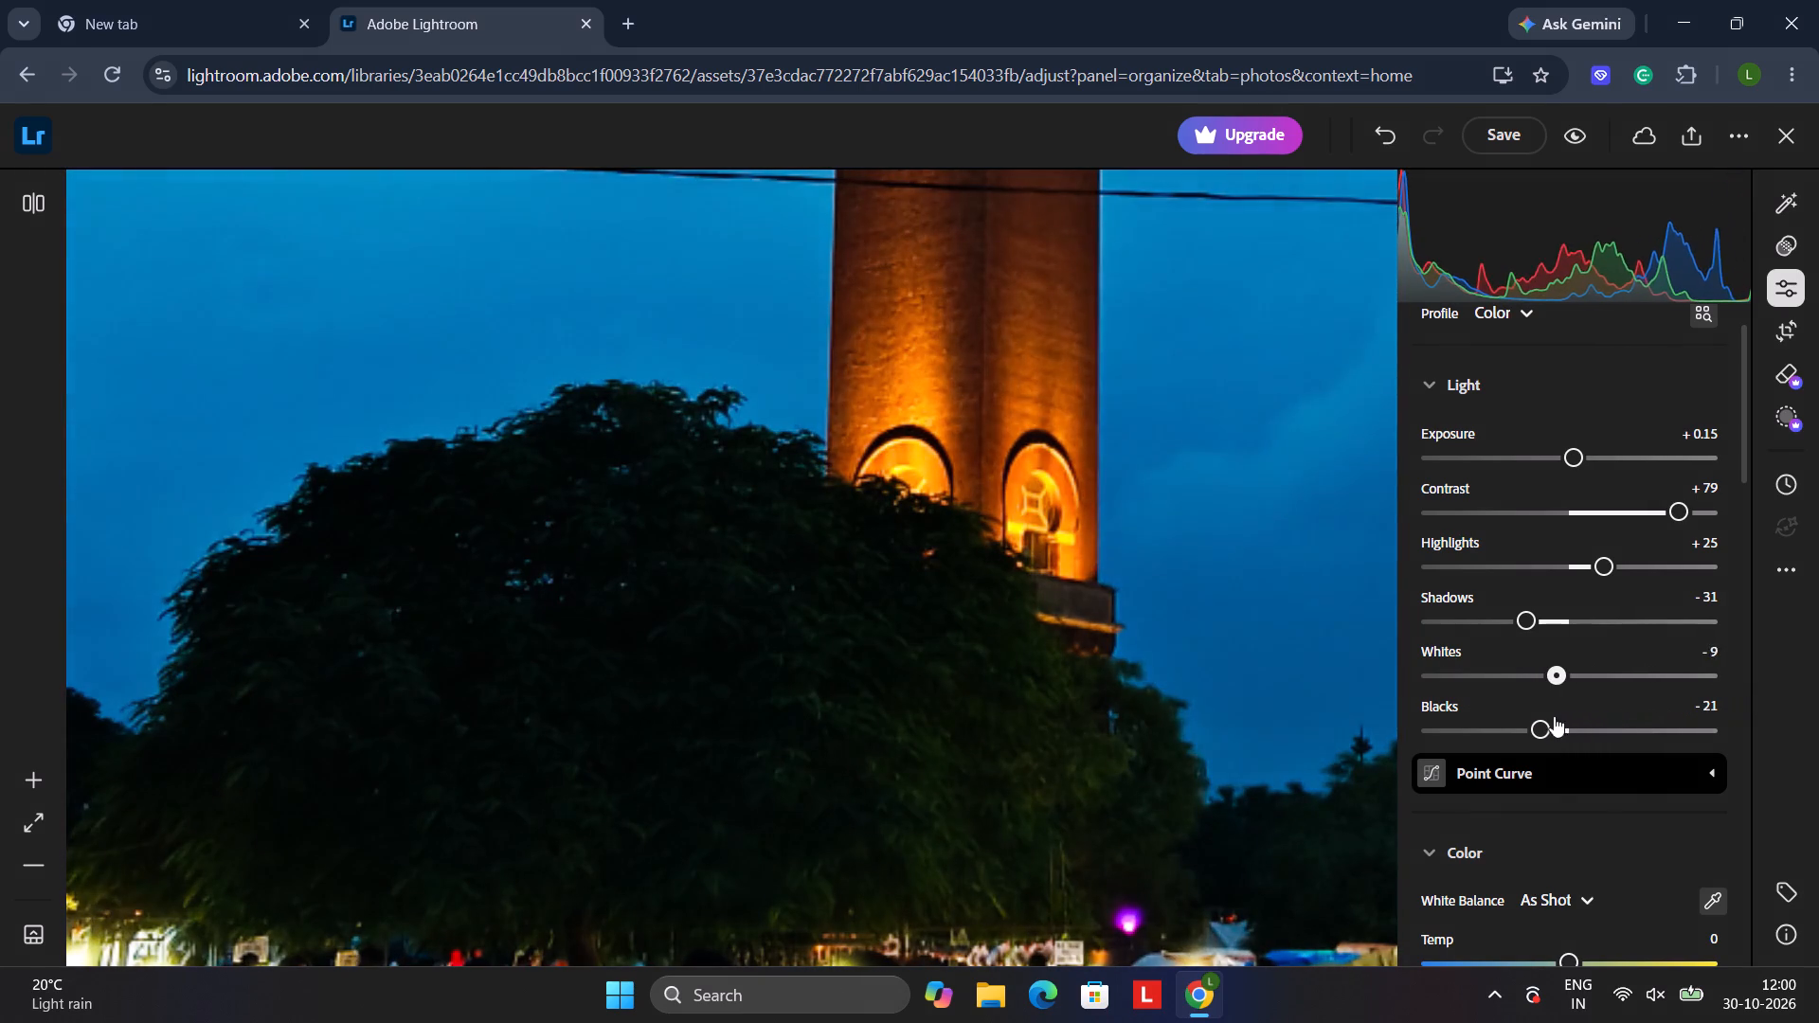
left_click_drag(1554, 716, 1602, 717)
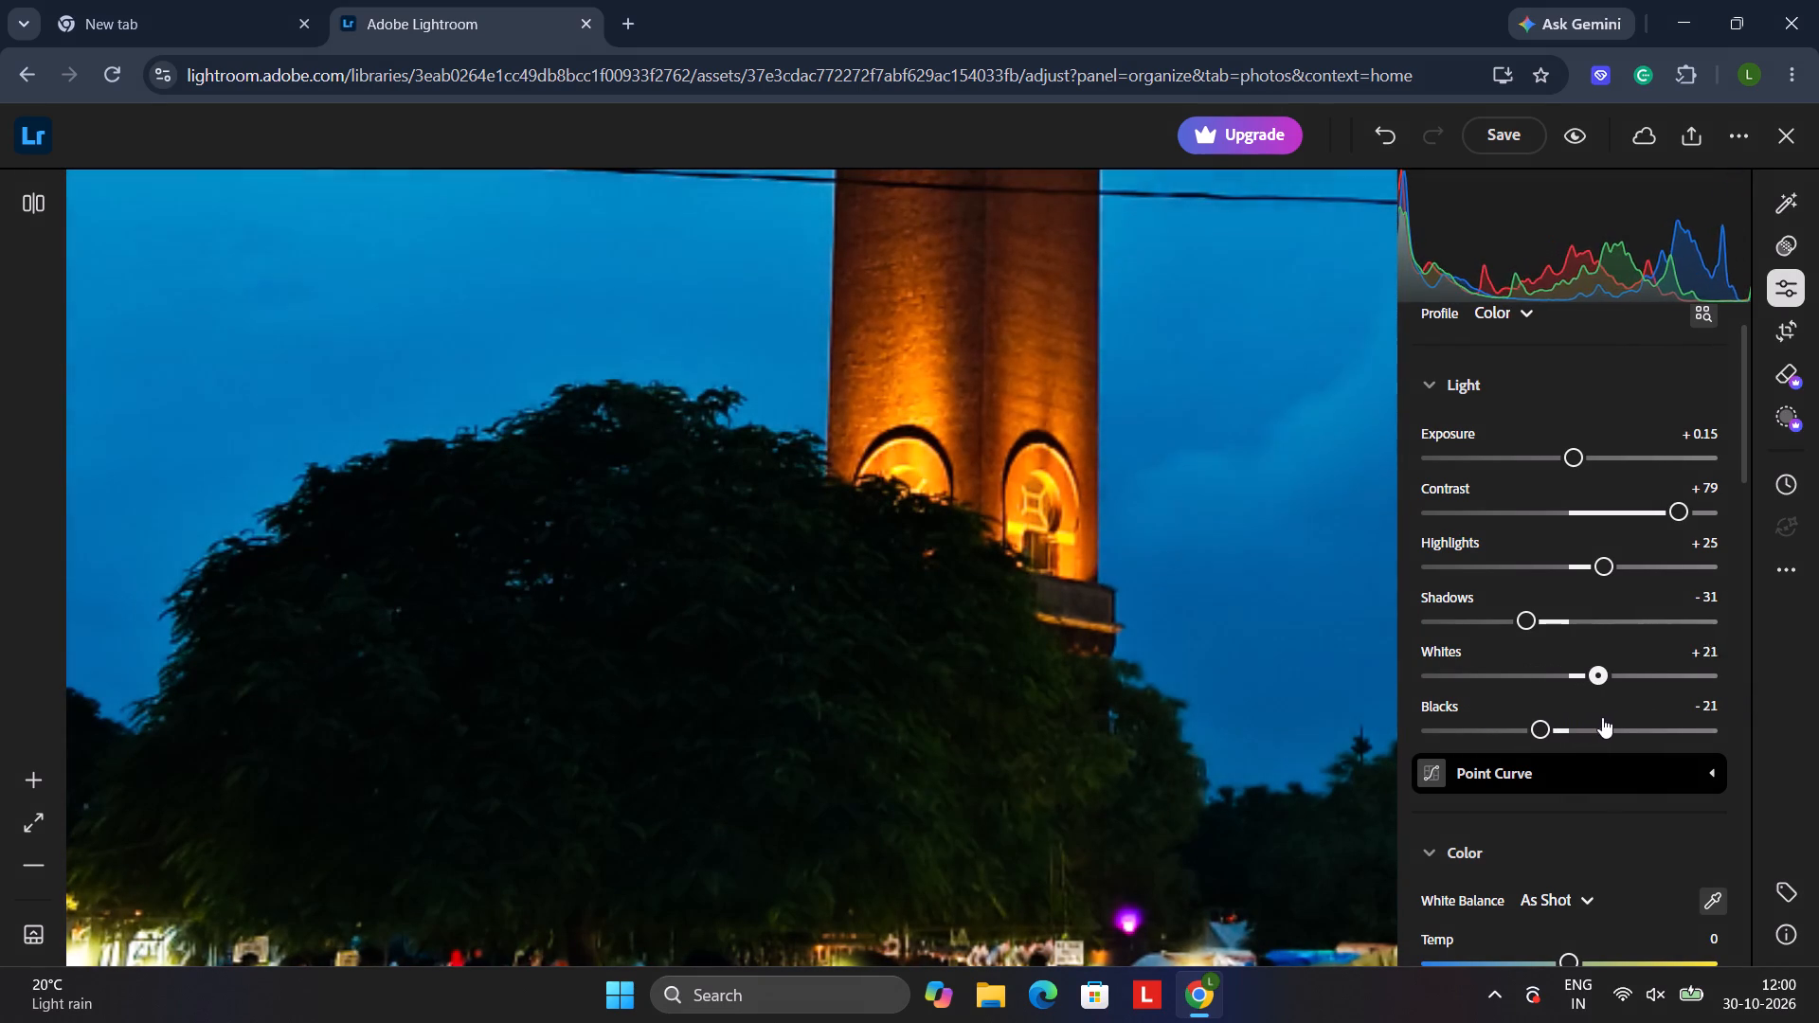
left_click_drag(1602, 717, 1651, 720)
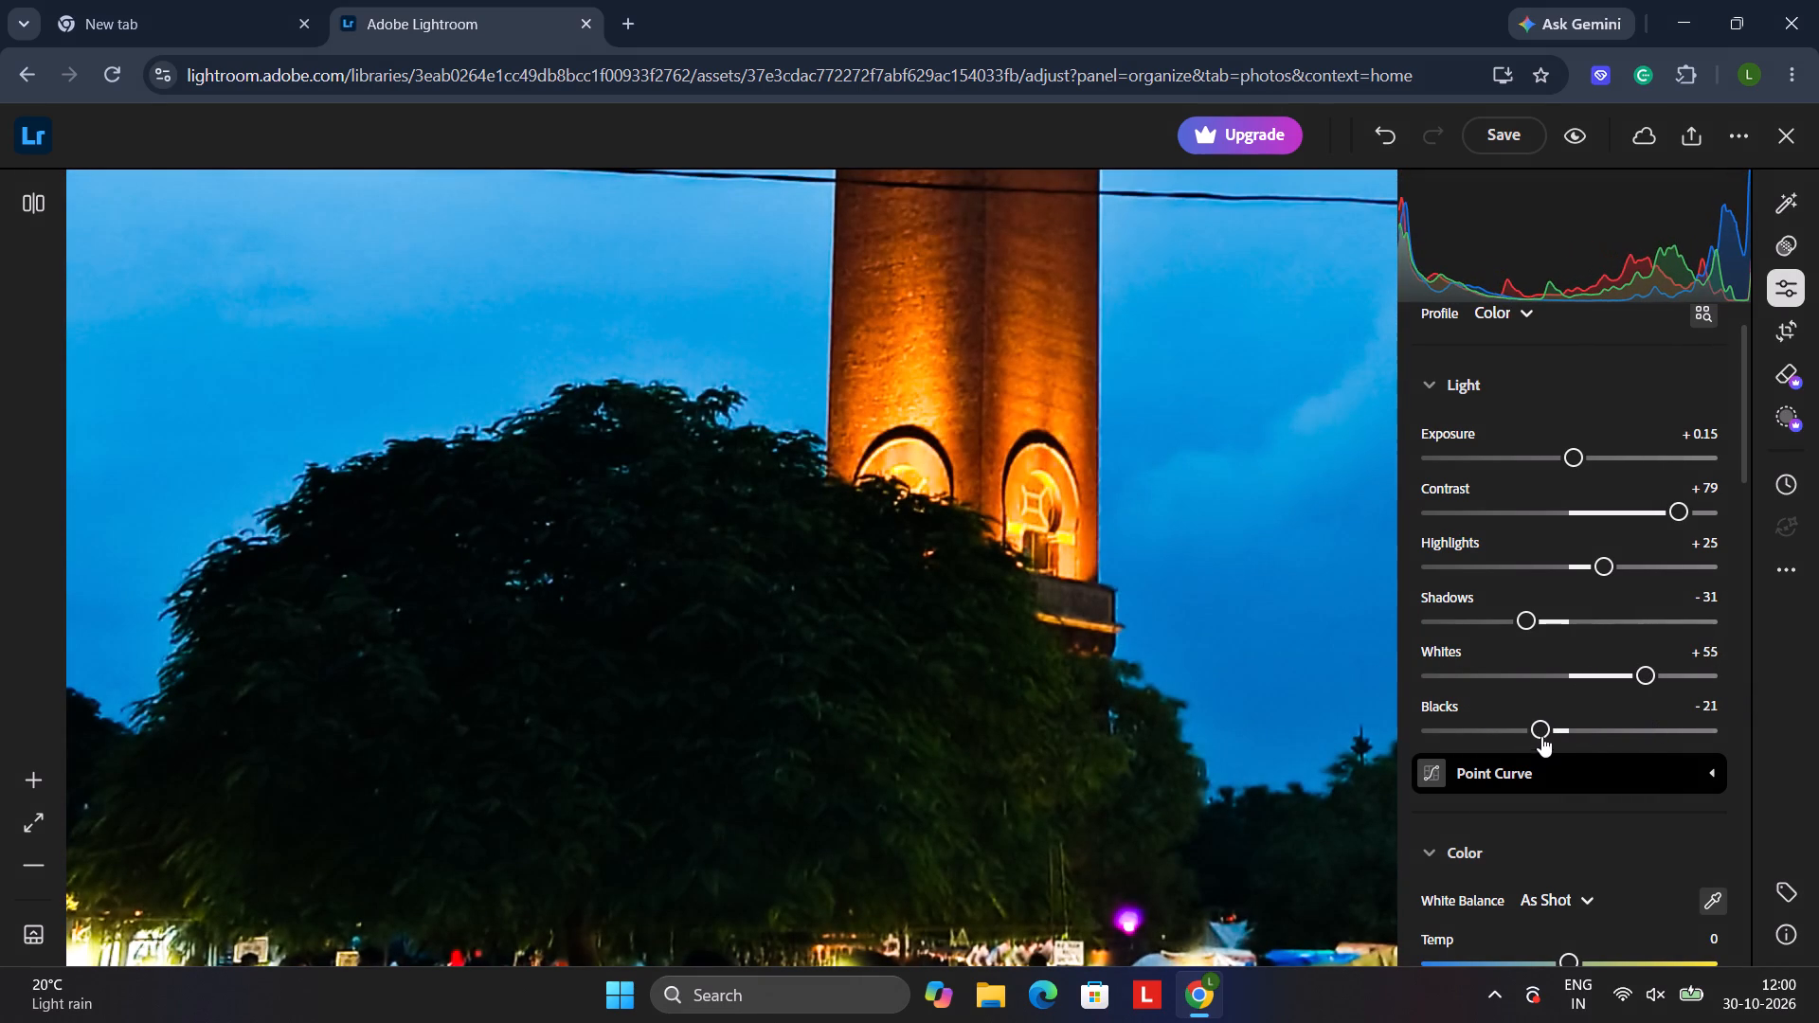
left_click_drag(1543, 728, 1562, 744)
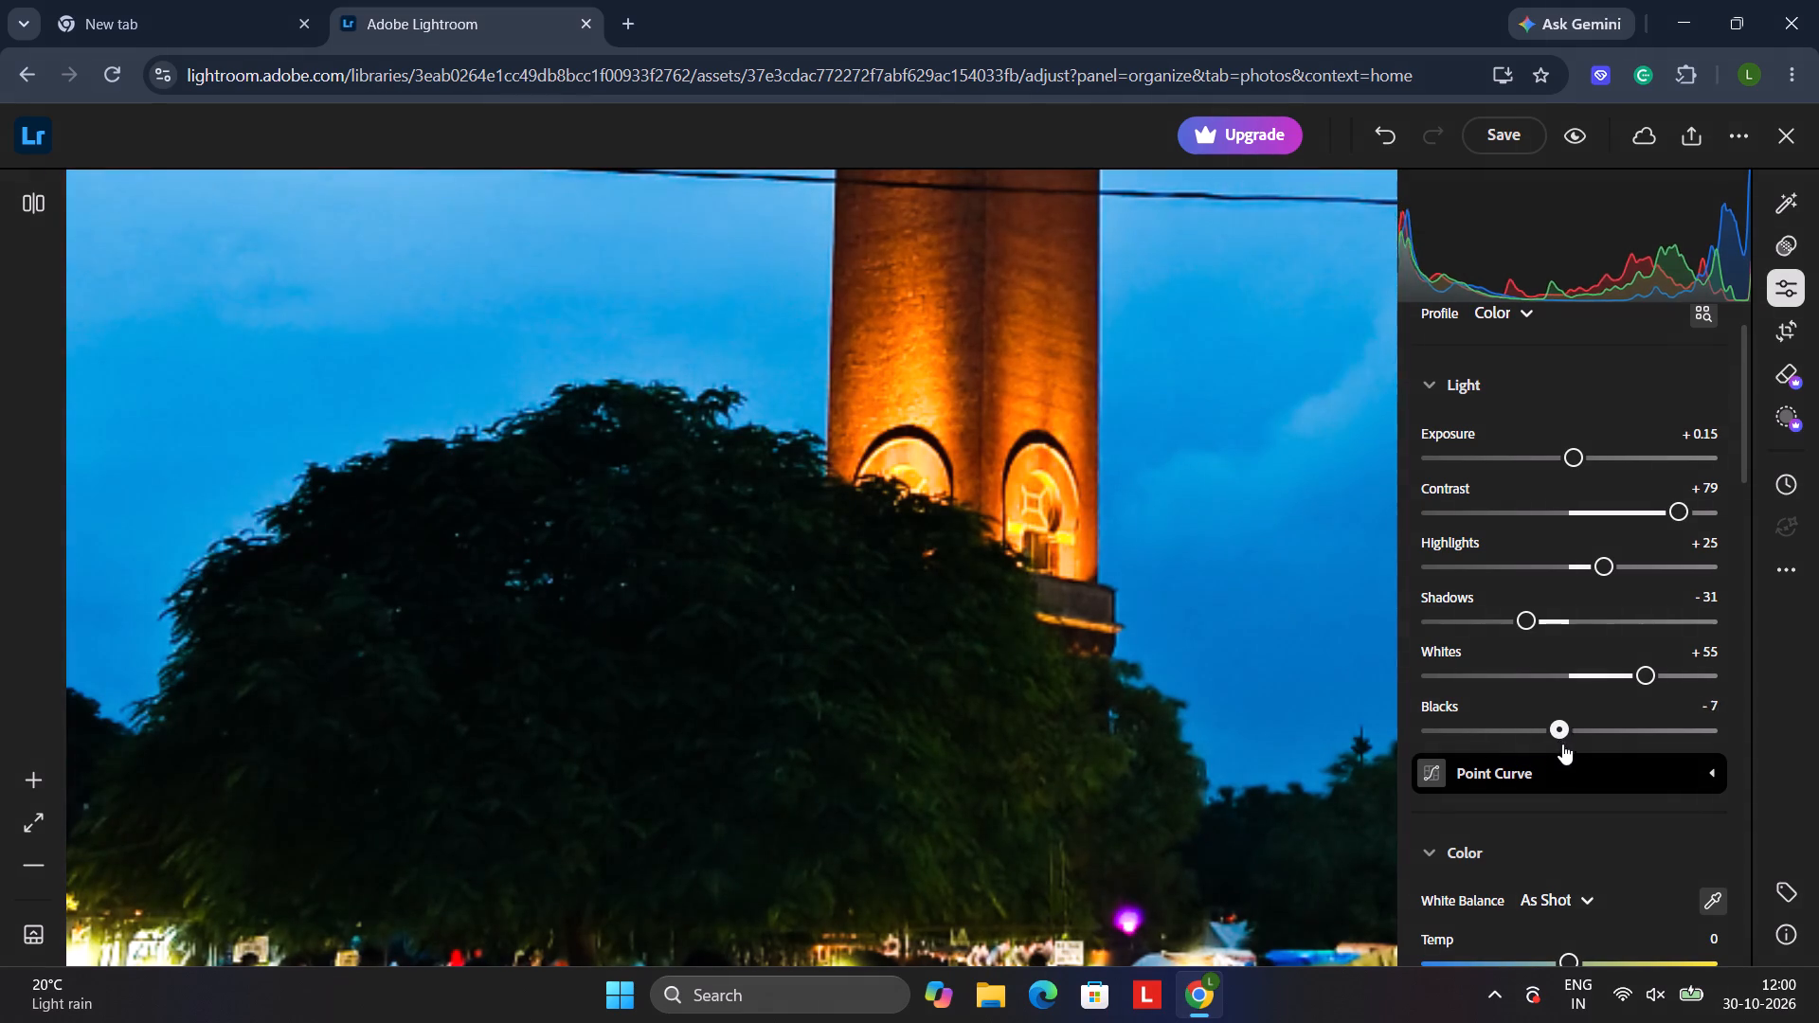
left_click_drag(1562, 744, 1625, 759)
Lower the photo's Whites all the way to -100.
left_click_drag(1637, 671, 1486, 685)
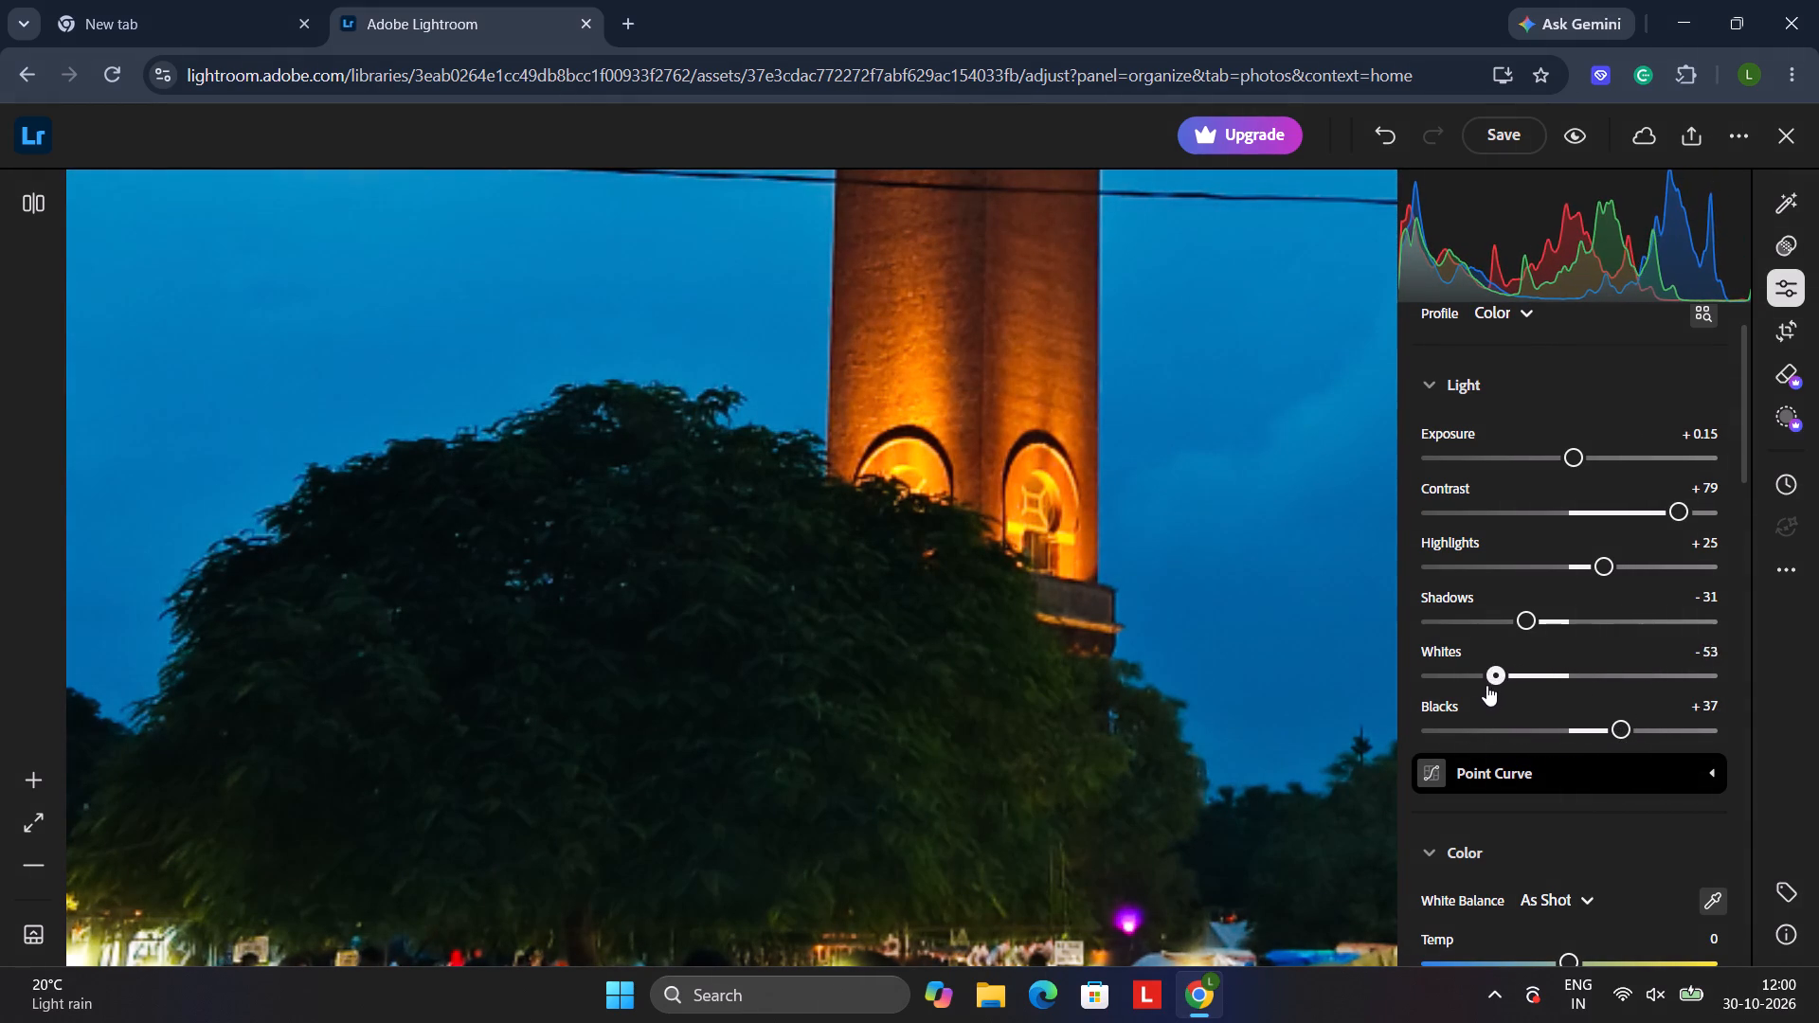
left_click_drag(1486, 685, 1345, 690)
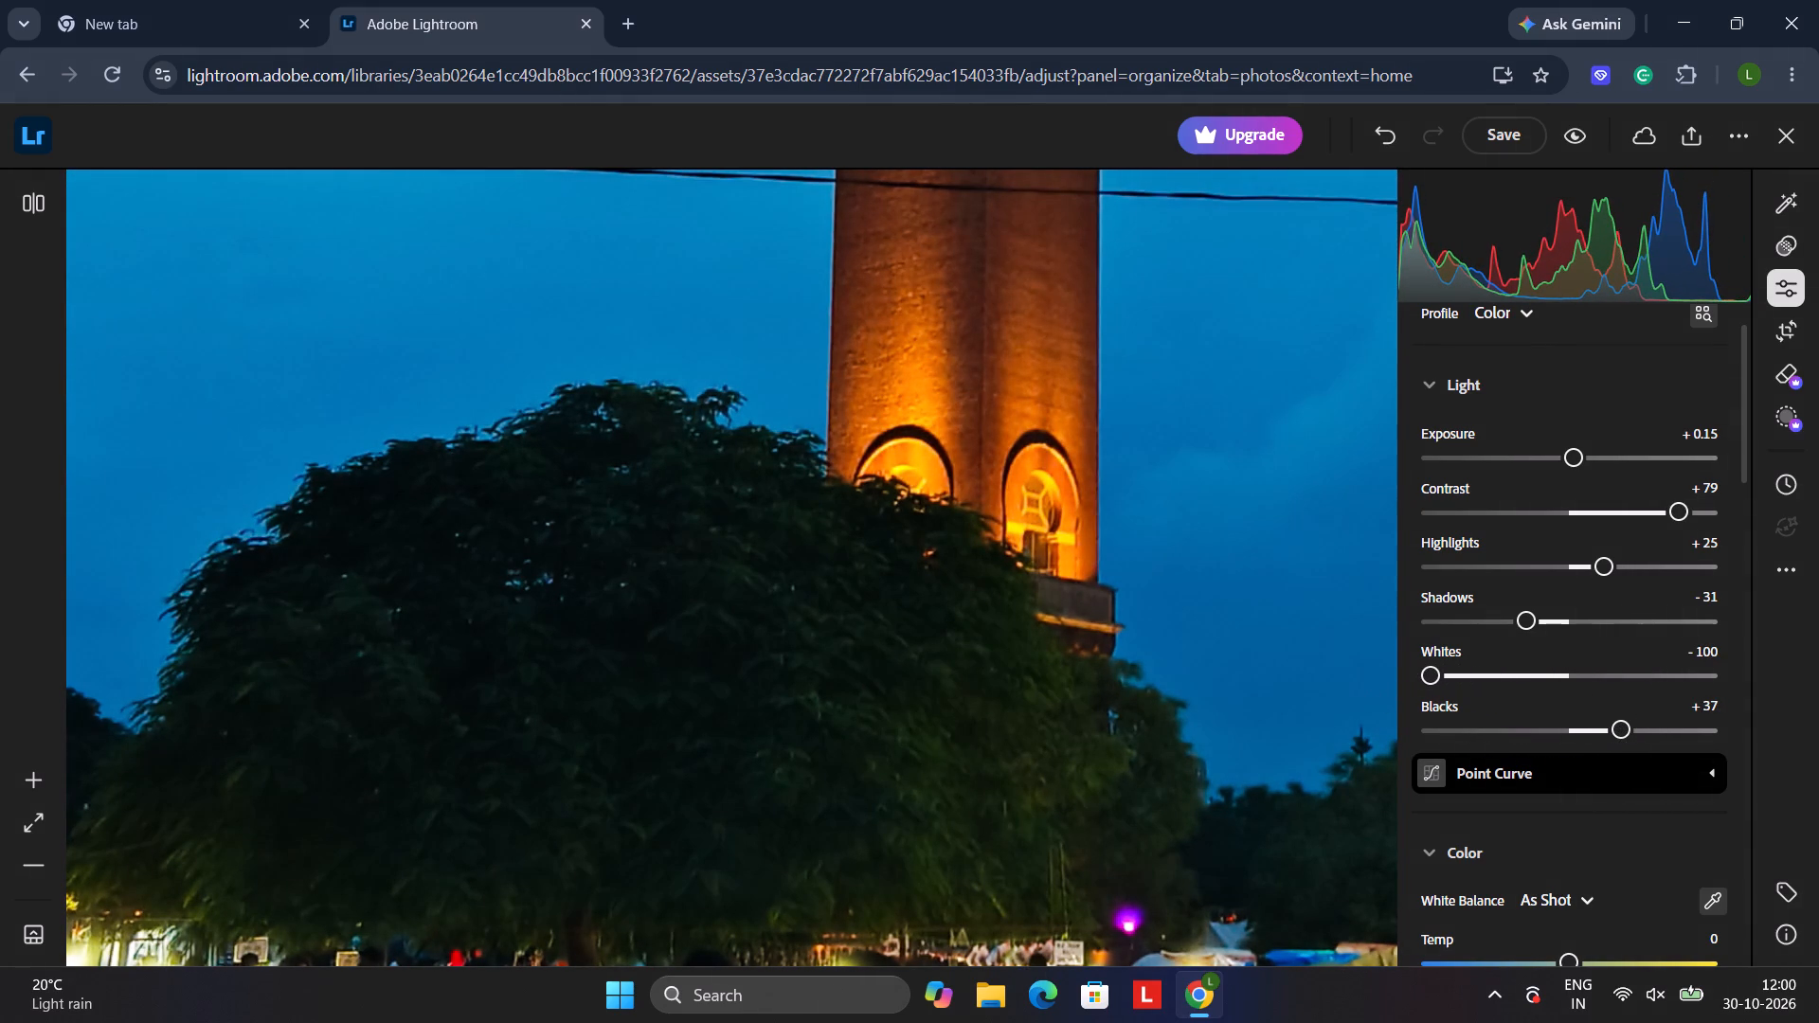
left_click(1164, 653)
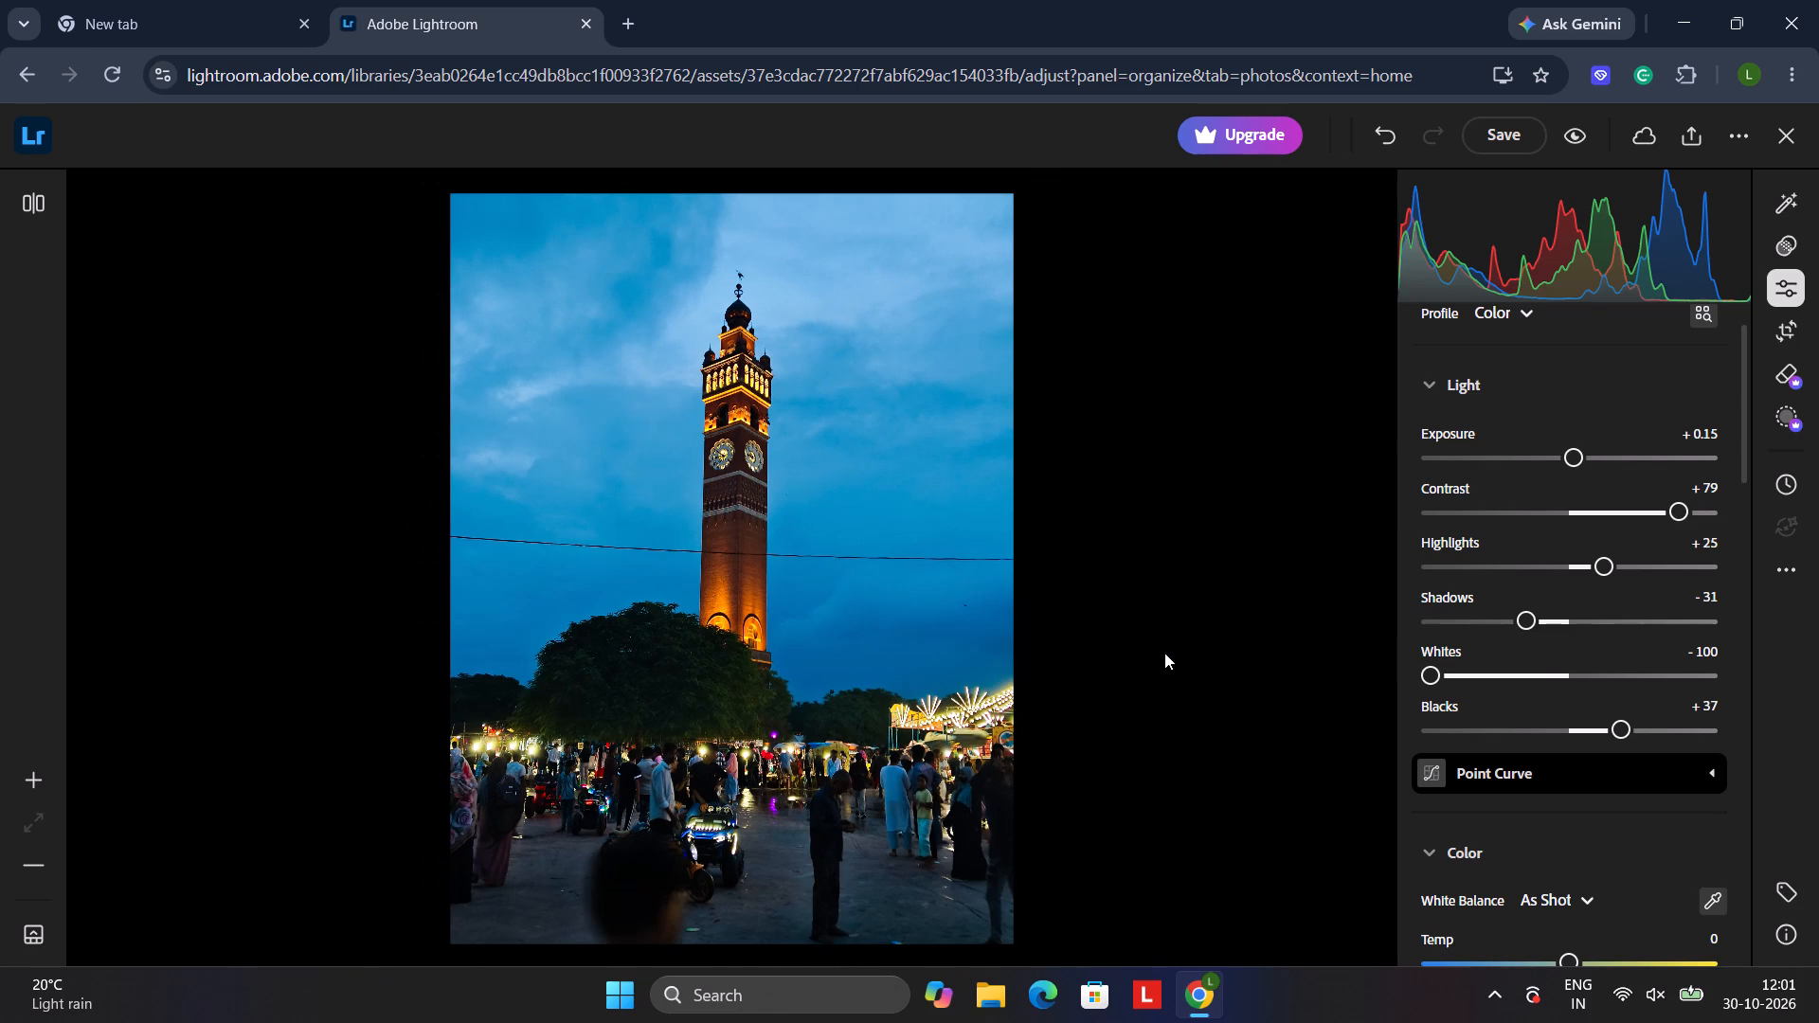
Lower the photo's Blacks to about -22, checking the tree and tower up close along the way.
left_click_drag(1618, 729, 1607, 730)
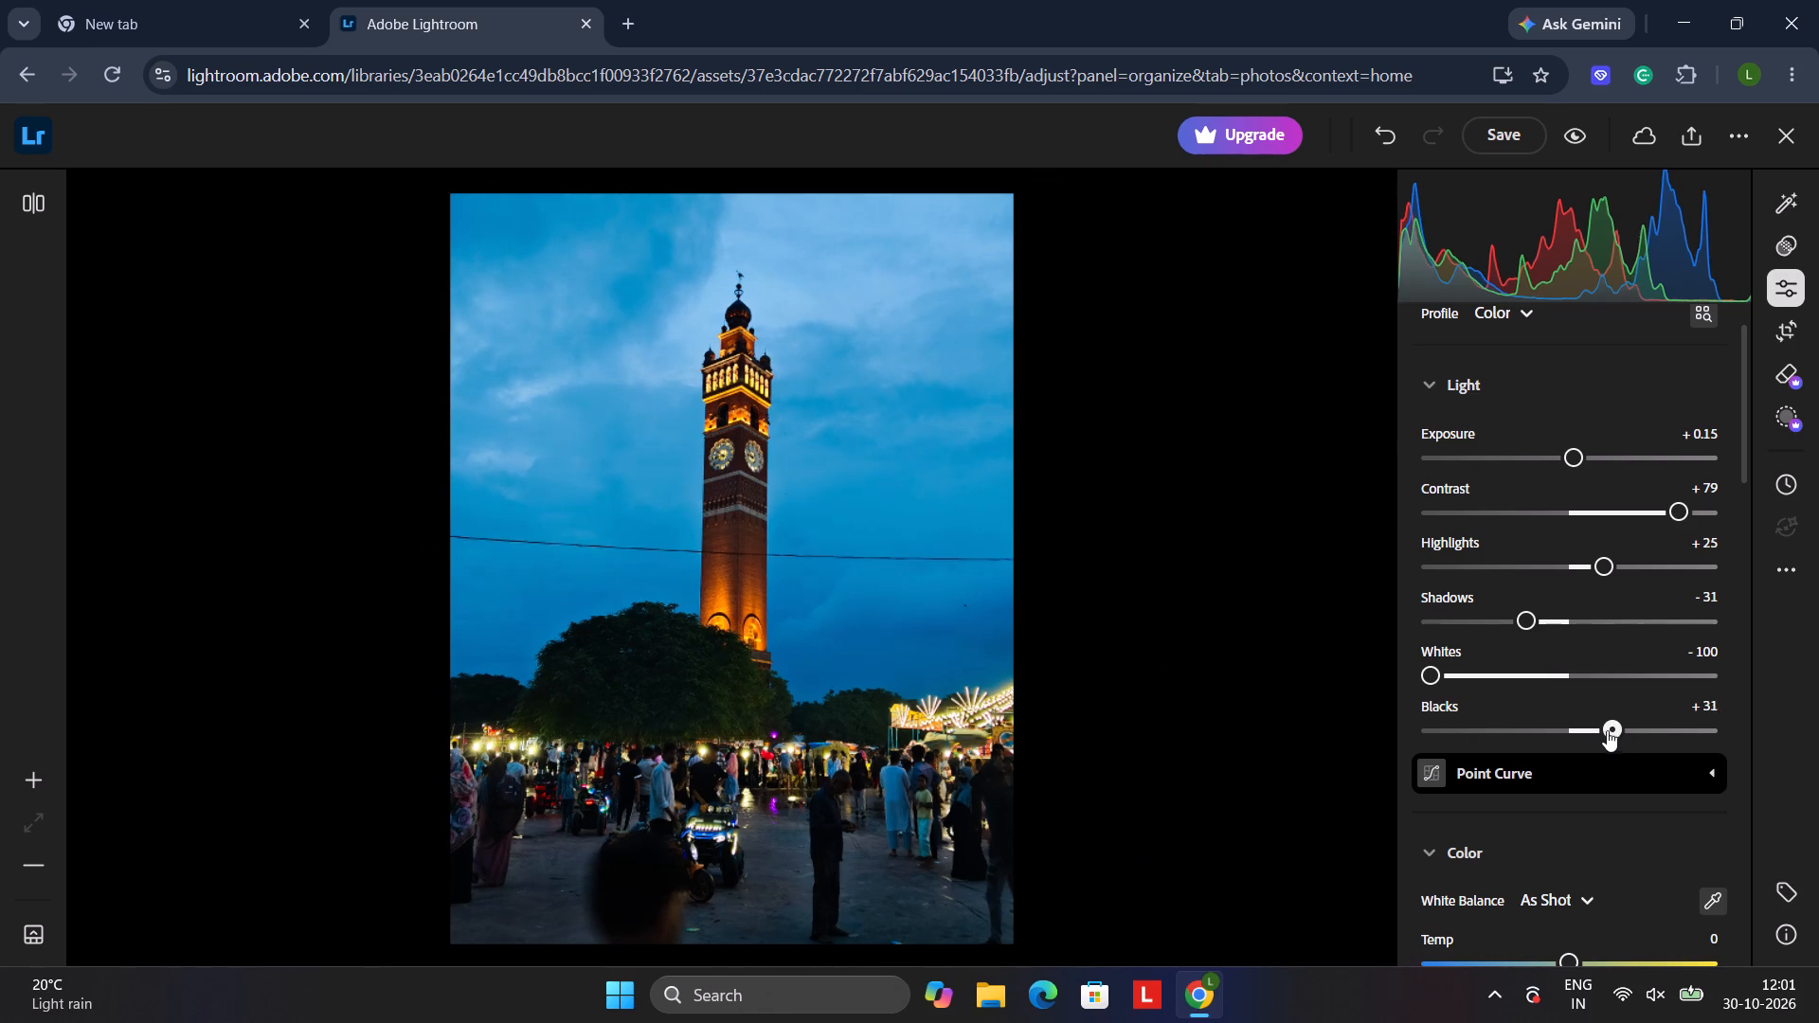
left_click_drag(1607, 730, 1589, 731)
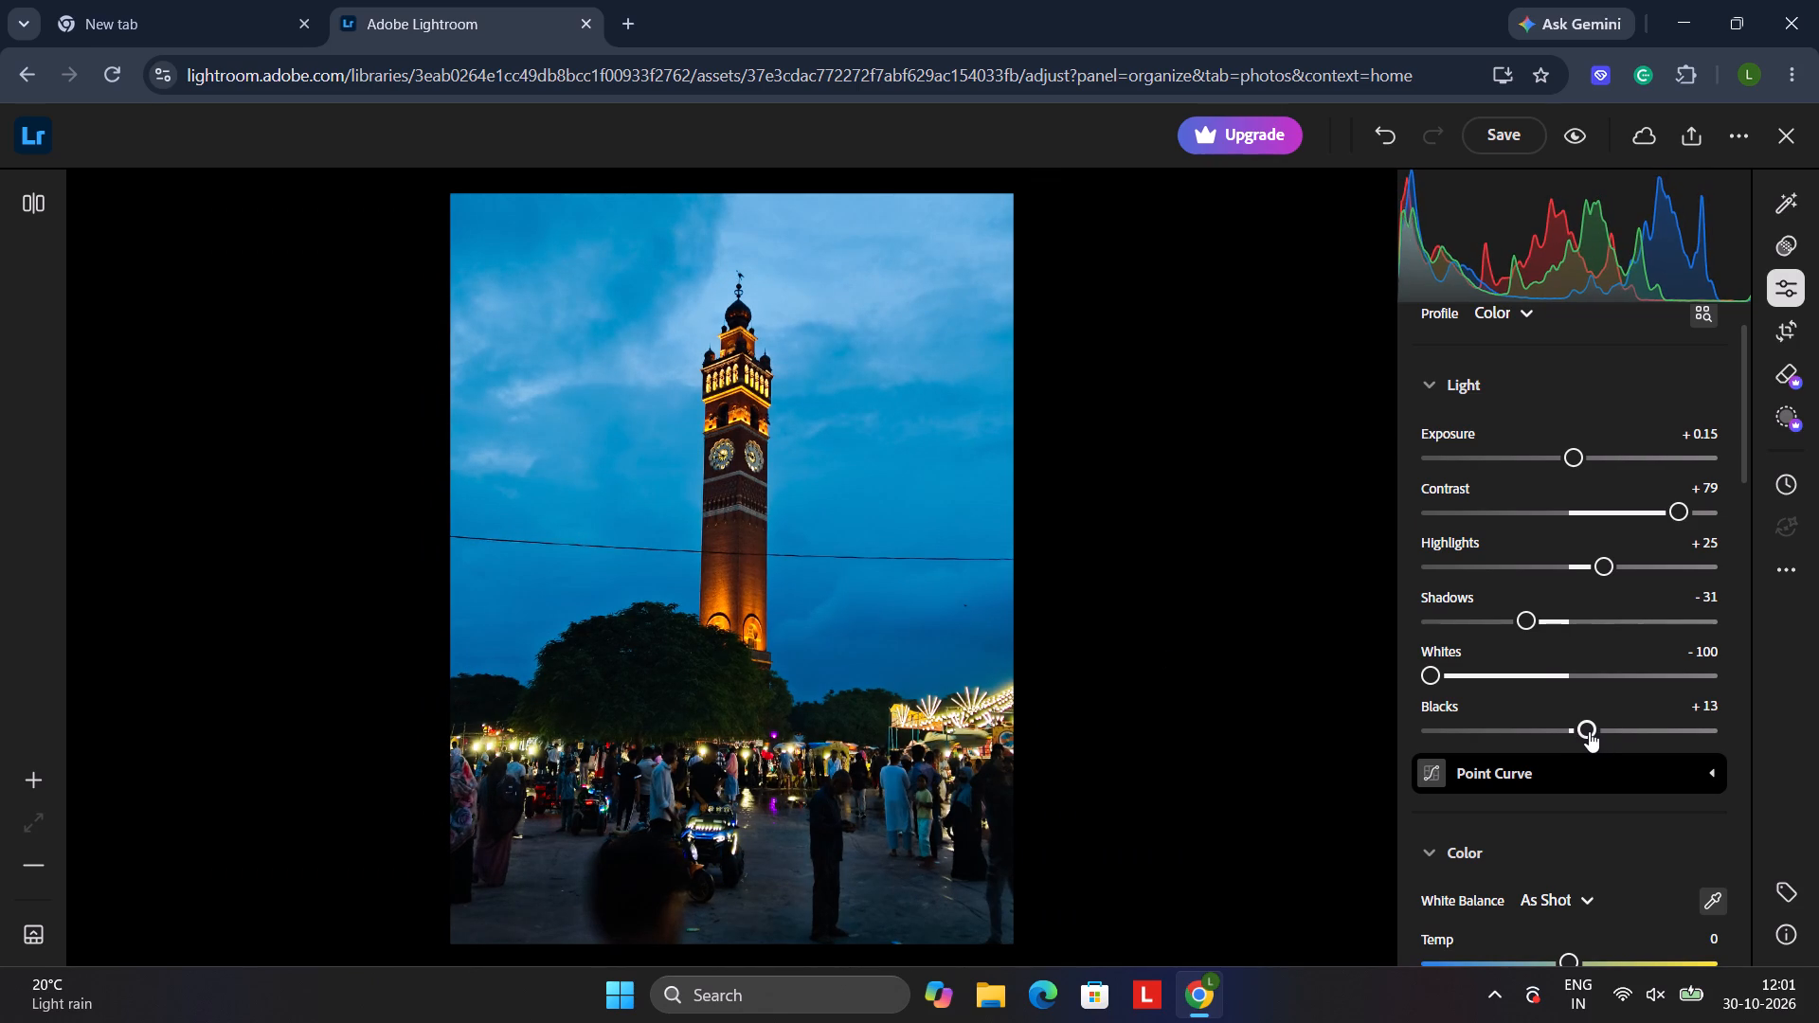
left_click(676, 658)
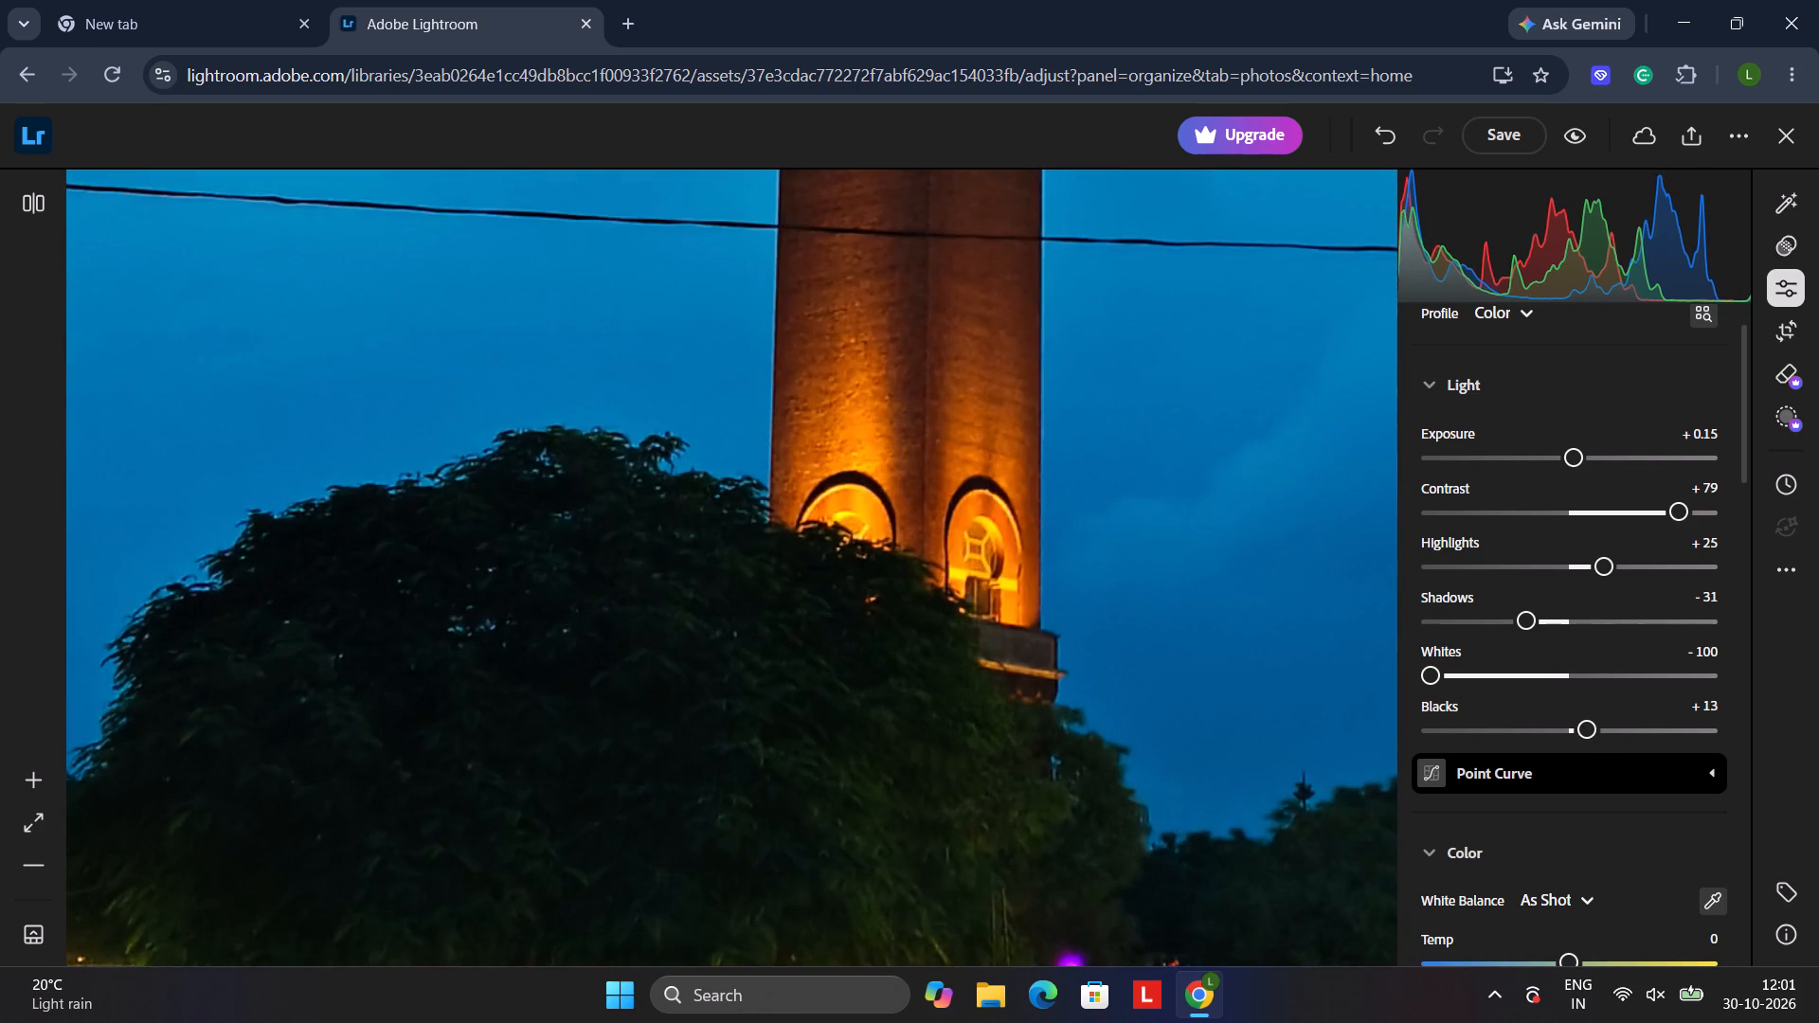
left_click(676, 658)
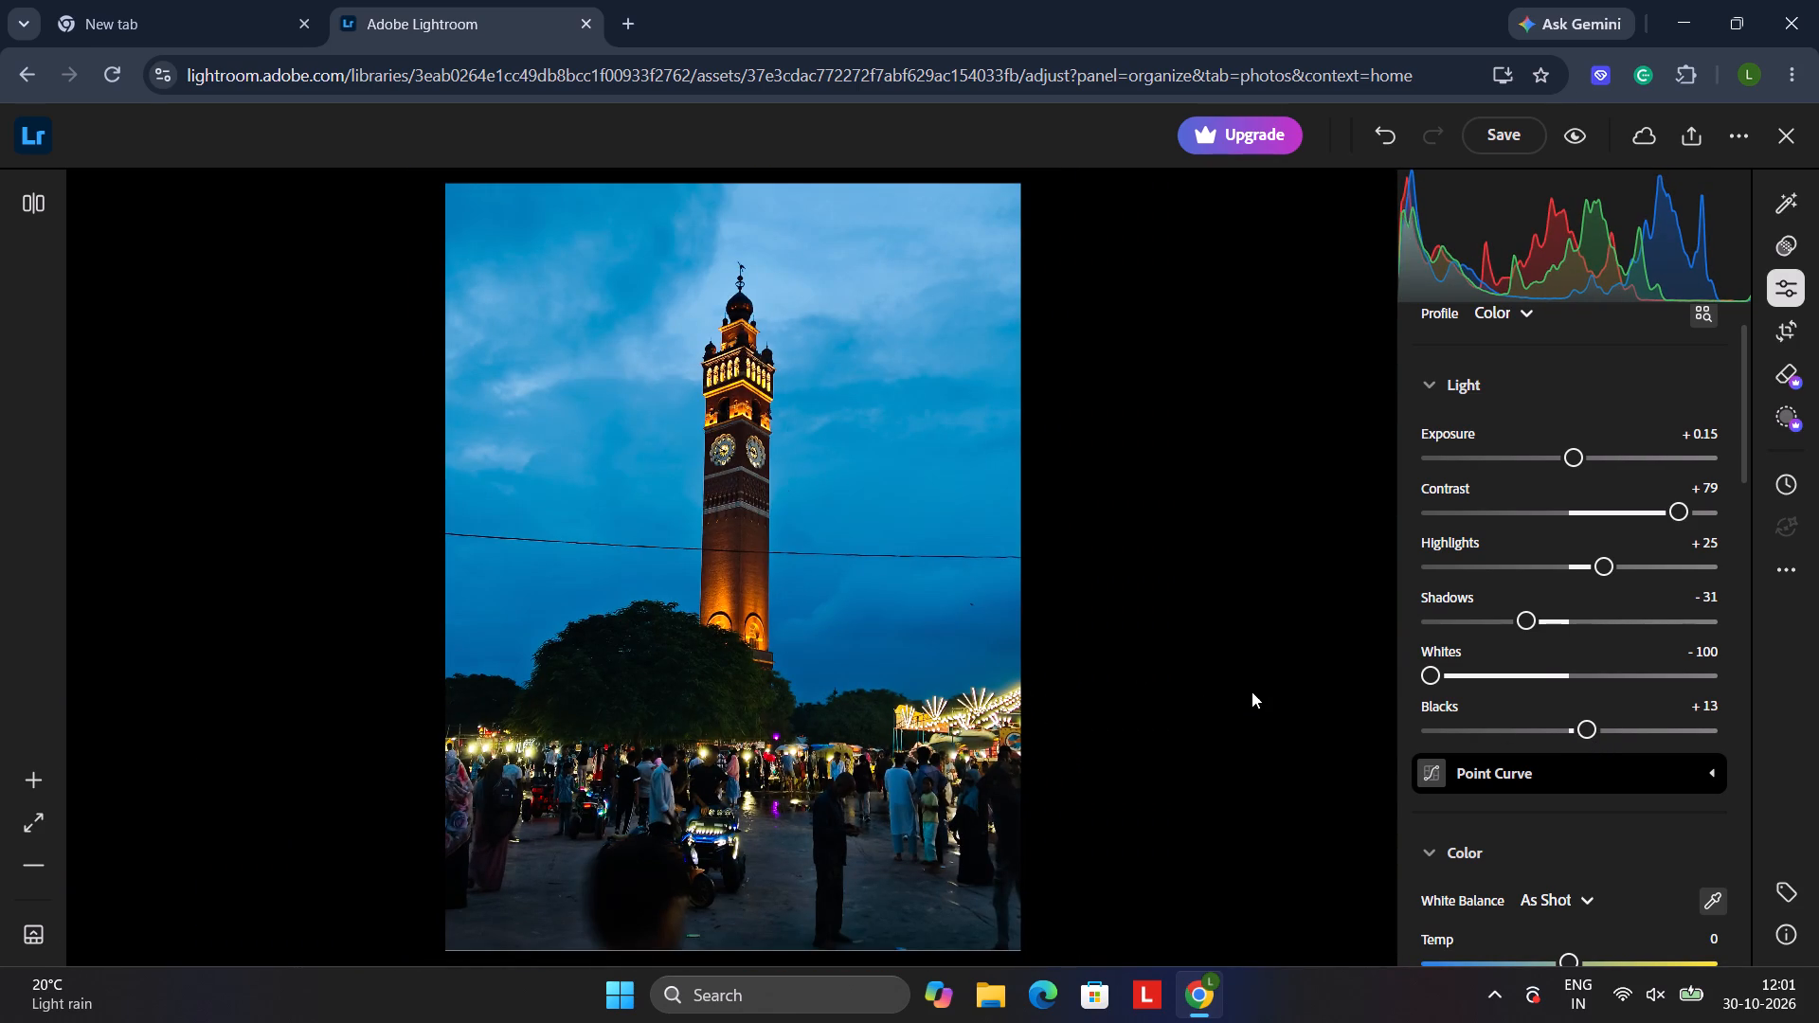
left_click_drag(1576, 722, 1549, 738)
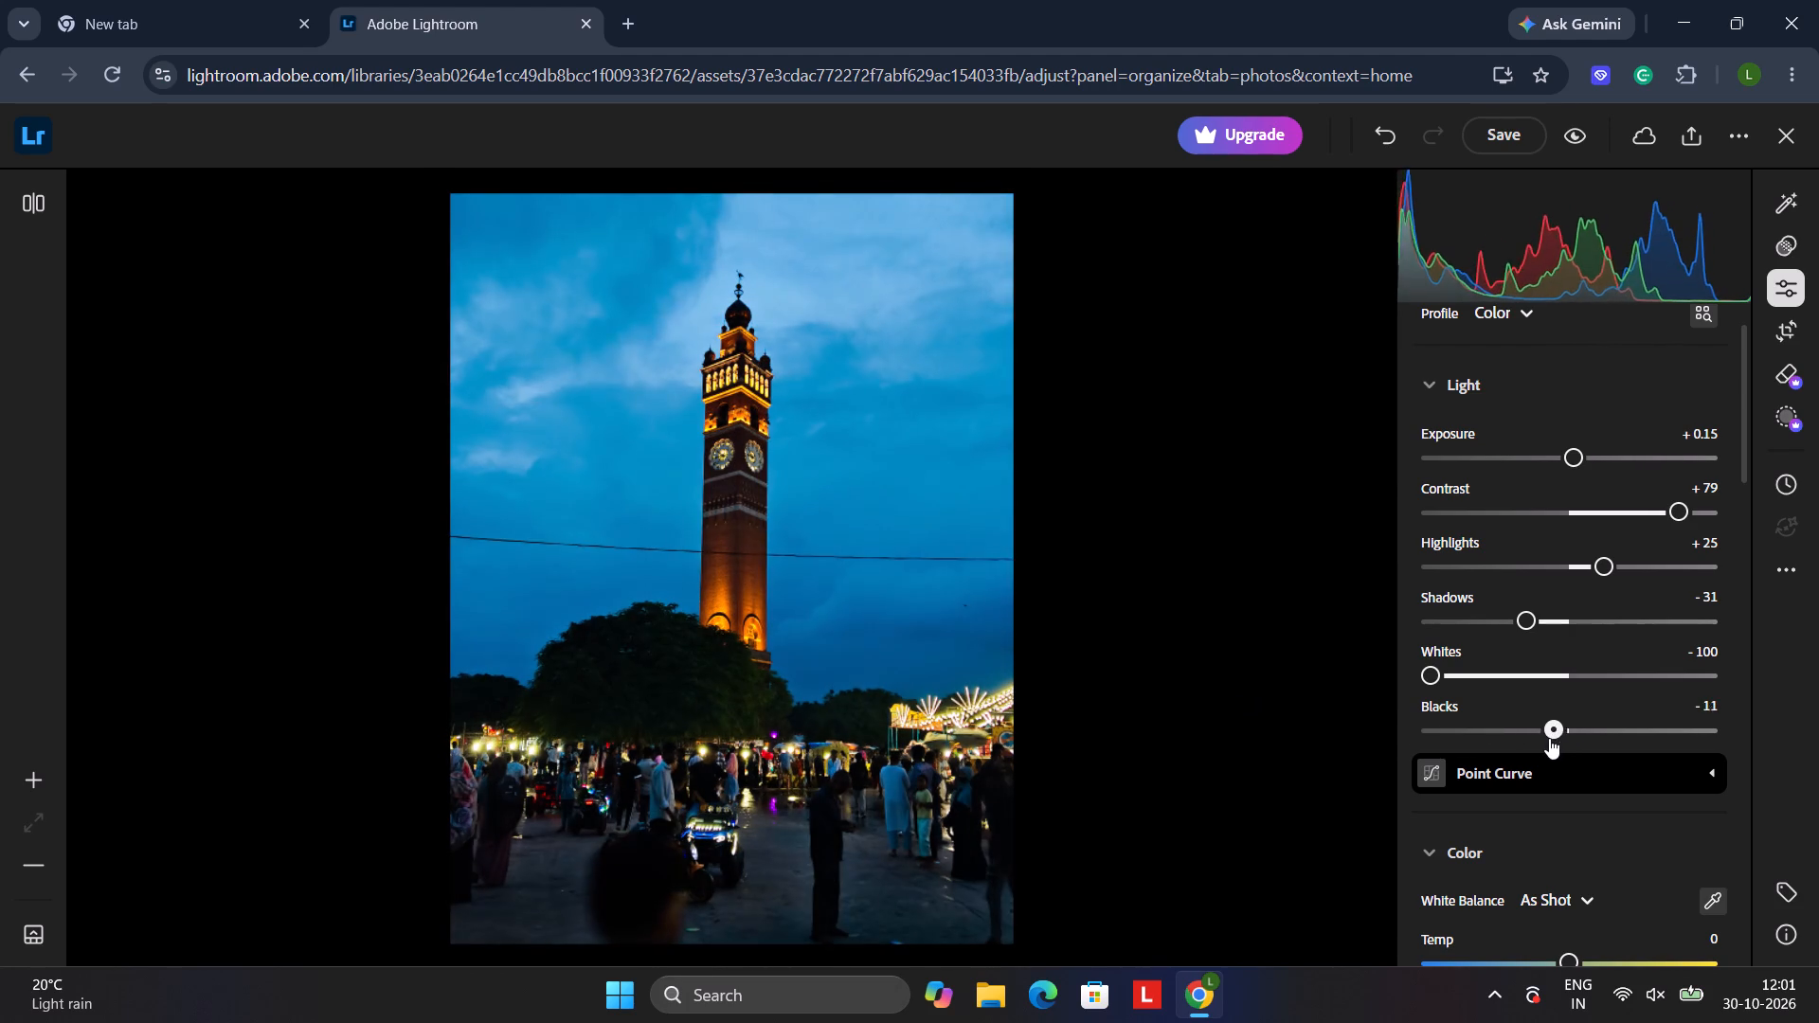
left_click_drag(1549, 738, 1556, 742)
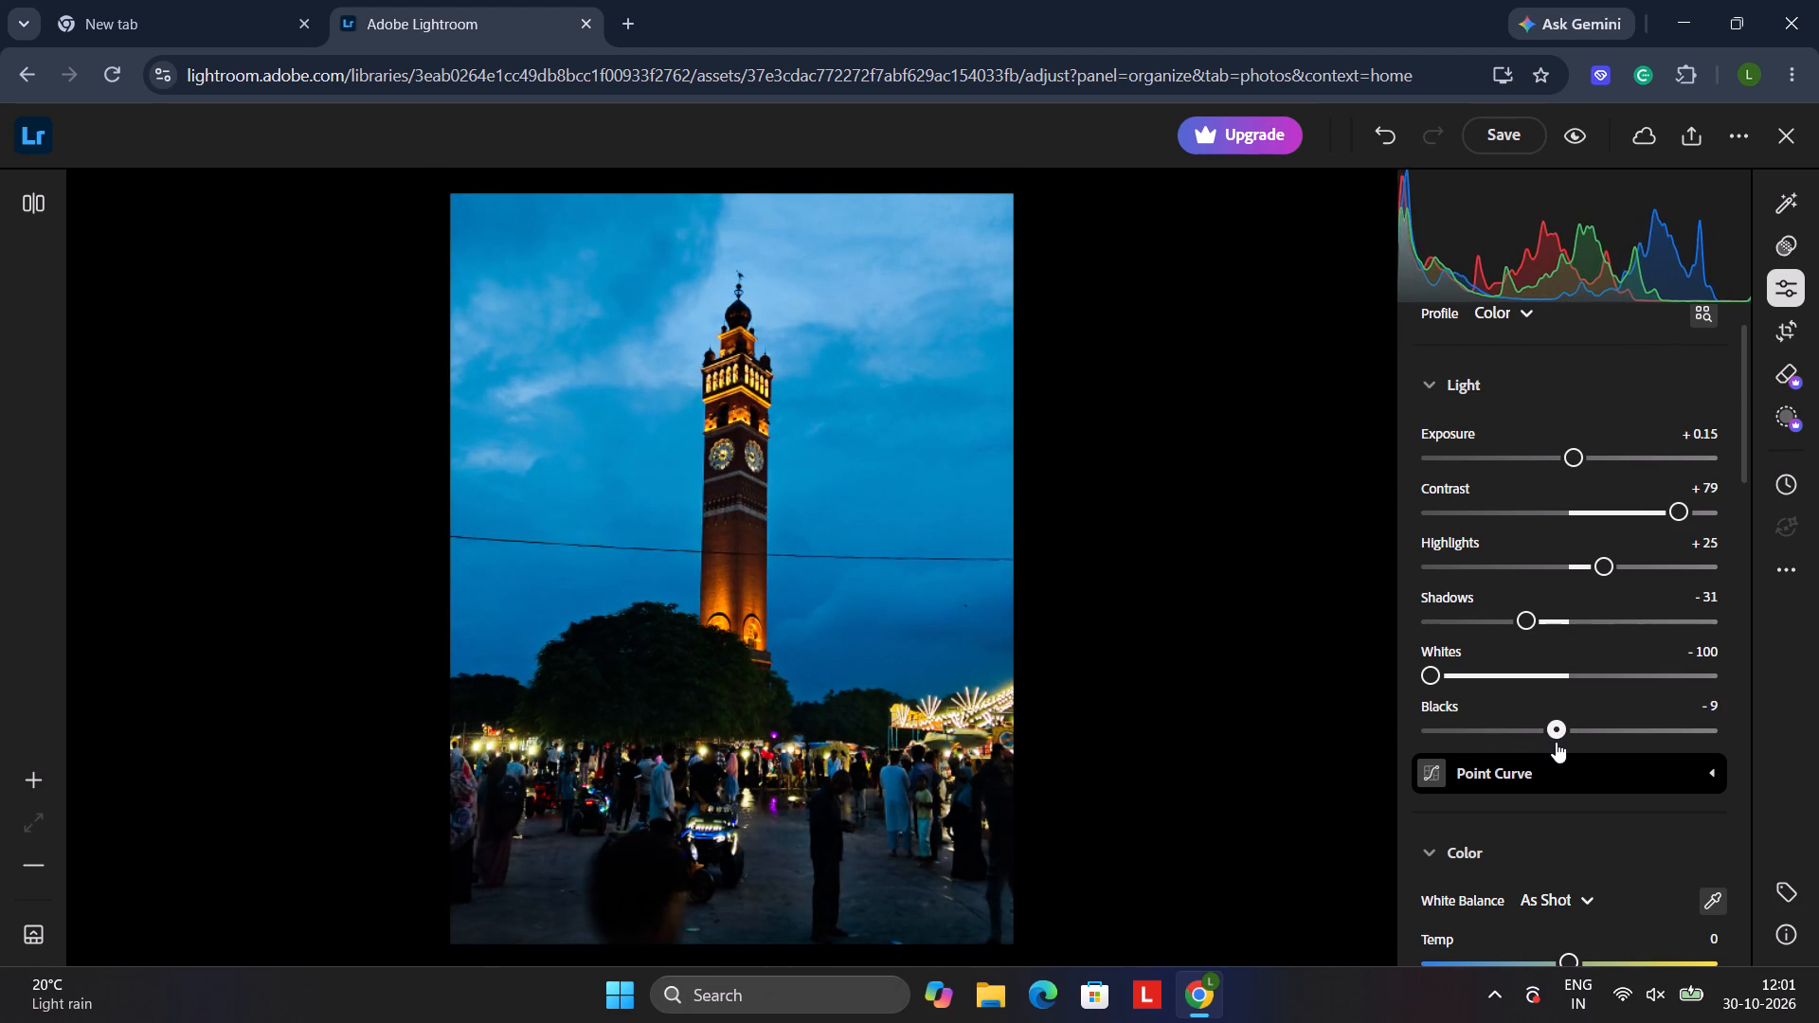
left_click_drag(1556, 742, 1536, 746)
left_click(1536, 746)
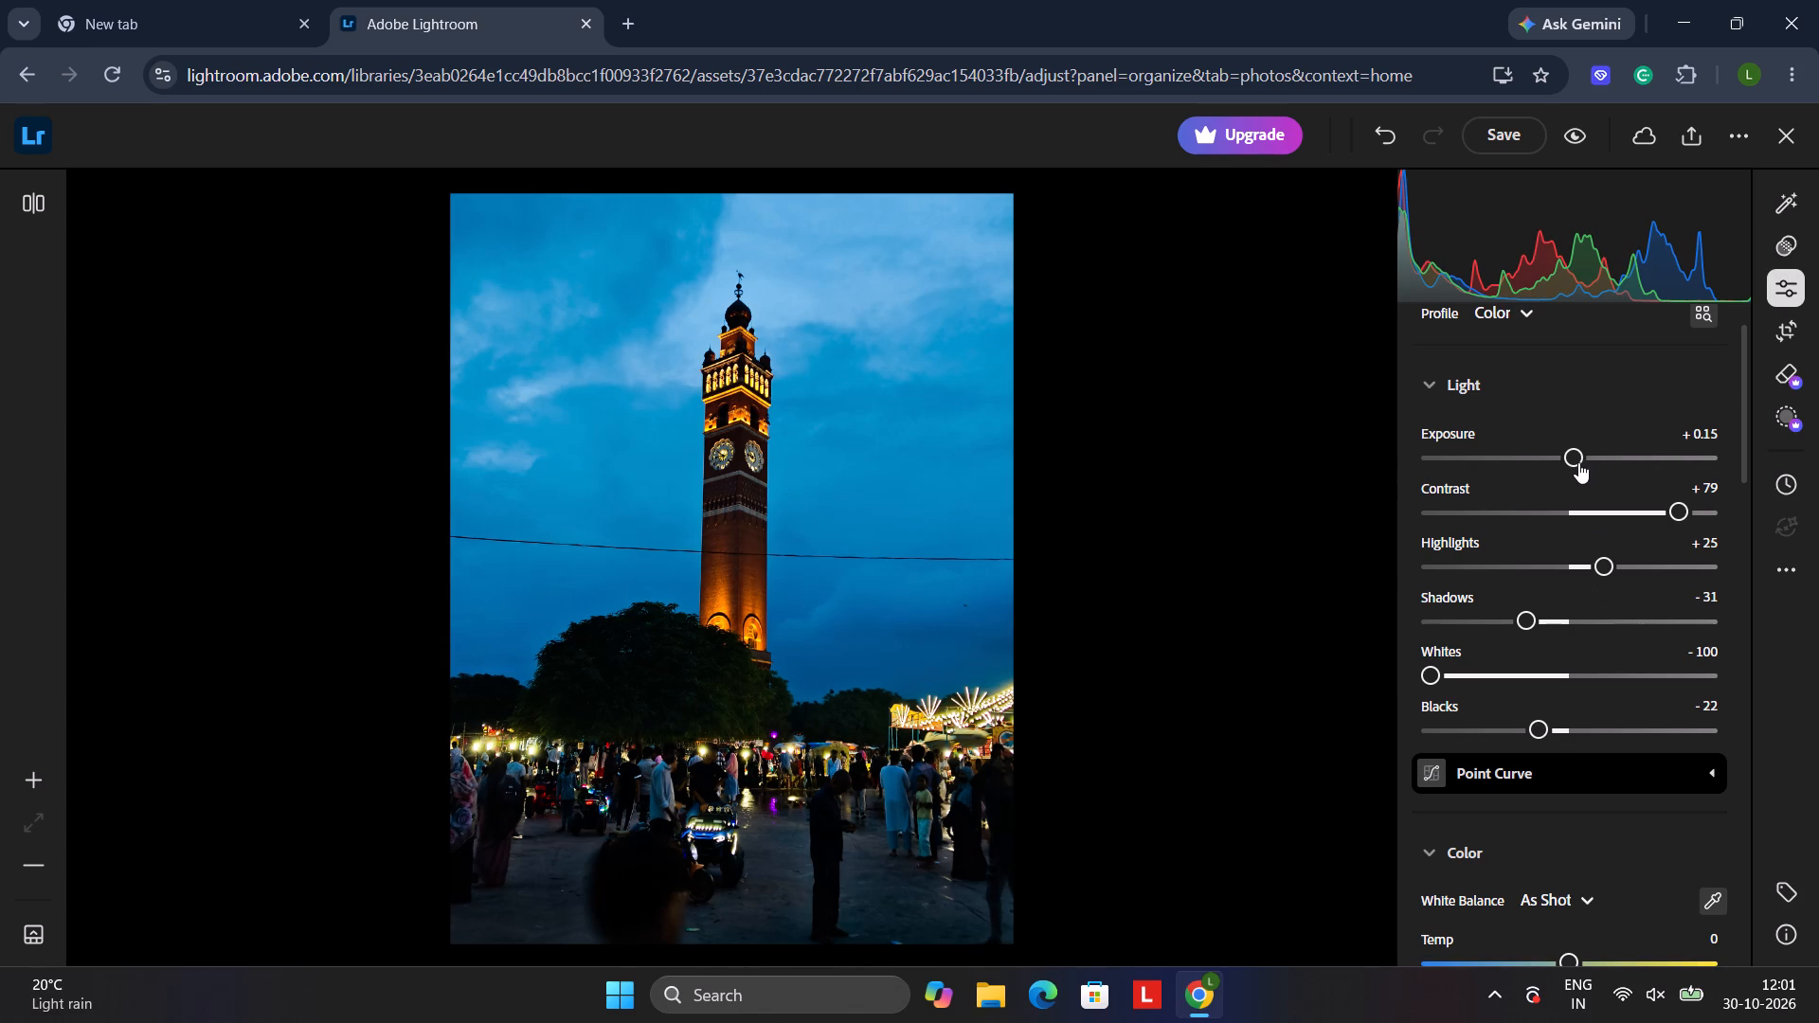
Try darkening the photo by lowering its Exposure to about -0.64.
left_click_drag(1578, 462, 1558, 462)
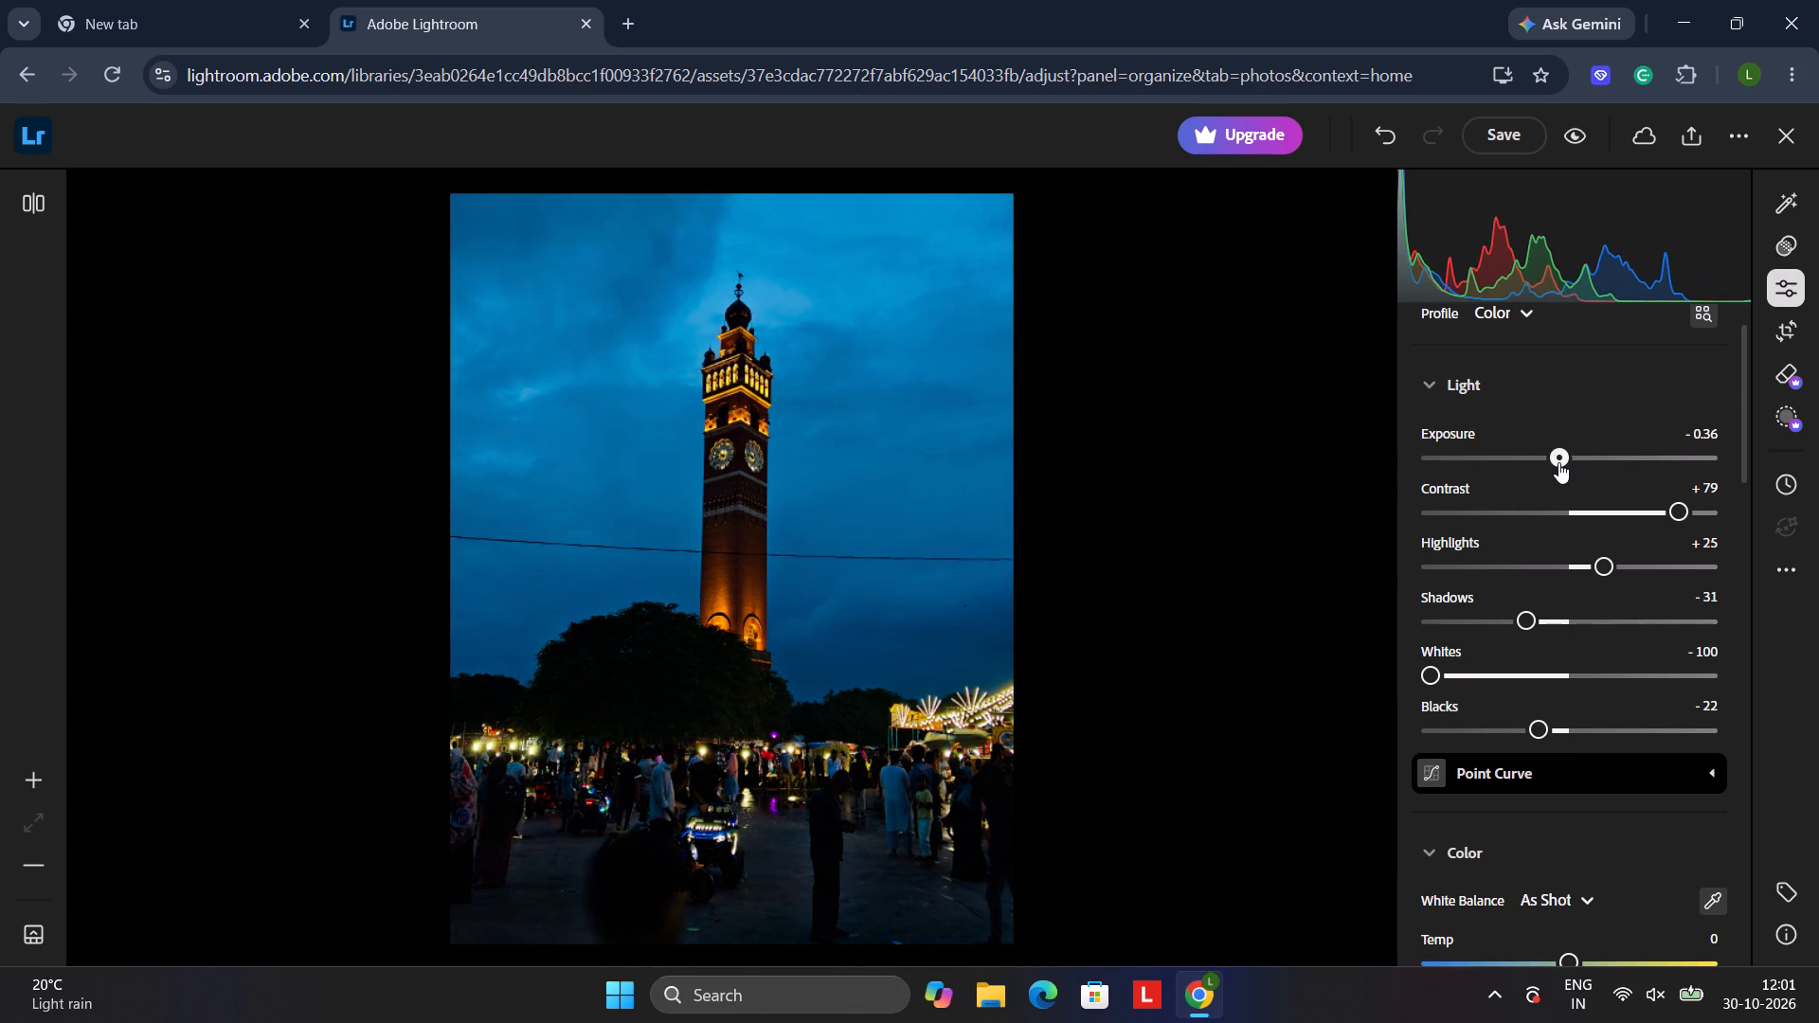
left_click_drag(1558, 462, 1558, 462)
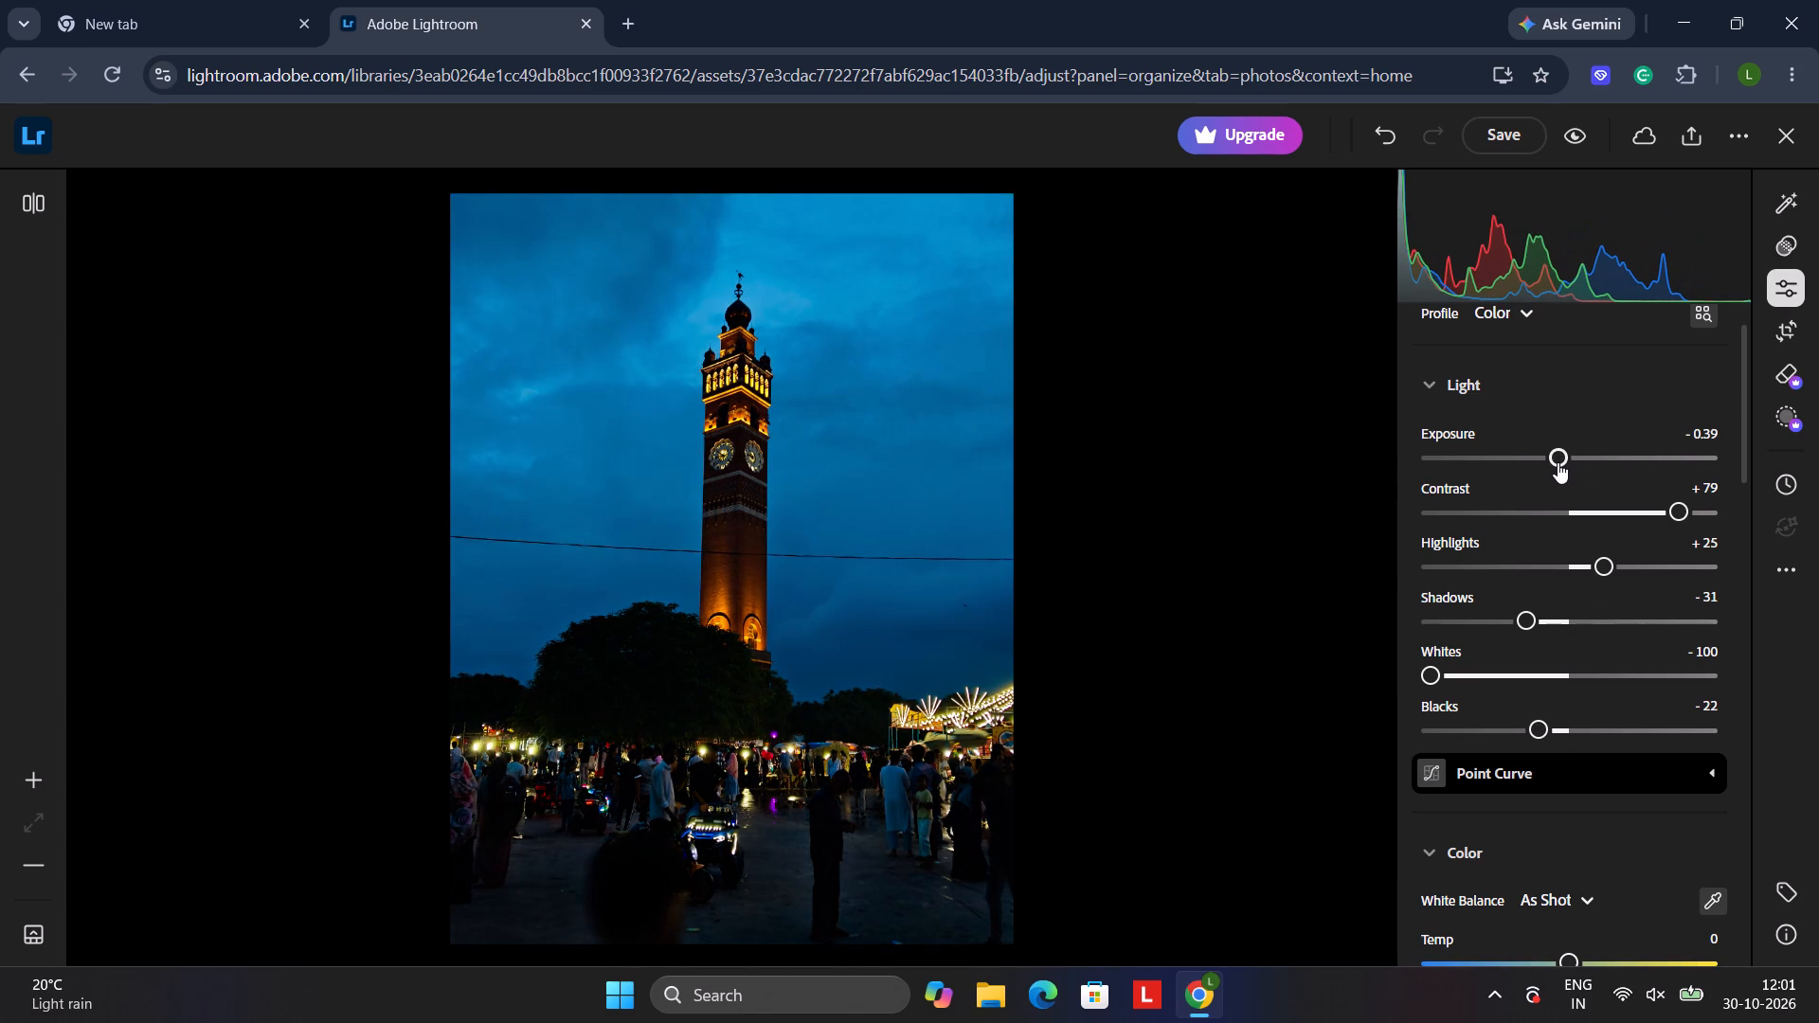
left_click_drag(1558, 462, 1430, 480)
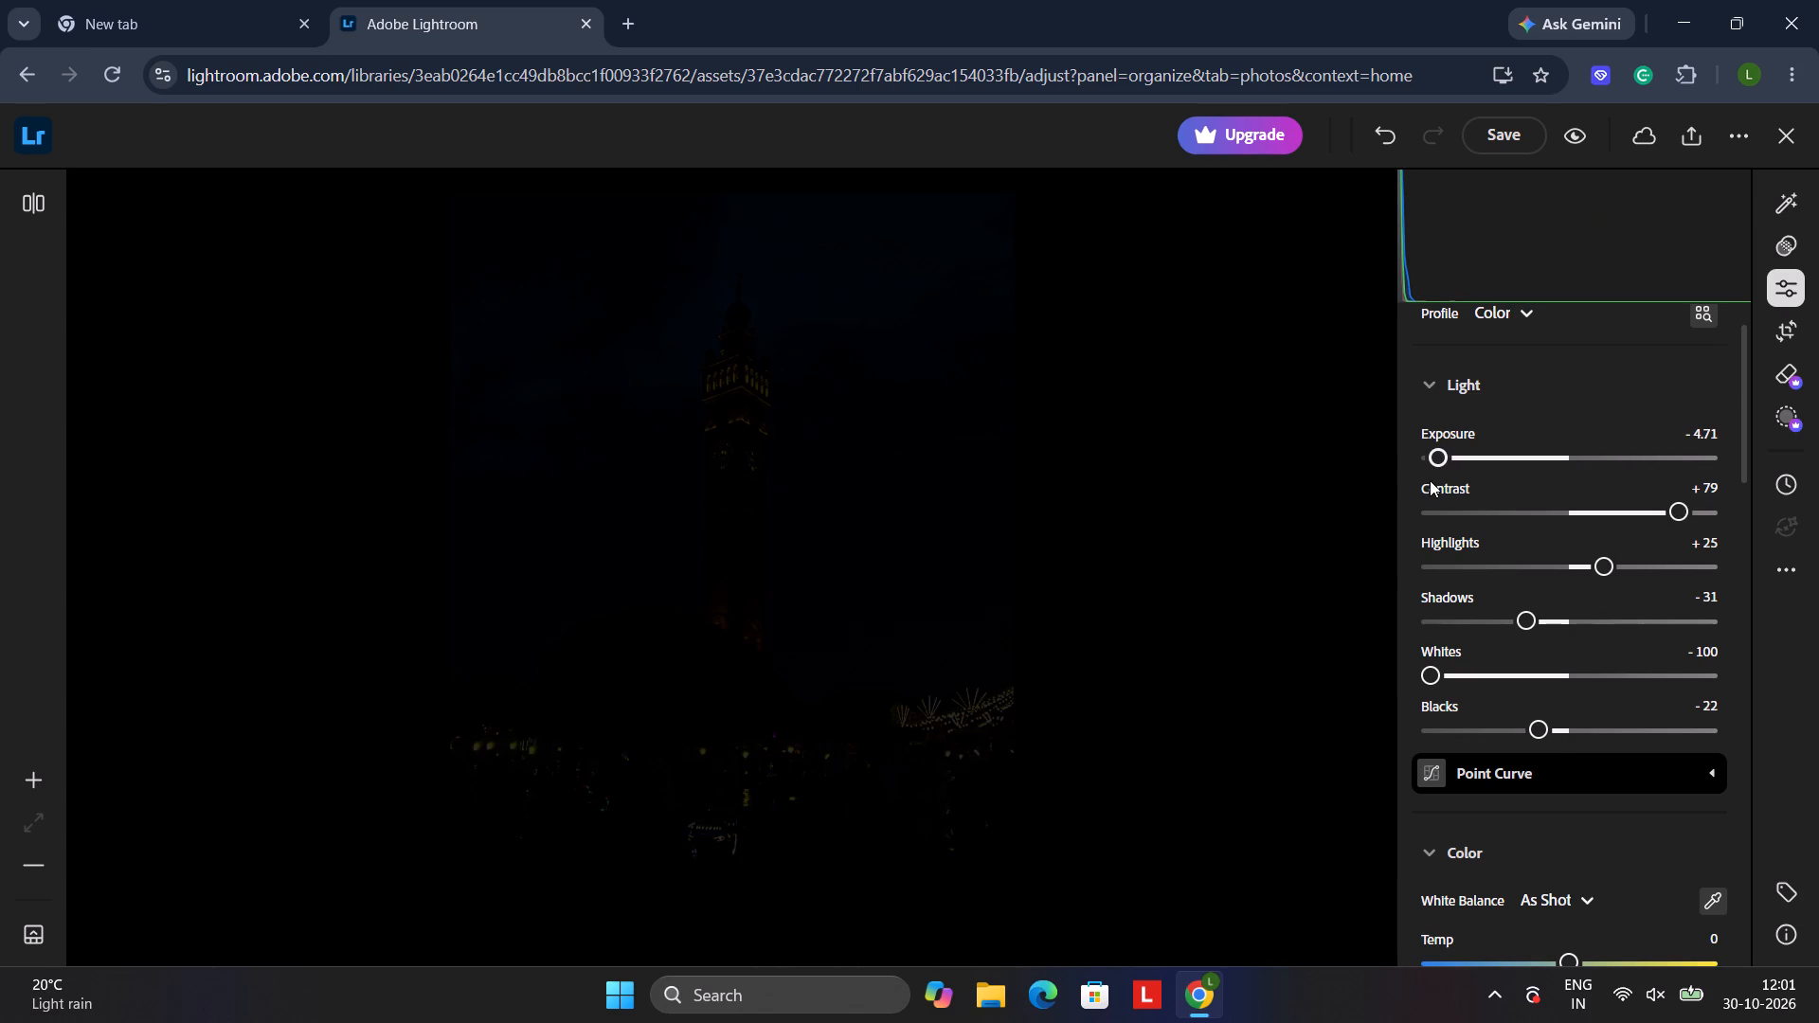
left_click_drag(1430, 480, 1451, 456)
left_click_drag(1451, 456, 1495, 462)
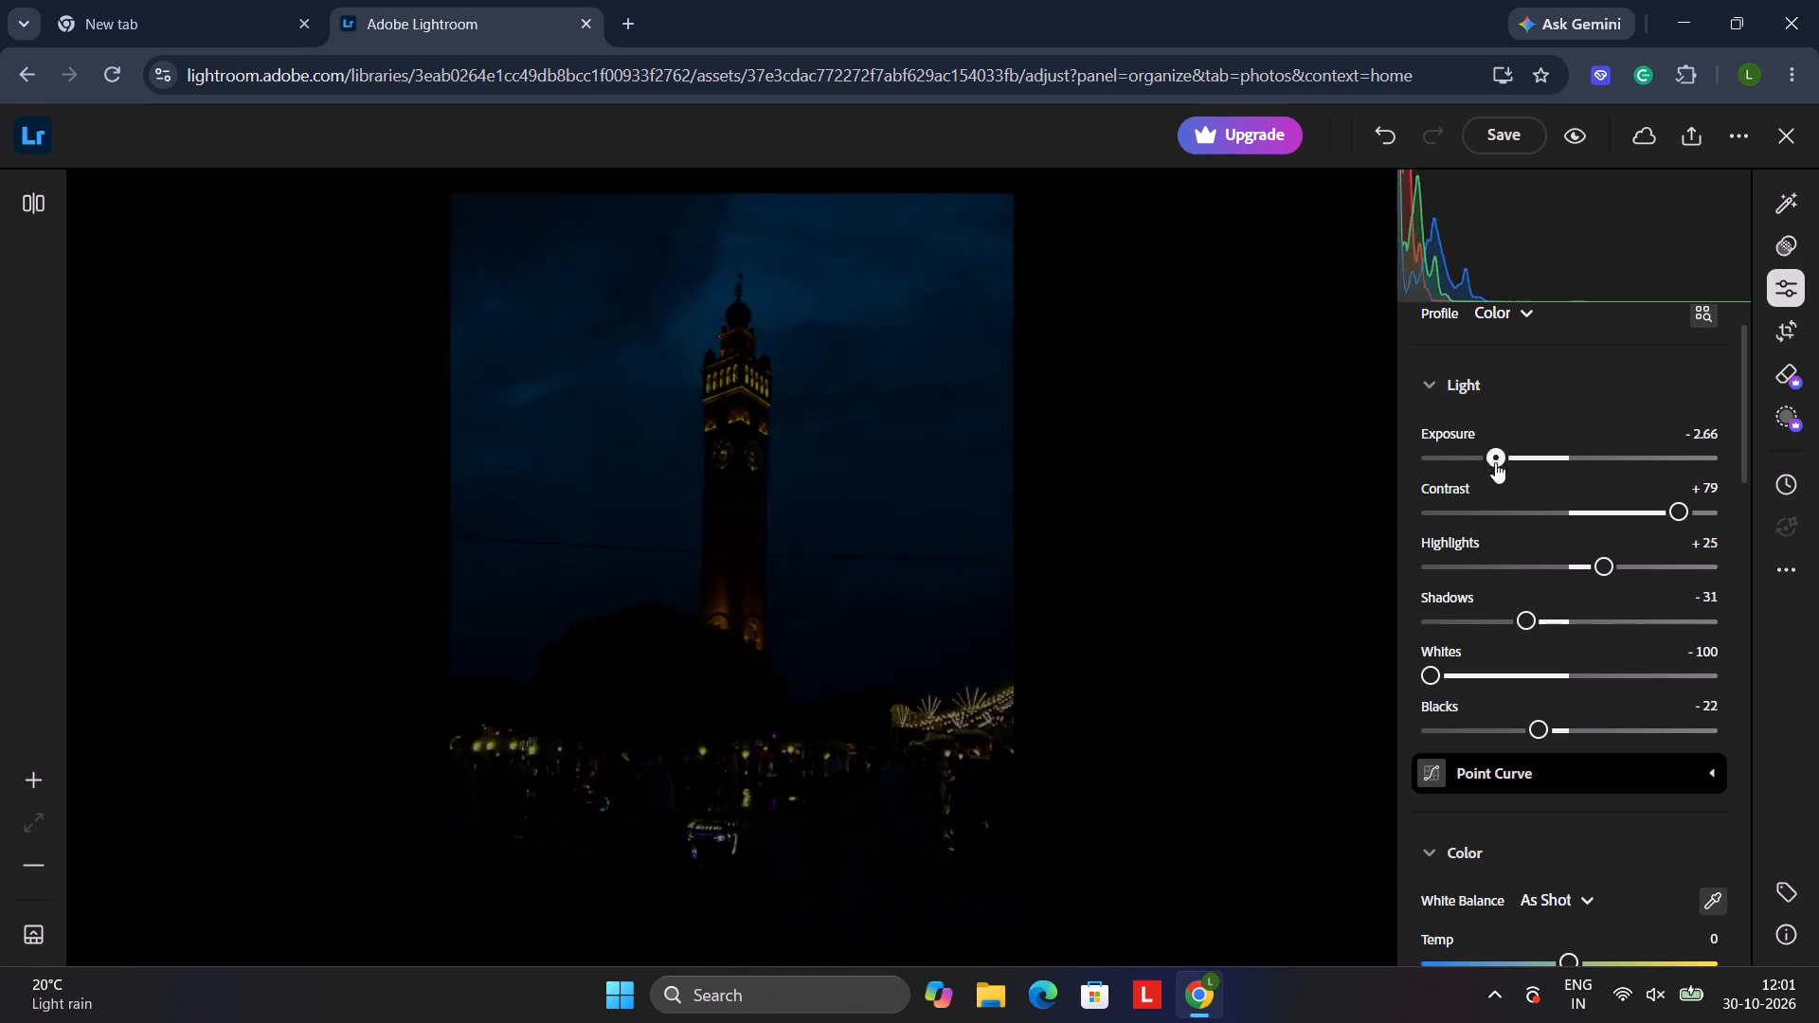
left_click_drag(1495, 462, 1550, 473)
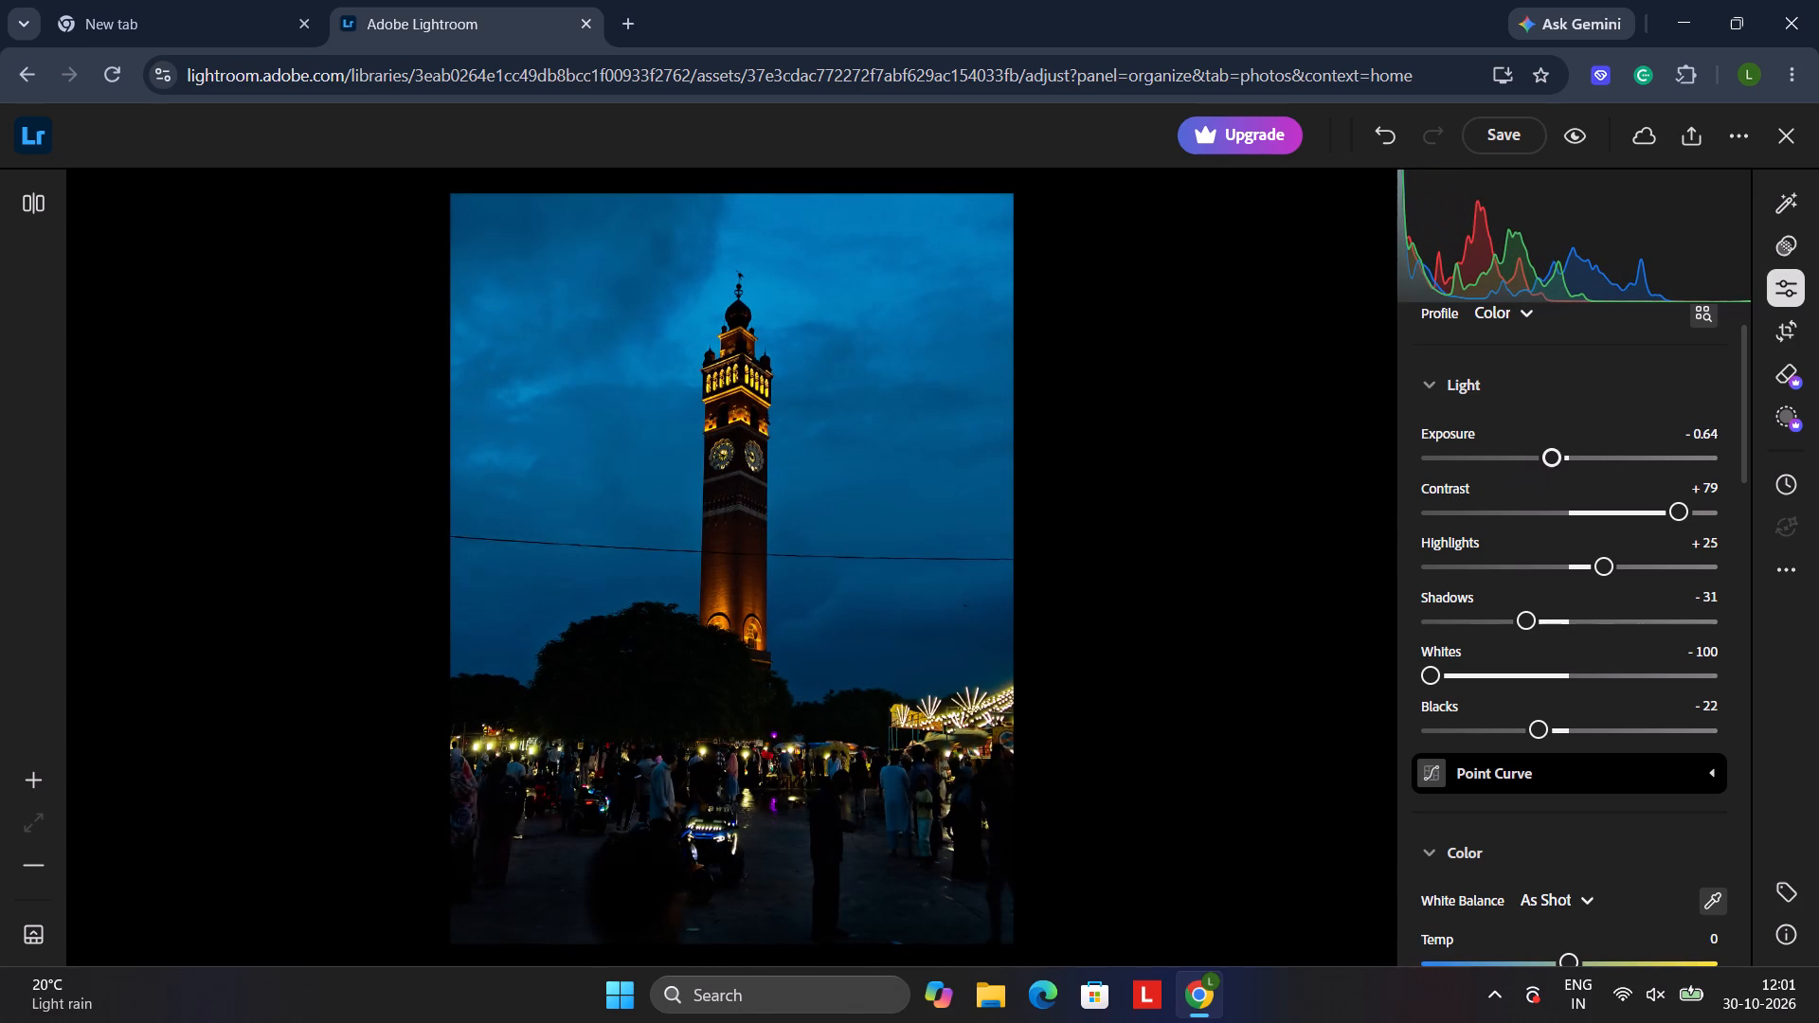
Raise the photo's Exposure to about +0.28, checking the tree and crowd up close.
left_click(685, 786)
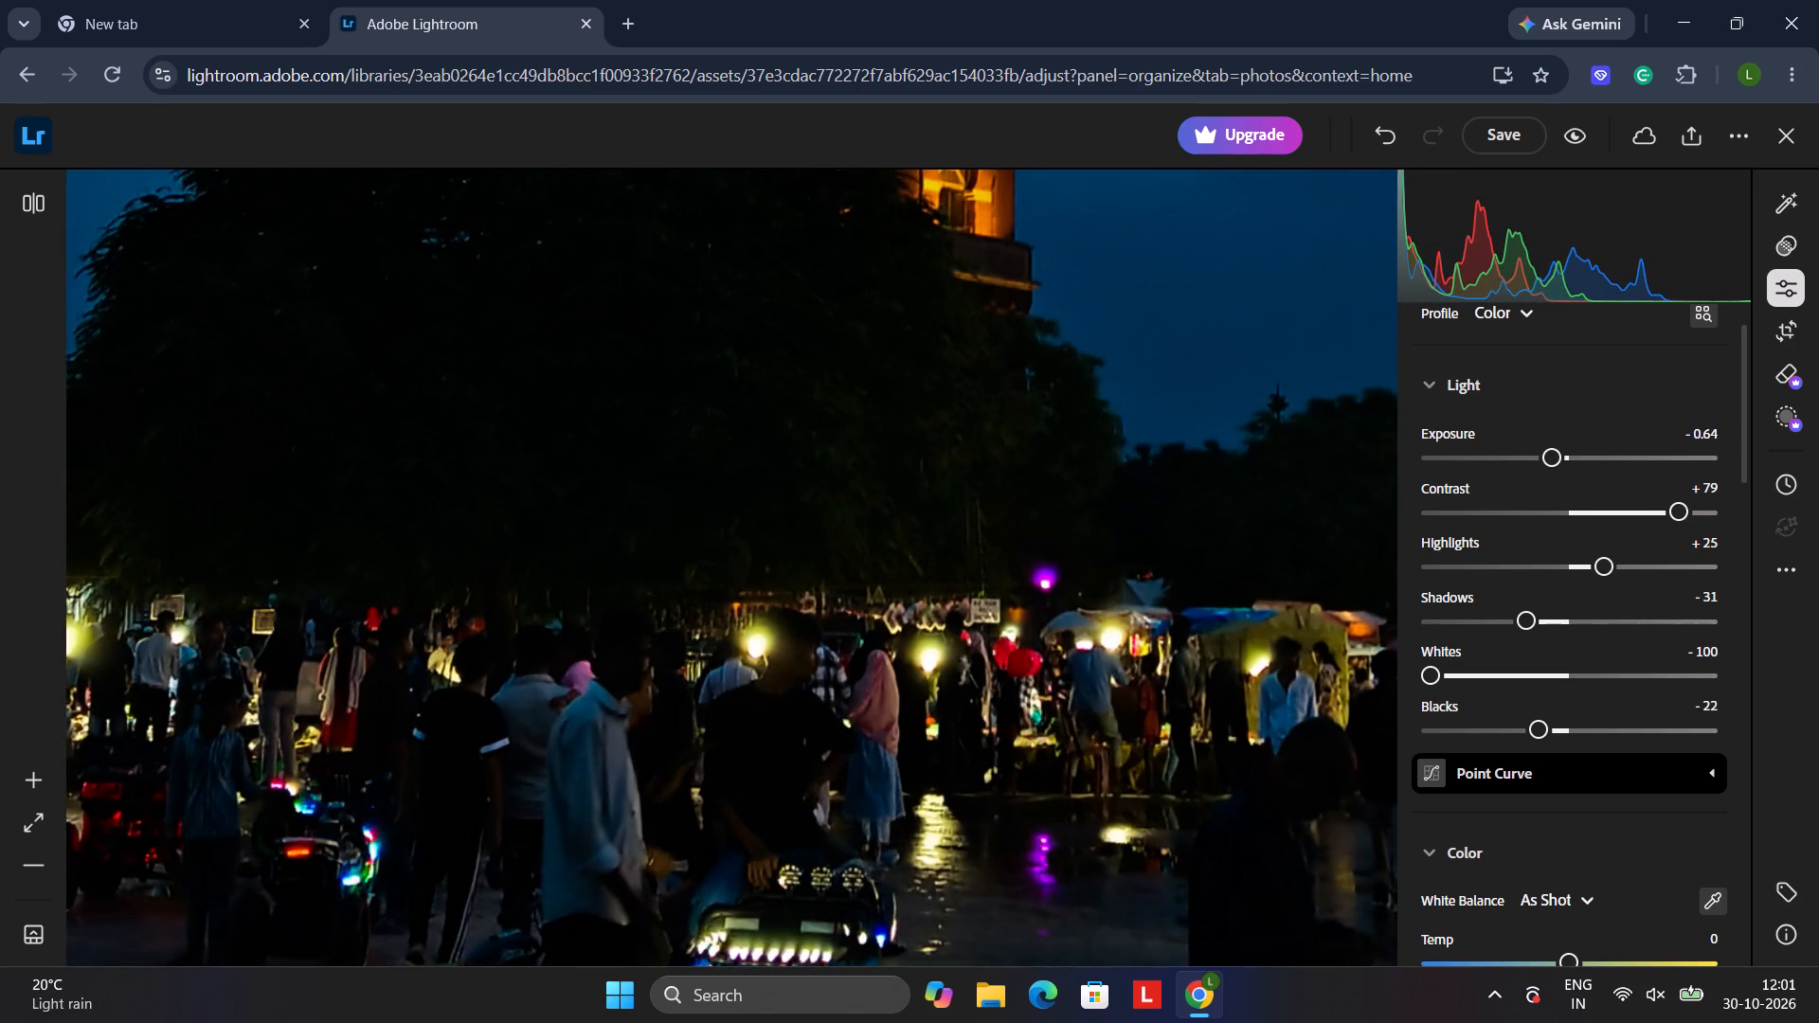
left_click_drag(724, 602, 882, 871)
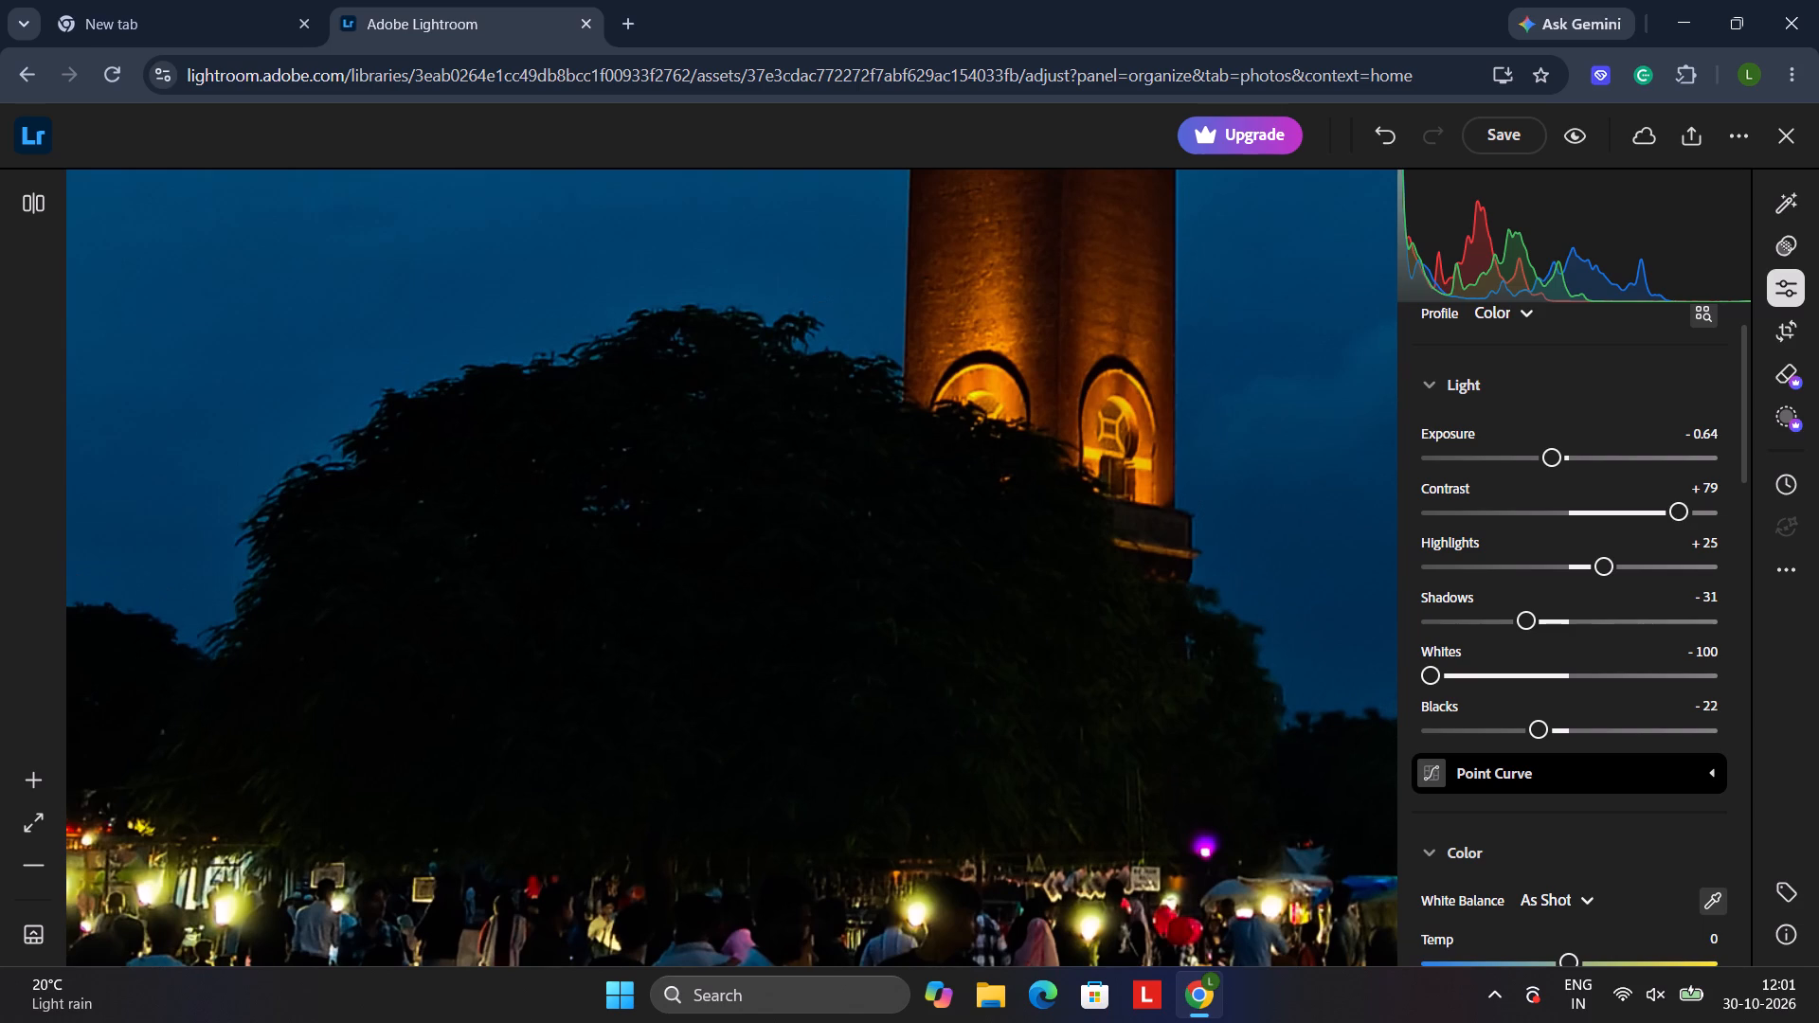
left_click_drag(1558, 446, 1578, 448)
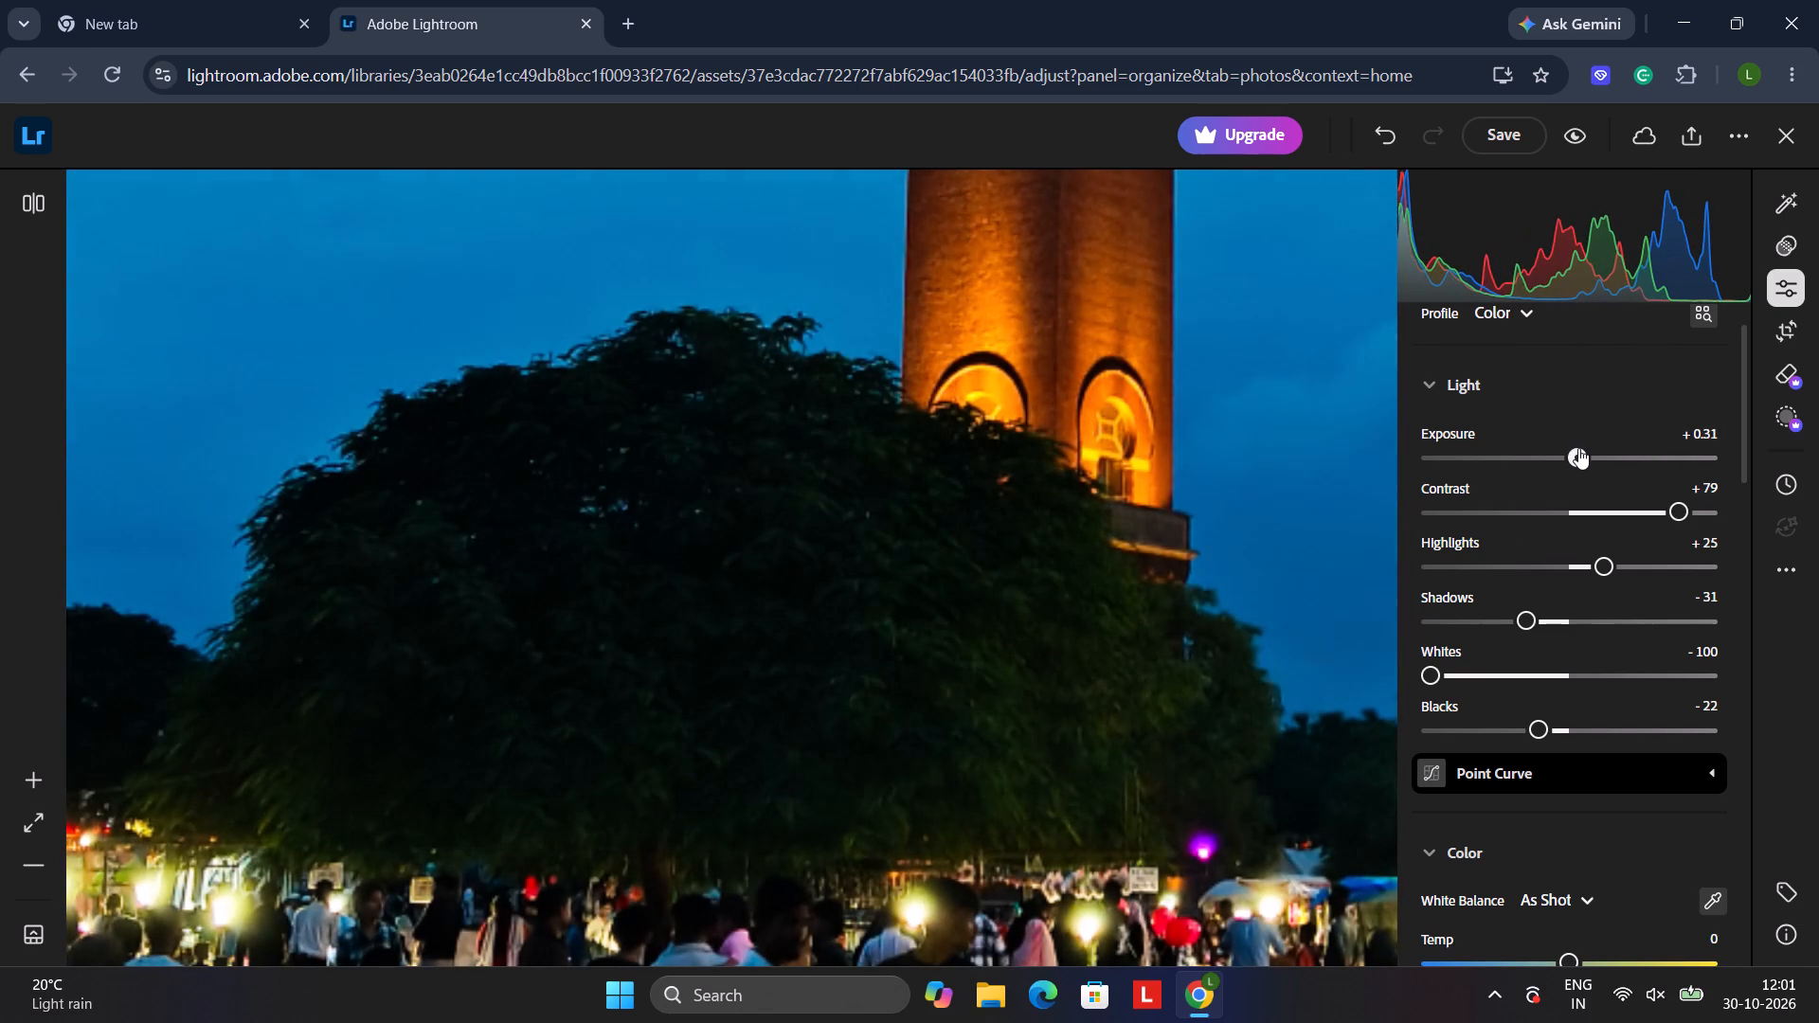
left_click_drag(1578, 448, 1577, 448)
left_click(870, 637)
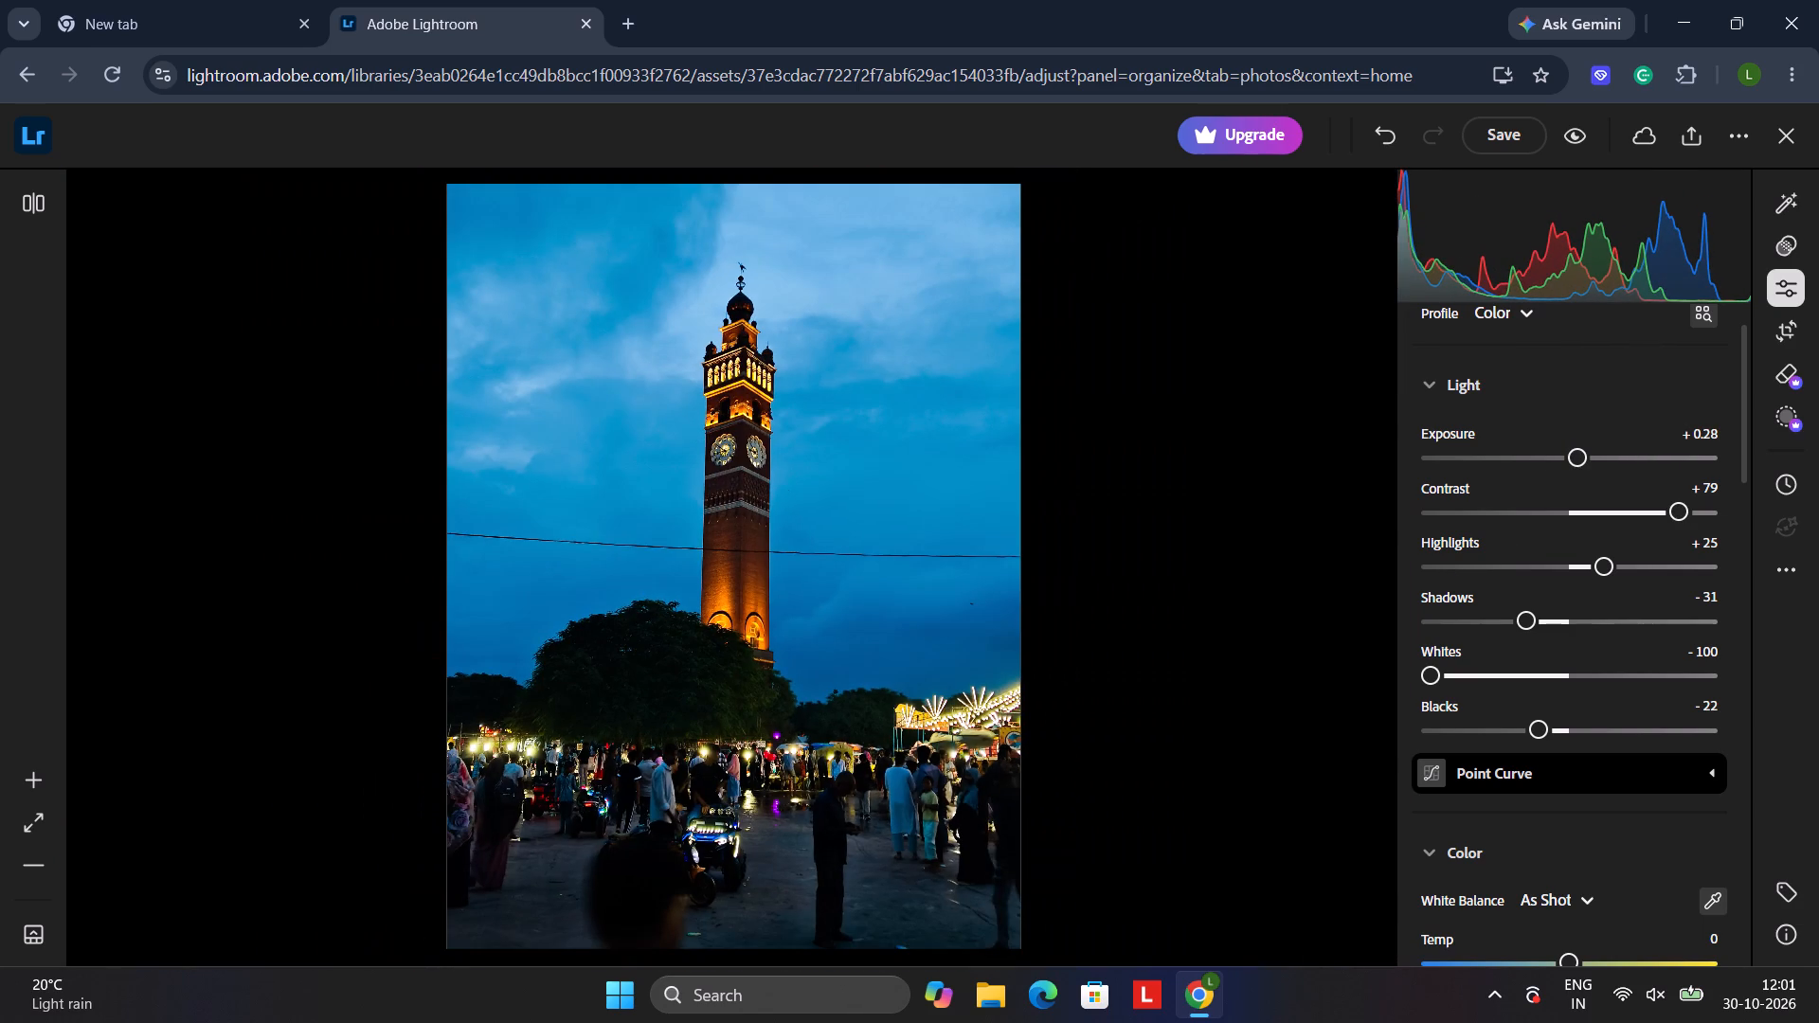
left_click(1581, 455)
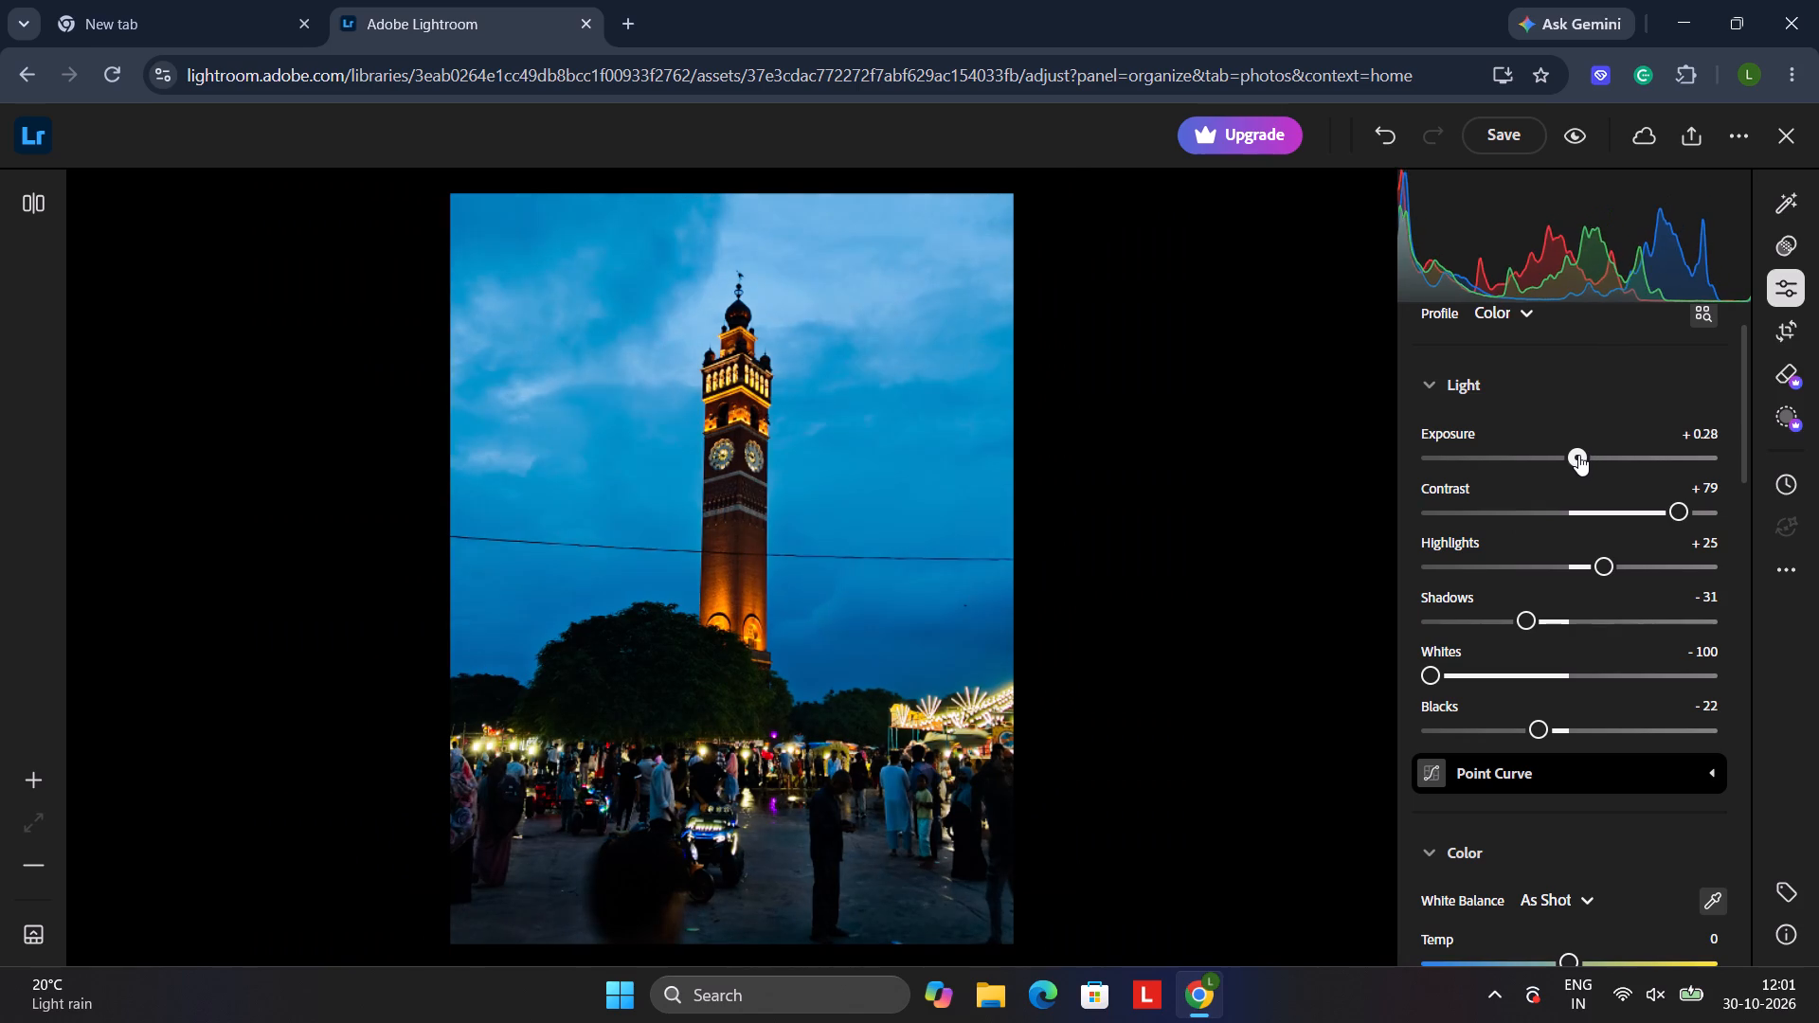
Lower the photo's Blacks slightly to about -25.
left_click(815, 303)
left_click(815, 303)
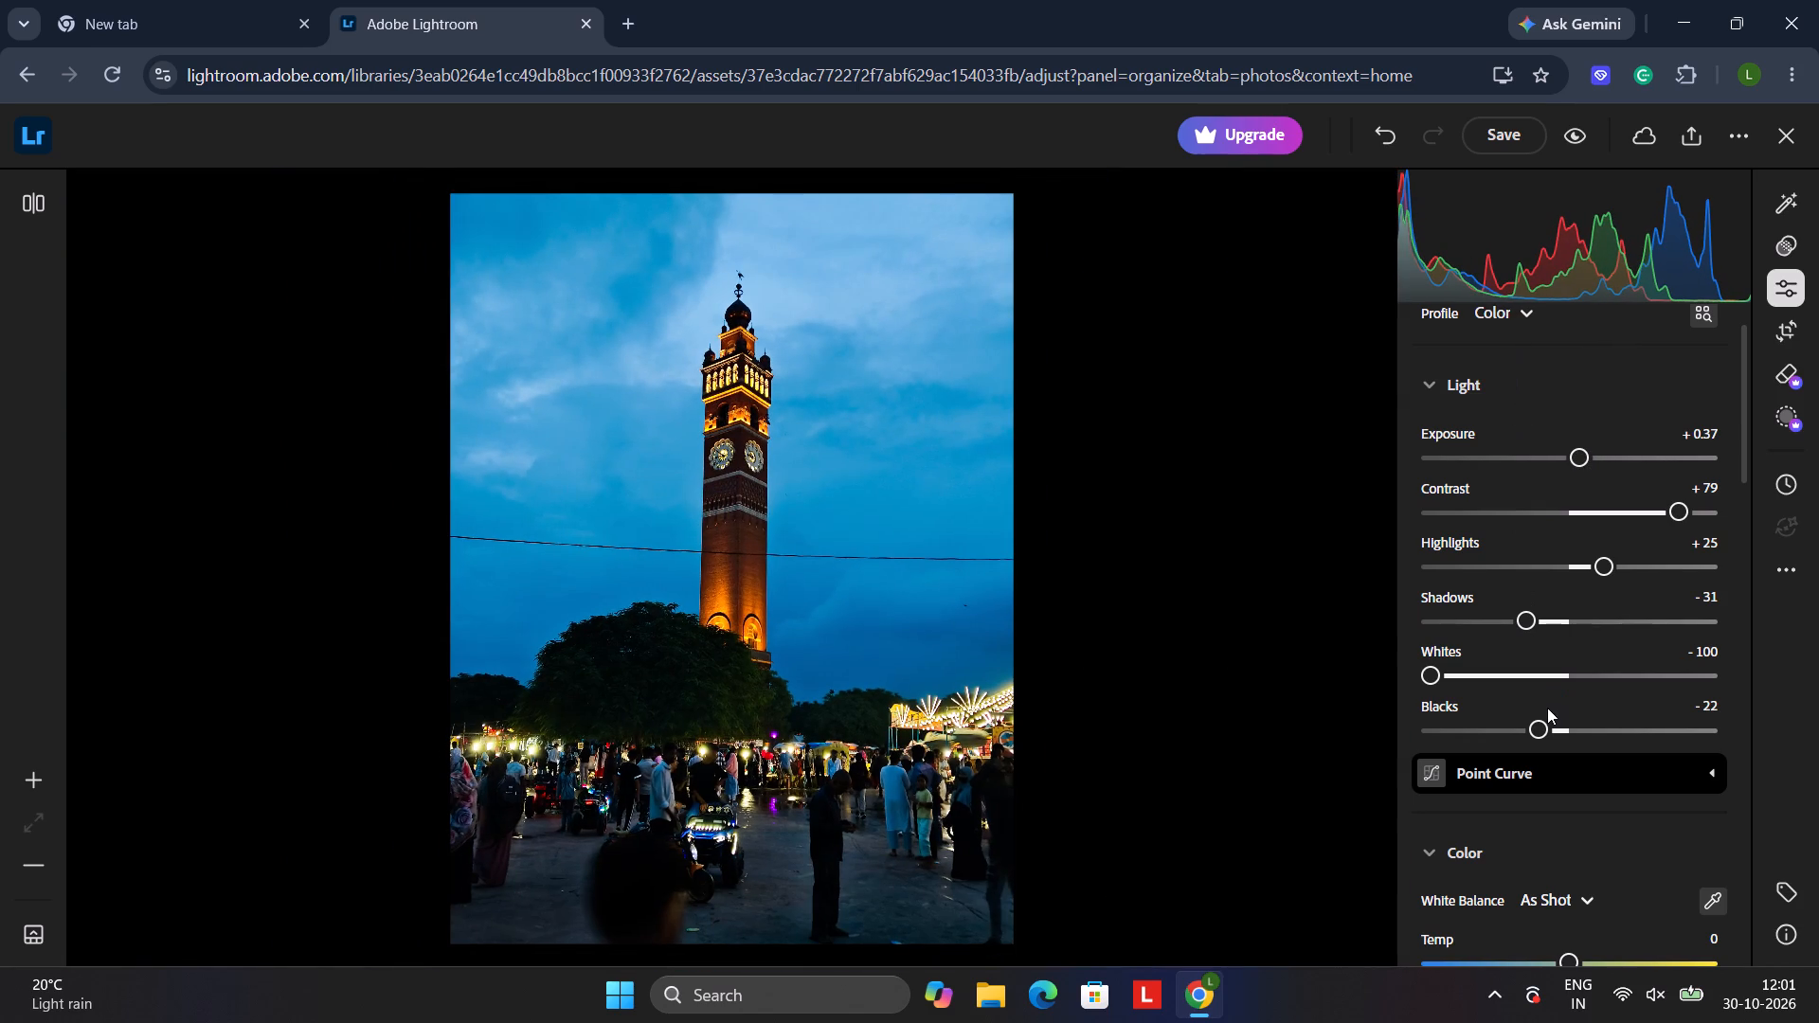
left_click(1536, 722)
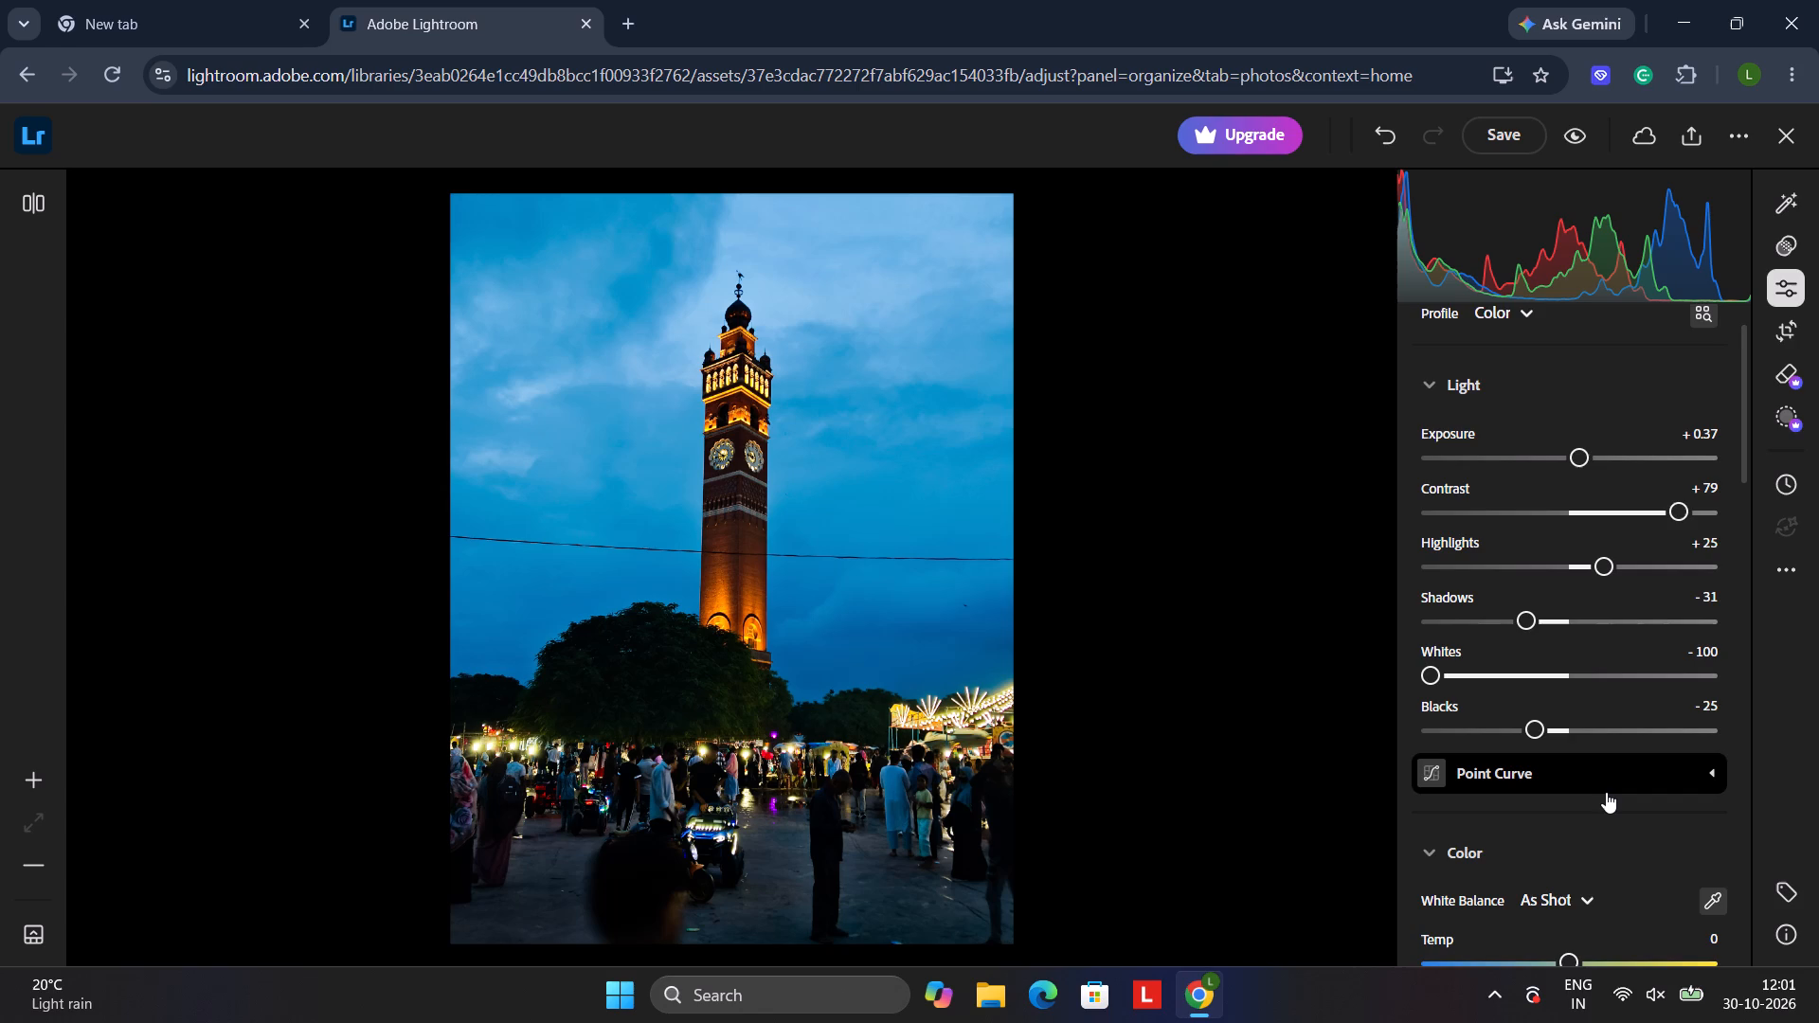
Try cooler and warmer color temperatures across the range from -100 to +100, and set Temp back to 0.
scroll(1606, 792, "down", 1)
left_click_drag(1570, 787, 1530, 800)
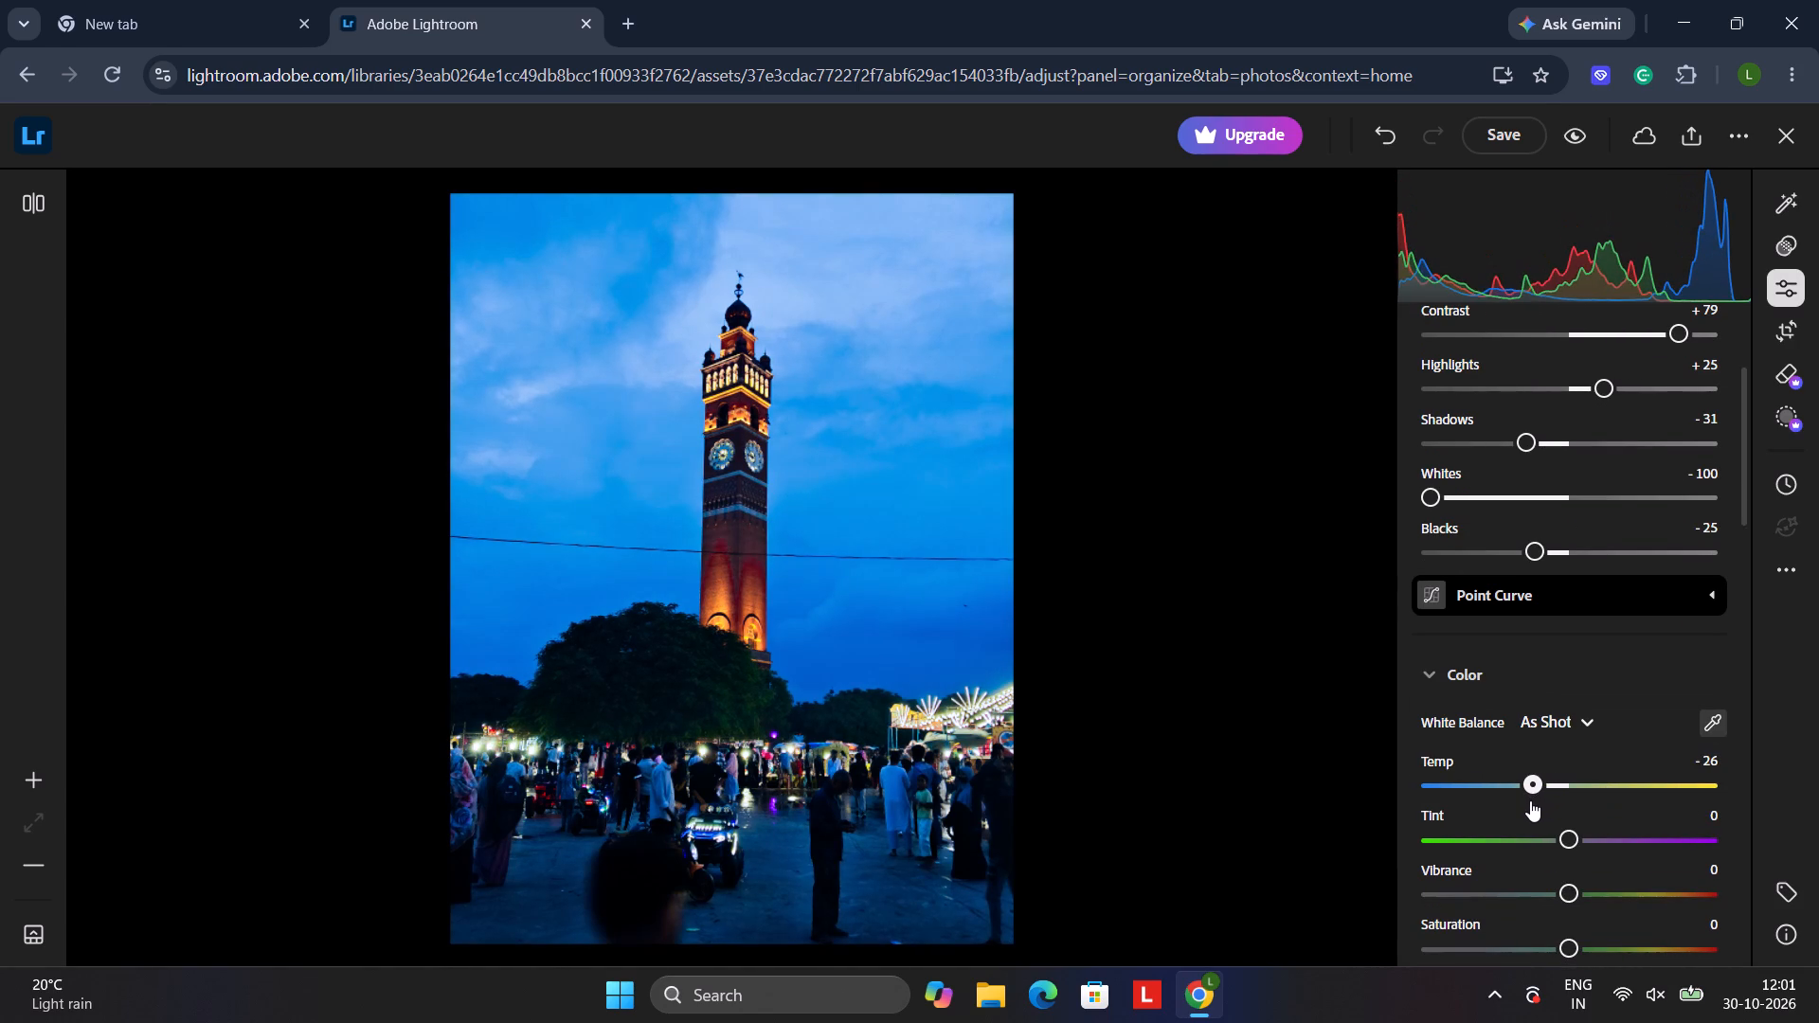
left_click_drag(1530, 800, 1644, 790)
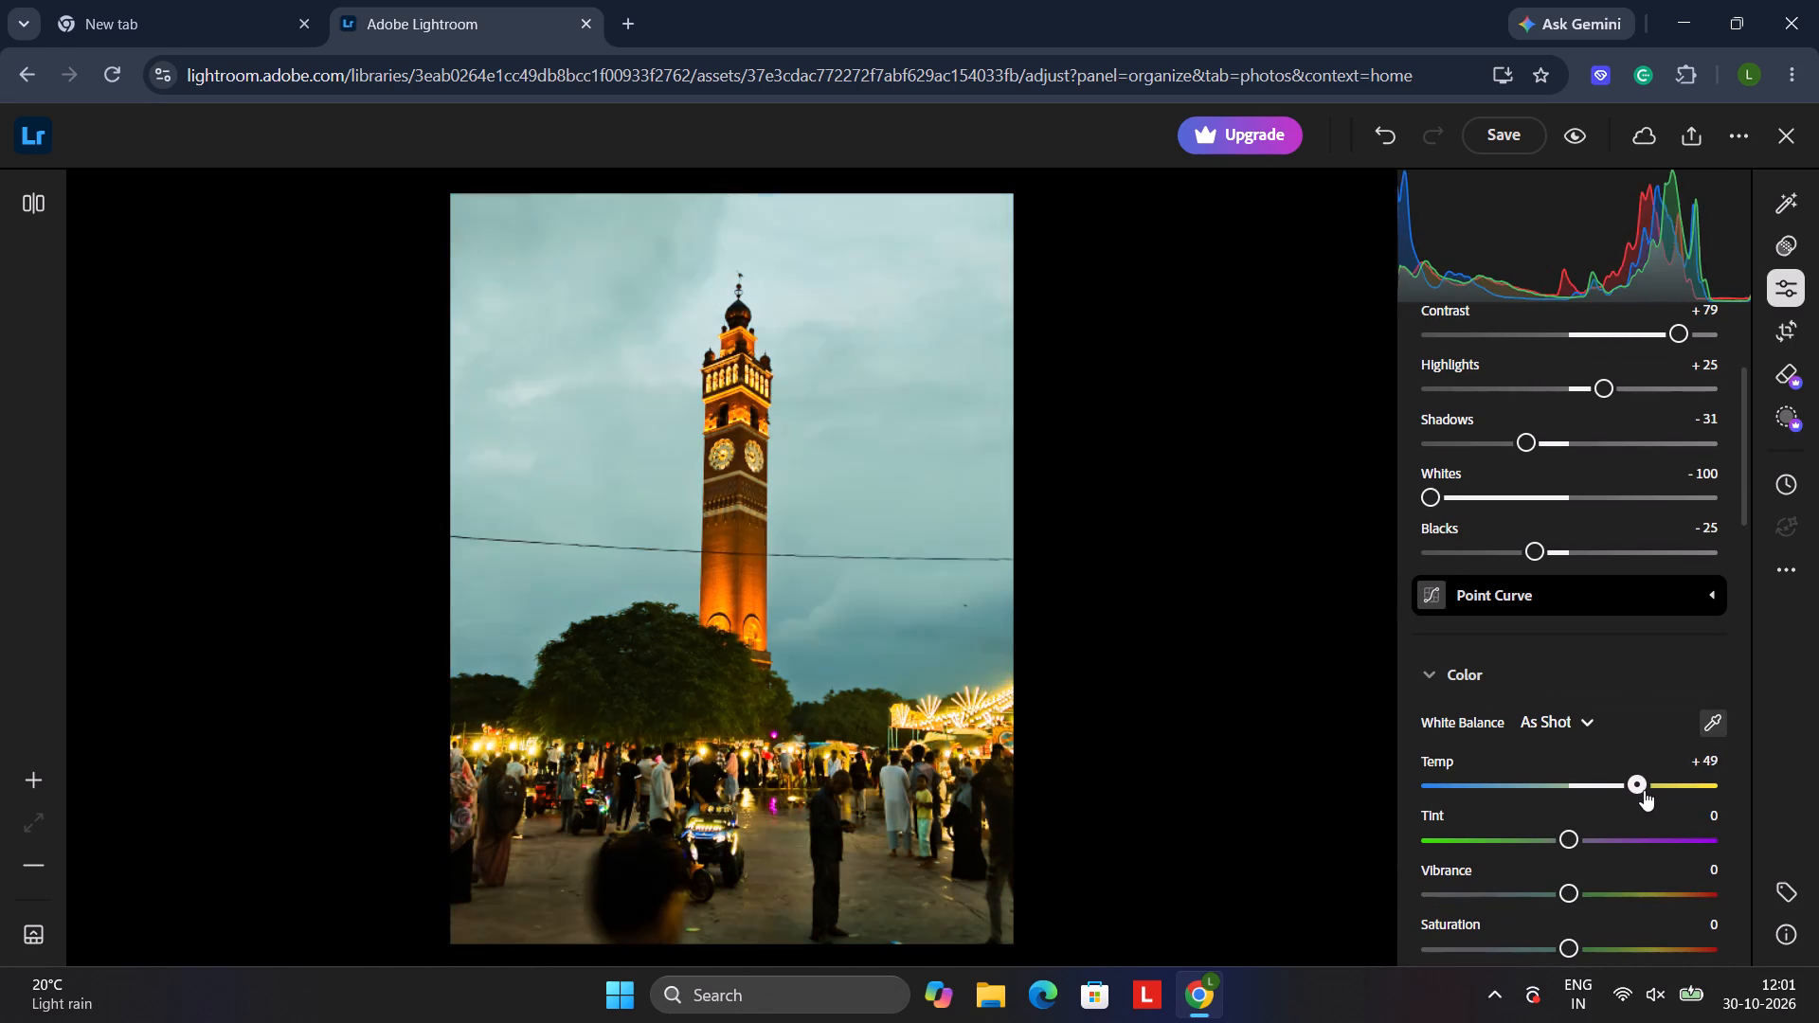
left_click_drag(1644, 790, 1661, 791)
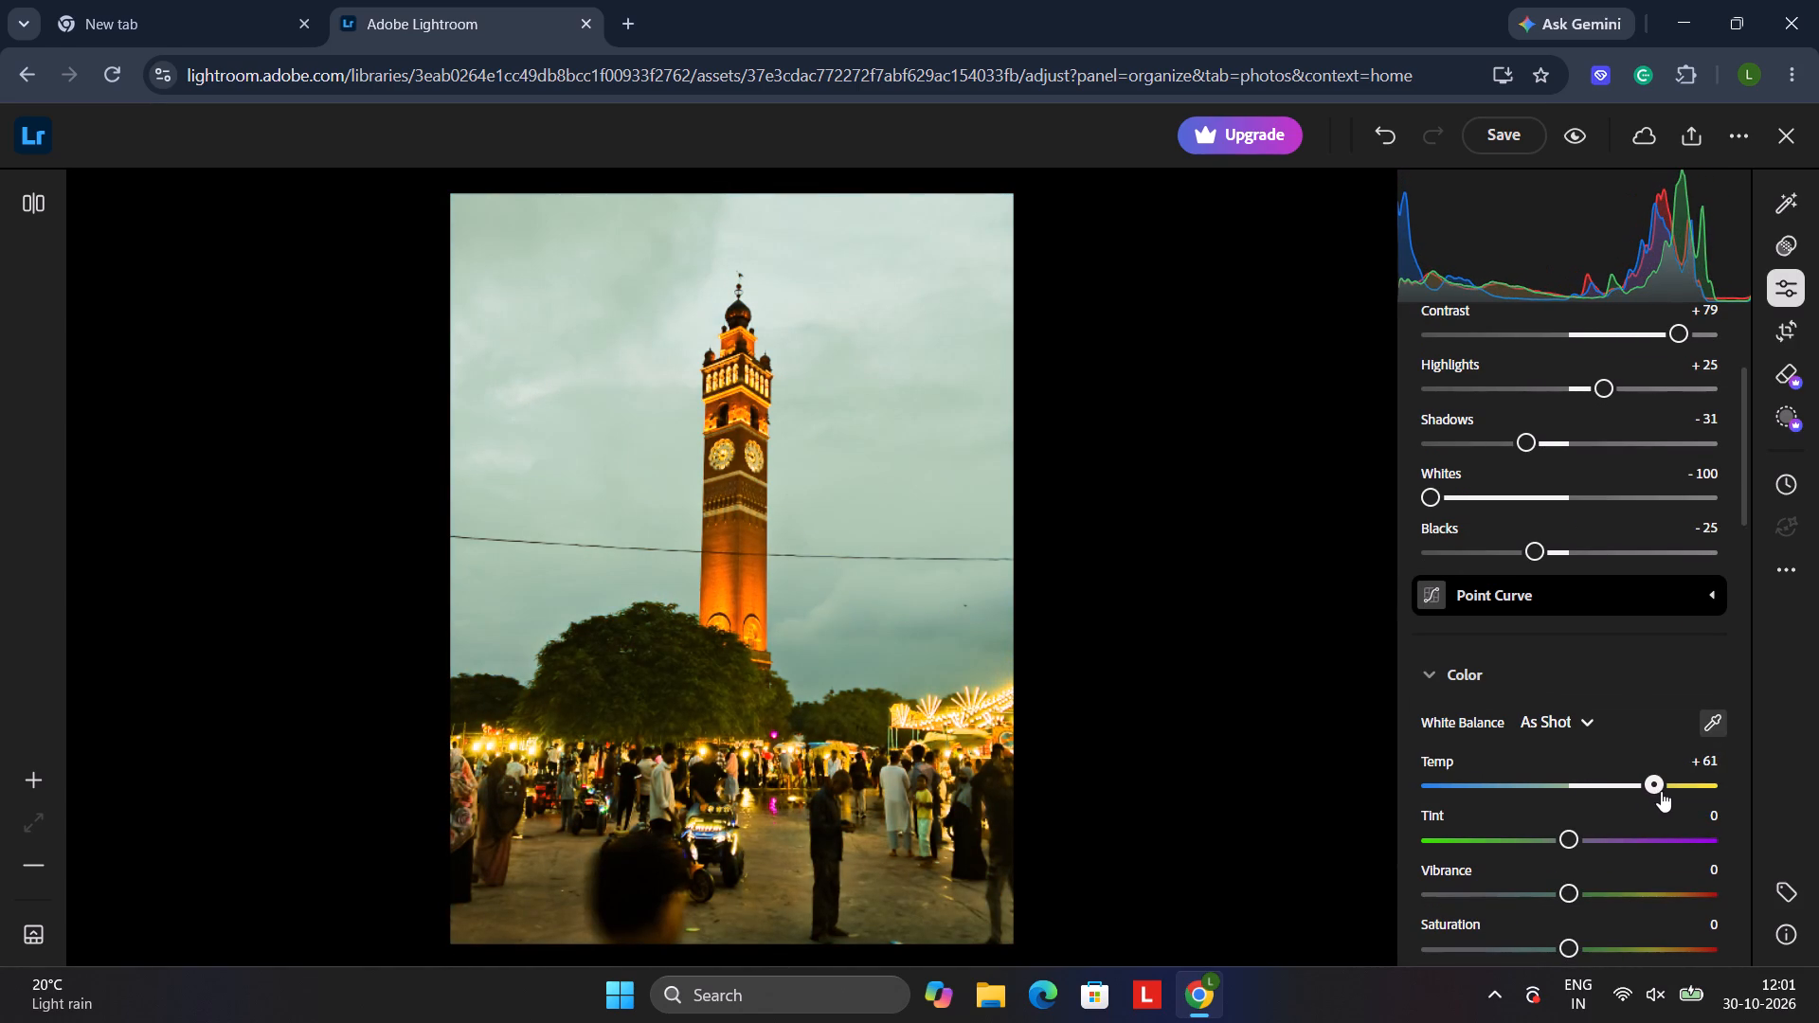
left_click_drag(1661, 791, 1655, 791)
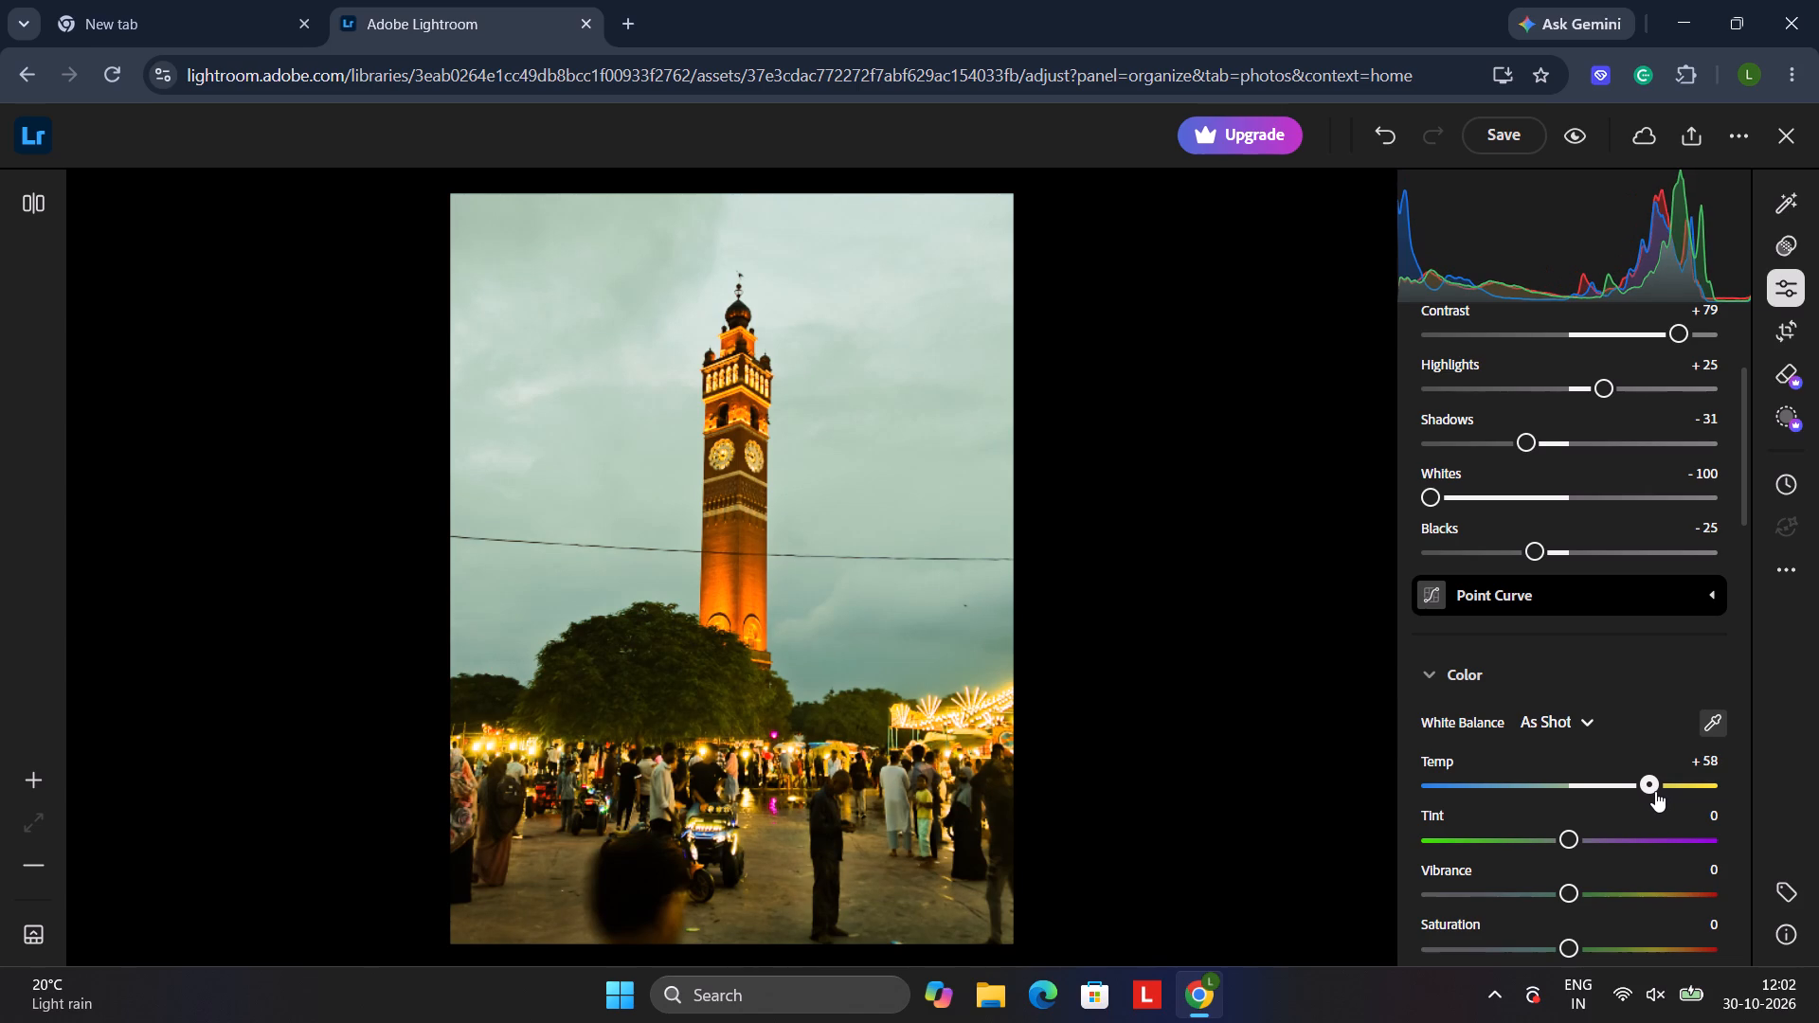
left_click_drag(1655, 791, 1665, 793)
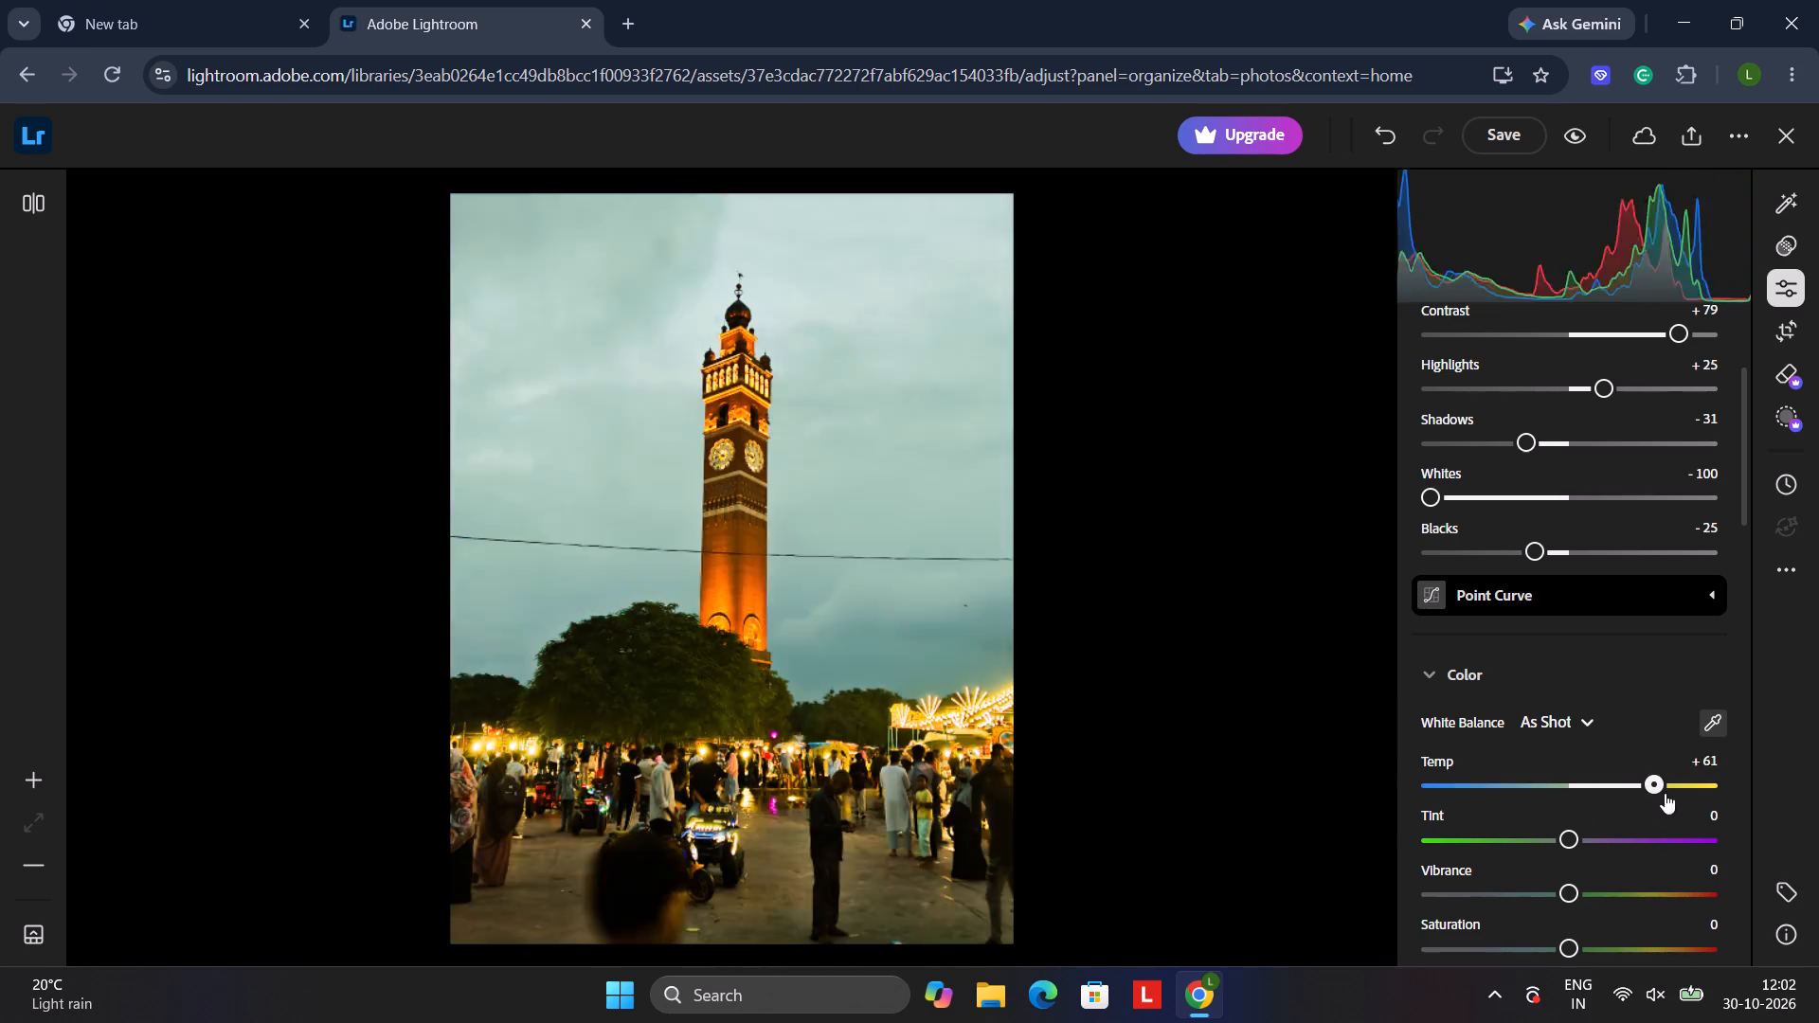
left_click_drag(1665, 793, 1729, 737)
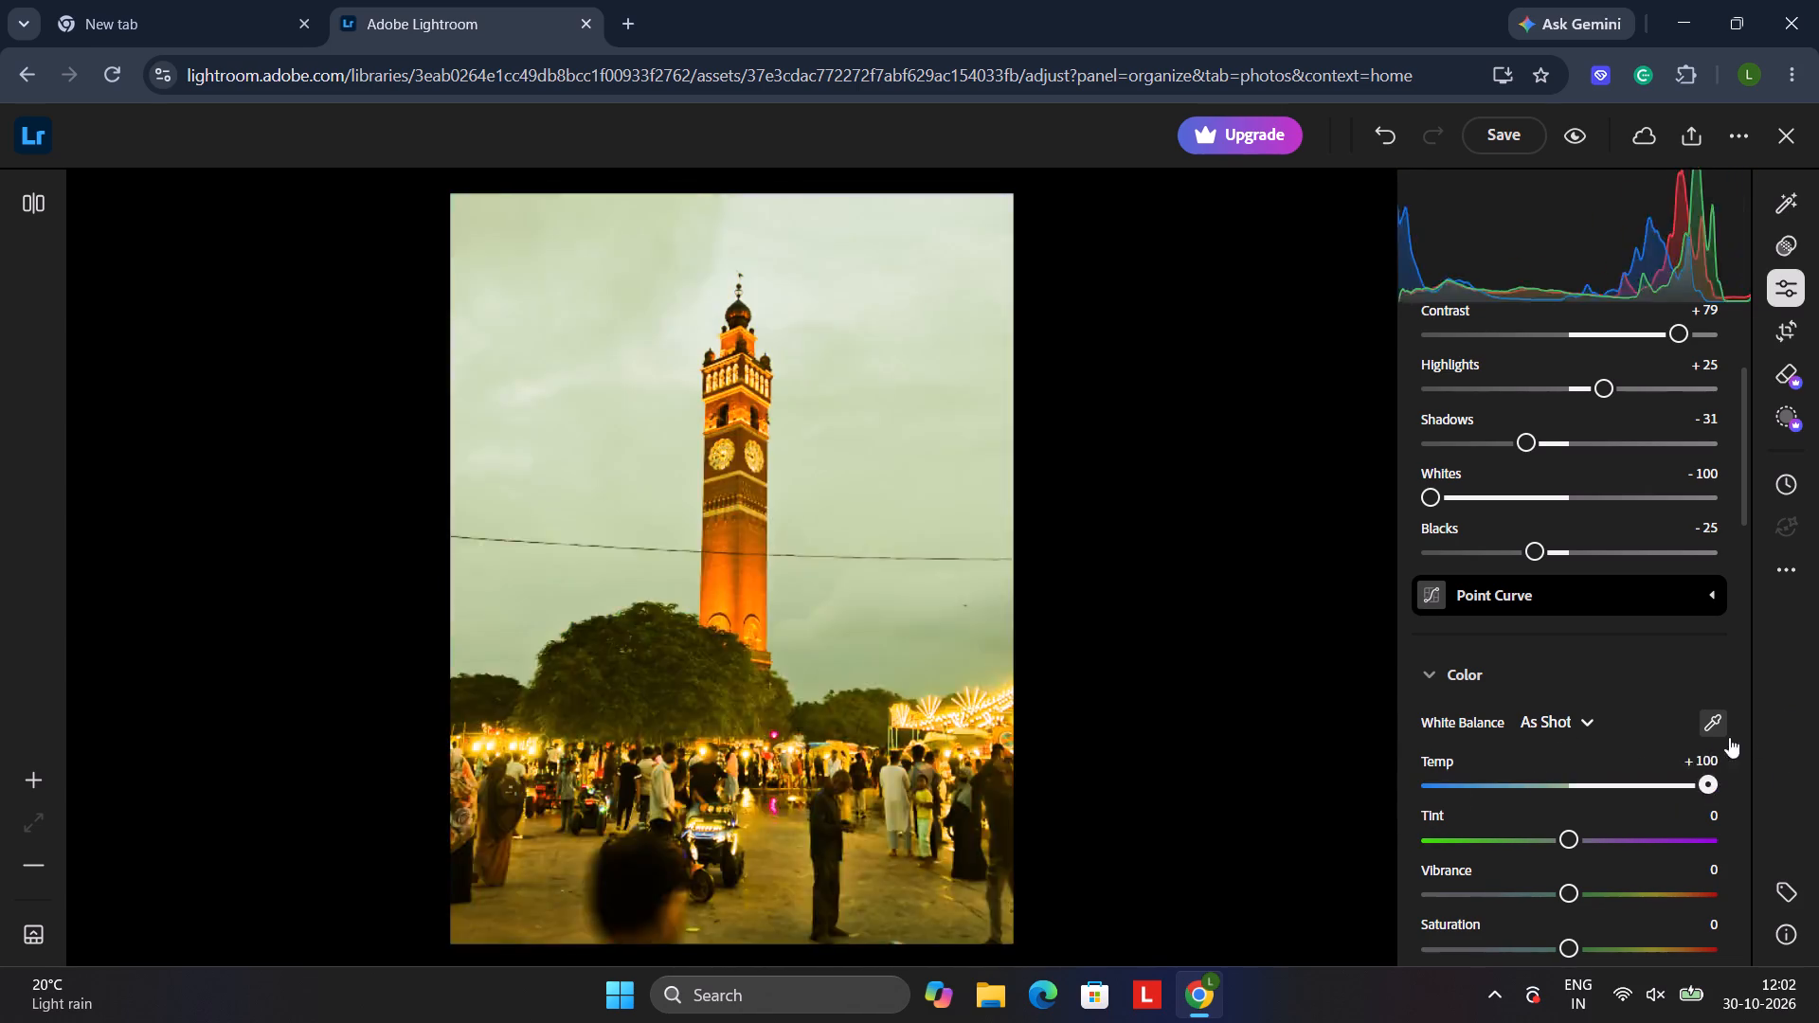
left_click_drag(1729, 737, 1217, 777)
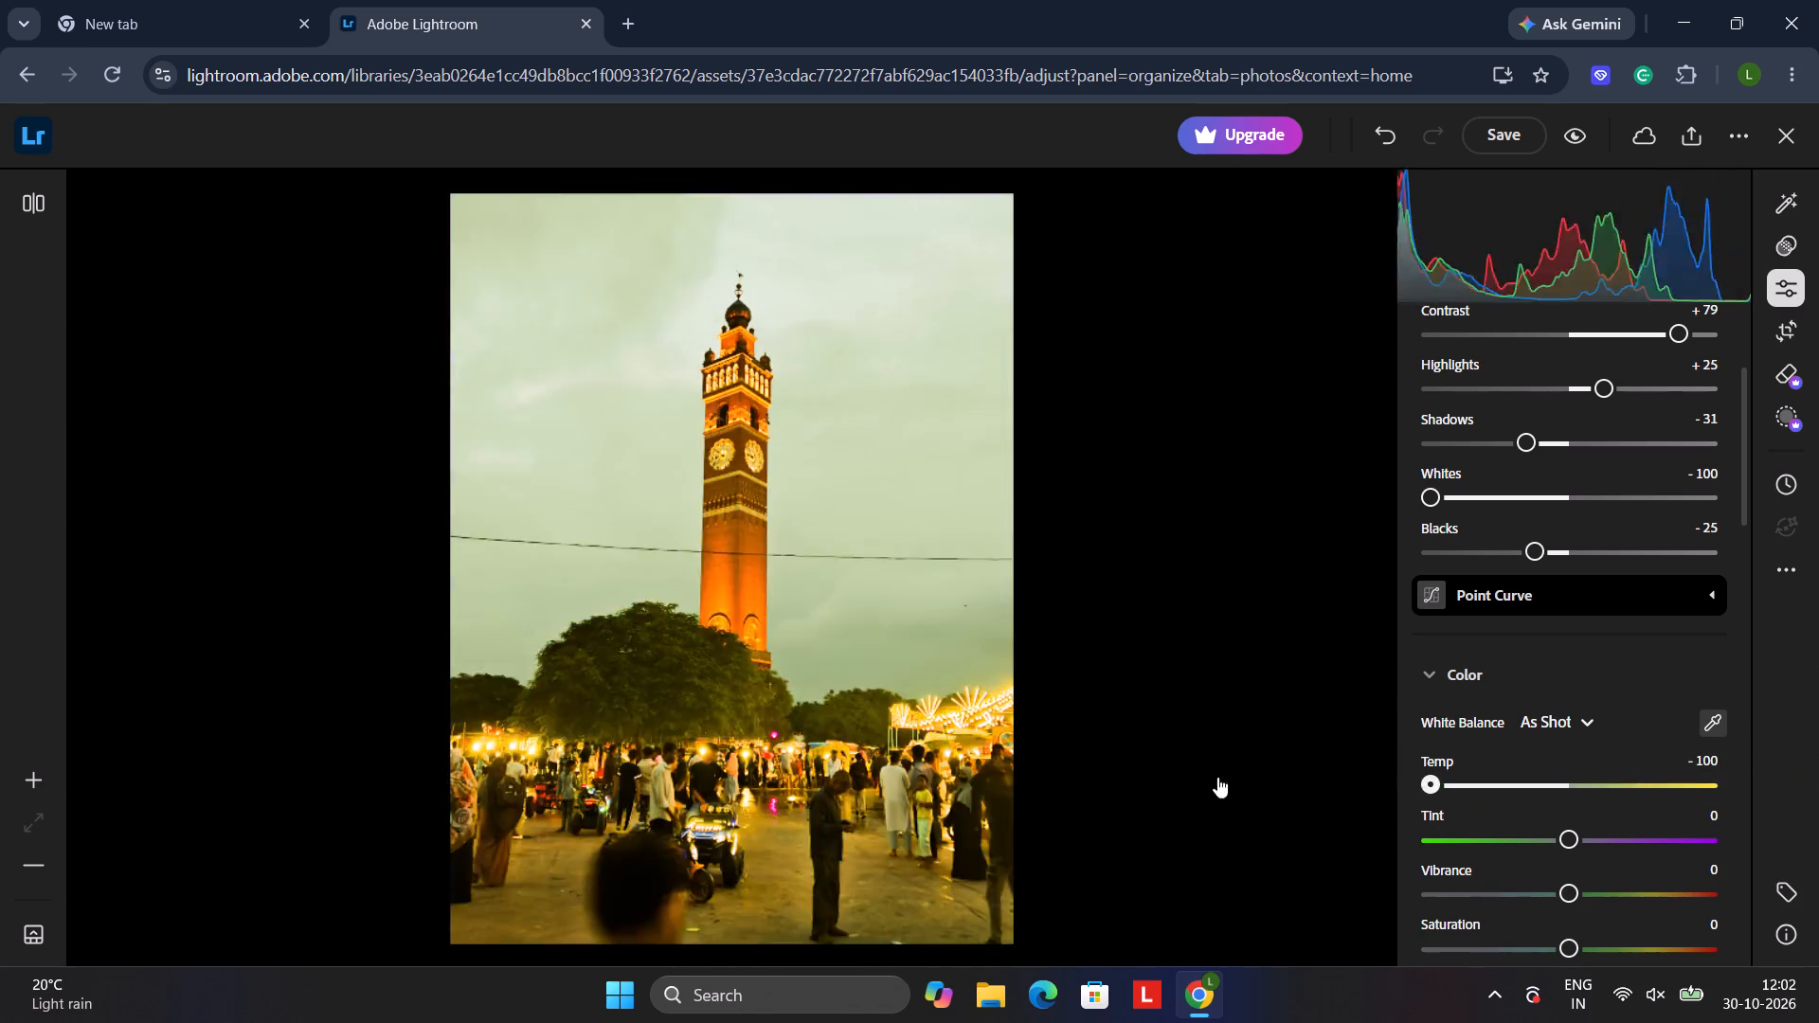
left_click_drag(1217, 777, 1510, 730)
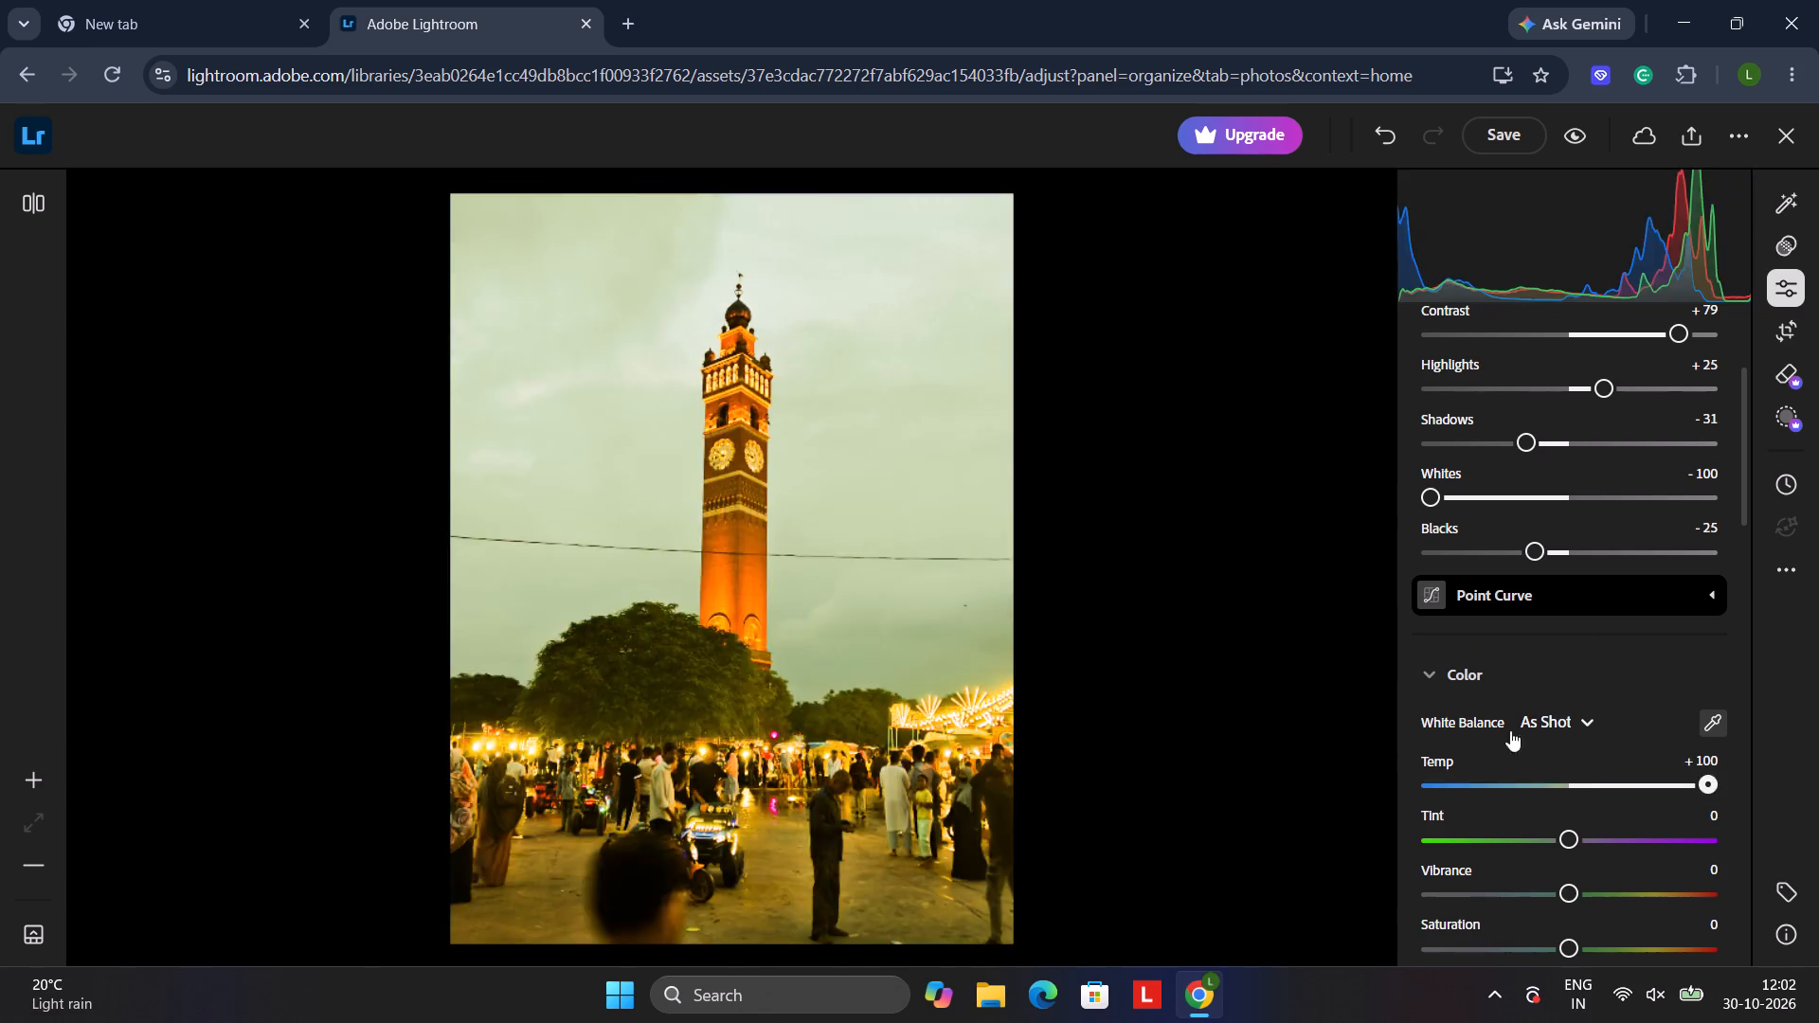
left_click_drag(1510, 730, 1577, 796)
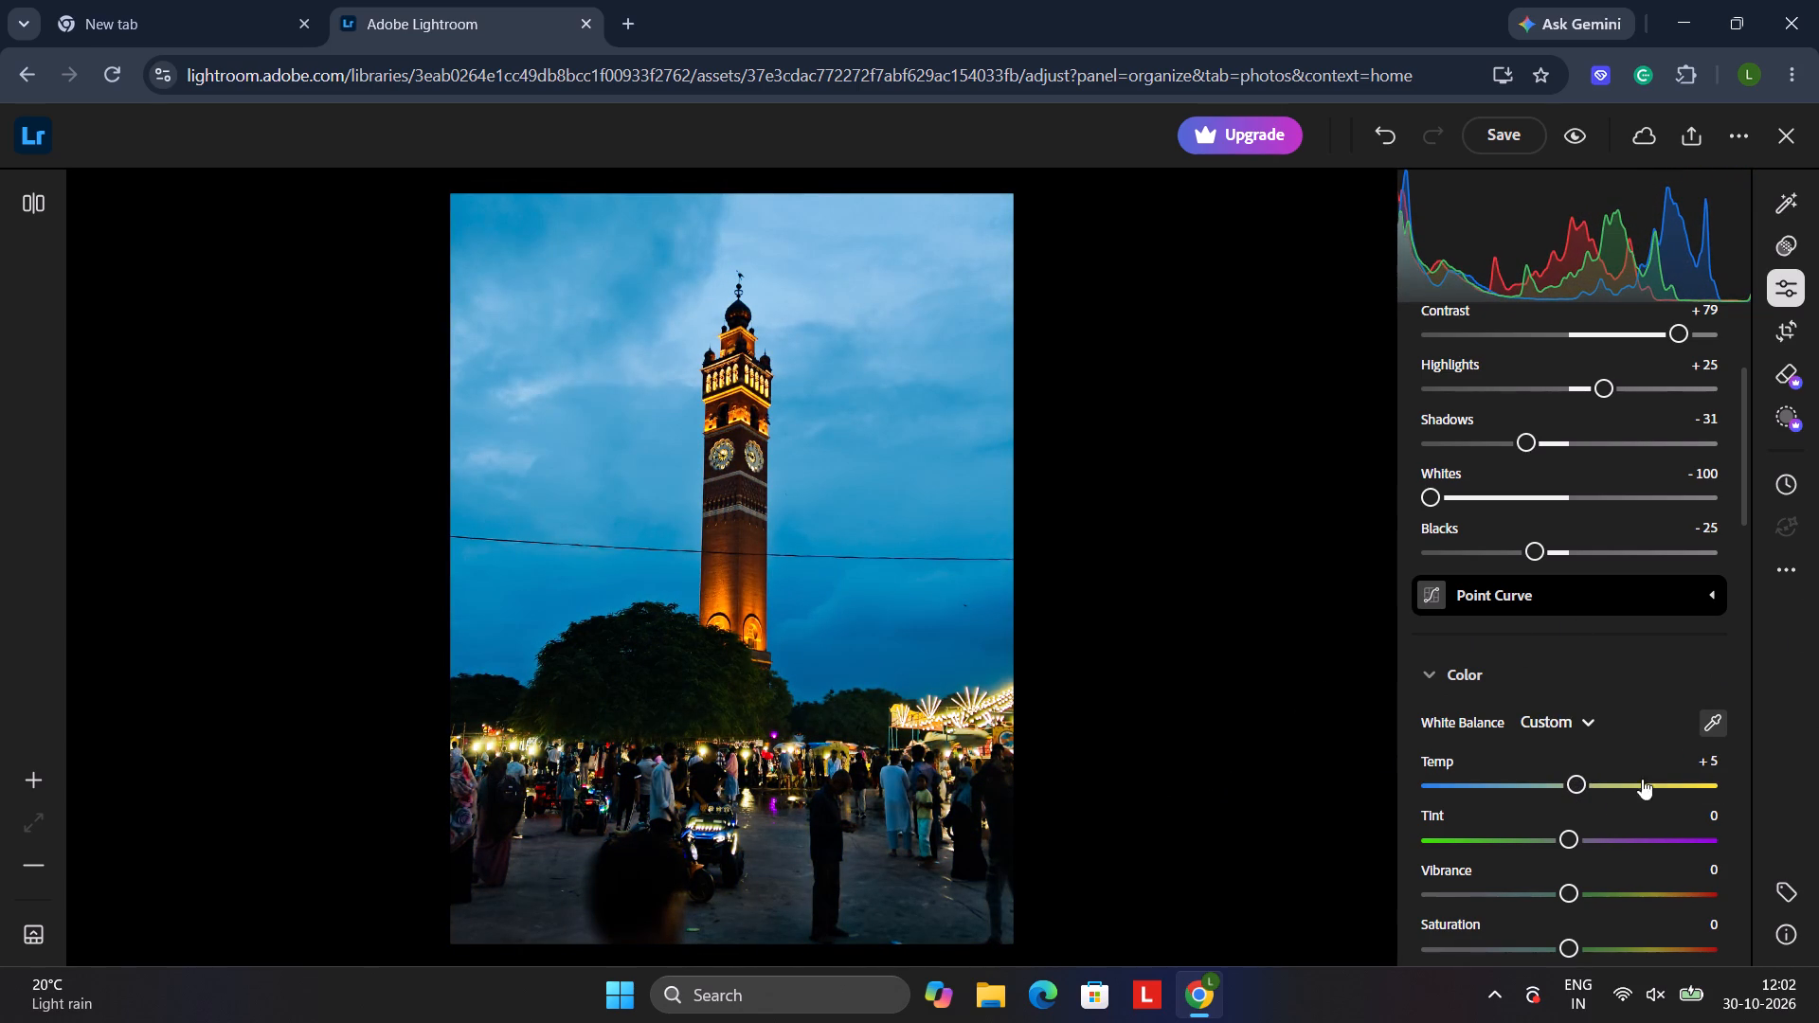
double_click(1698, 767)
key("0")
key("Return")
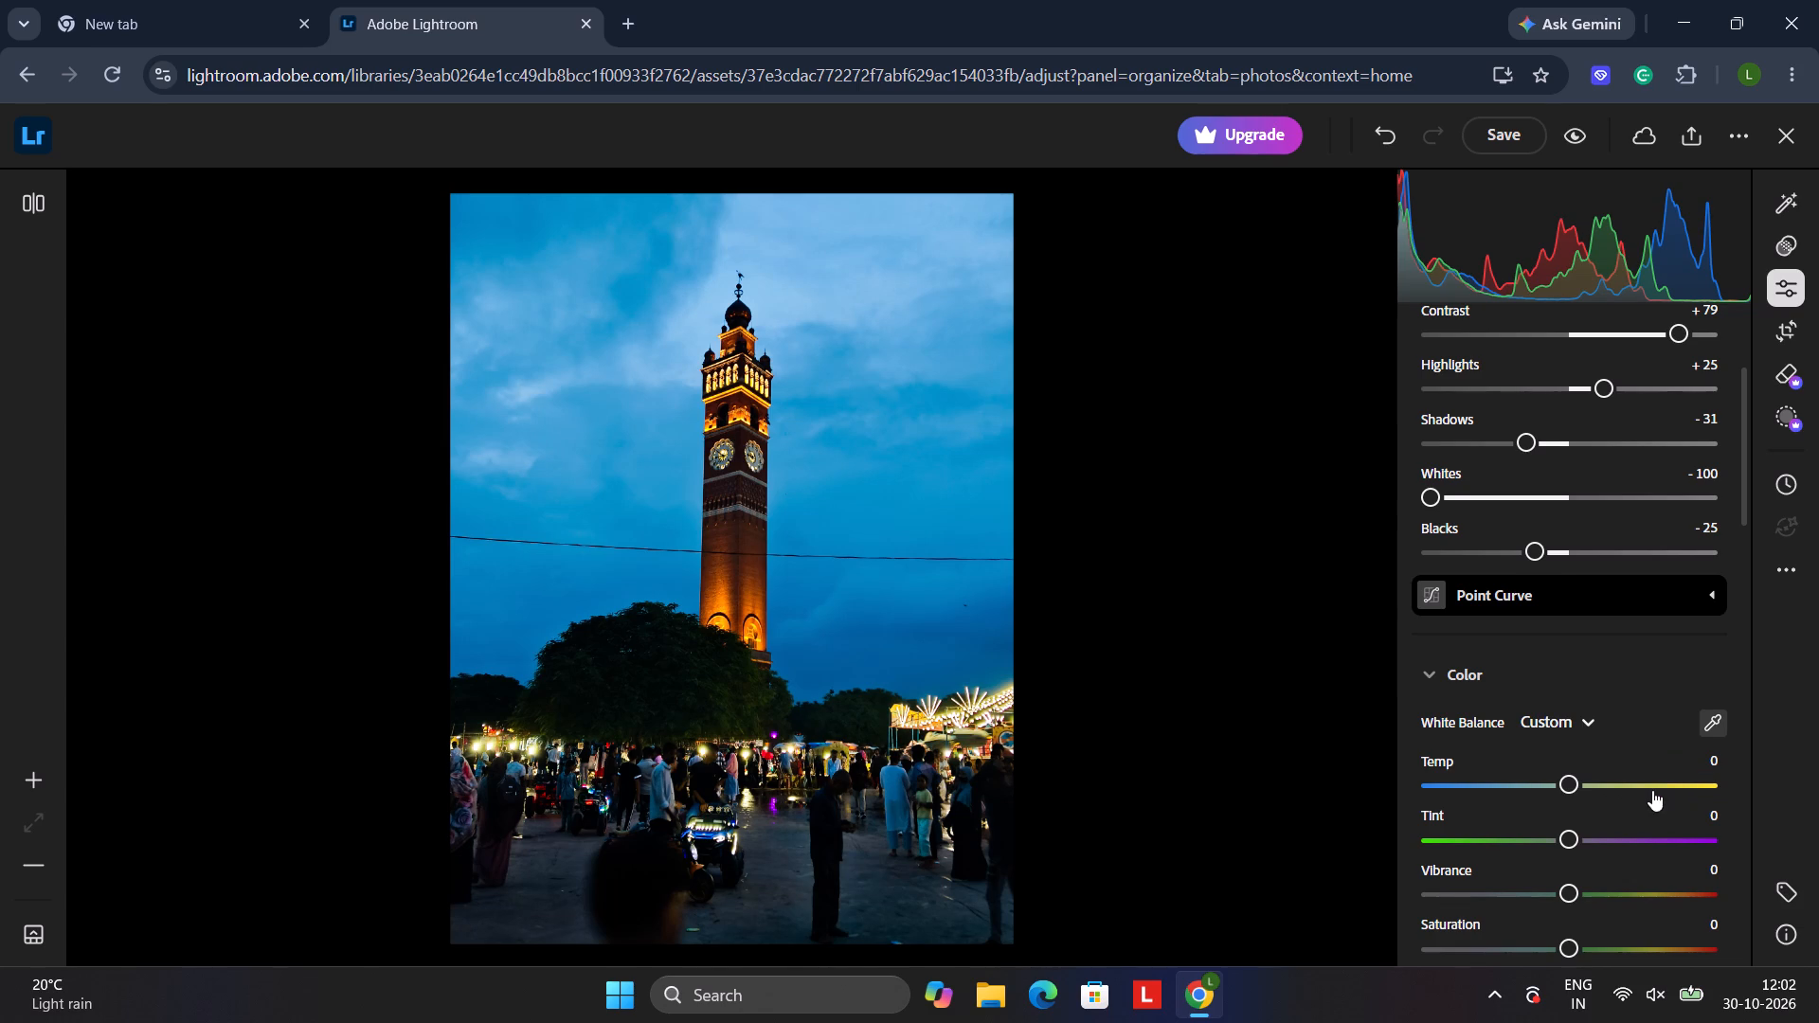
Set the photo's Tint to about +17, comparing greener and more magenta casts along the way.
scroll(1652, 790, "down", 1)
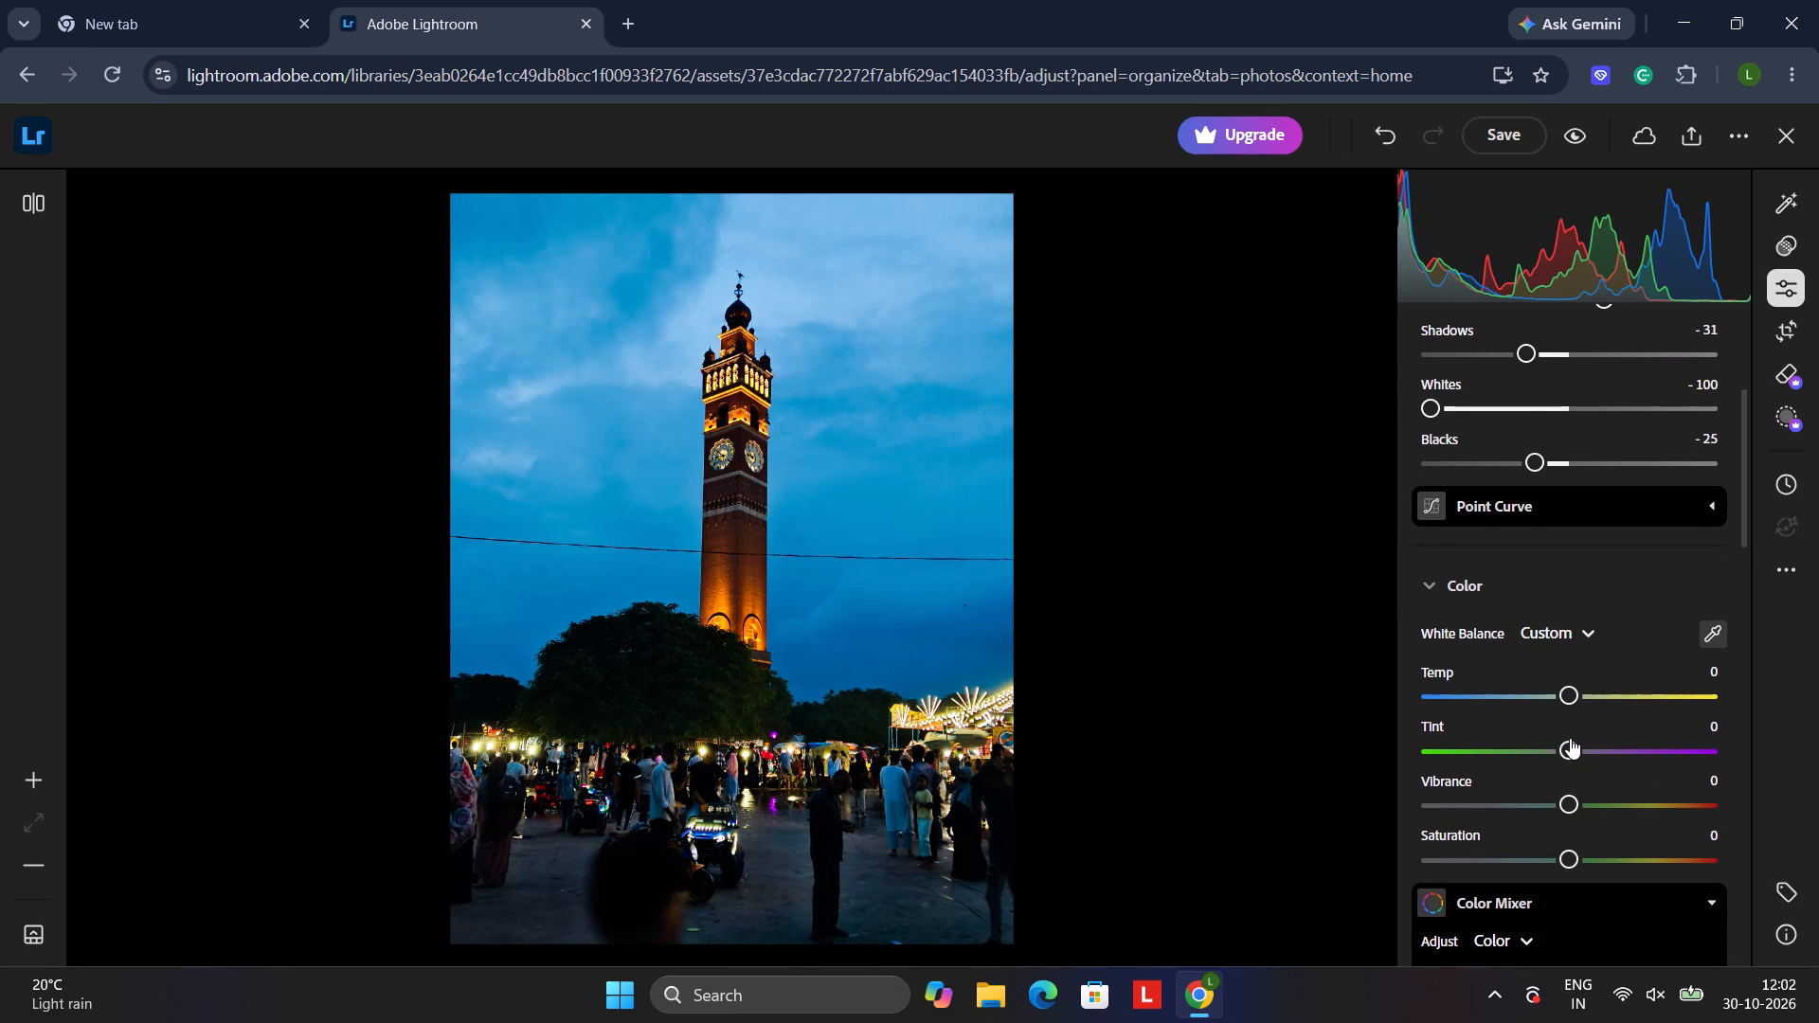
left_click_drag(1569, 738, 1528, 763)
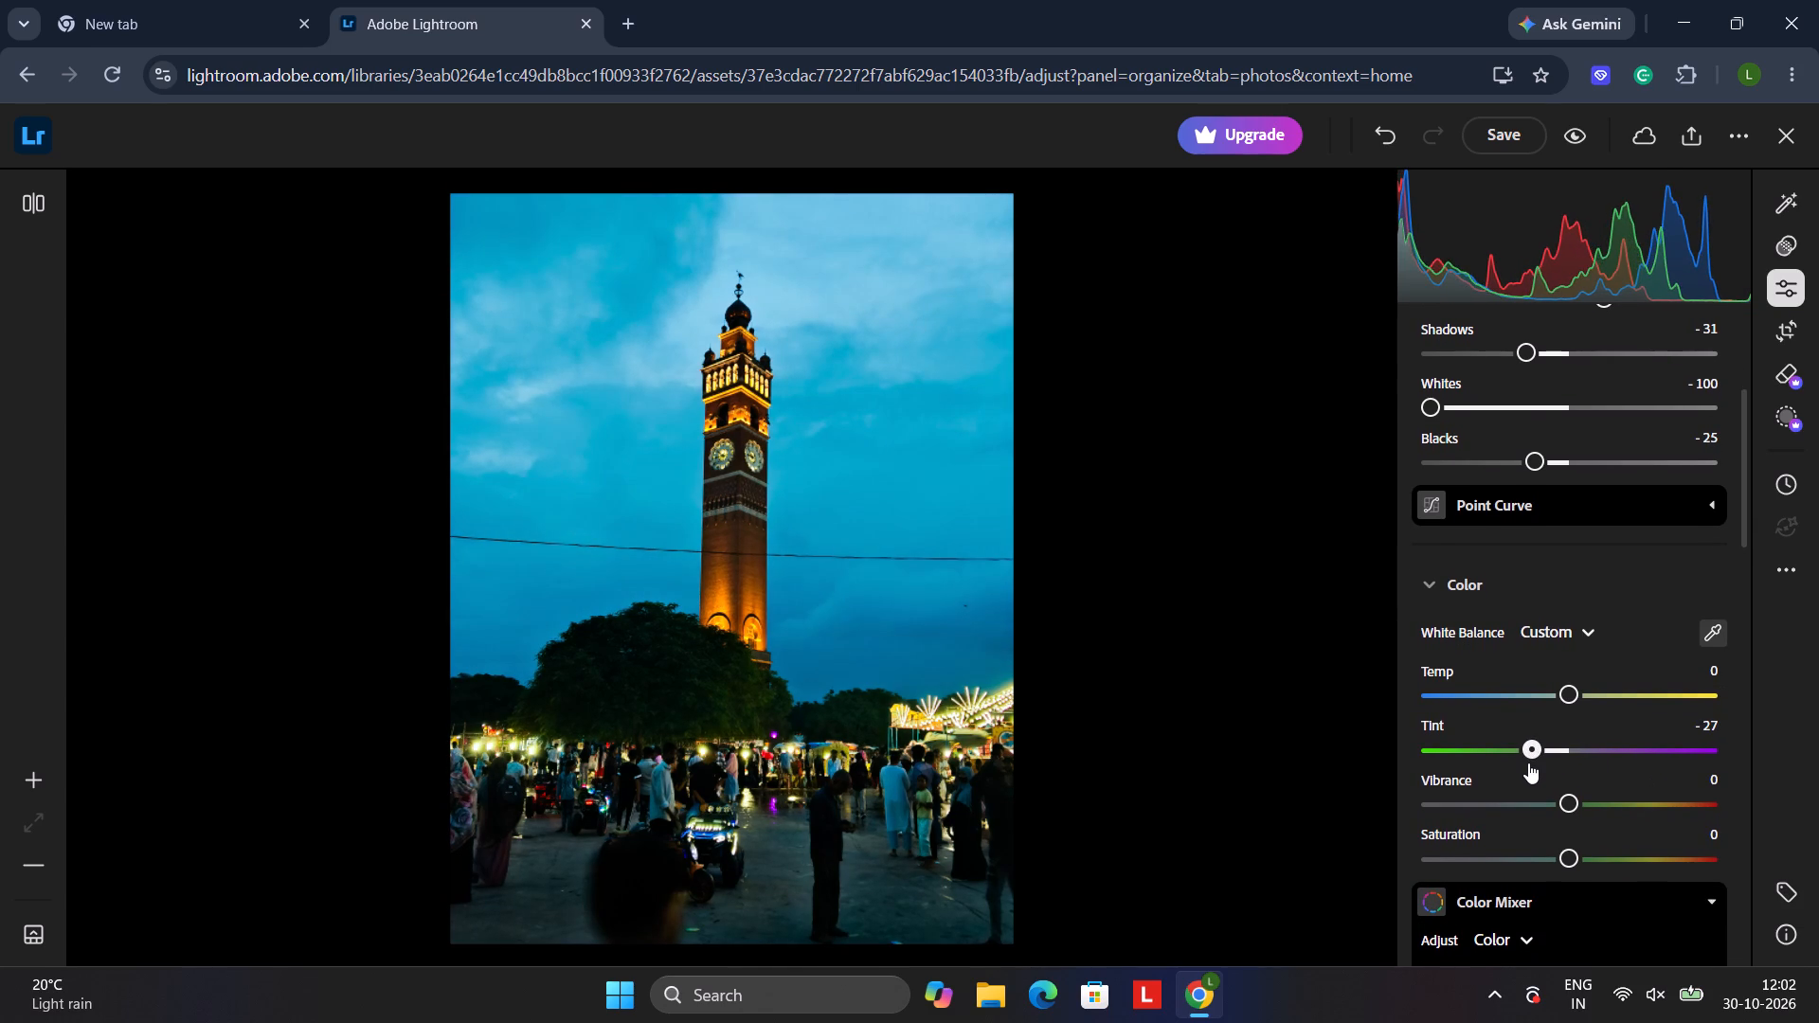
left_click_drag(1528, 763, 1632, 810)
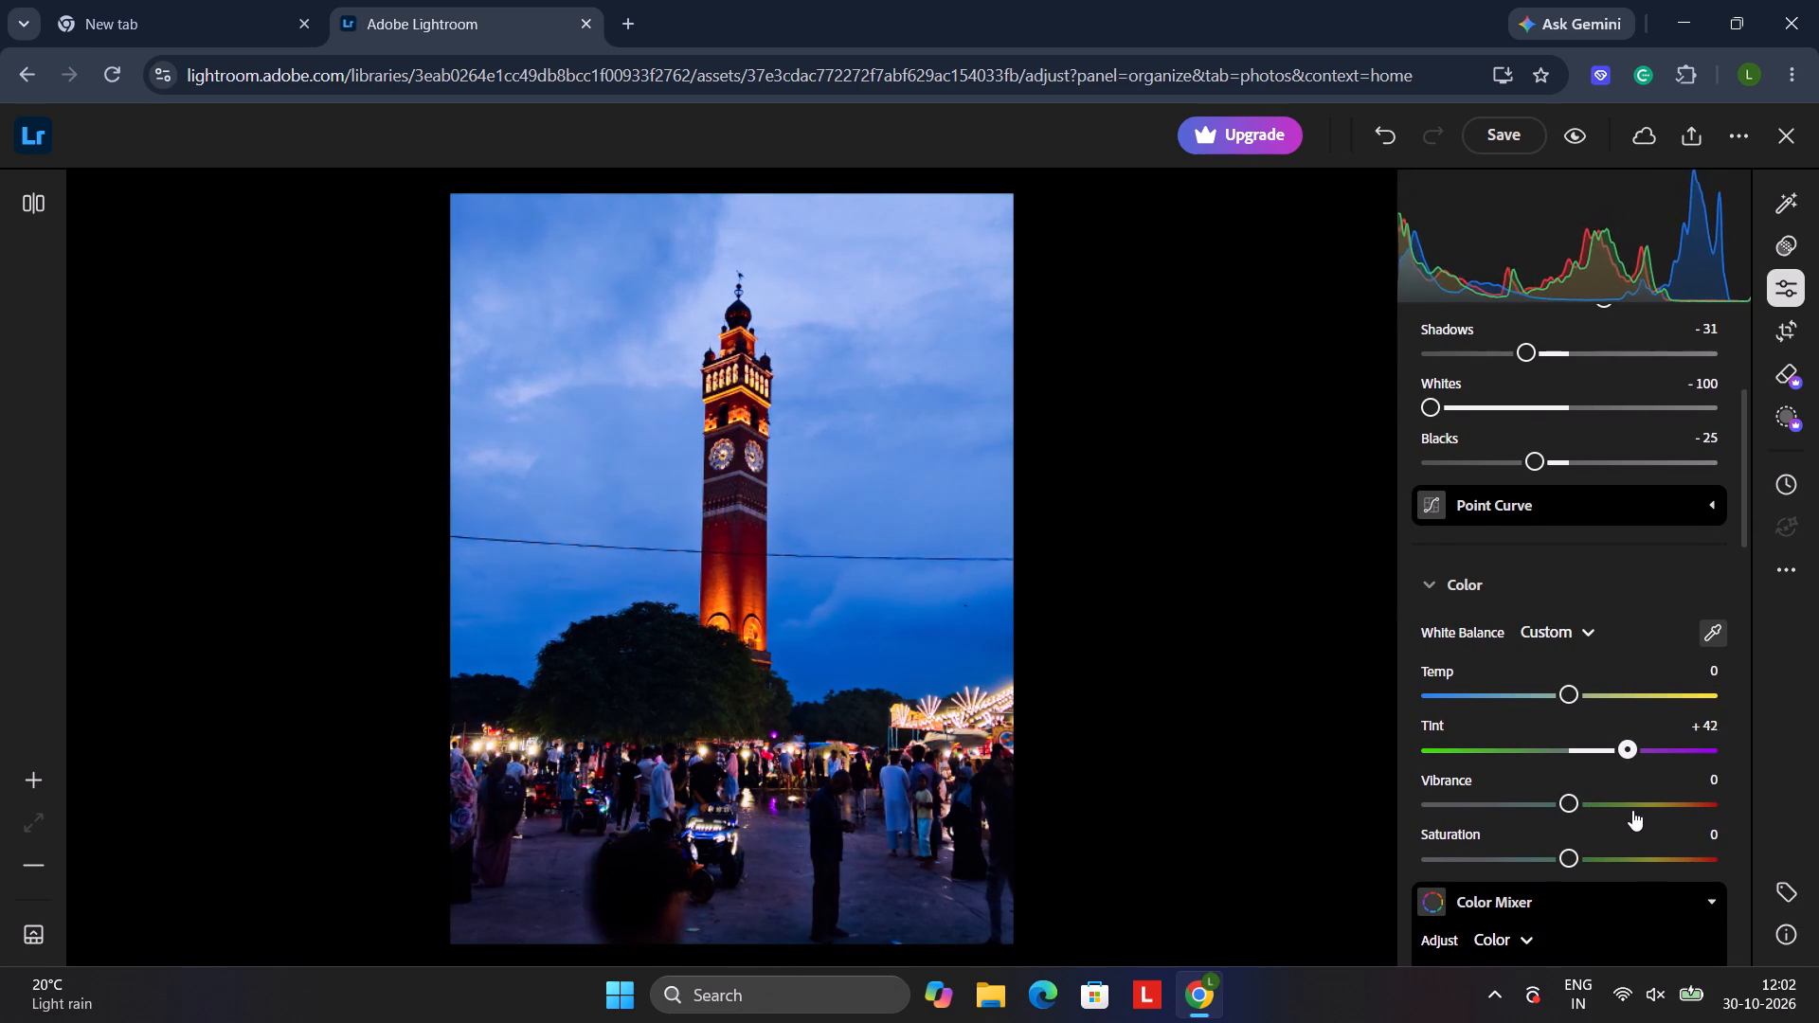
left_click_drag(1632, 810, 1602, 791)
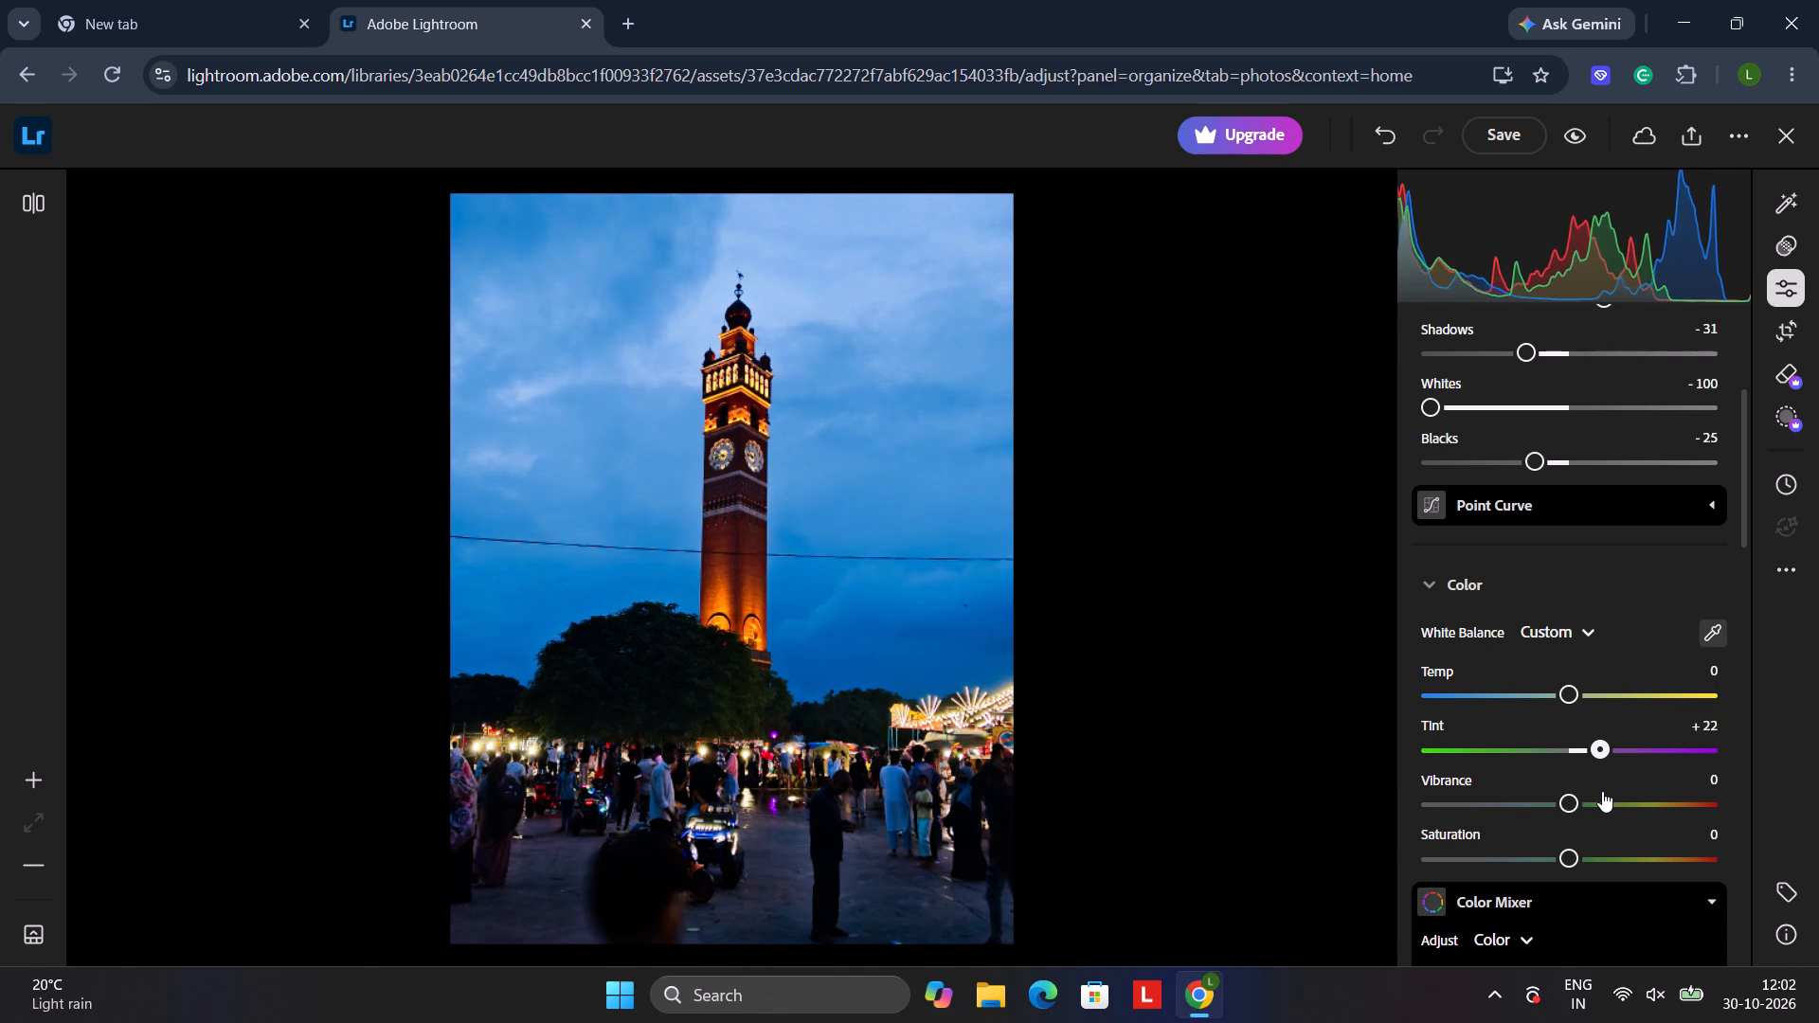
left_click_drag(1602, 791, 1577, 799)
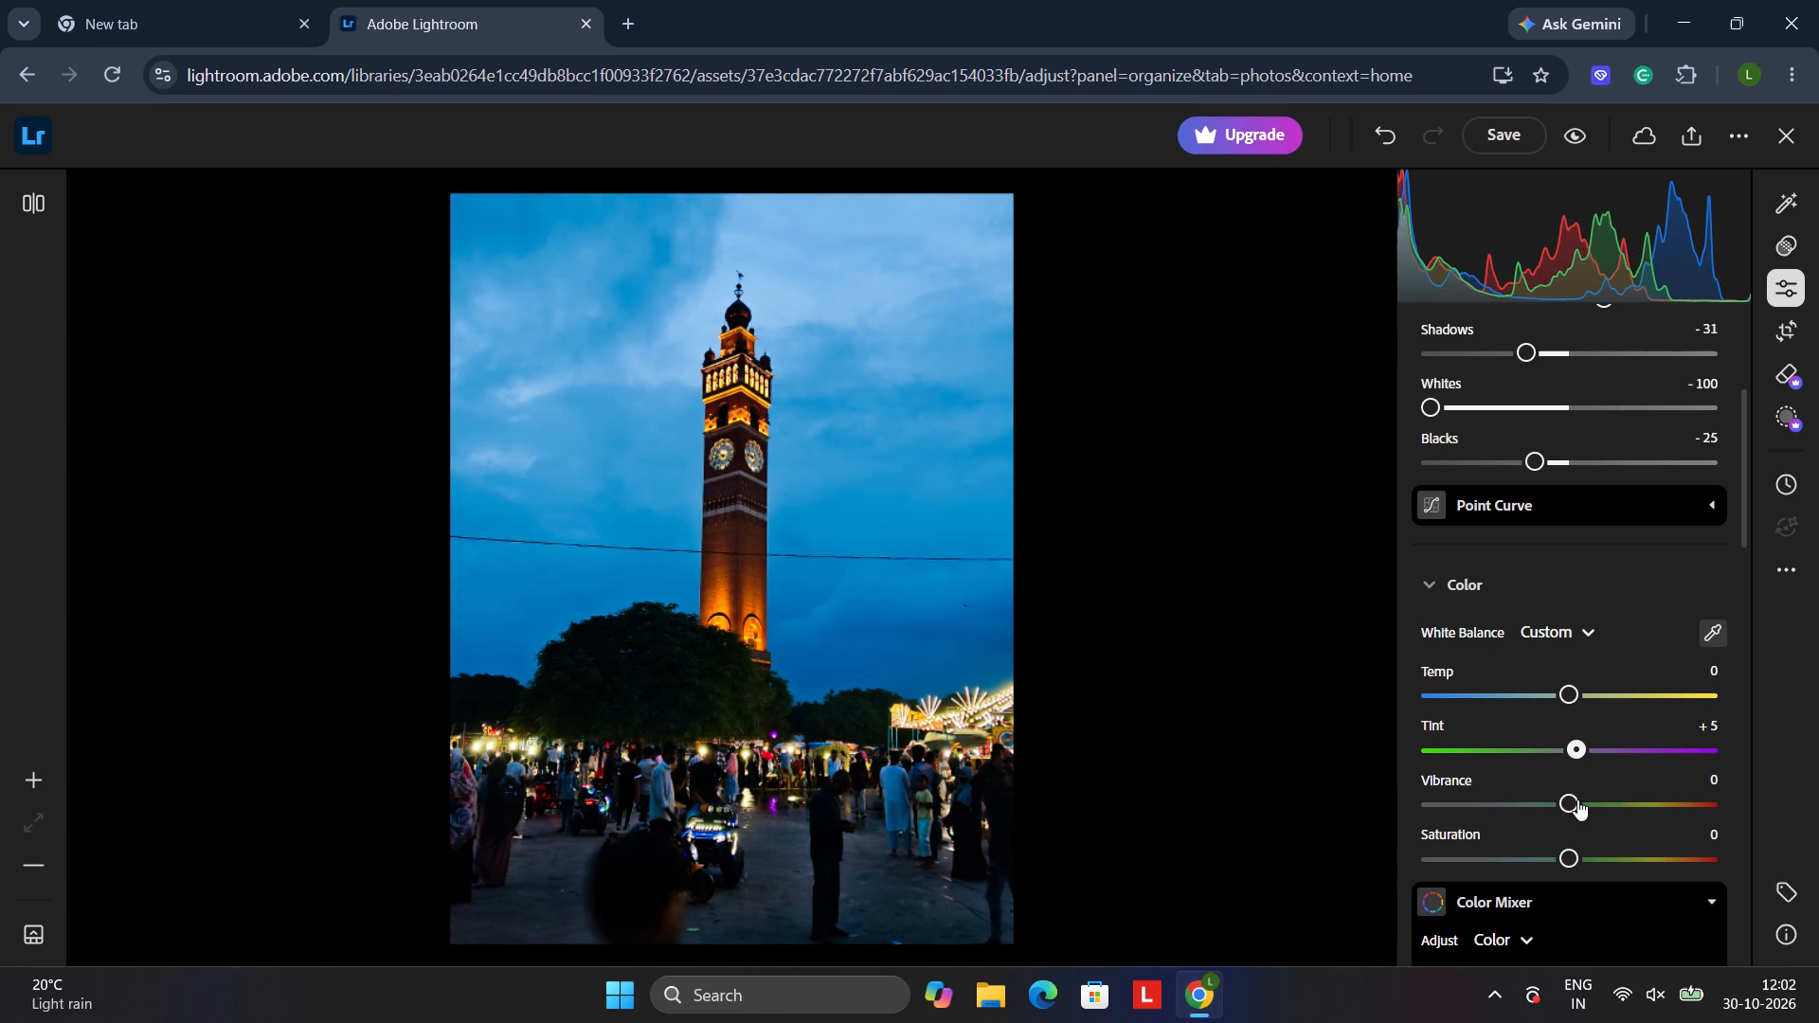
left_click_drag(1577, 799, 1503, 813)
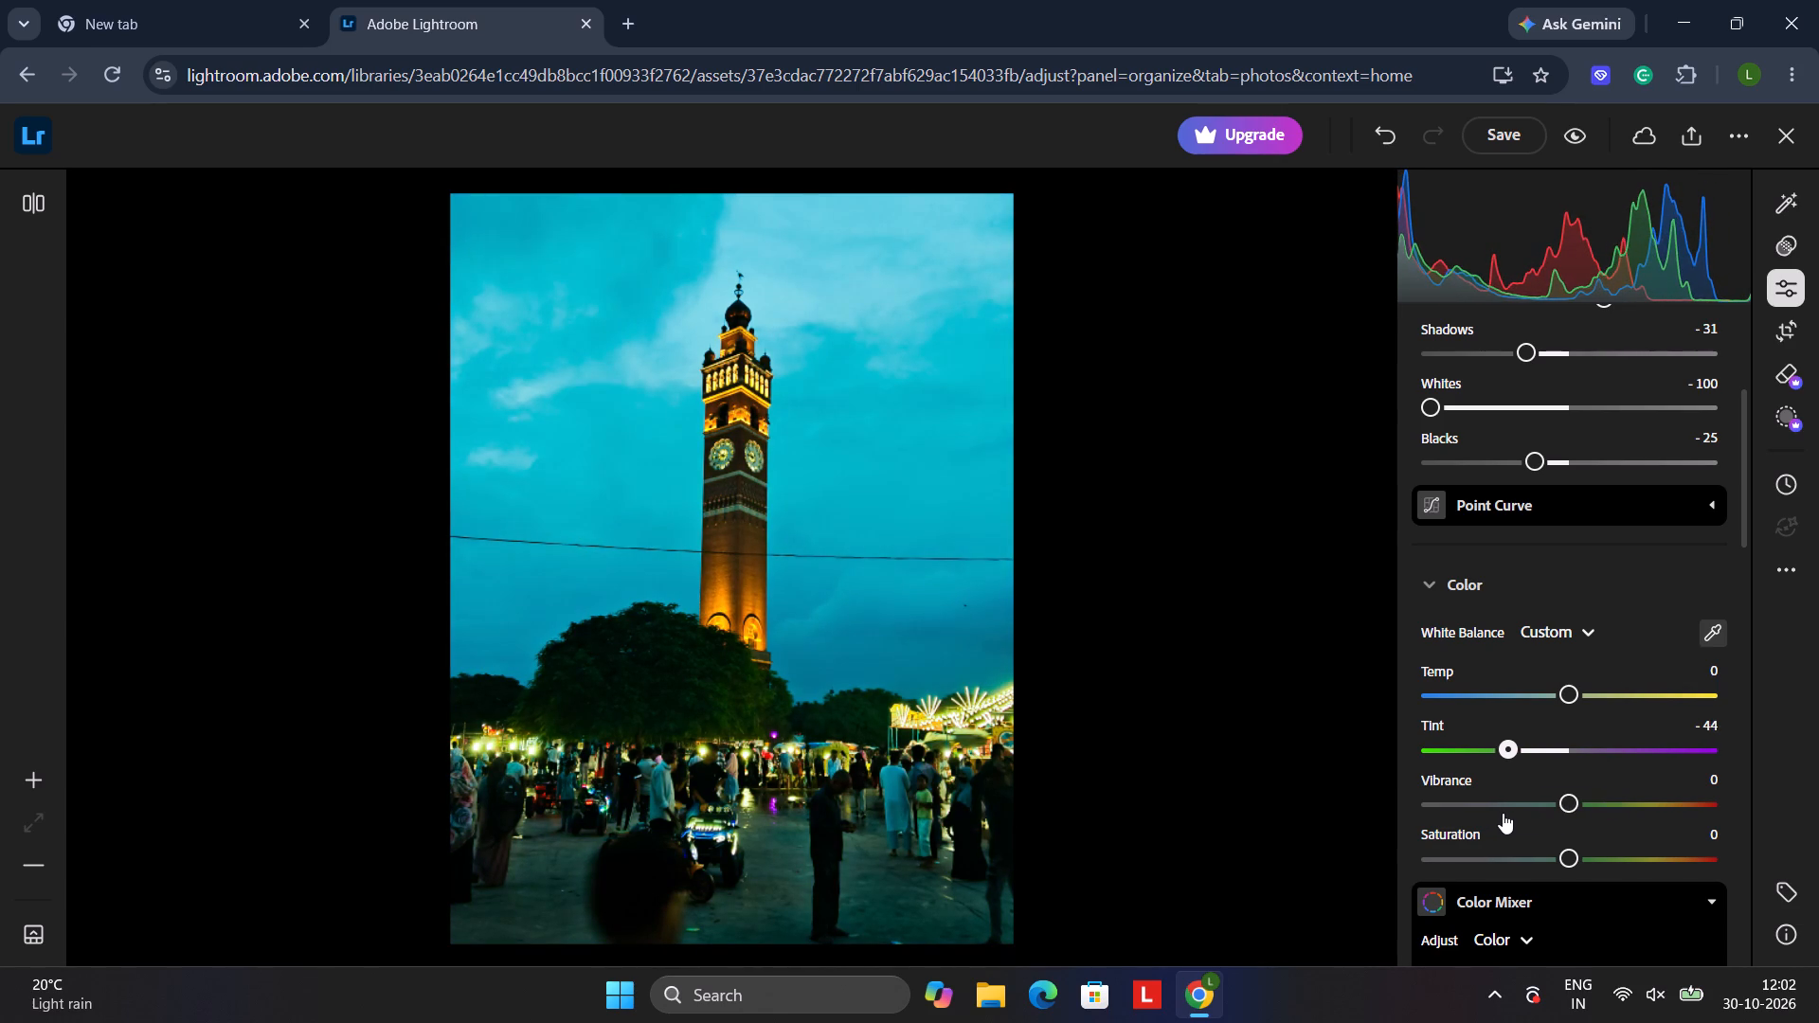
left_click_drag(1503, 813, 1609, 808)
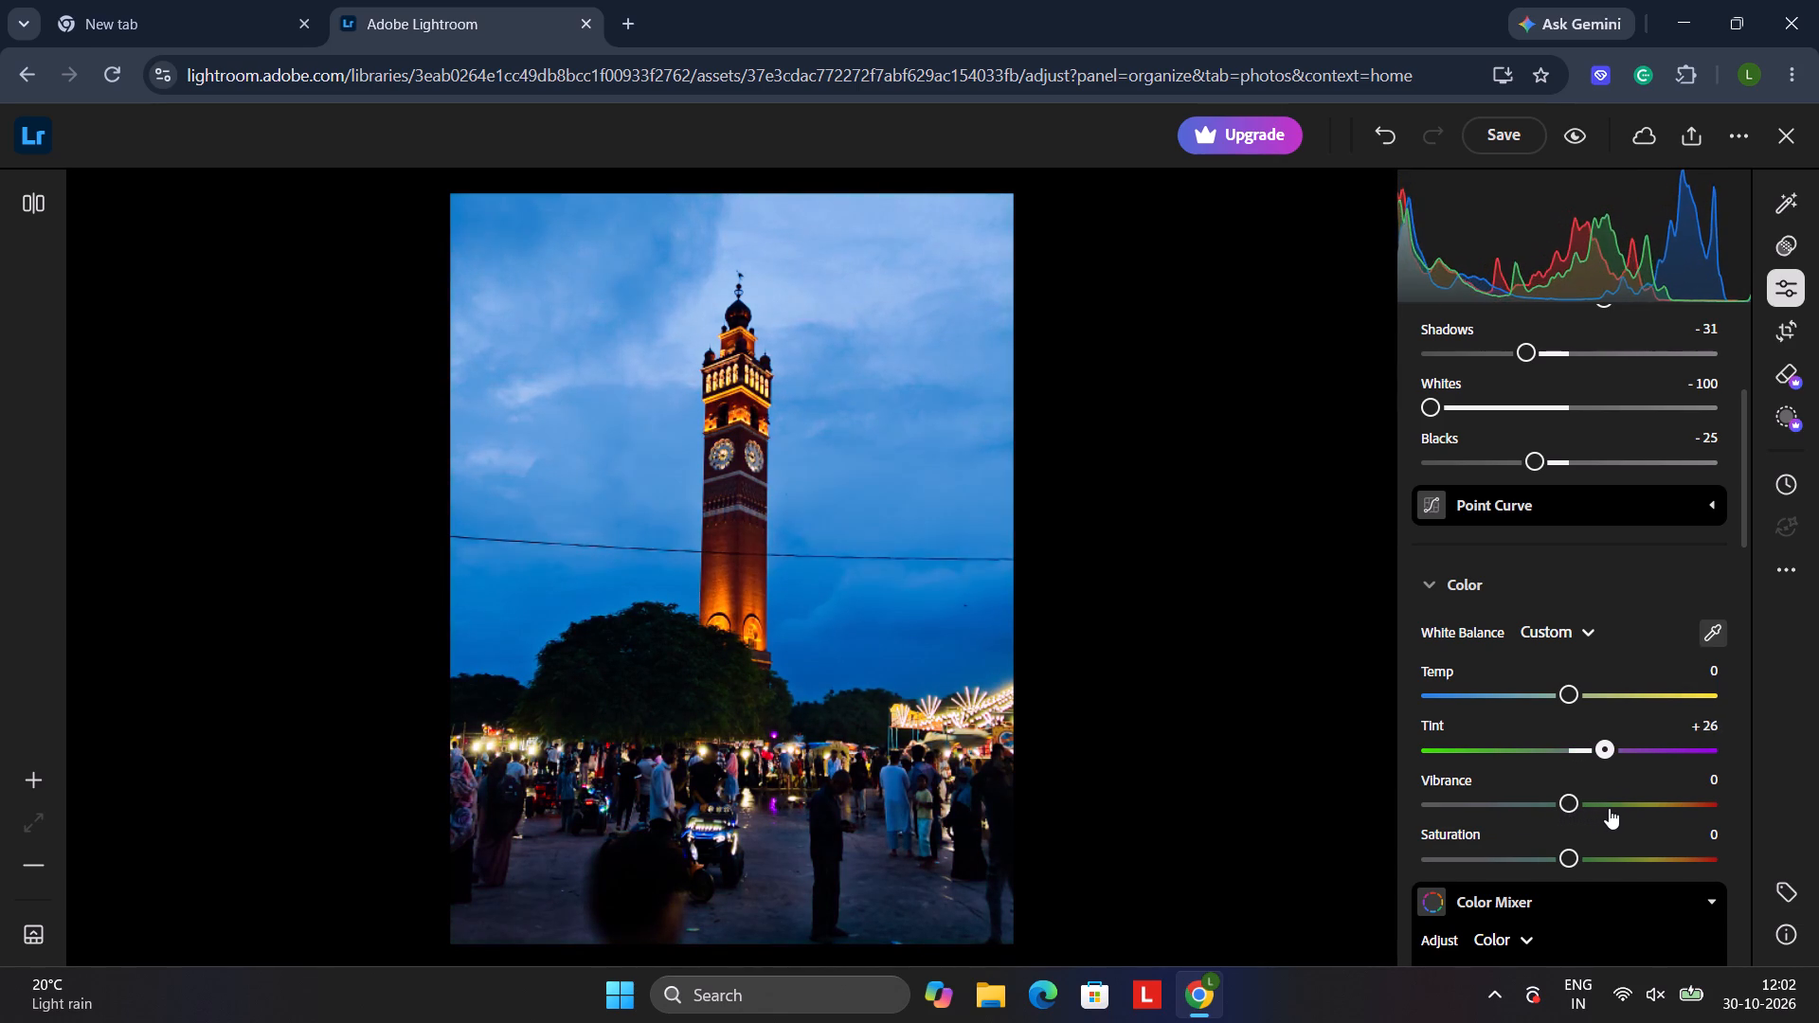
left_click_drag(1609, 808, 1594, 812)
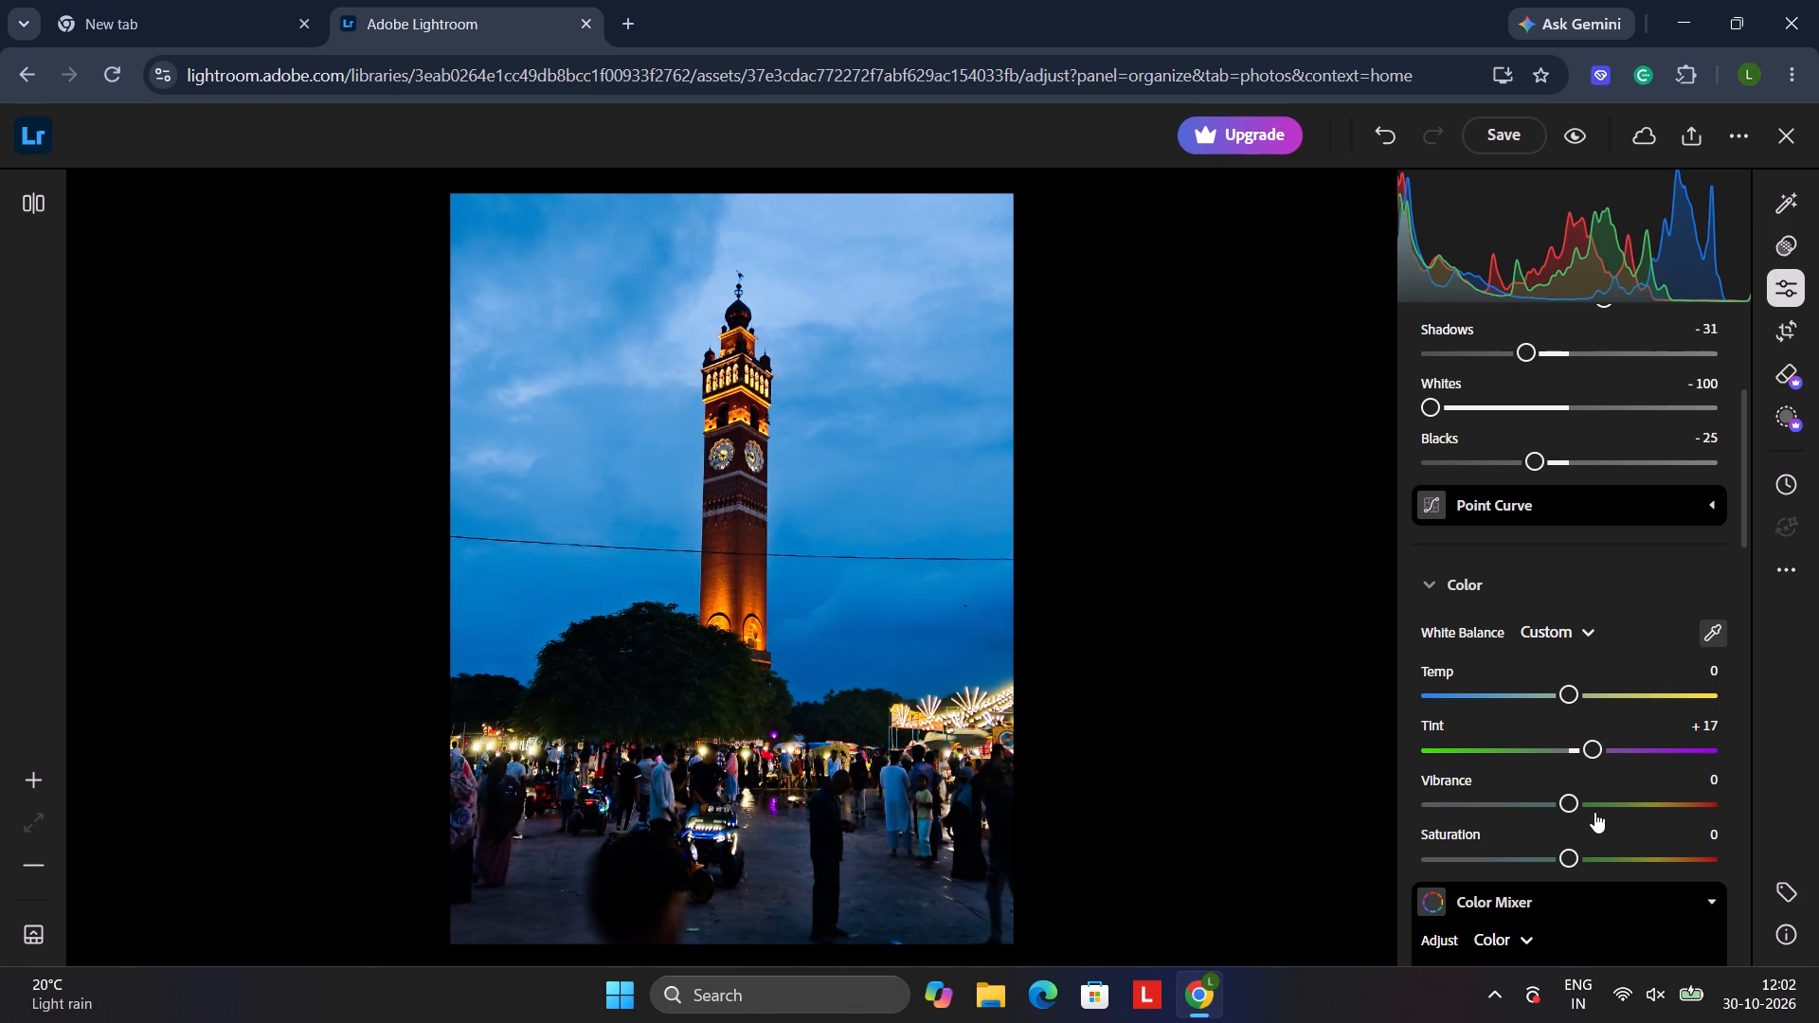
Raise the photo's Vibrance to about +53.
left_click_drag(1565, 801, 1634, 790)
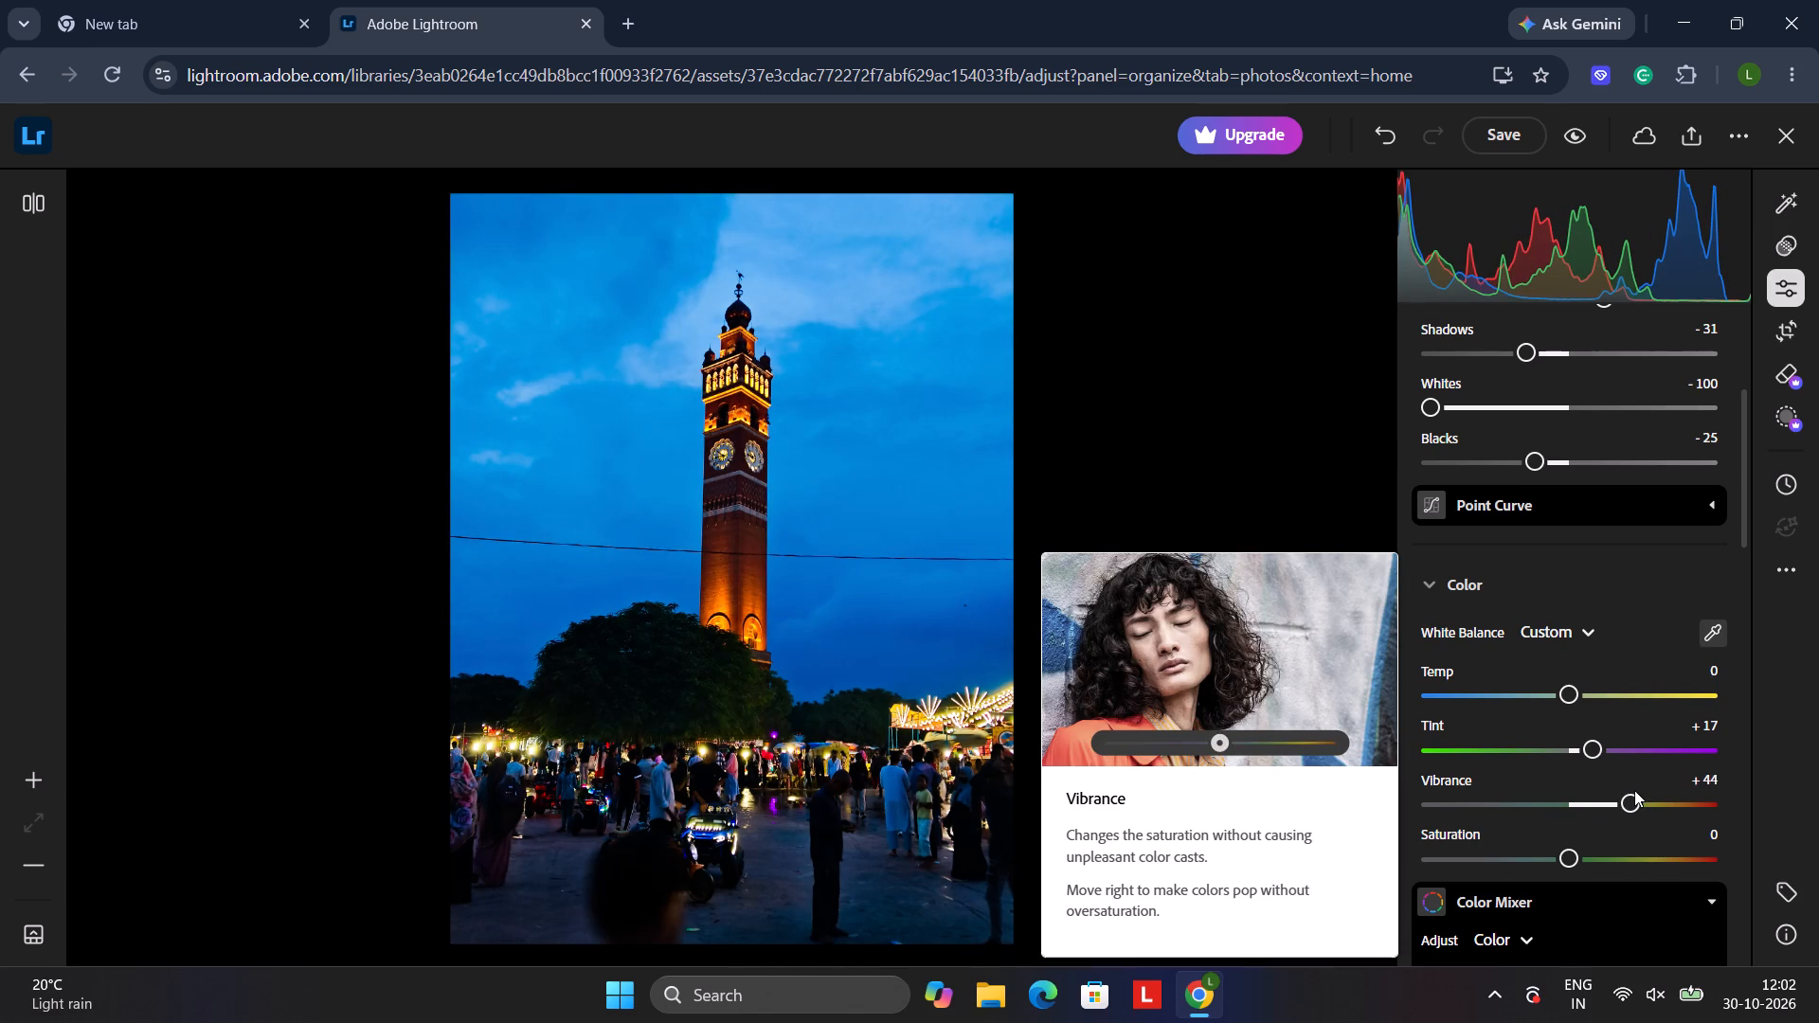
left_click_drag(1628, 799, 1610, 799)
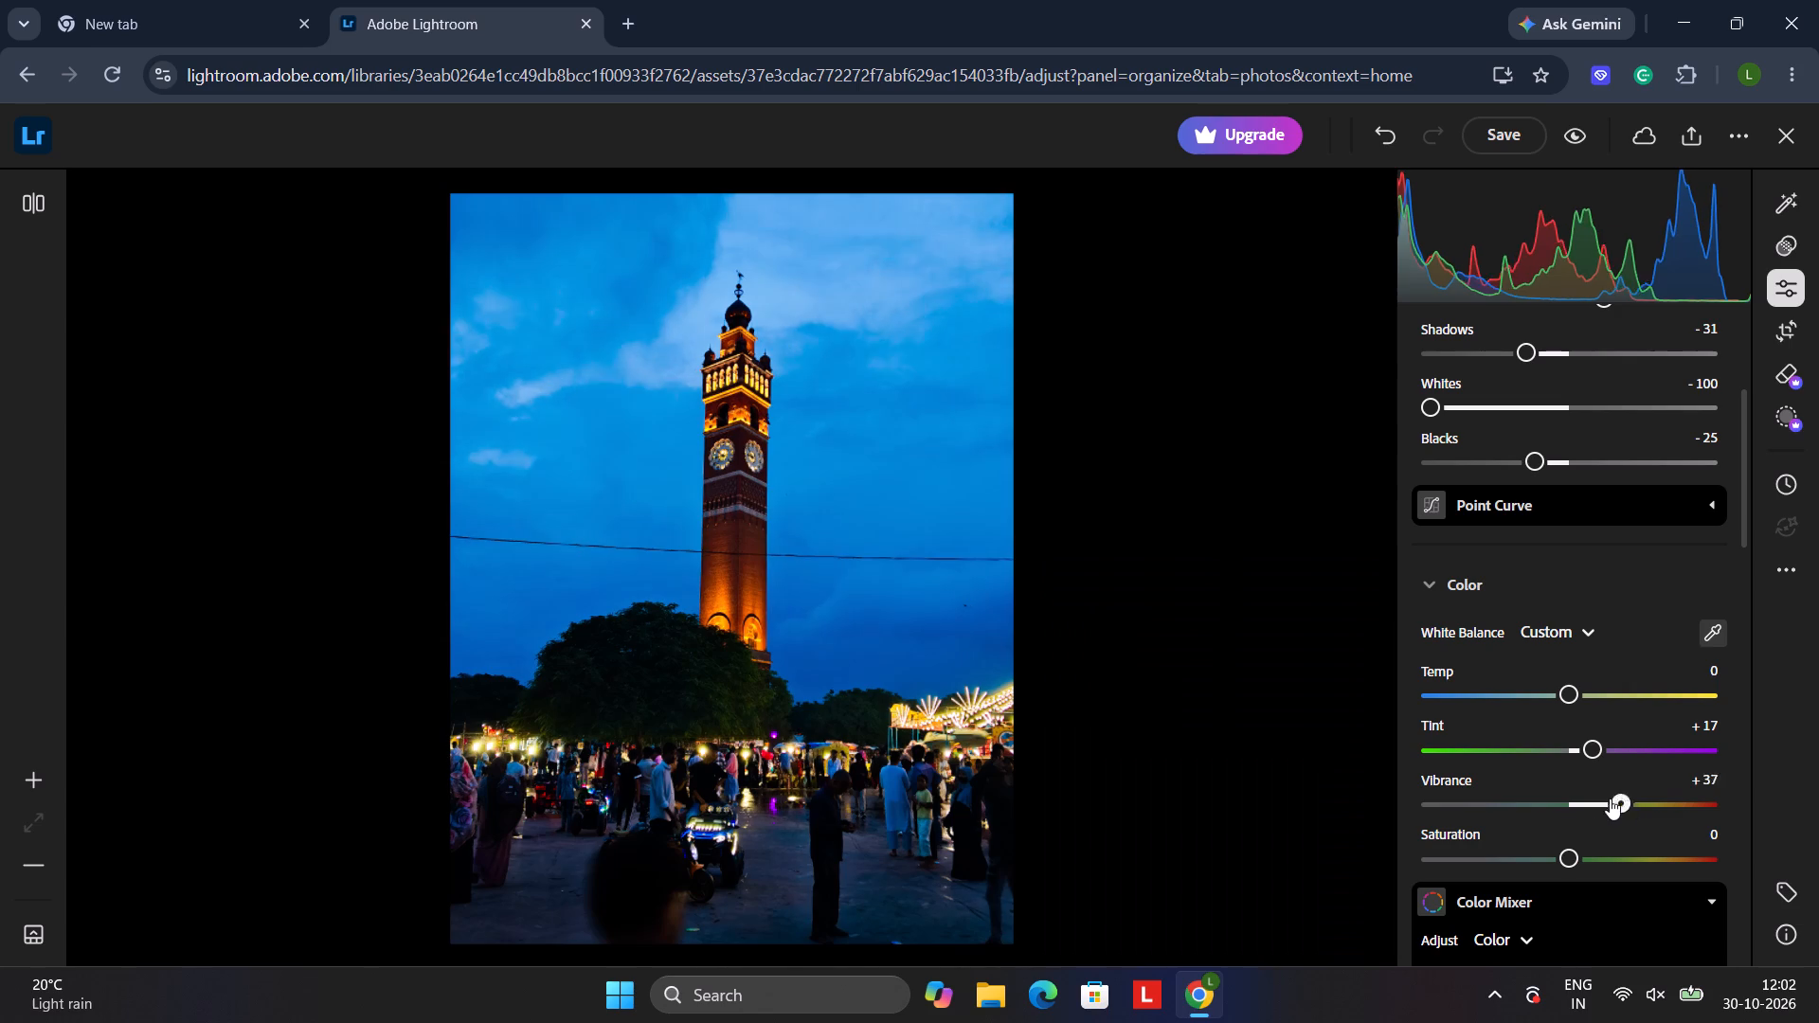
left_click_drag(1610, 799, 1650, 817)
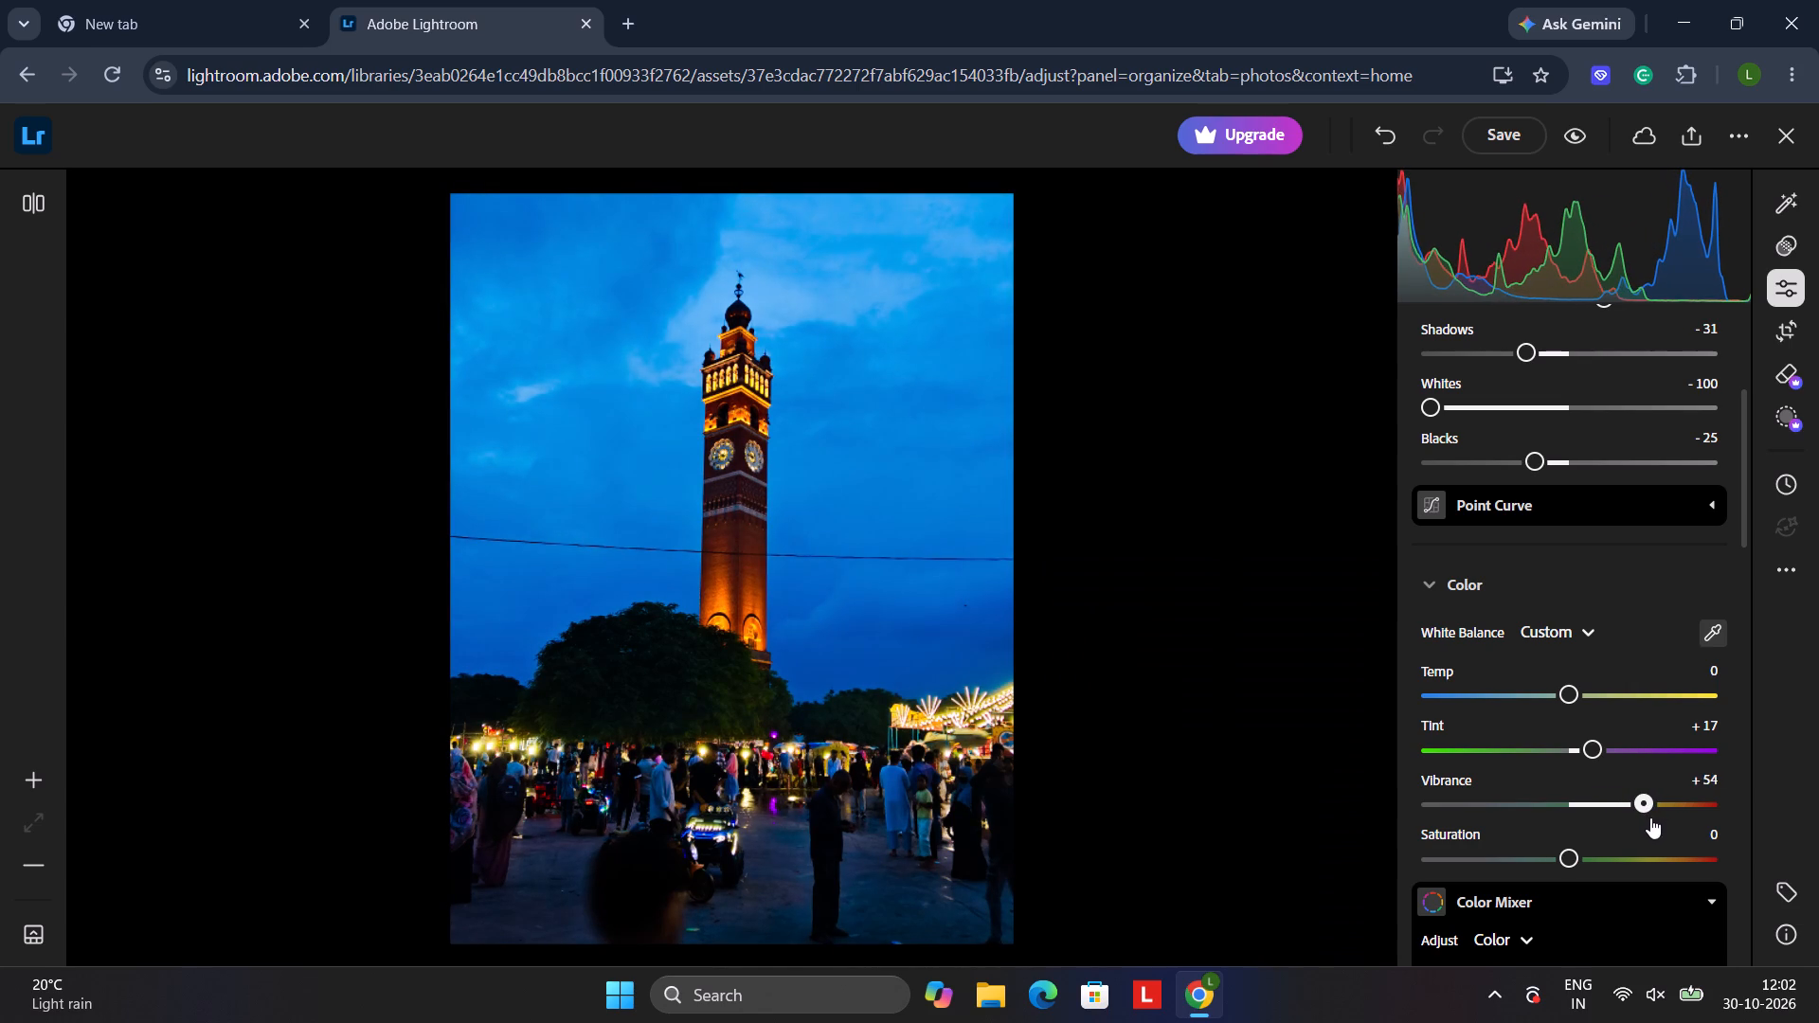
left_click_drag(1650, 817, 1648, 818)
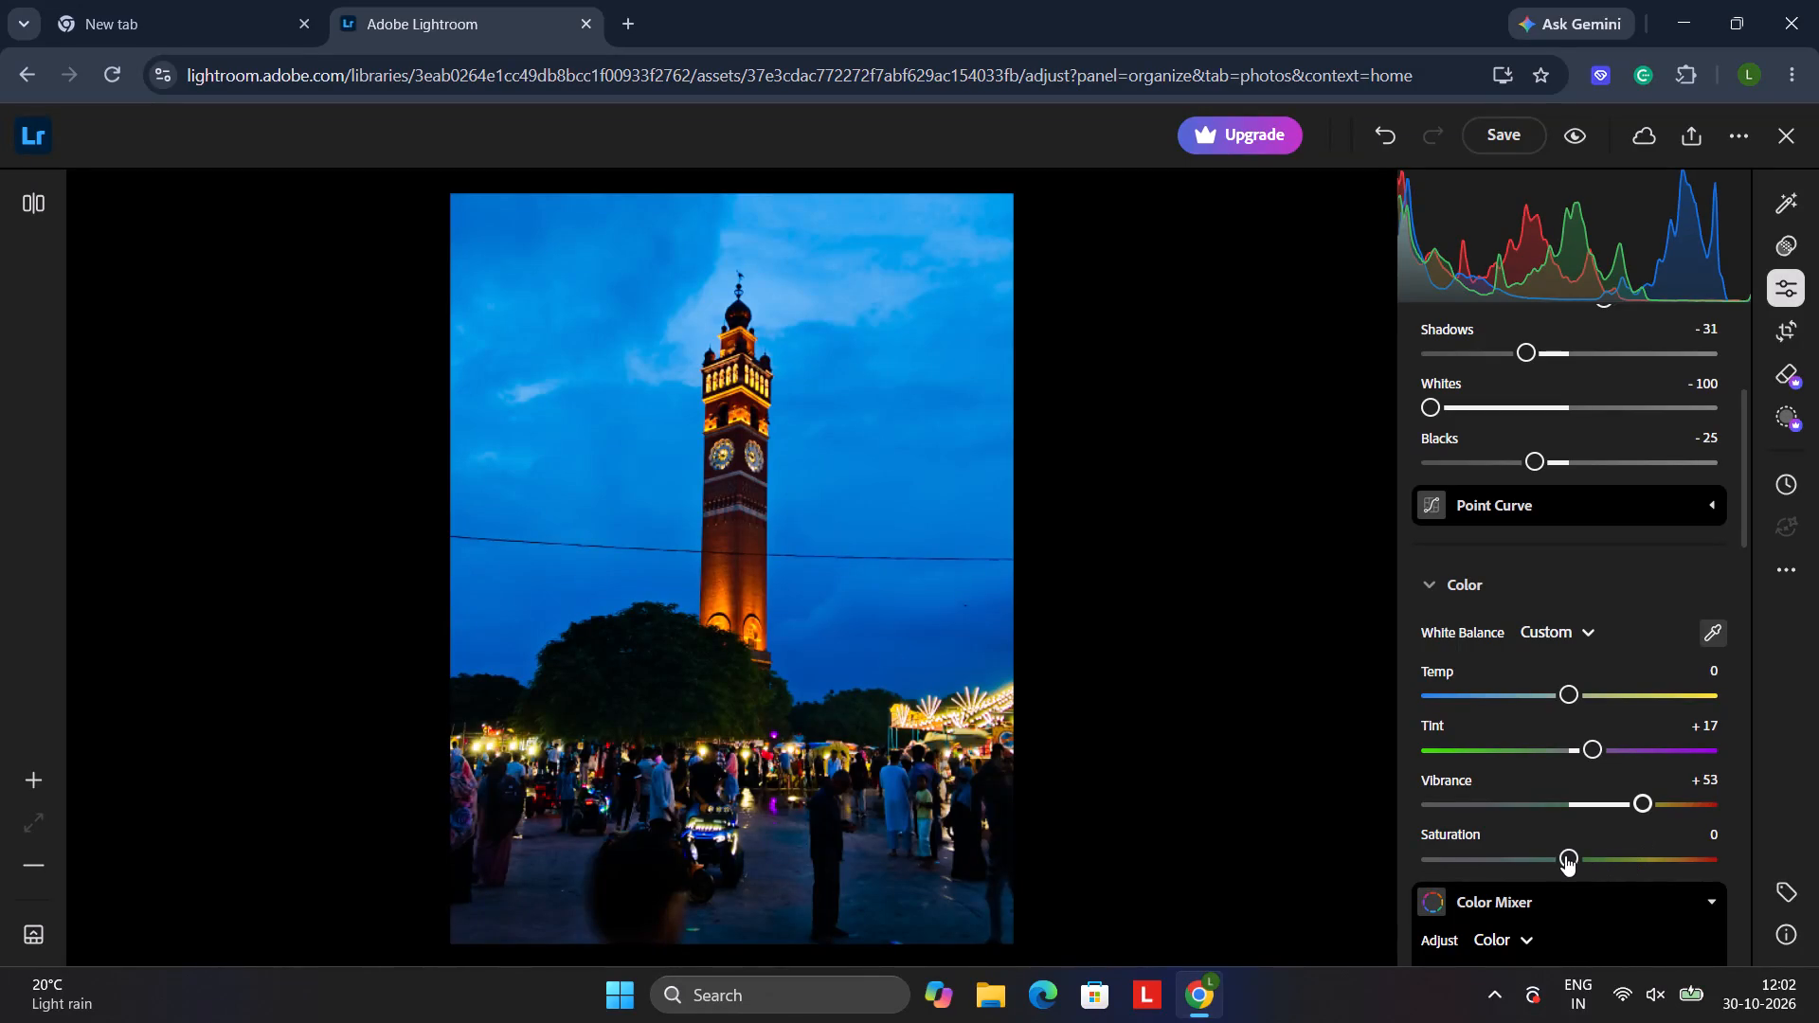
Raise the photo's overall Saturation to about +44, trying both extremes and checking the tower up close along the way.
left_click_drag(1565, 855, 1625, 865)
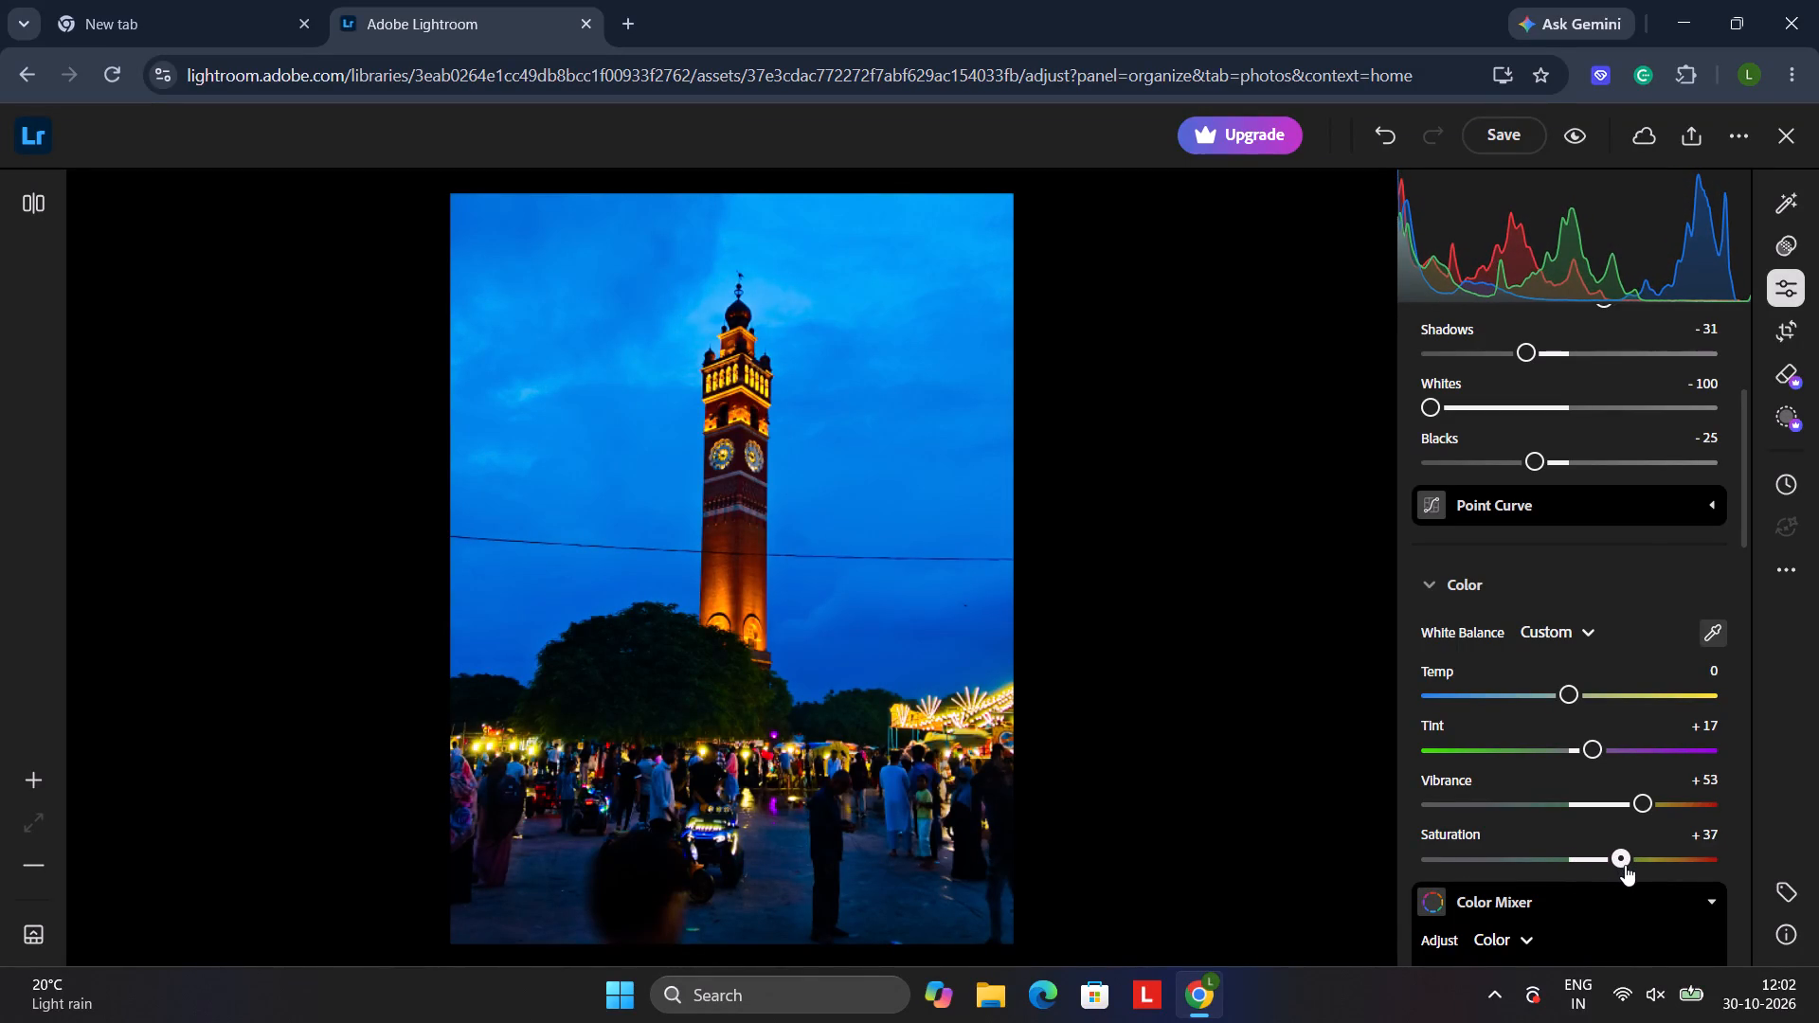
left_click_drag(1625, 865, 1704, 870)
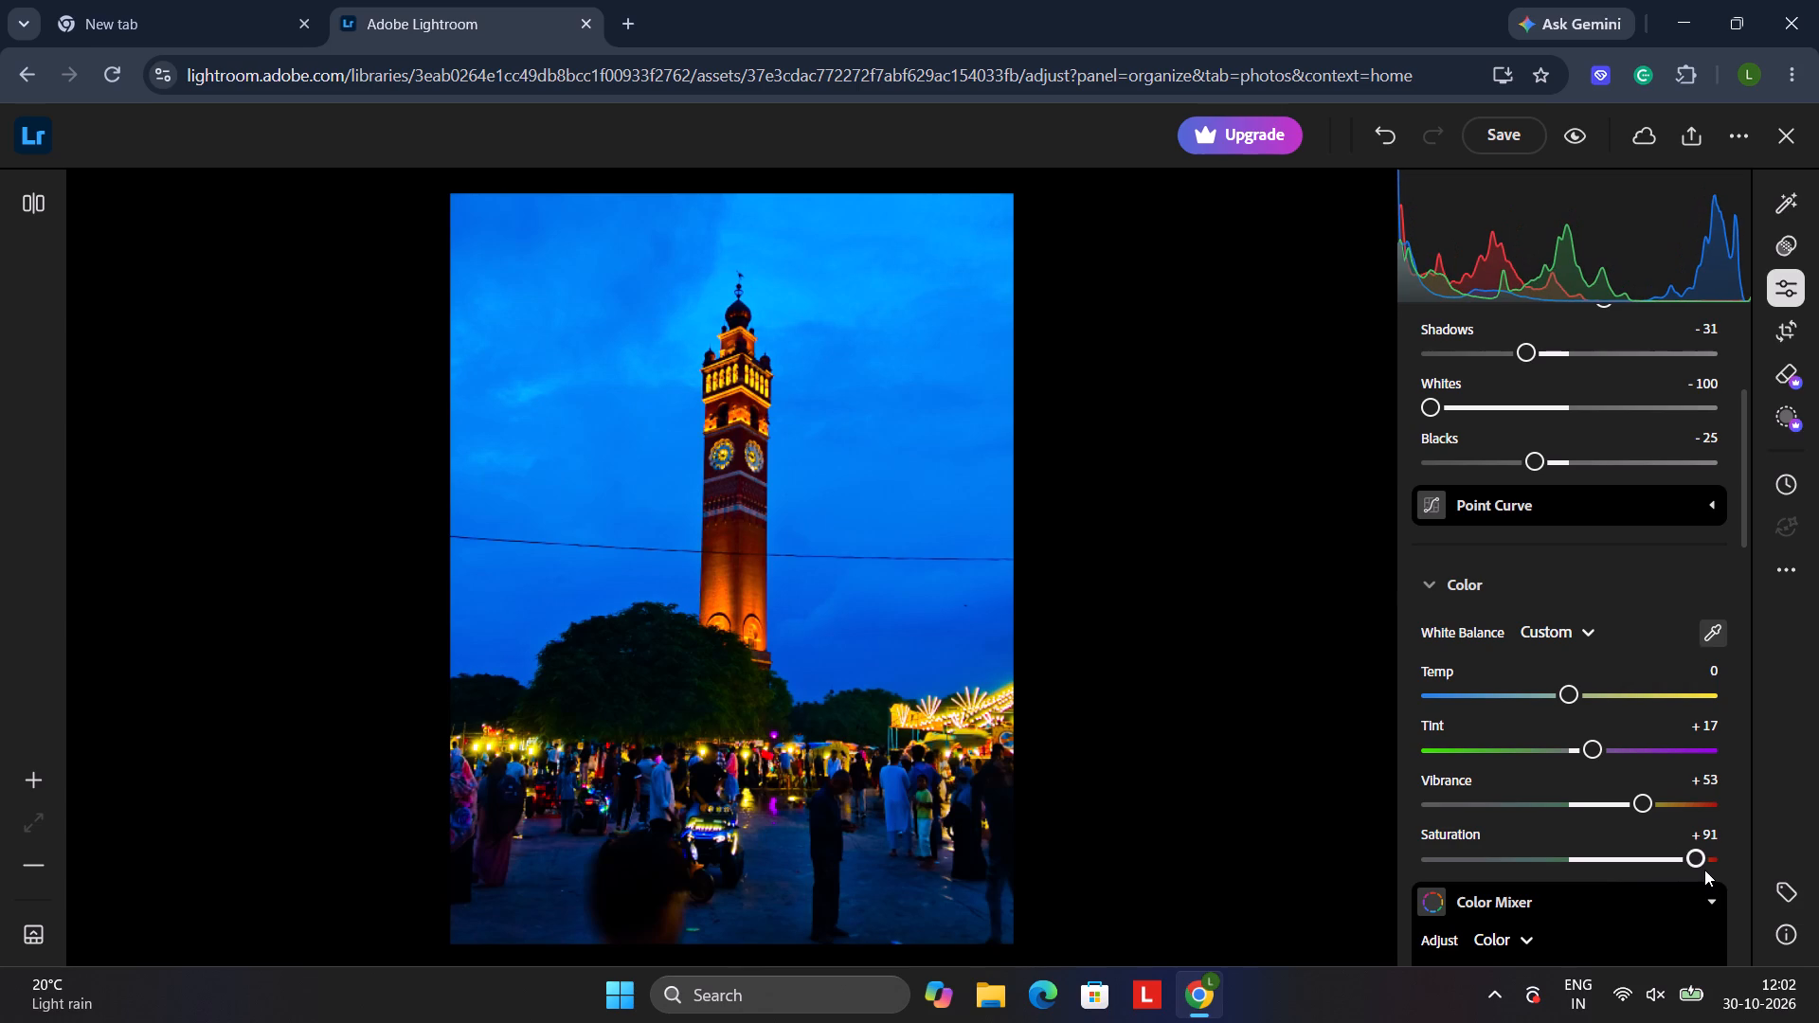
left_click_drag(1636, 856, 1328, 880)
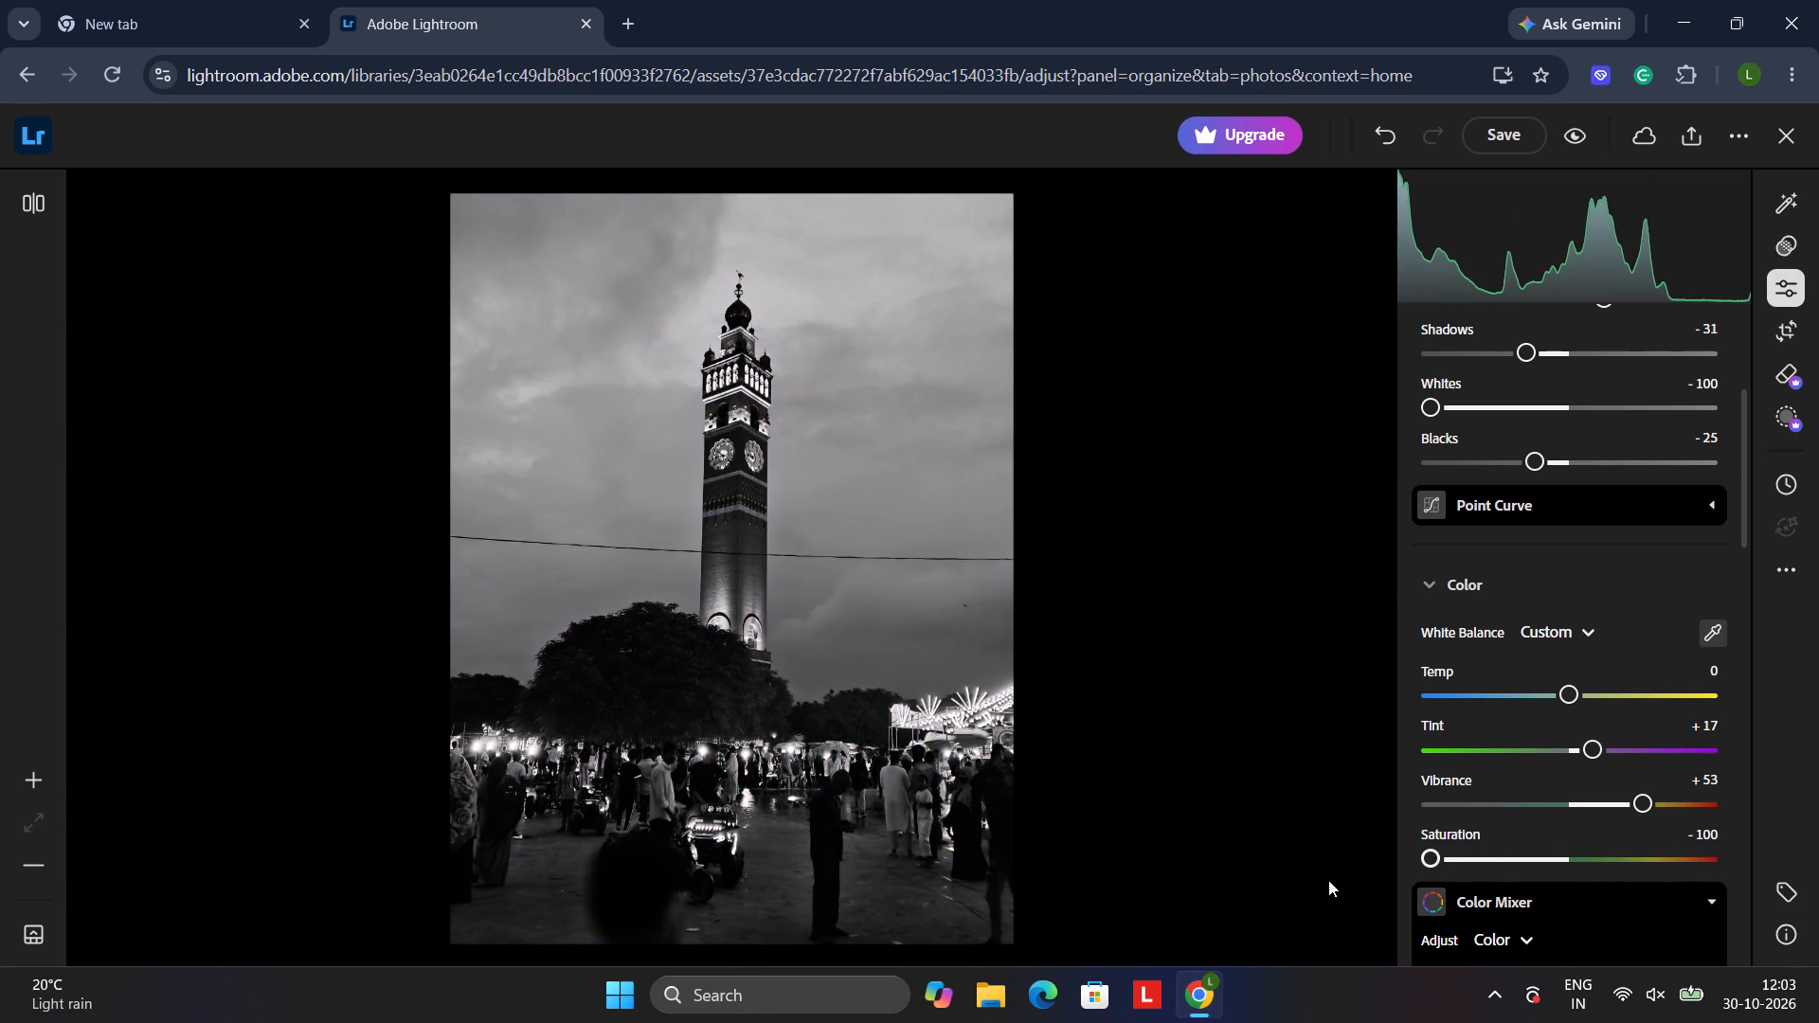
left_click_drag(1554, 871, 1559, 864)
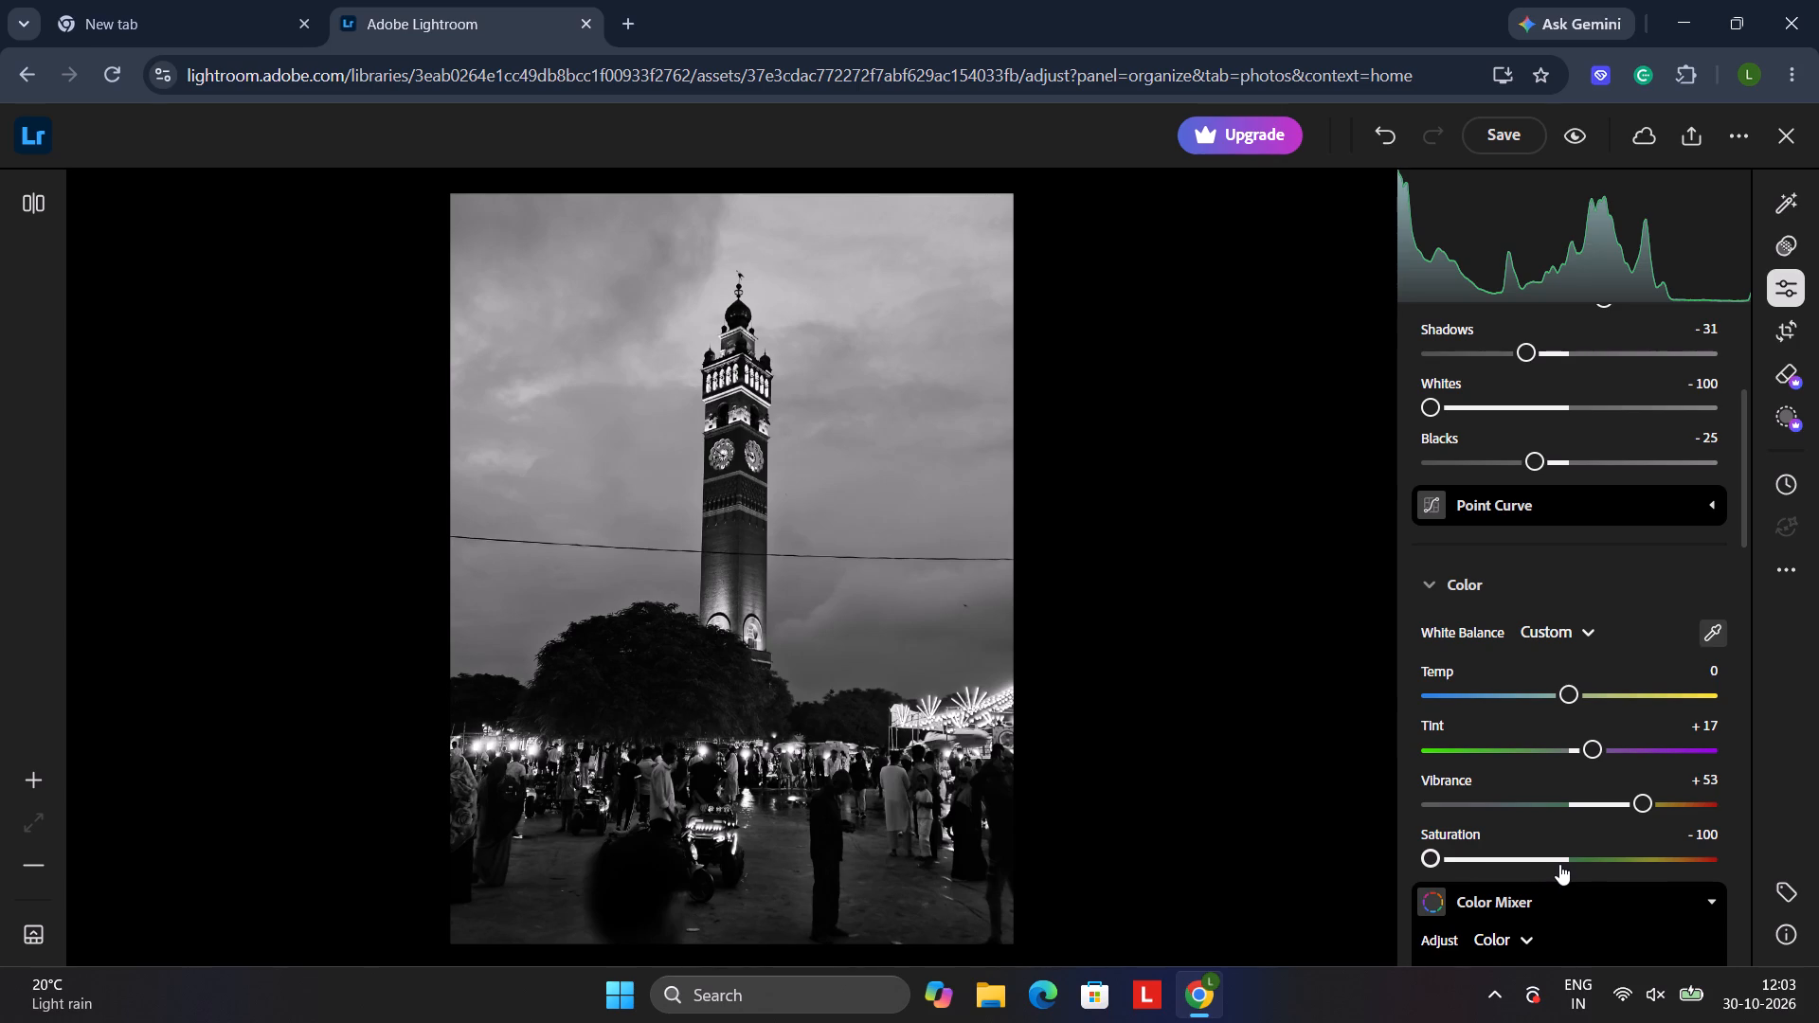
left_click_drag(1559, 864, 1564, 861)
left_click(1564, 861)
left_click_drag(1564, 861, 1587, 859)
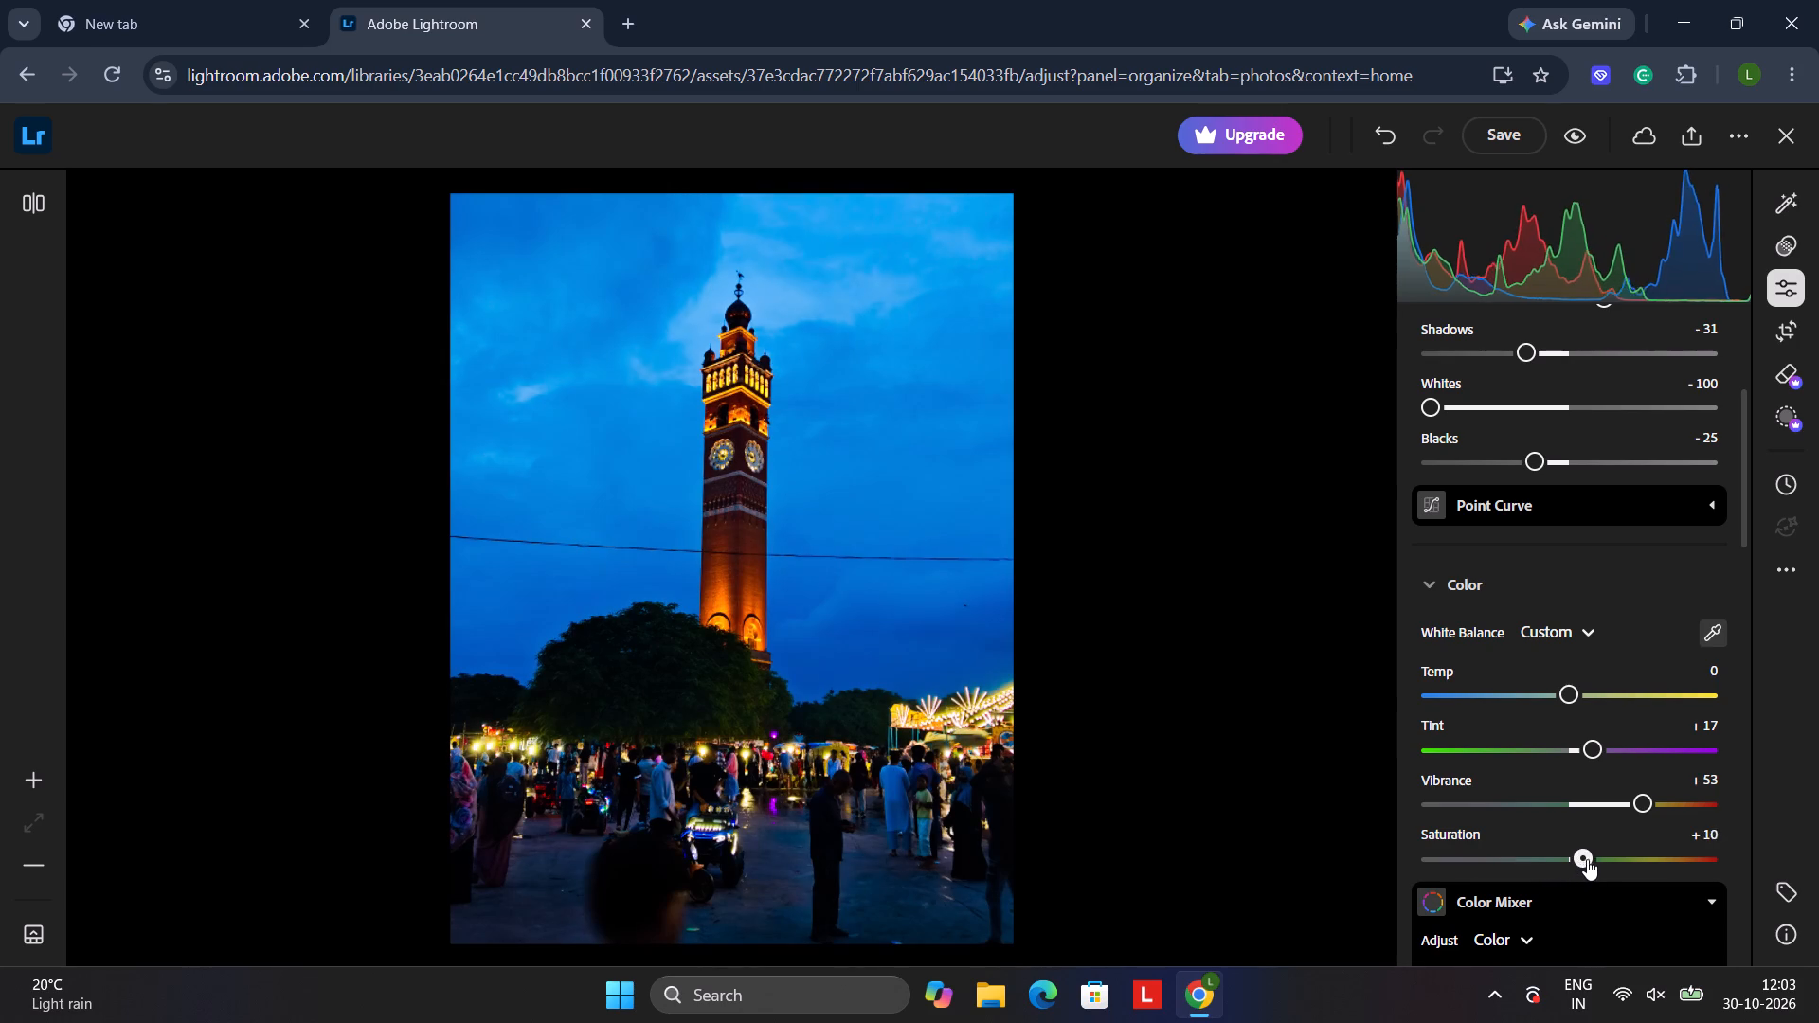
left_click_drag(1587, 859, 1818, 822)
left_click(738, 487)
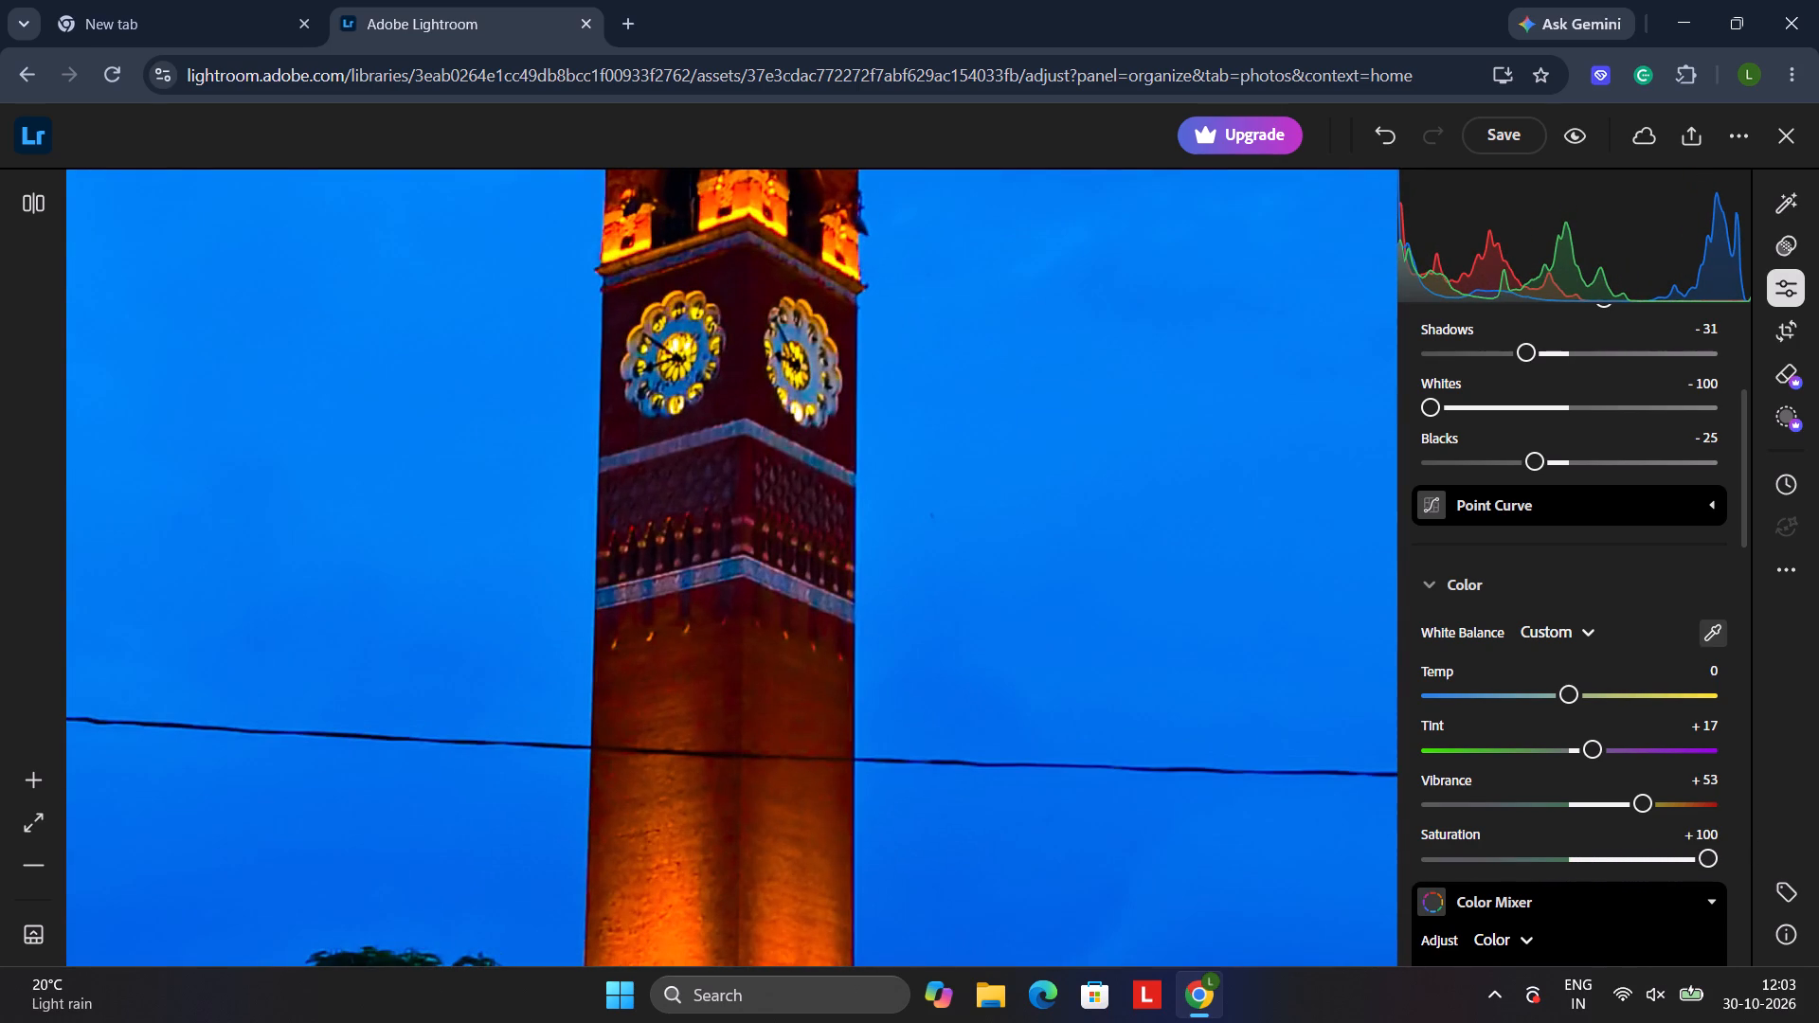
left_click_drag(742, 757, 823, 619)
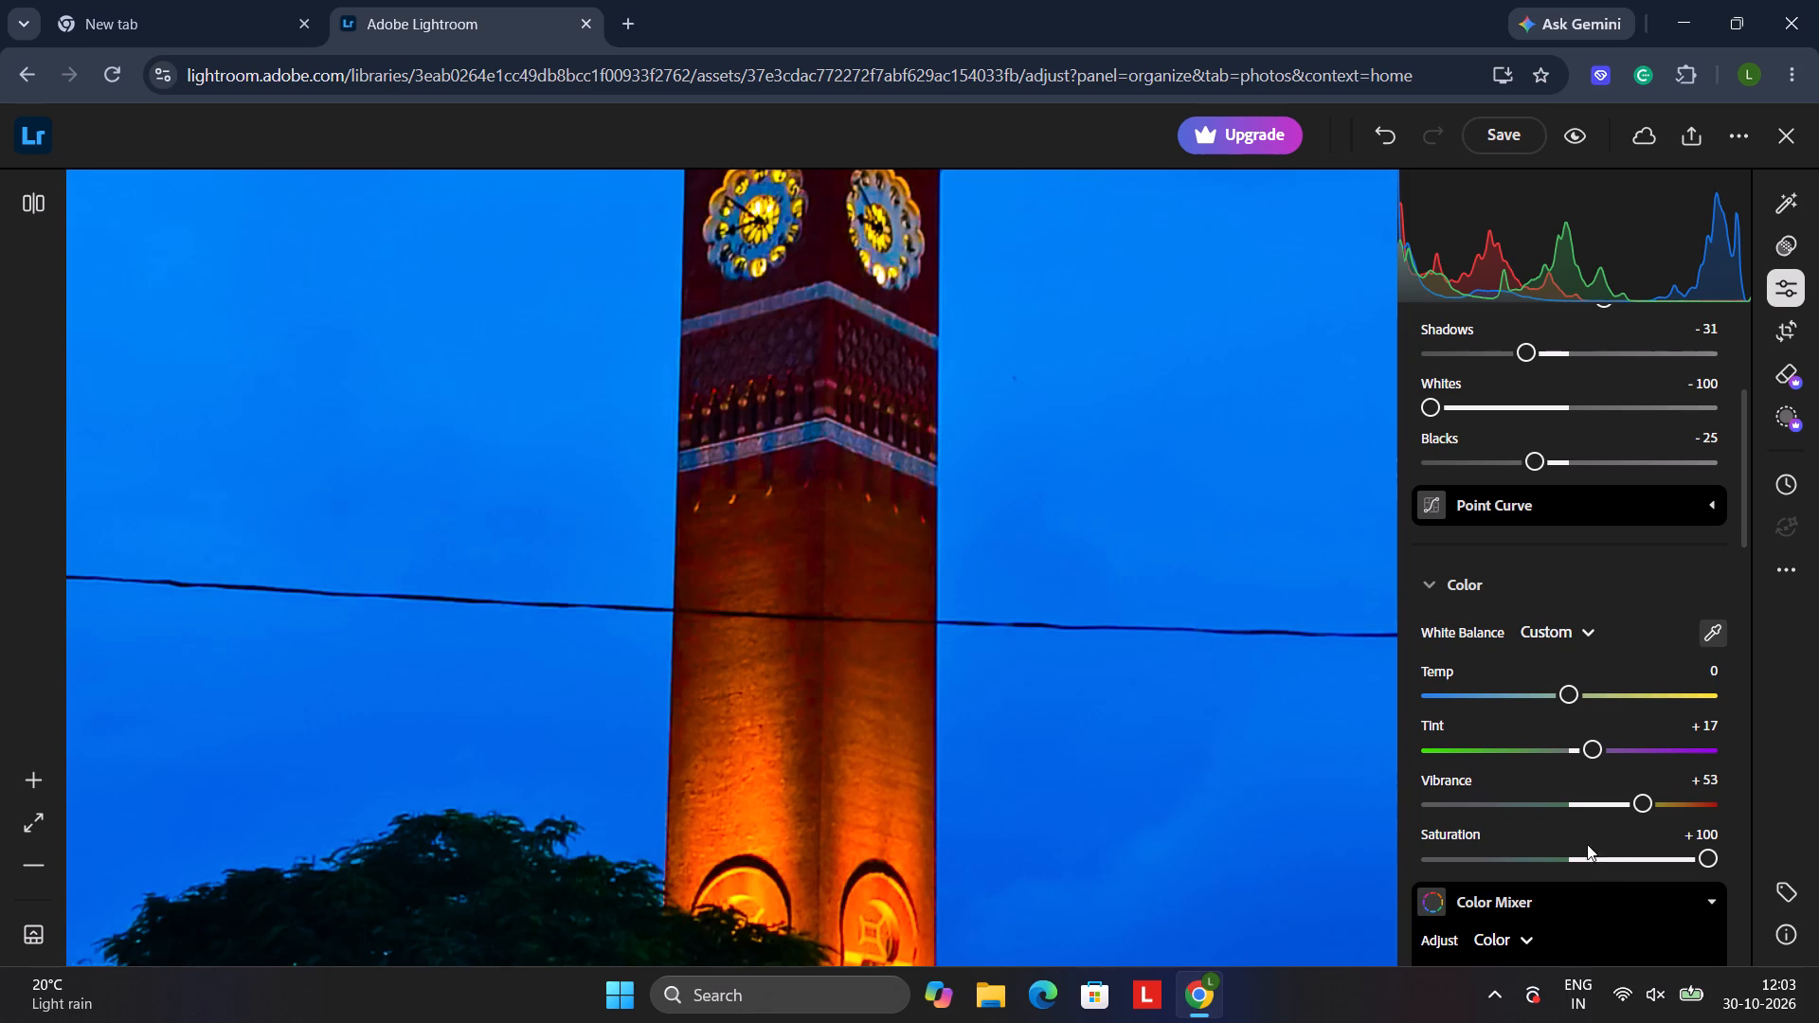
left_click(1636, 862)
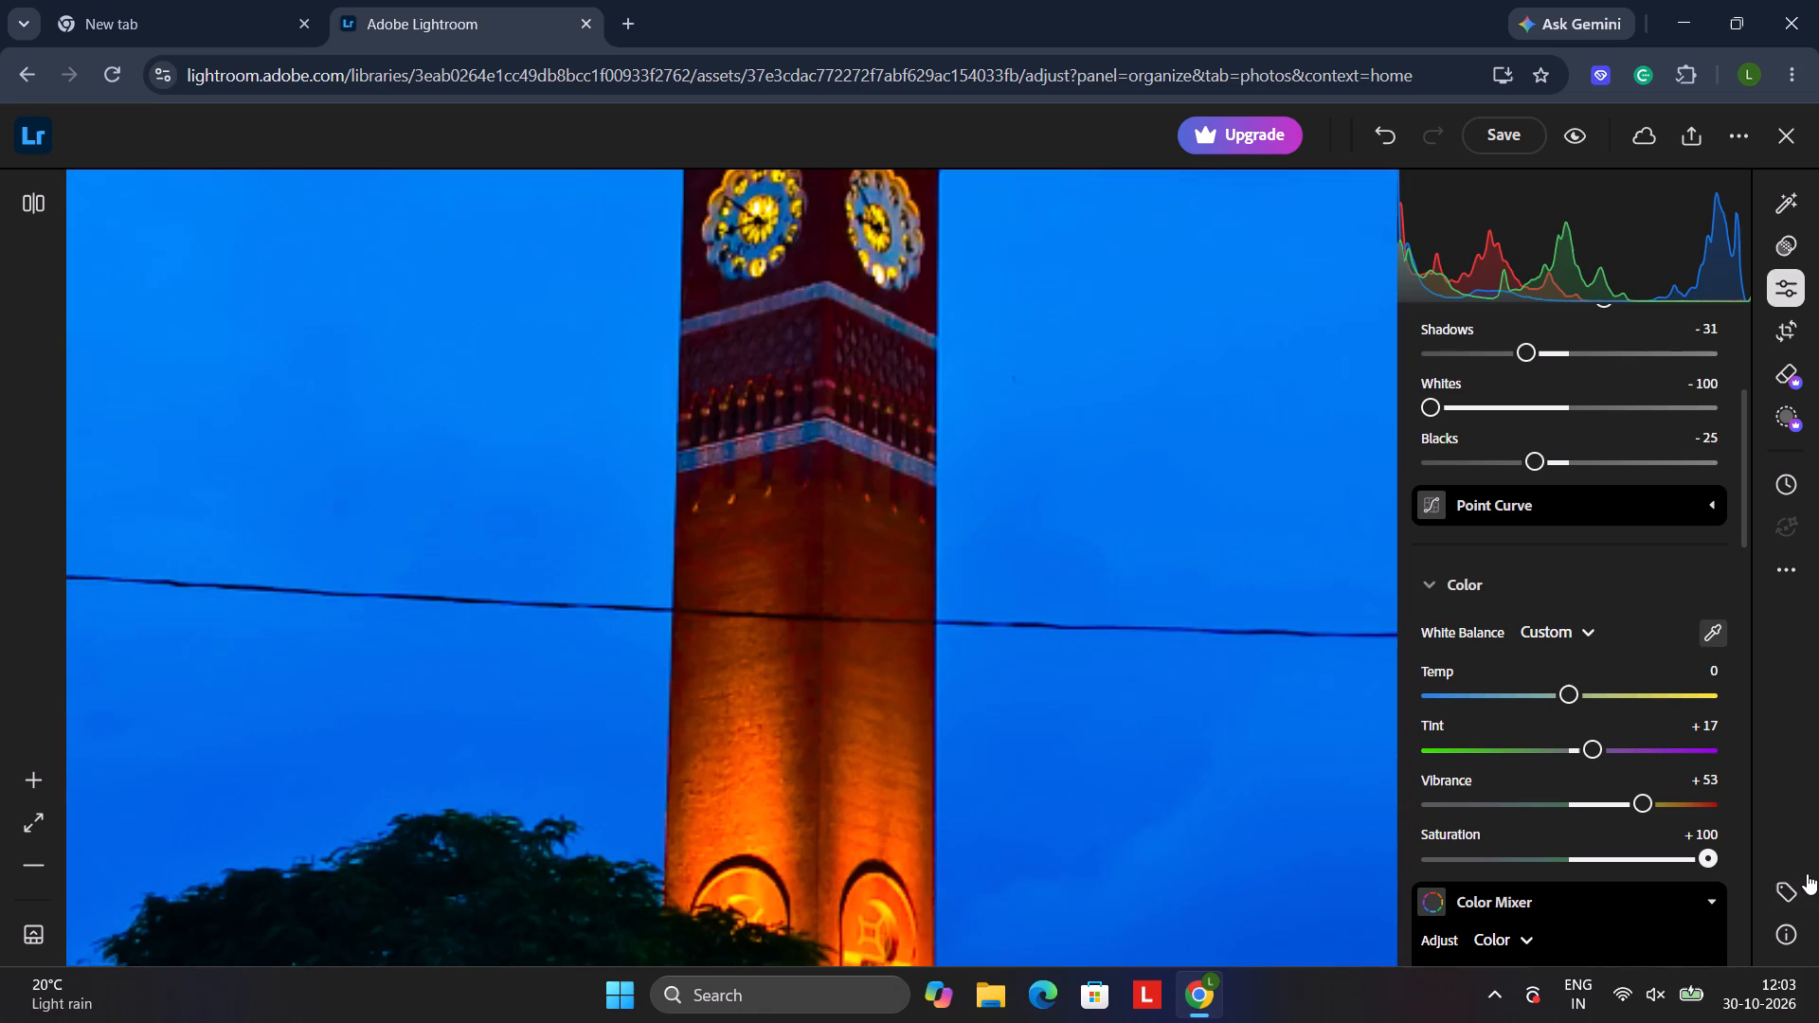
left_click(845, 741)
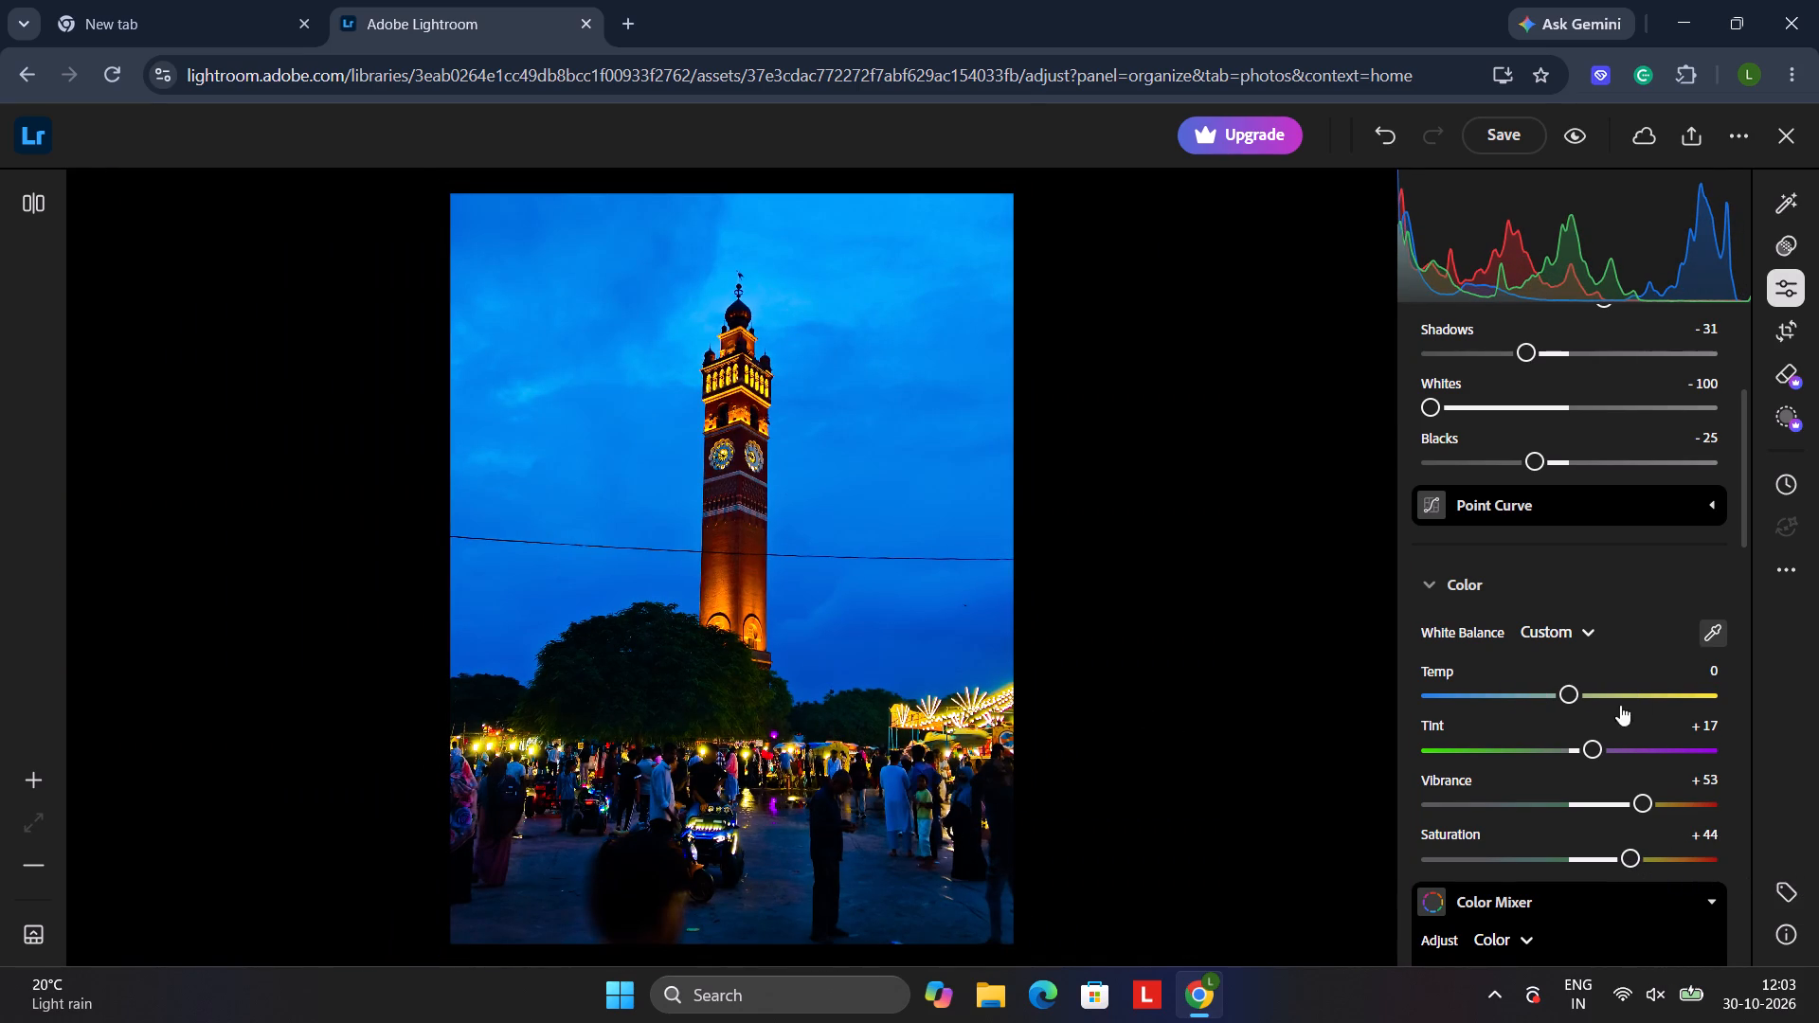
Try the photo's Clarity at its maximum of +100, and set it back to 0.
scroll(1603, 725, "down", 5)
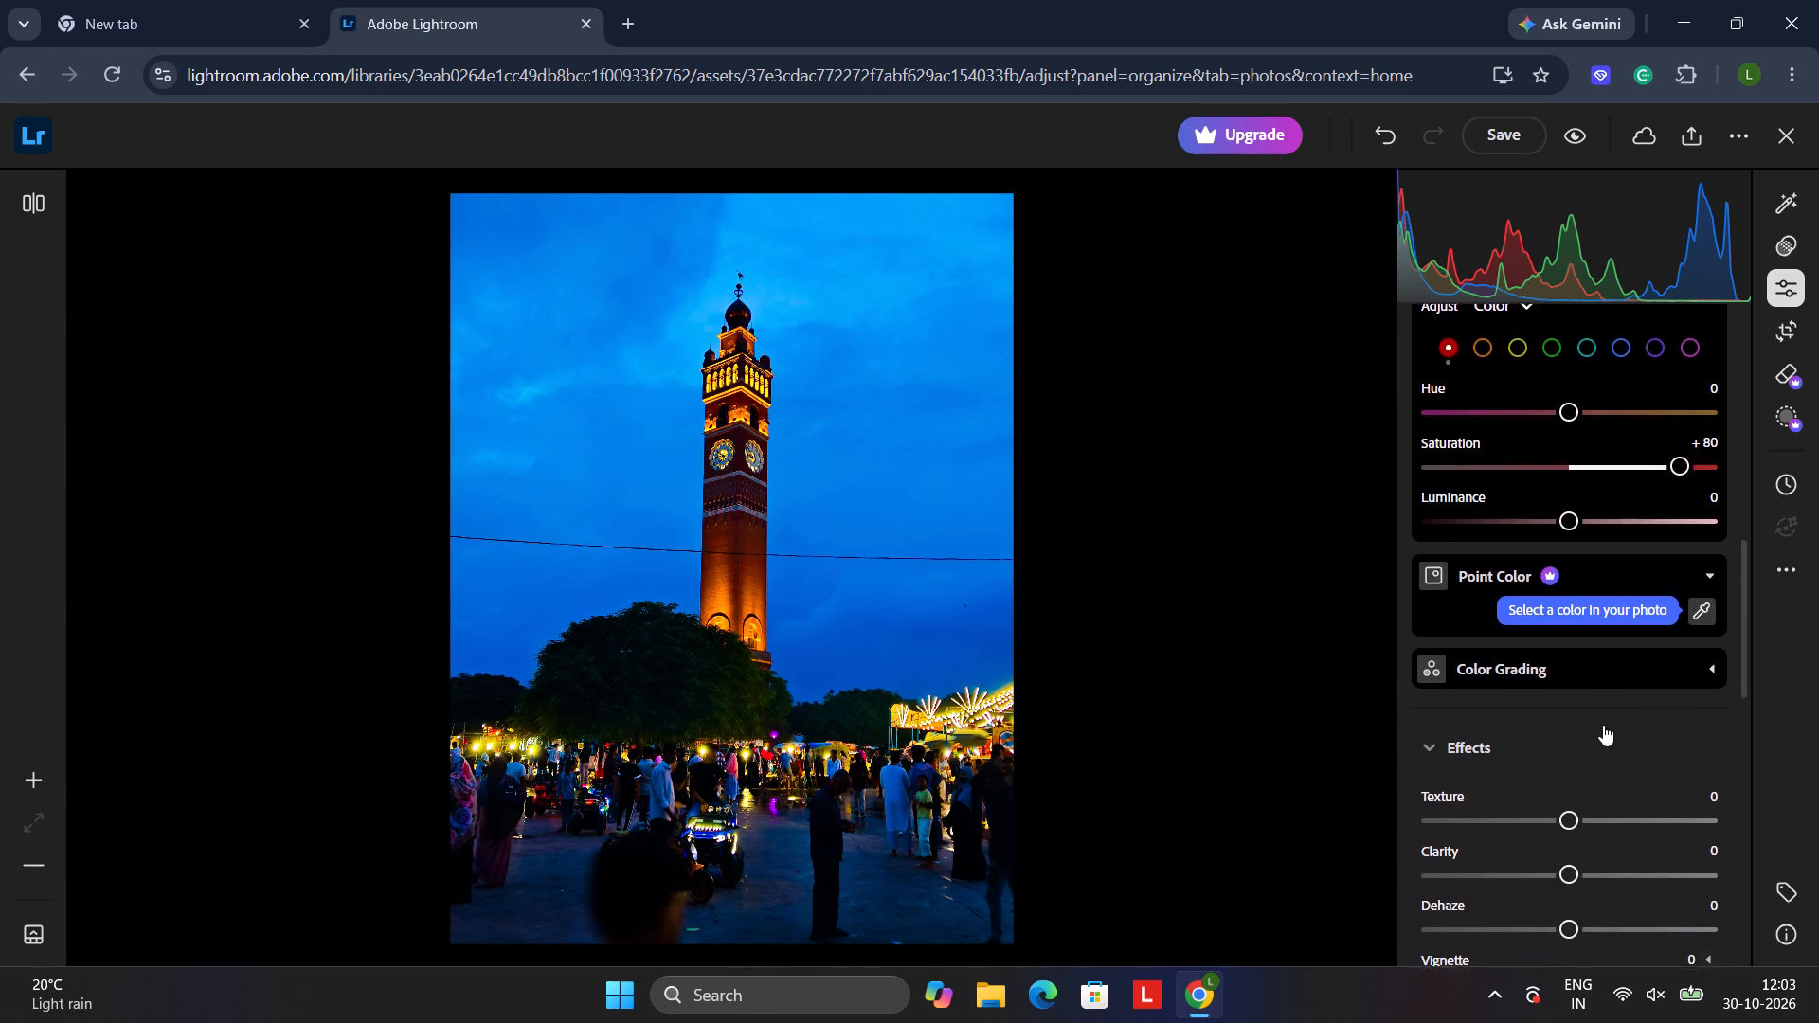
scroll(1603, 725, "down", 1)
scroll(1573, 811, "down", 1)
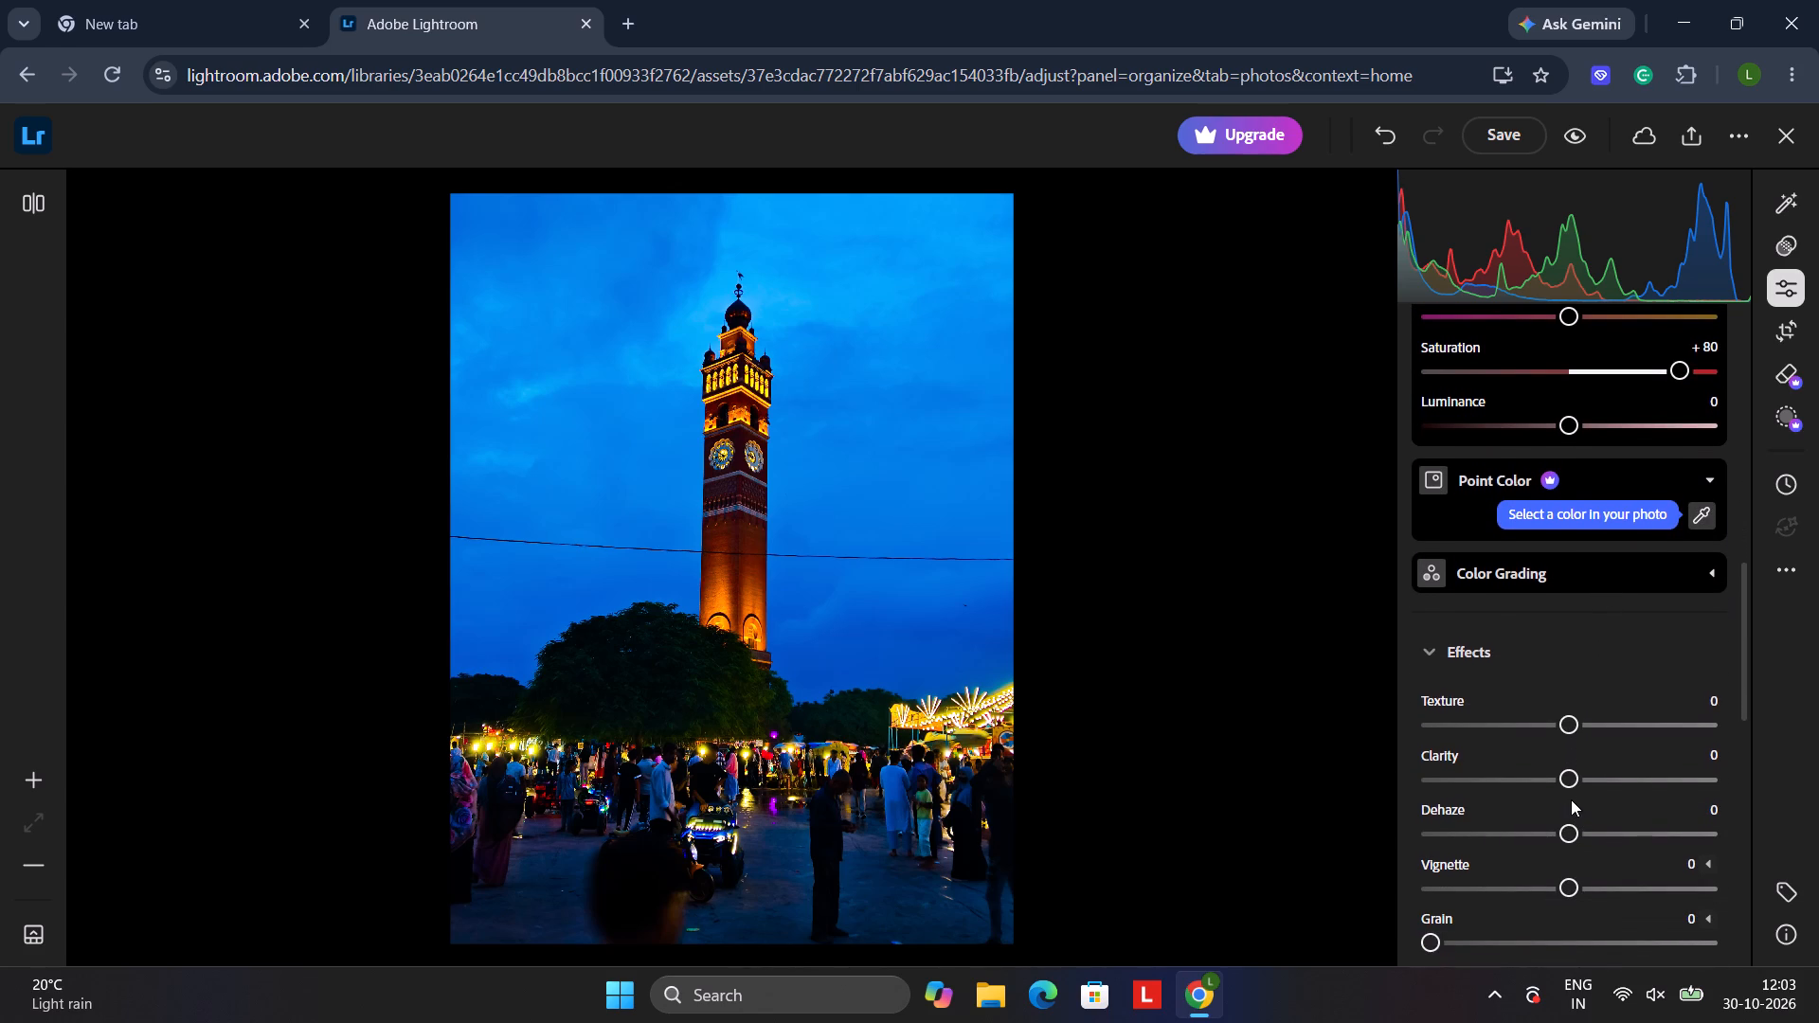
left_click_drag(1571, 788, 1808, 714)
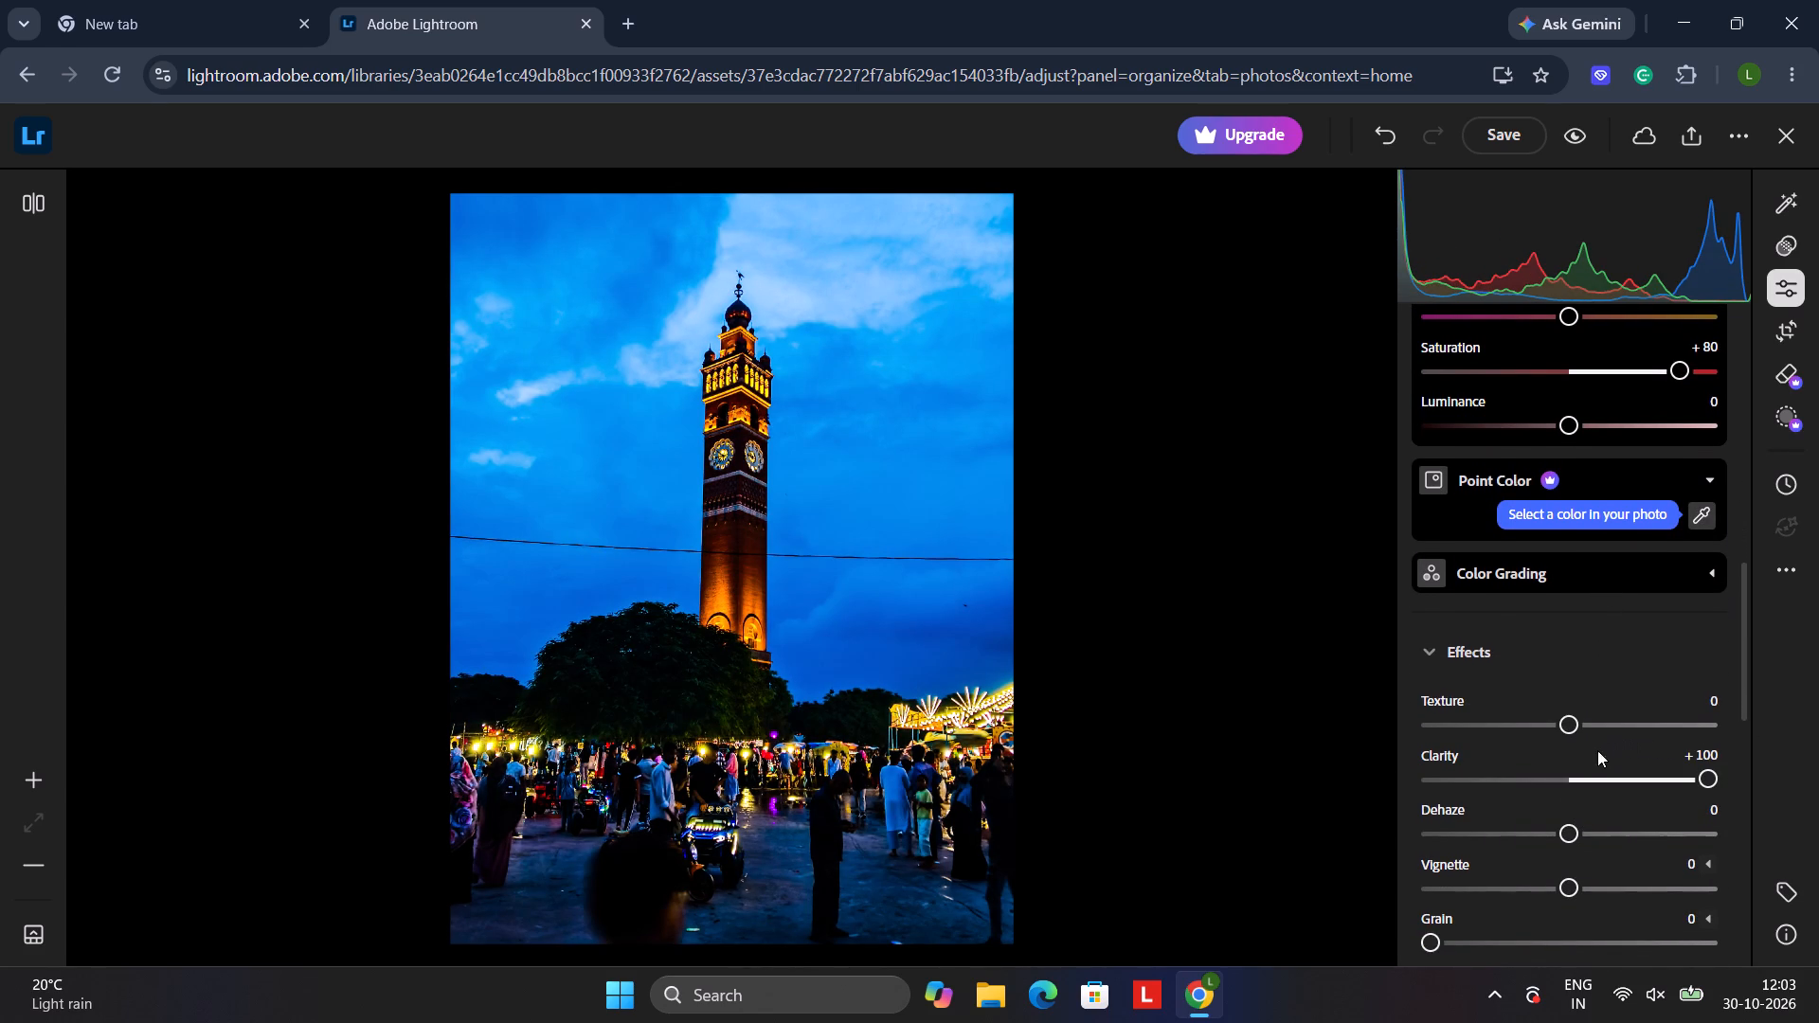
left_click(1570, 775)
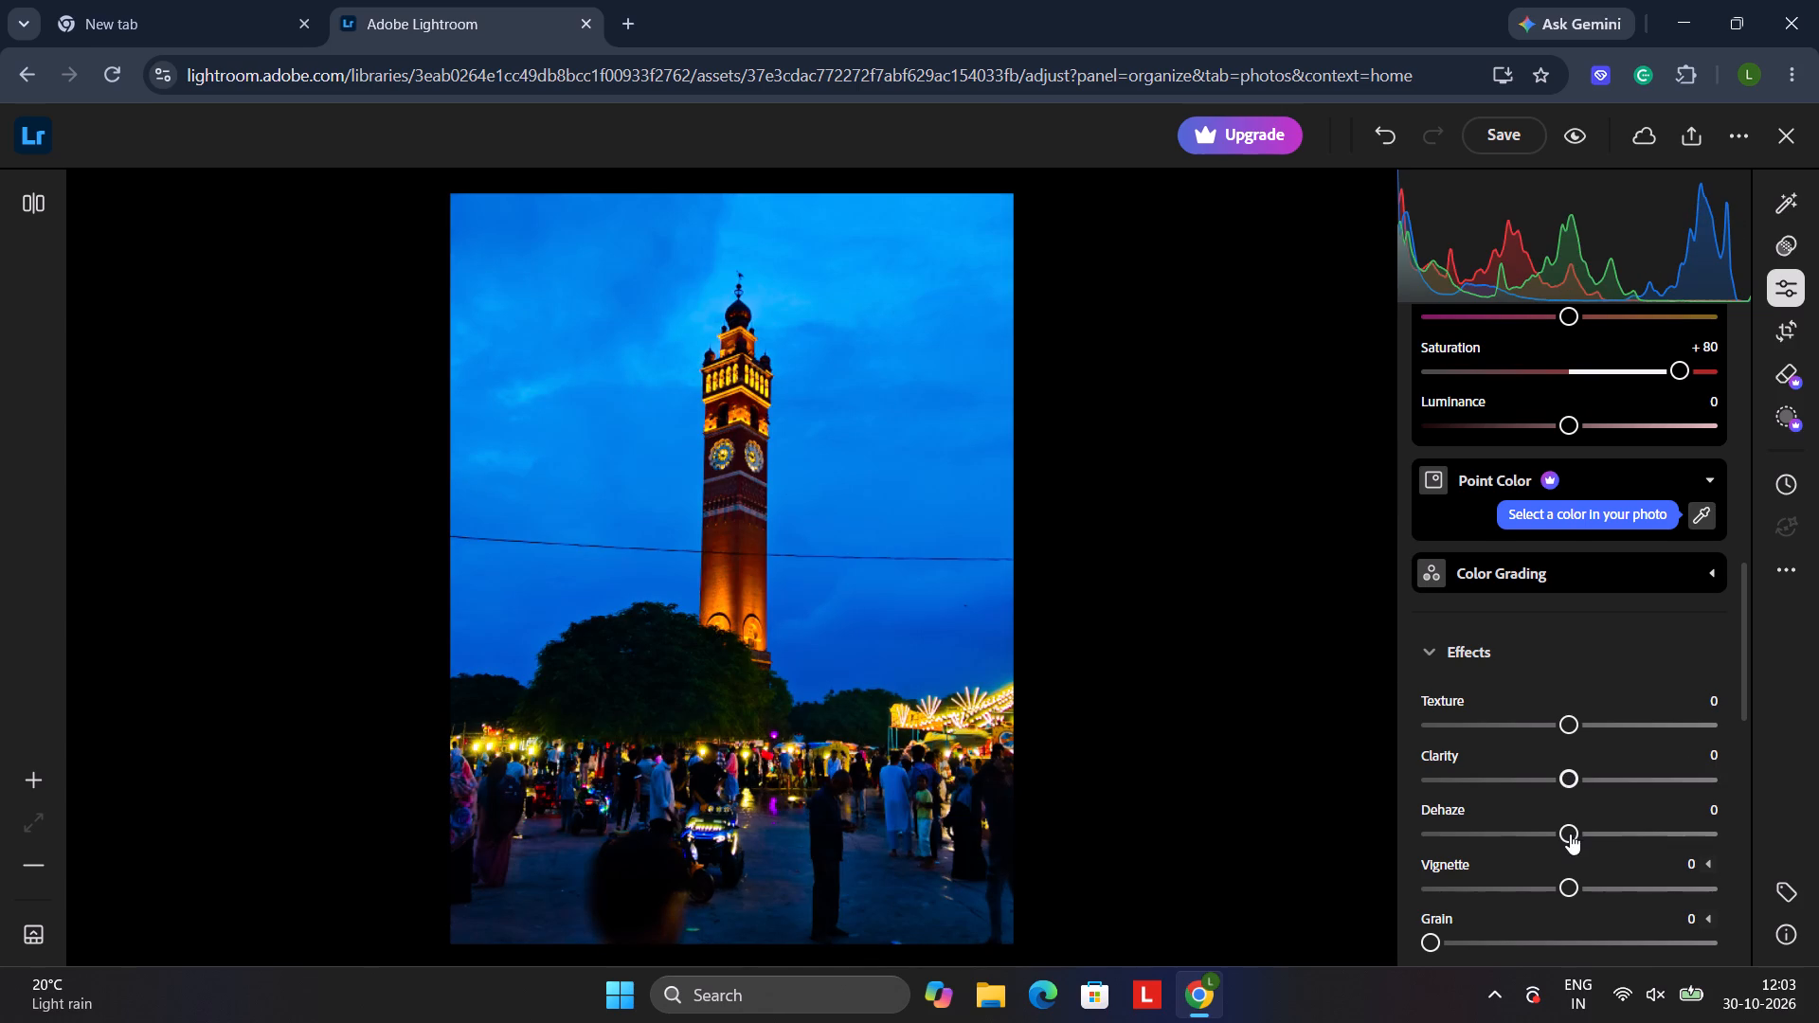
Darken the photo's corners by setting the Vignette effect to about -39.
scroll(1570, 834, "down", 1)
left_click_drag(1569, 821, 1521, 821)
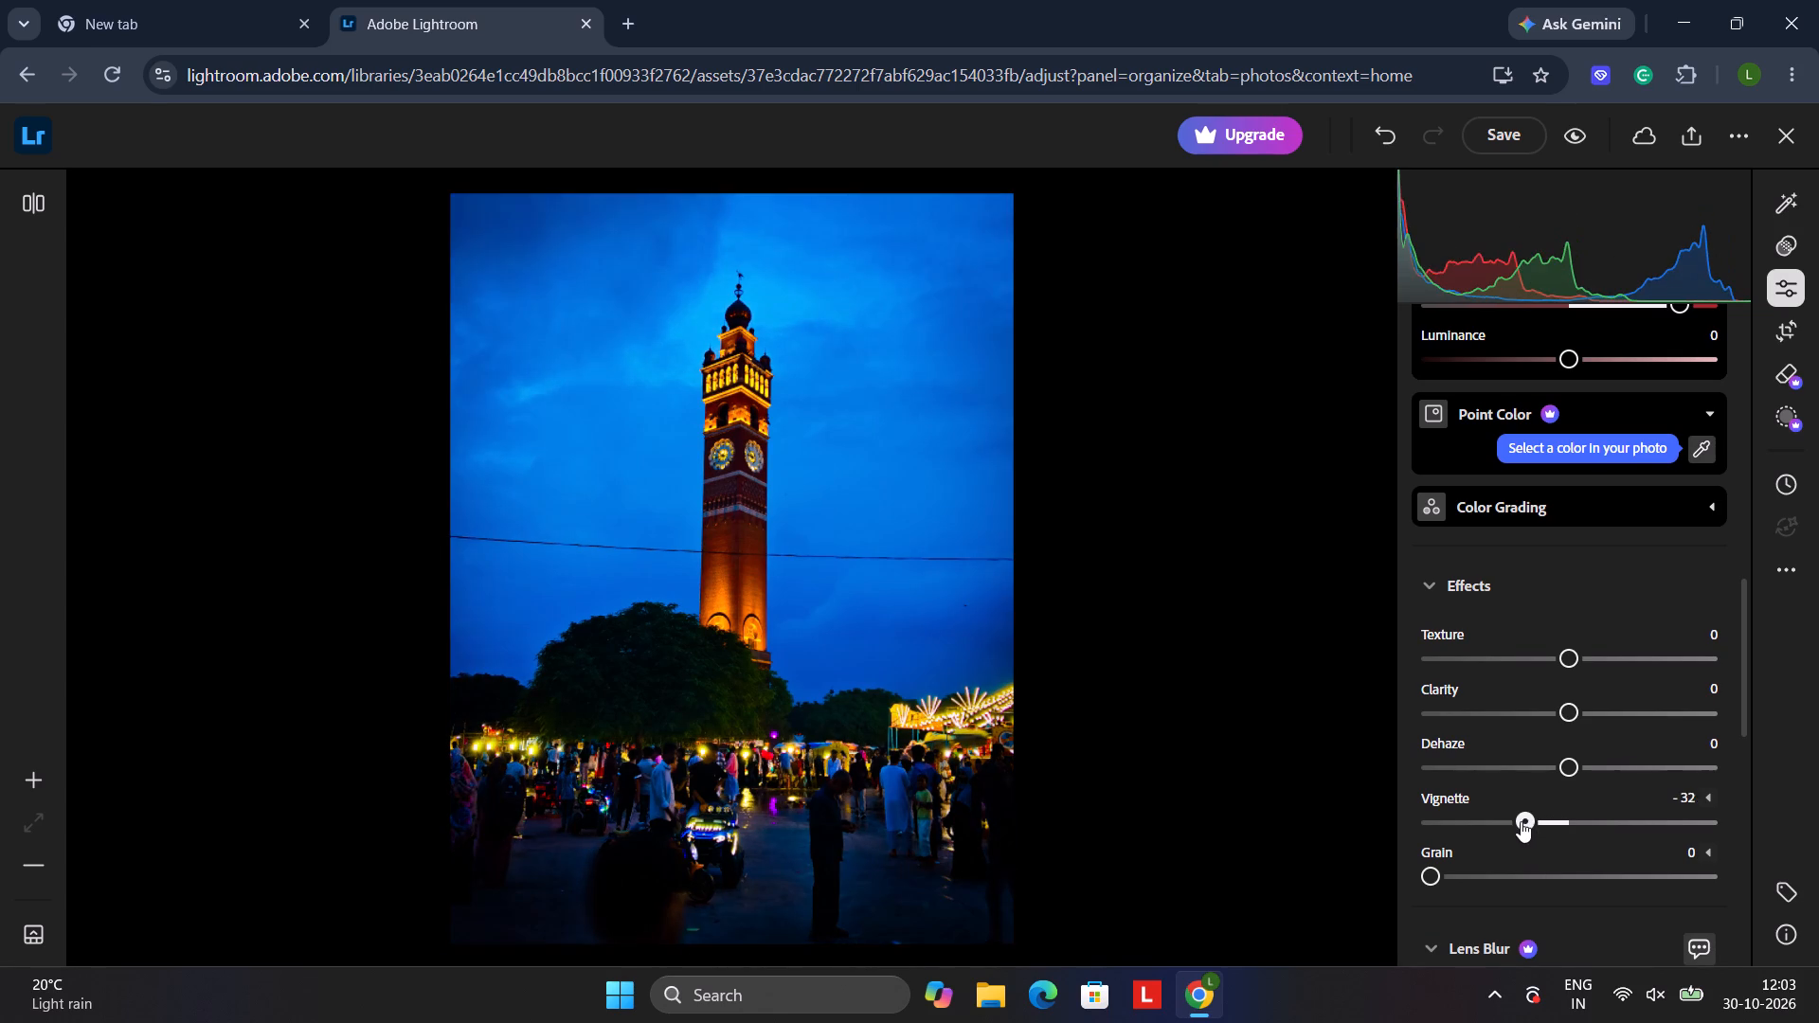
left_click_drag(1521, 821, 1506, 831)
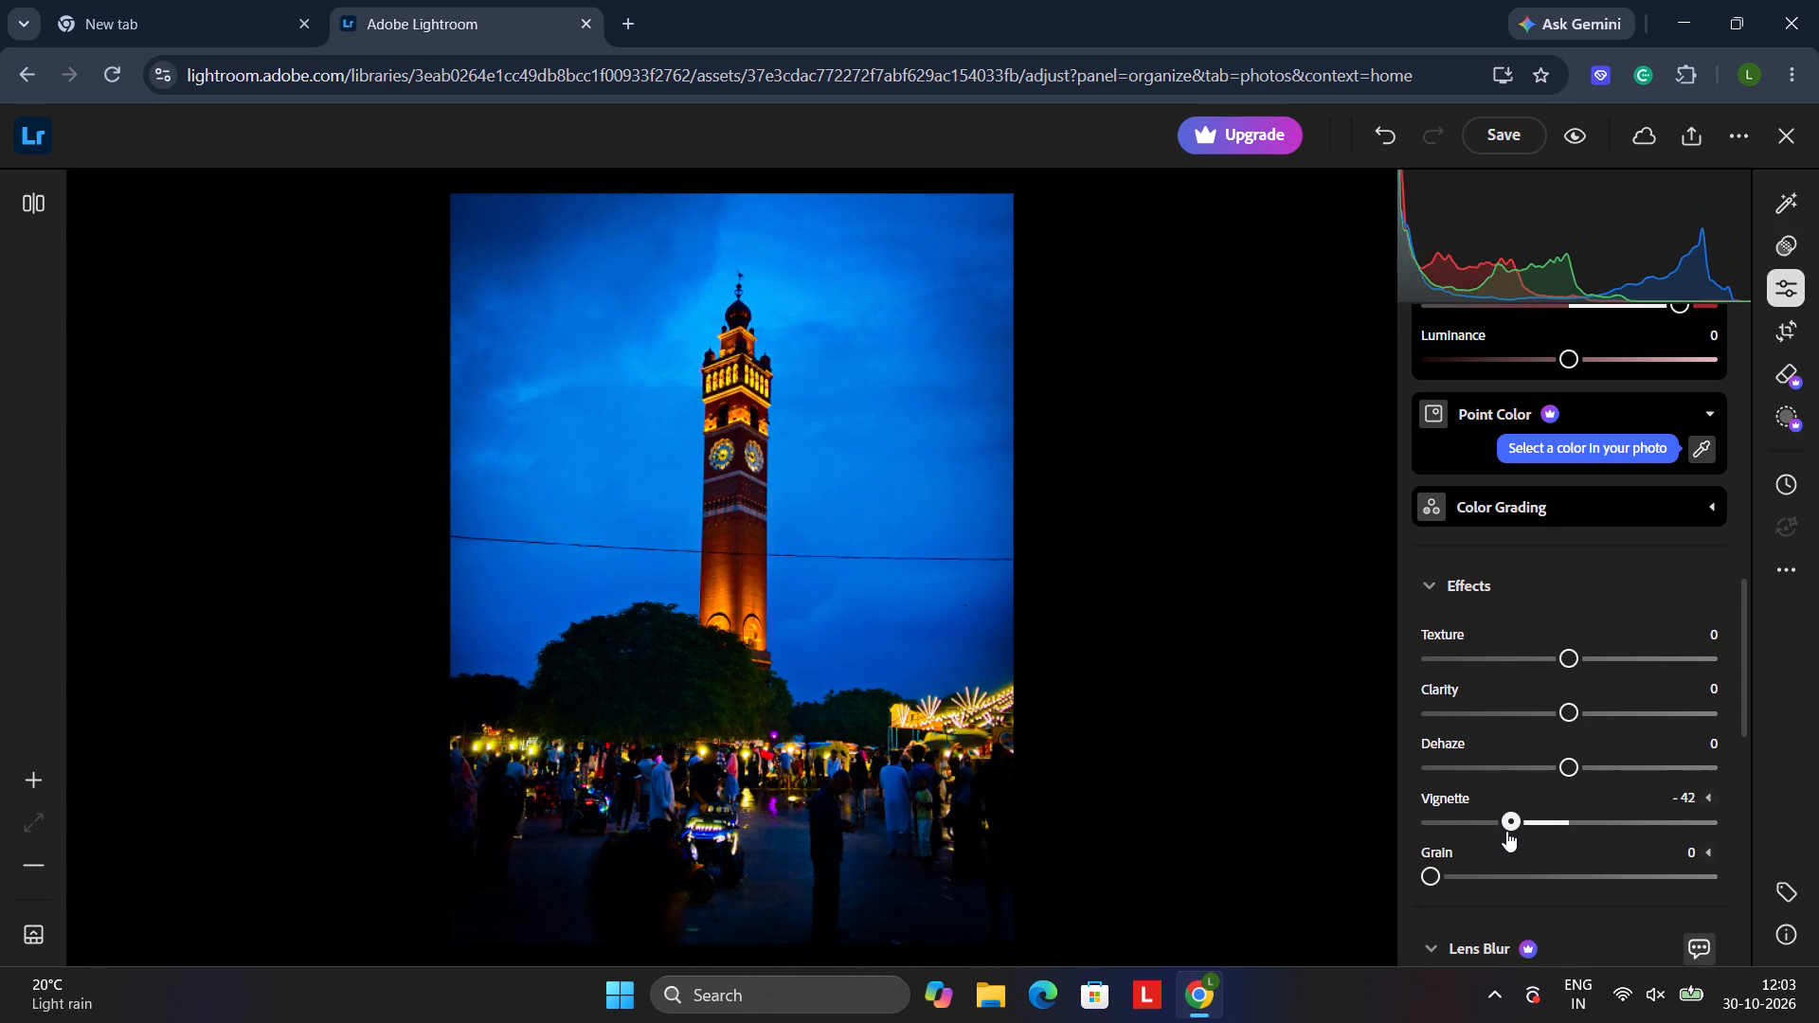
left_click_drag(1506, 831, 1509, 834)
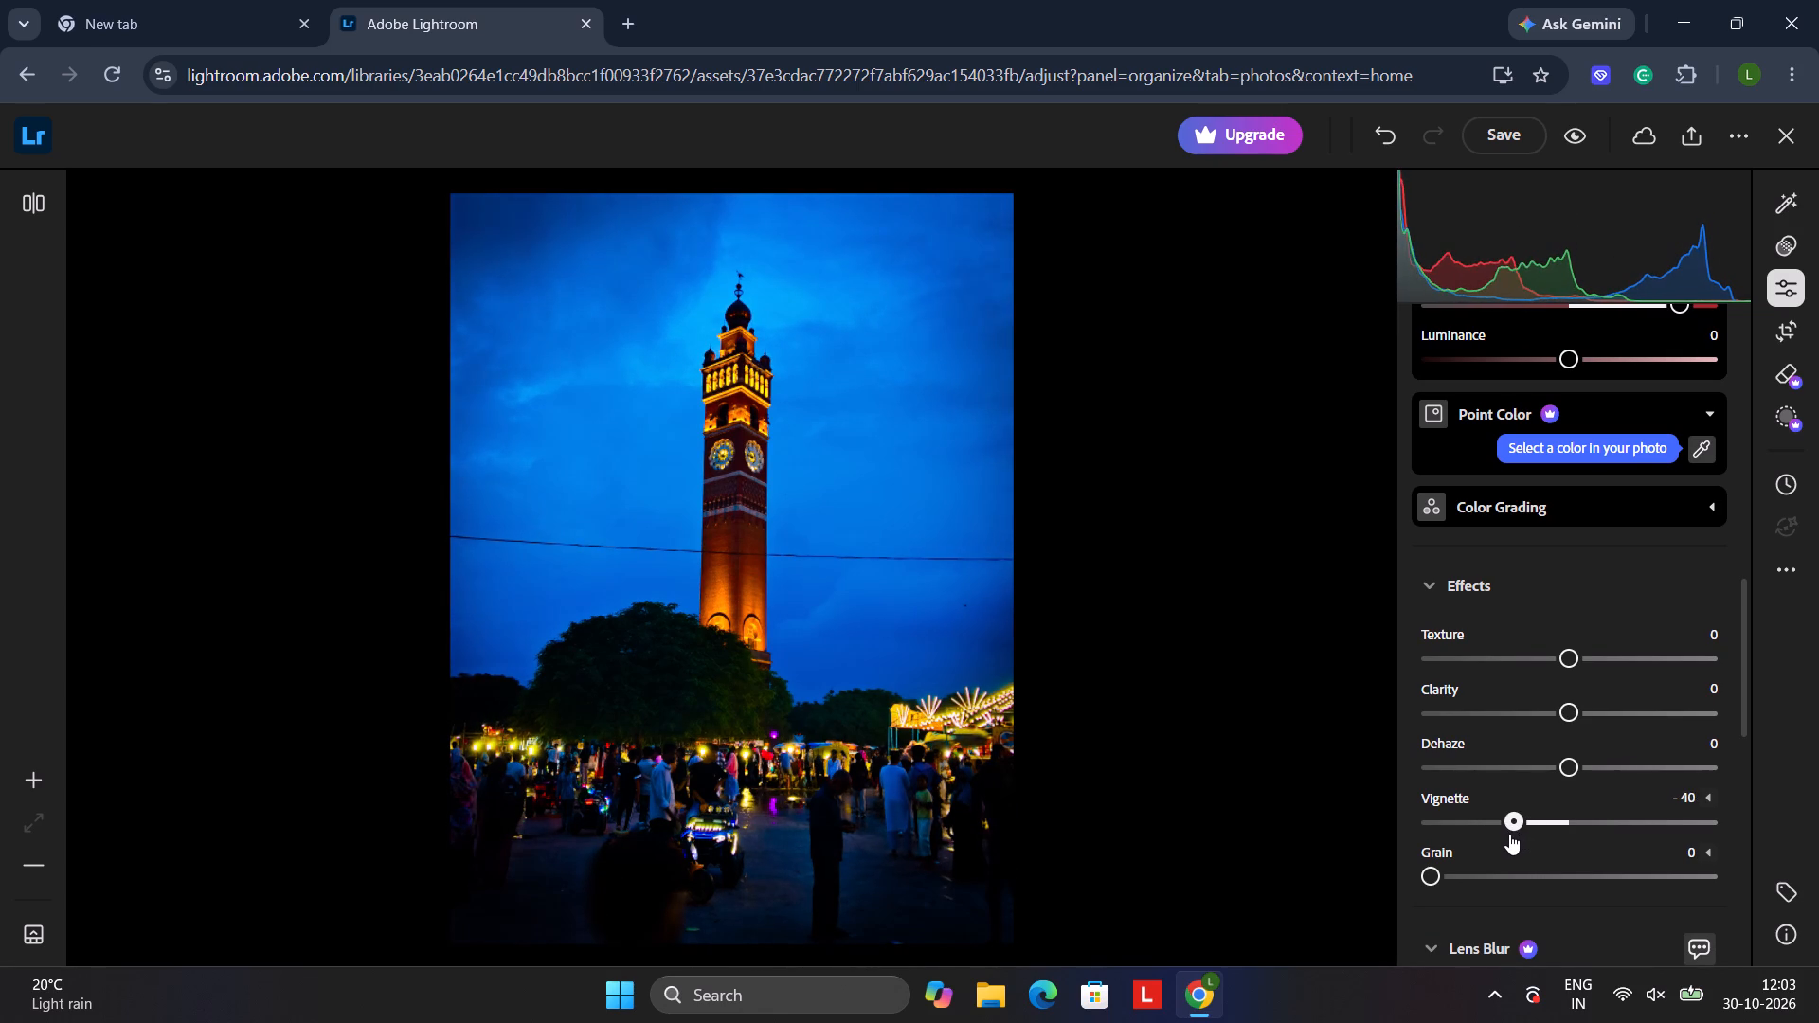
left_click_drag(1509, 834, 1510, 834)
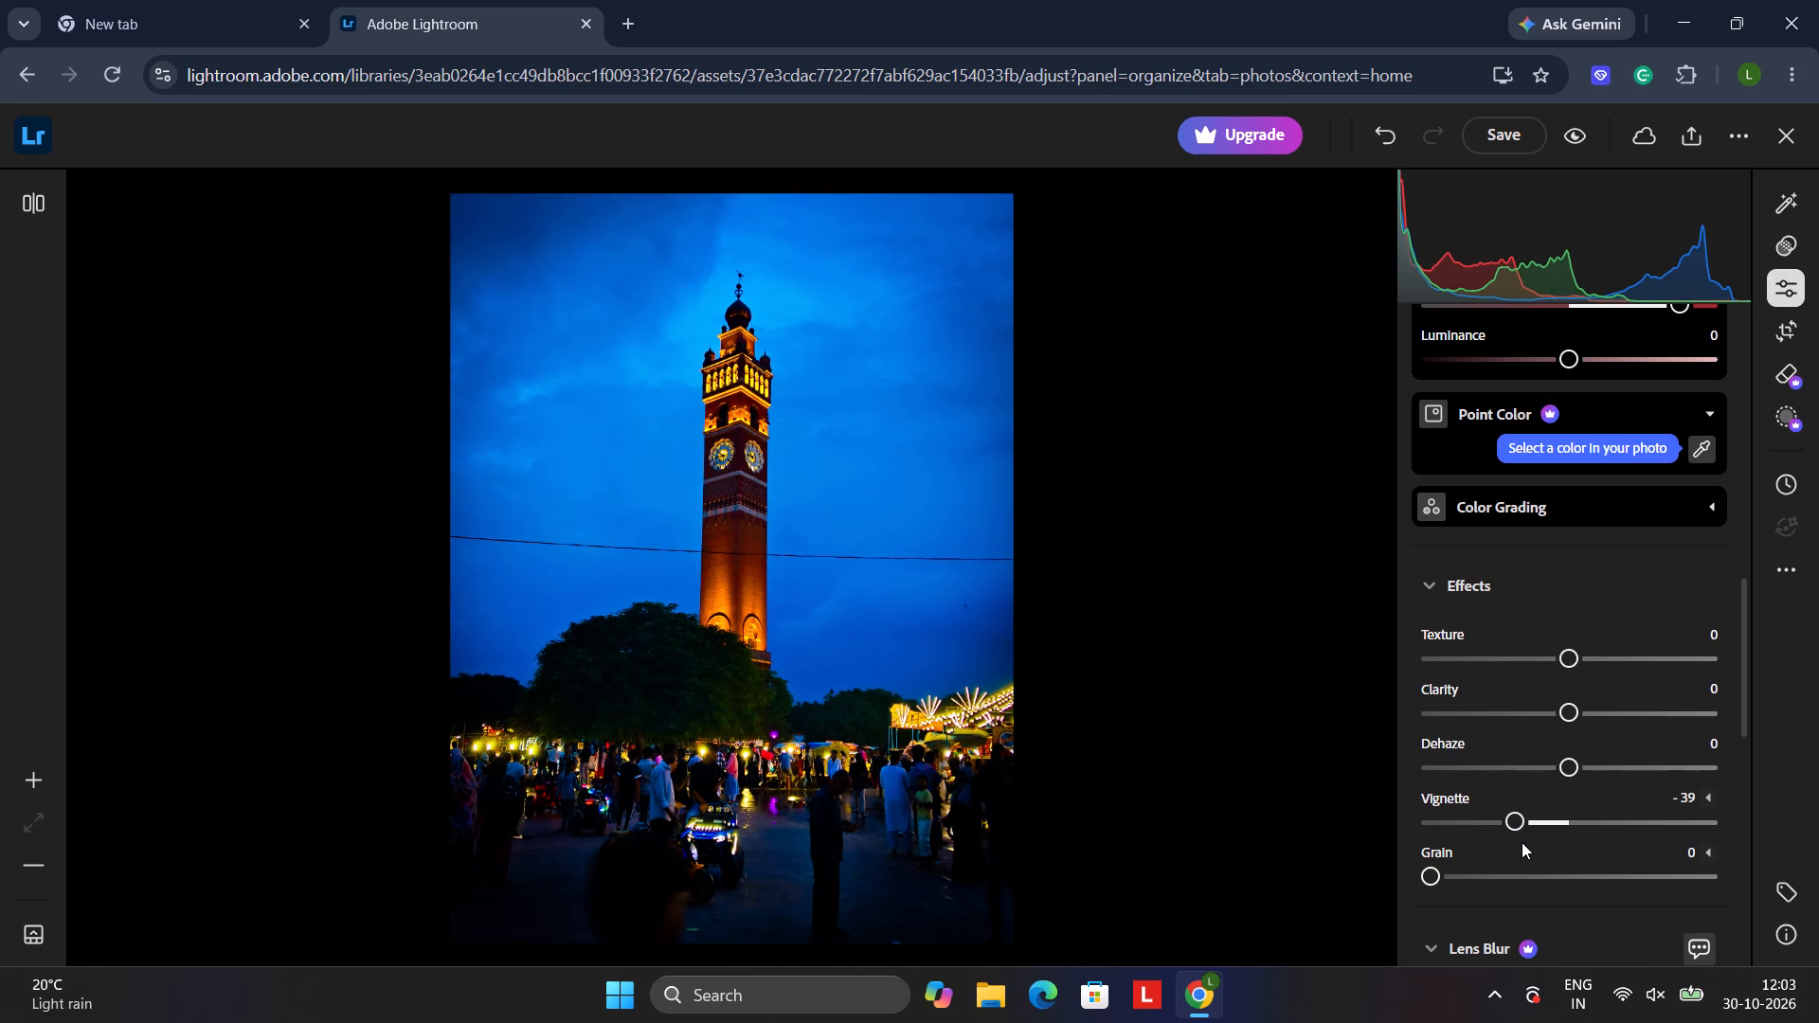
Enable Remove Chromatic Aberration in the optics settings, comparing the tower's edge up close with it on and off.
scroll(1509, 854, "down", 1)
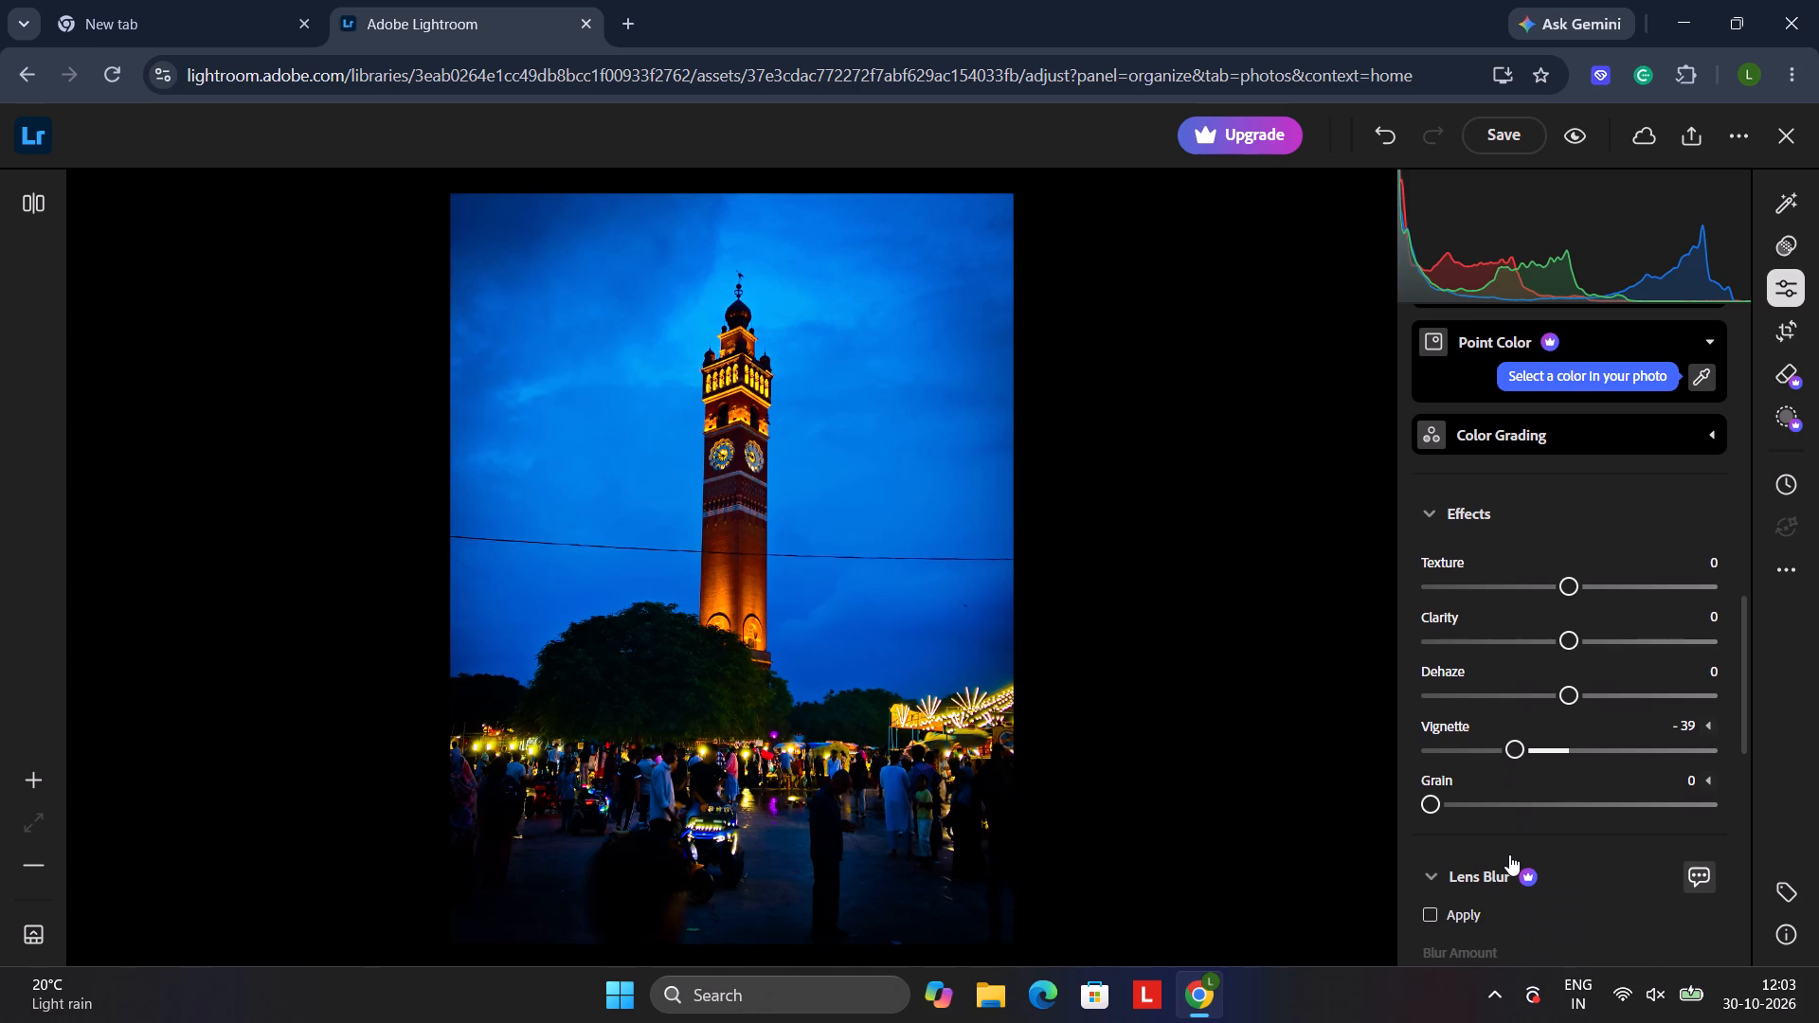
scroll(1463, 809, "down", 3)
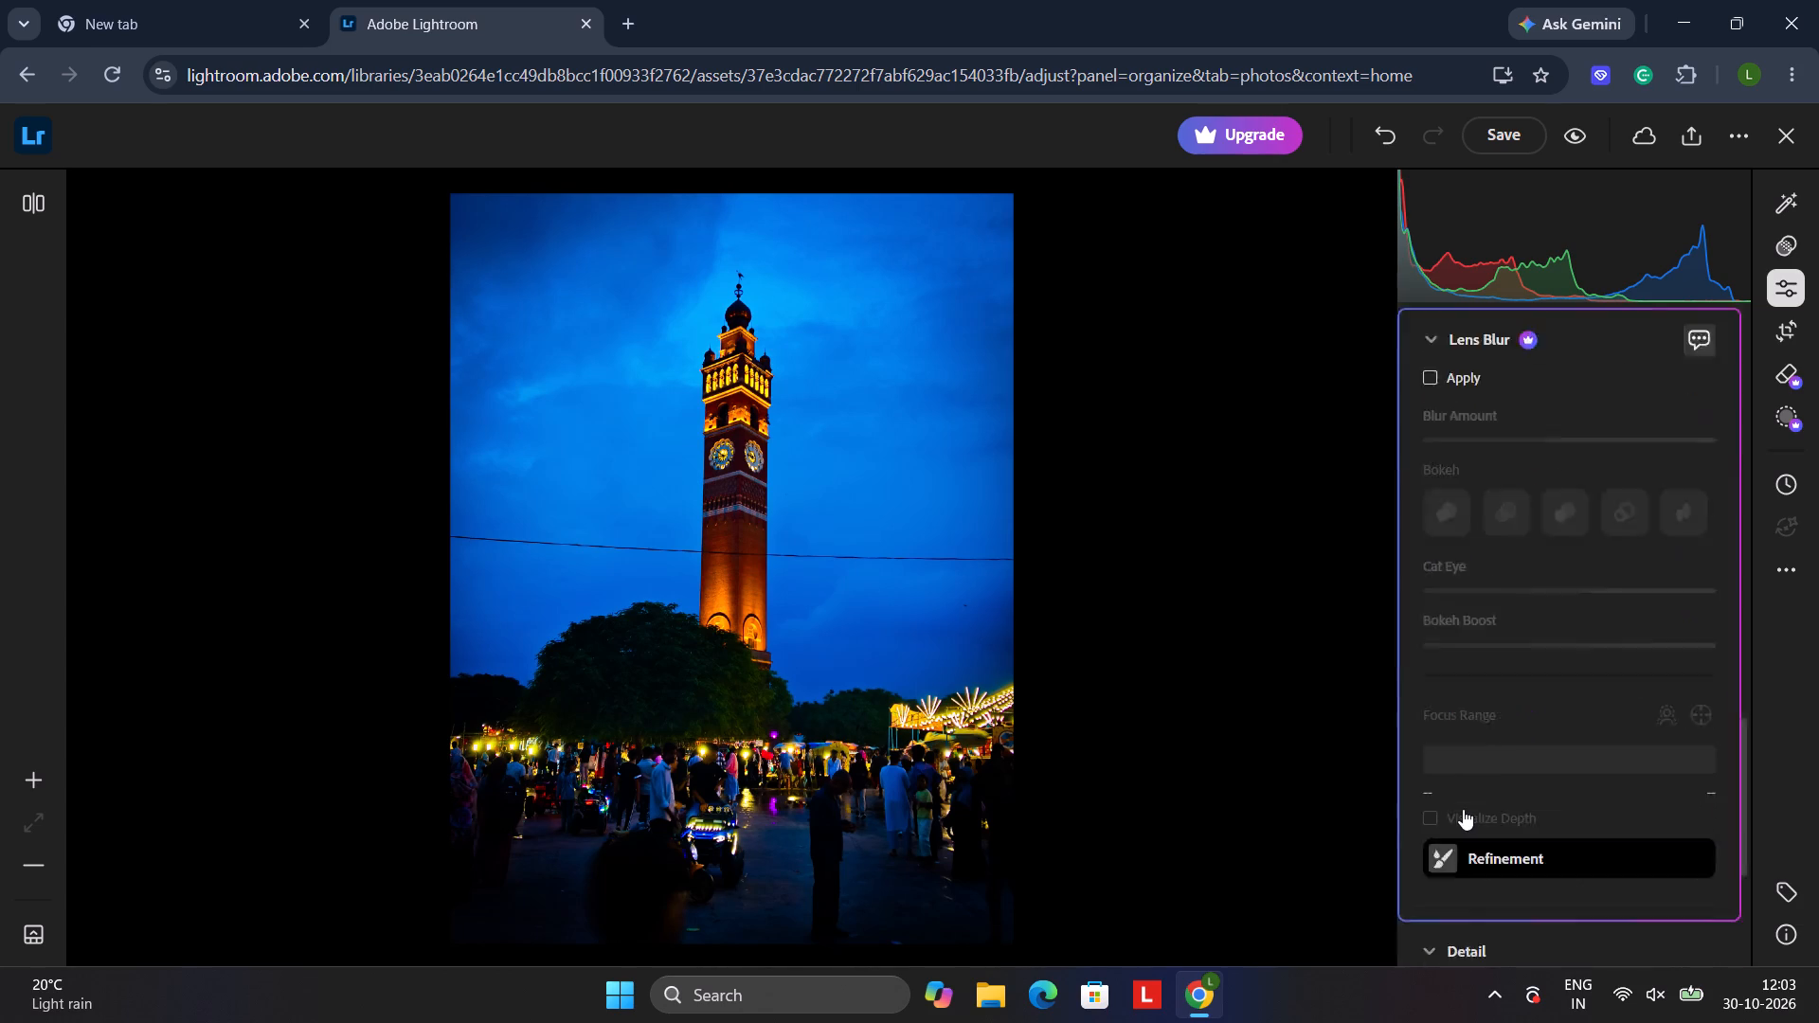
scroll(1463, 809, "down", 4)
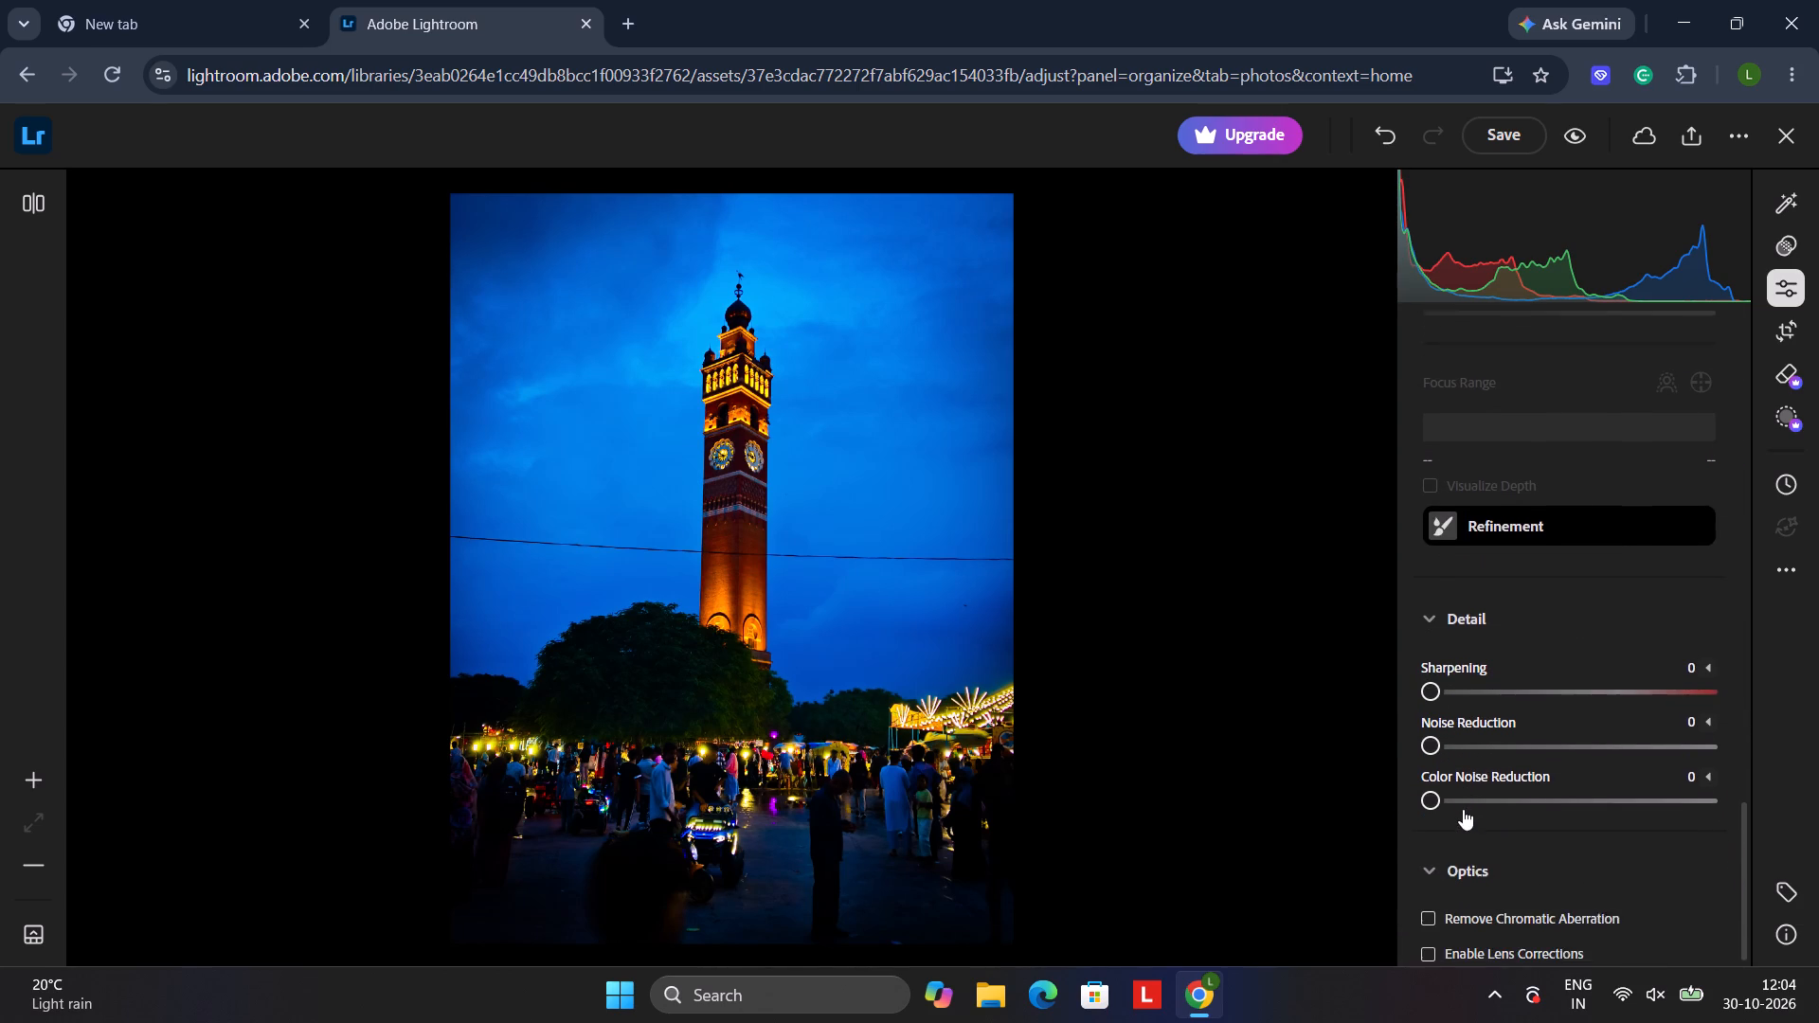
scroll(1463, 809, "down", 1)
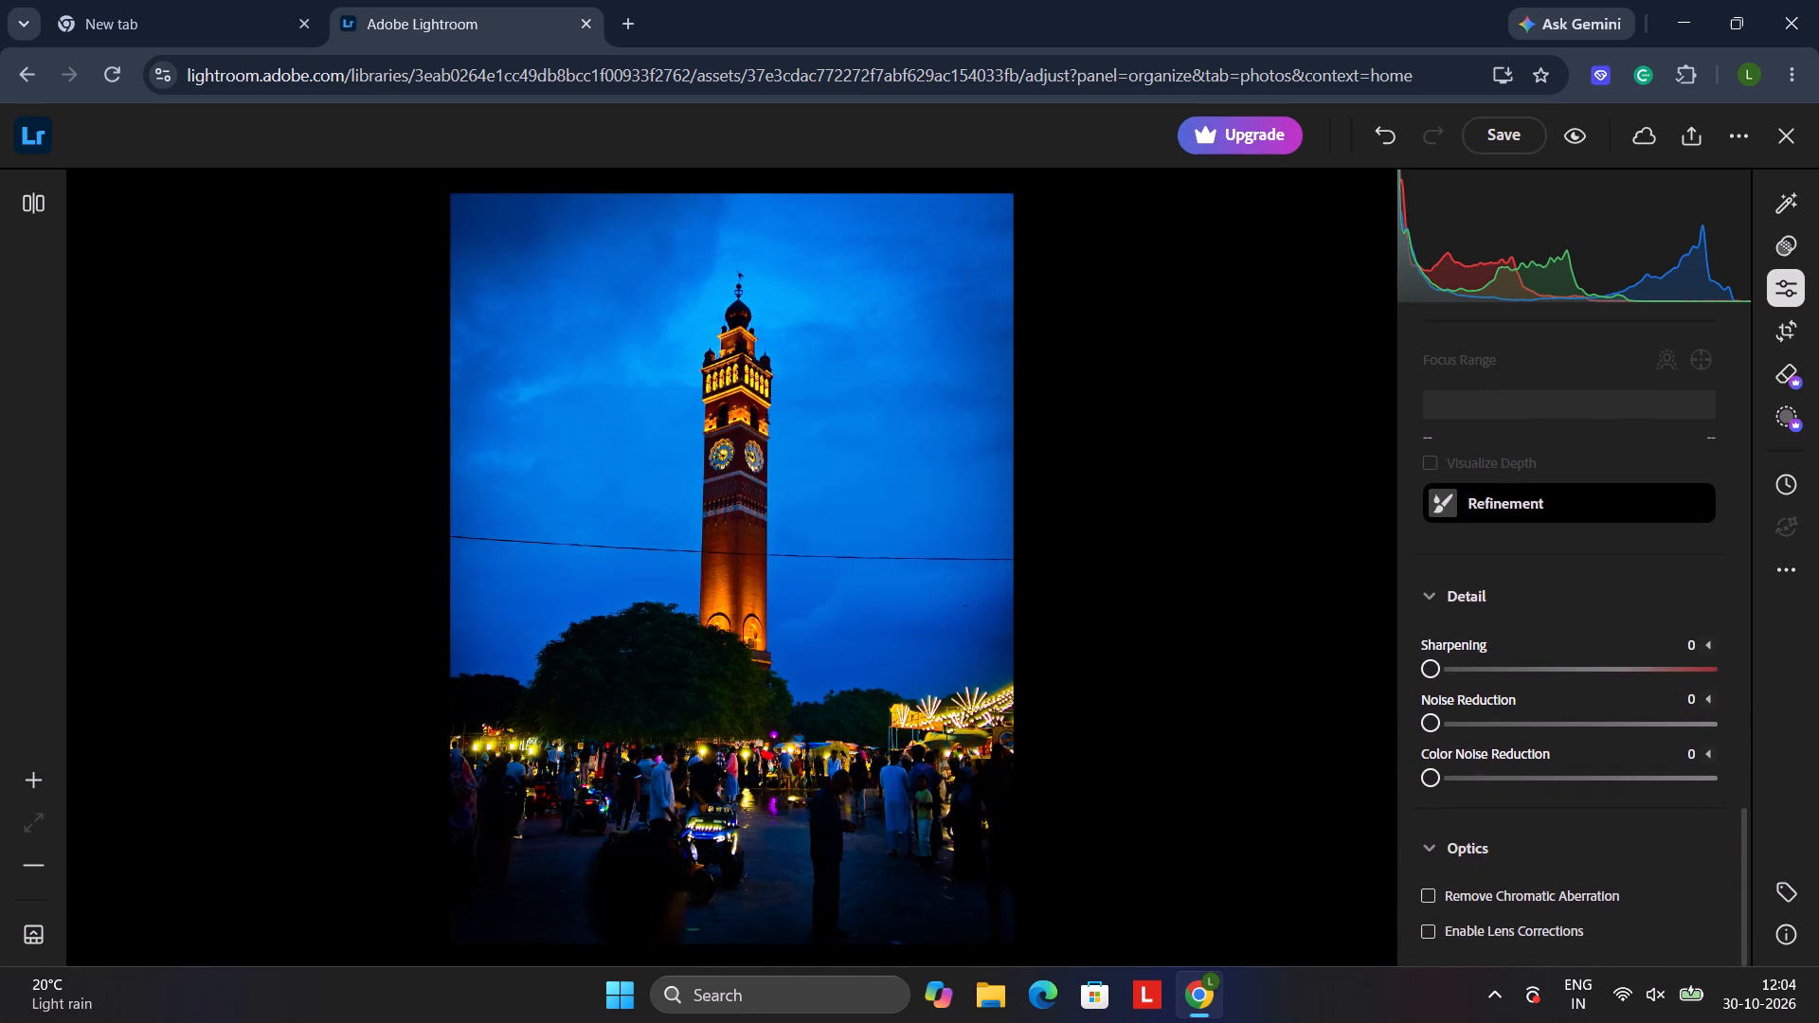
double_click(903, 620)
left_click(740, 521)
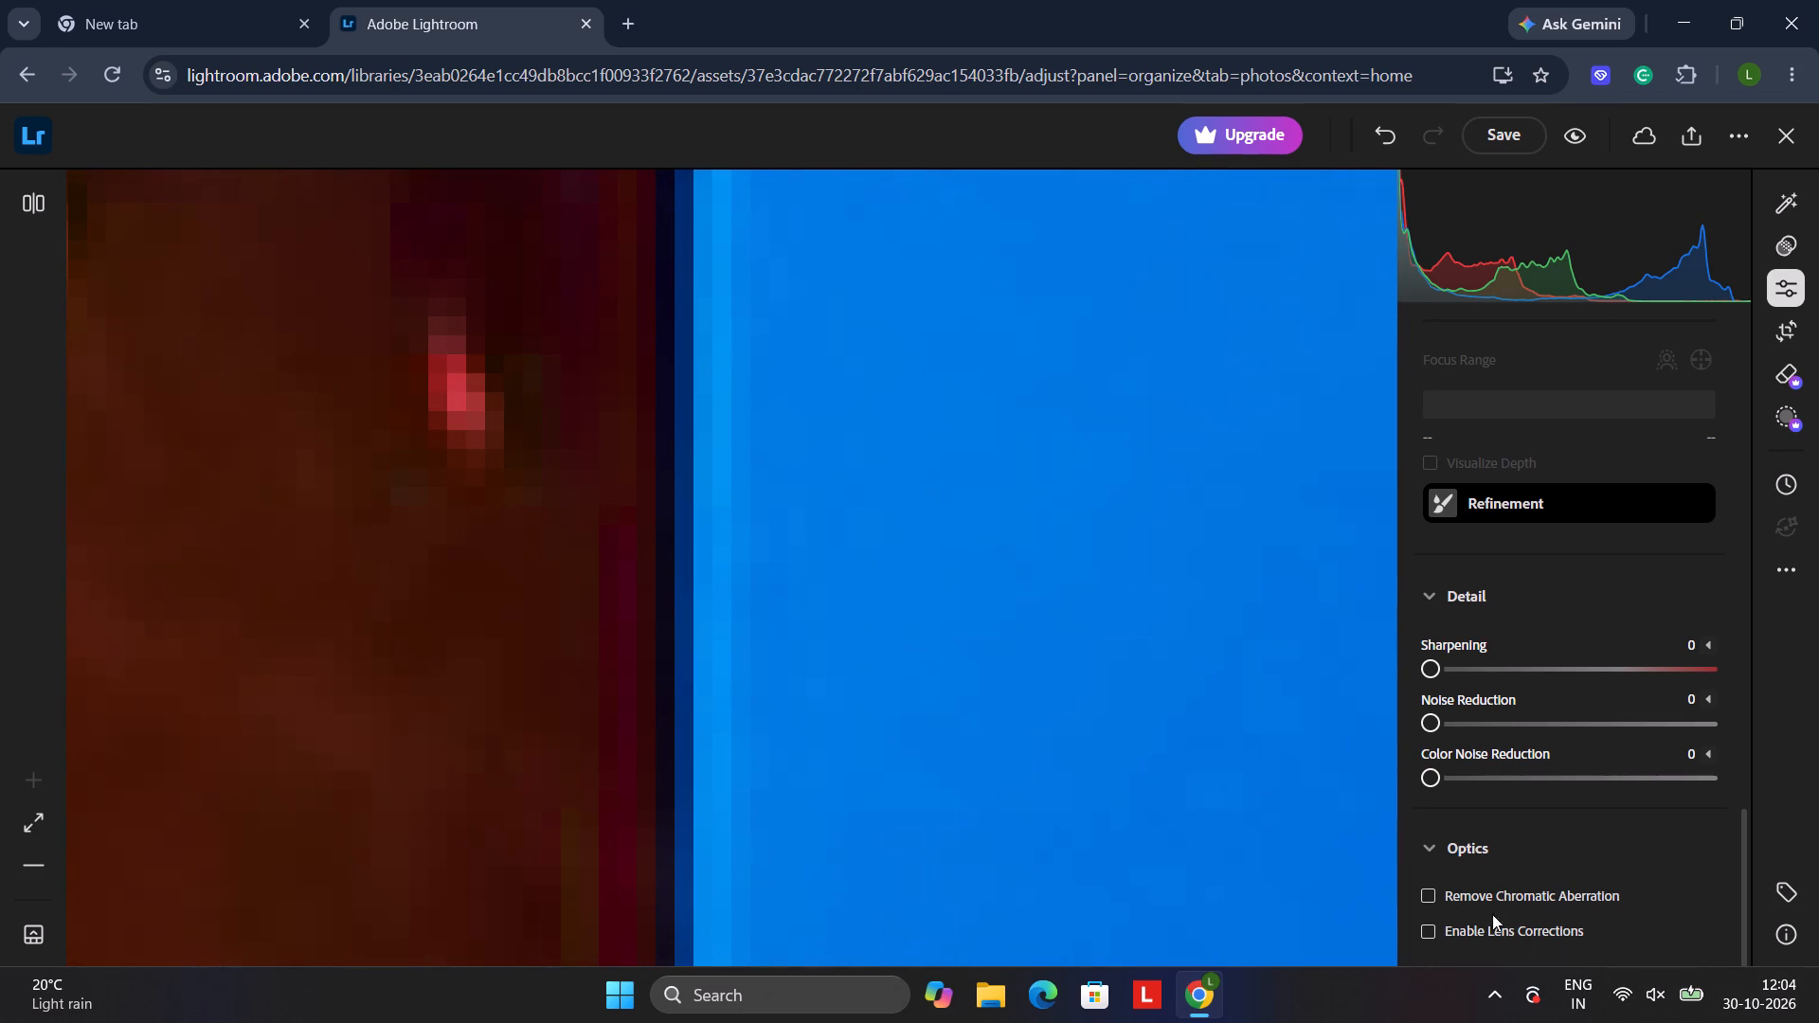
left_click(1425, 894)
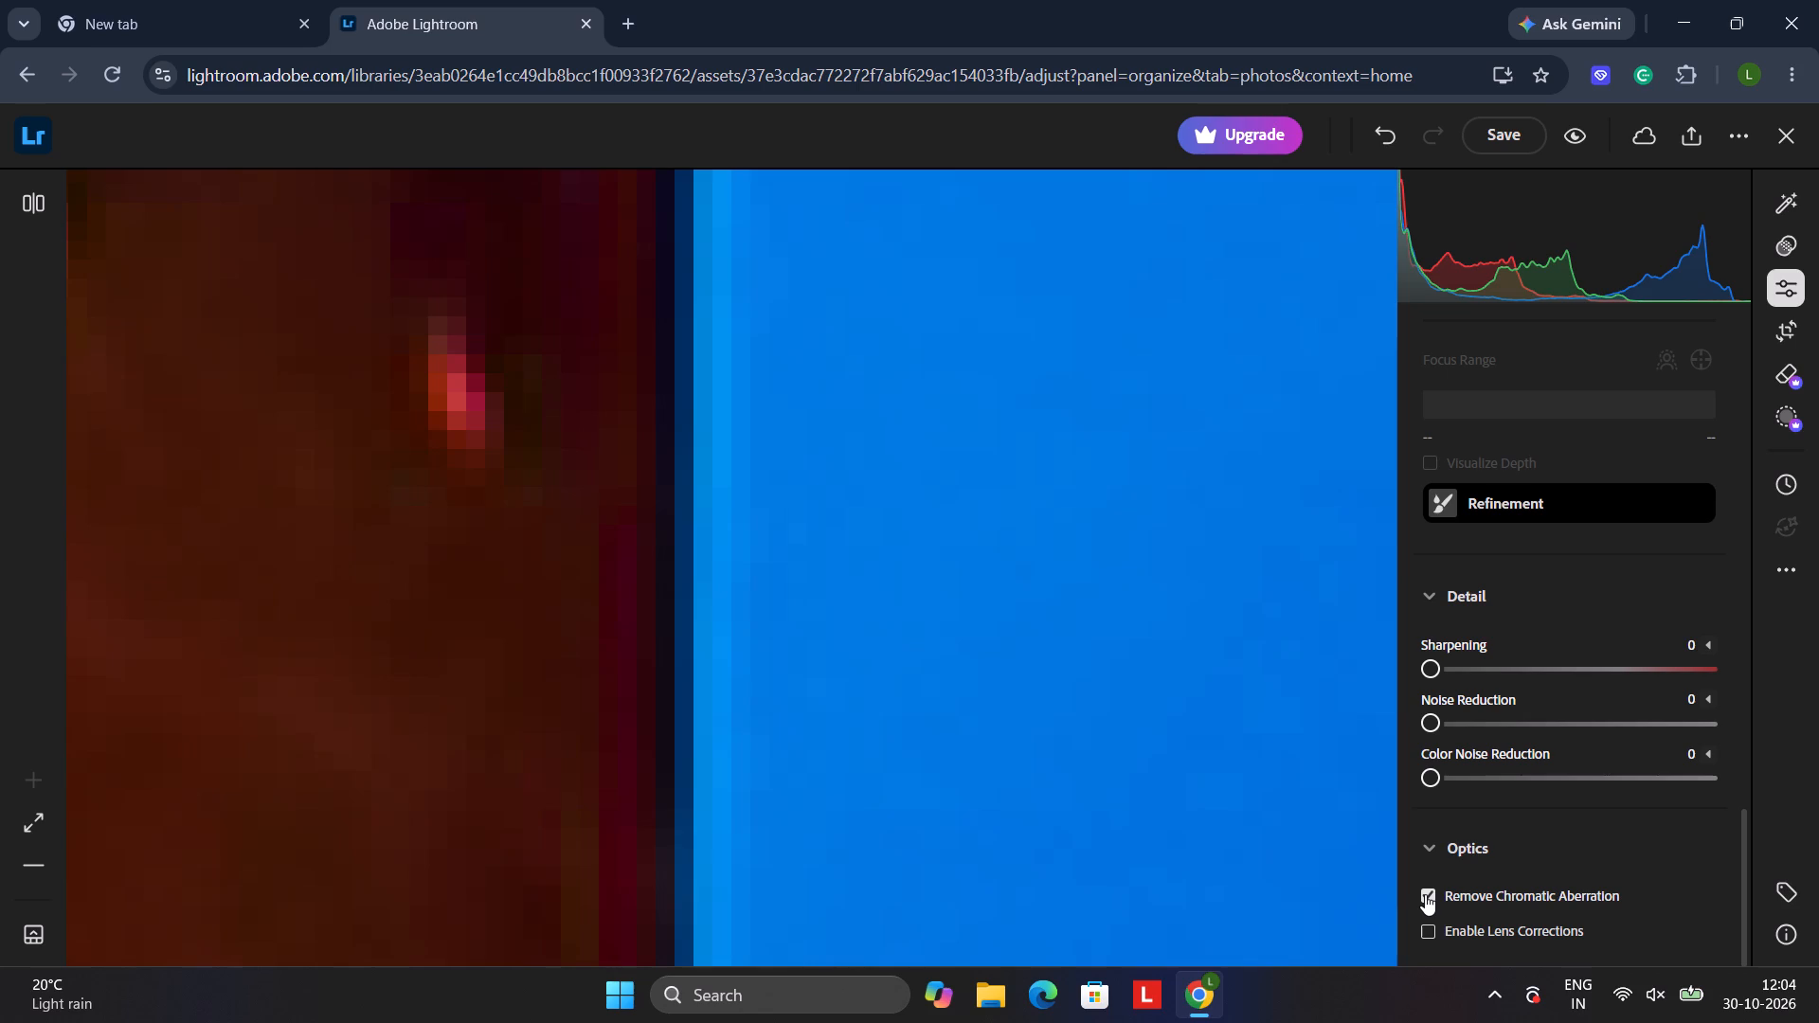
left_click(1425, 894)
left_click(1425, 894)
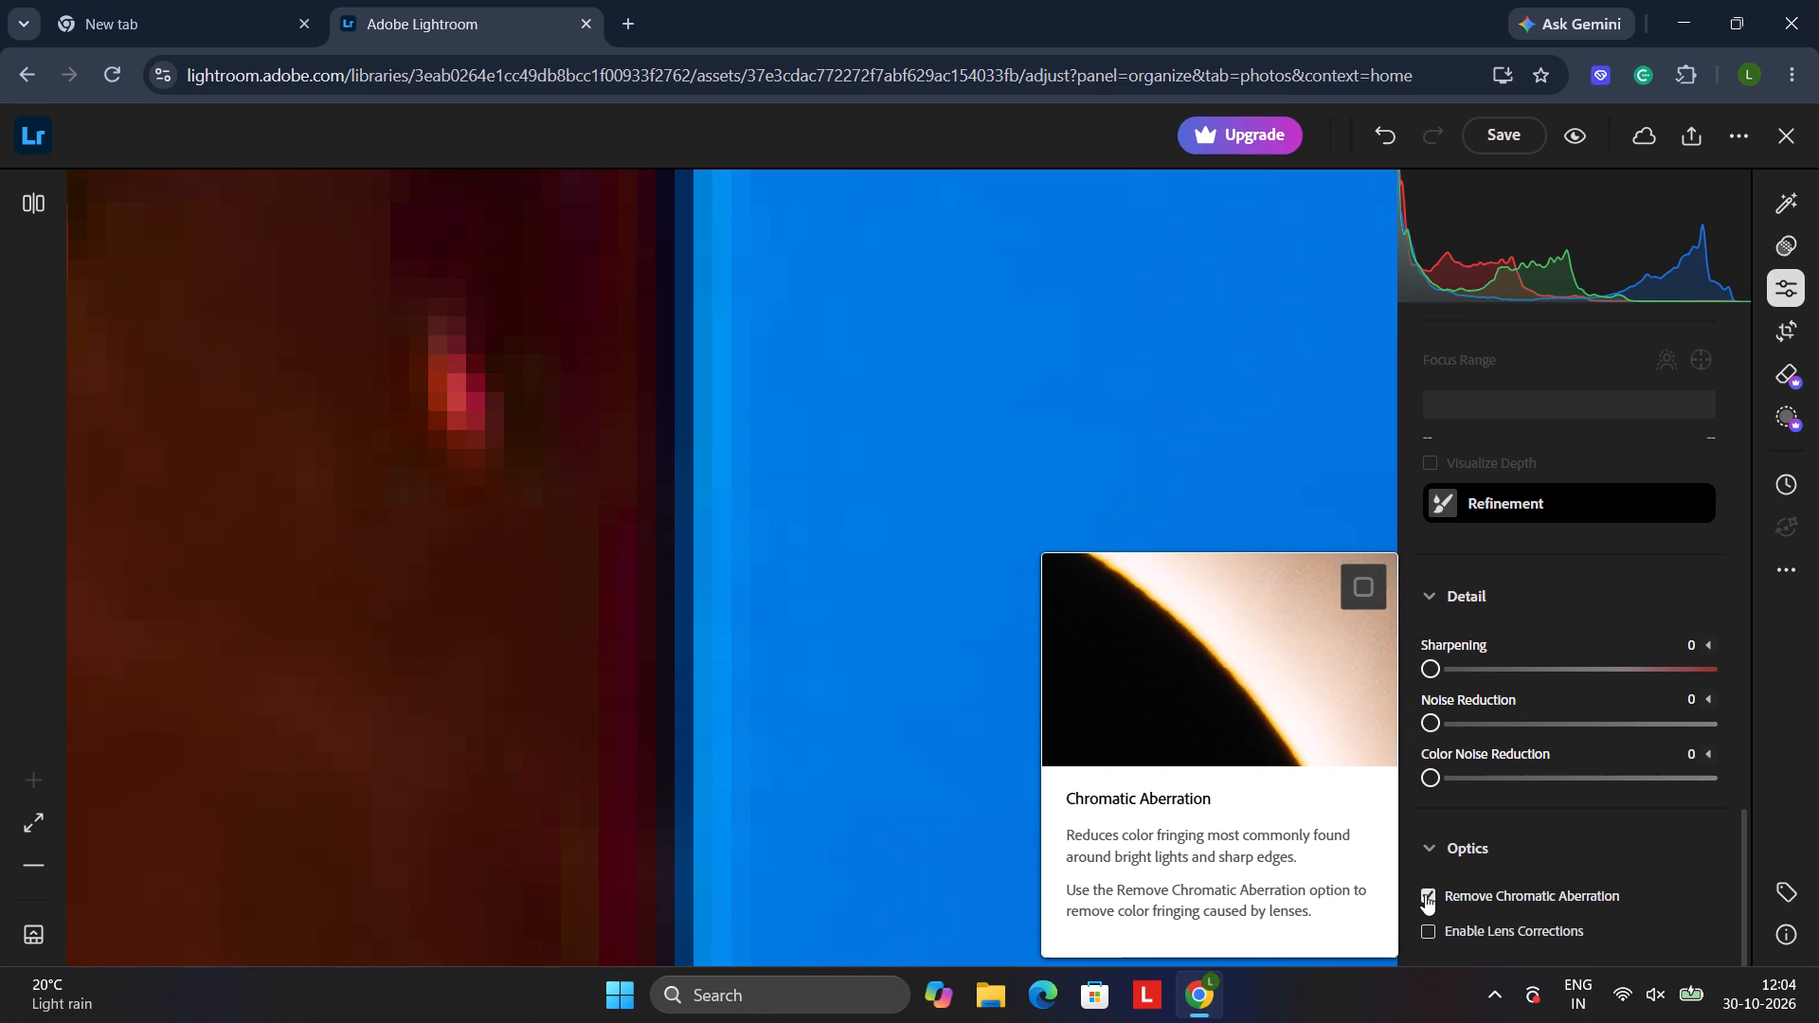
left_click(1425, 894)
left_click(1425, 894)
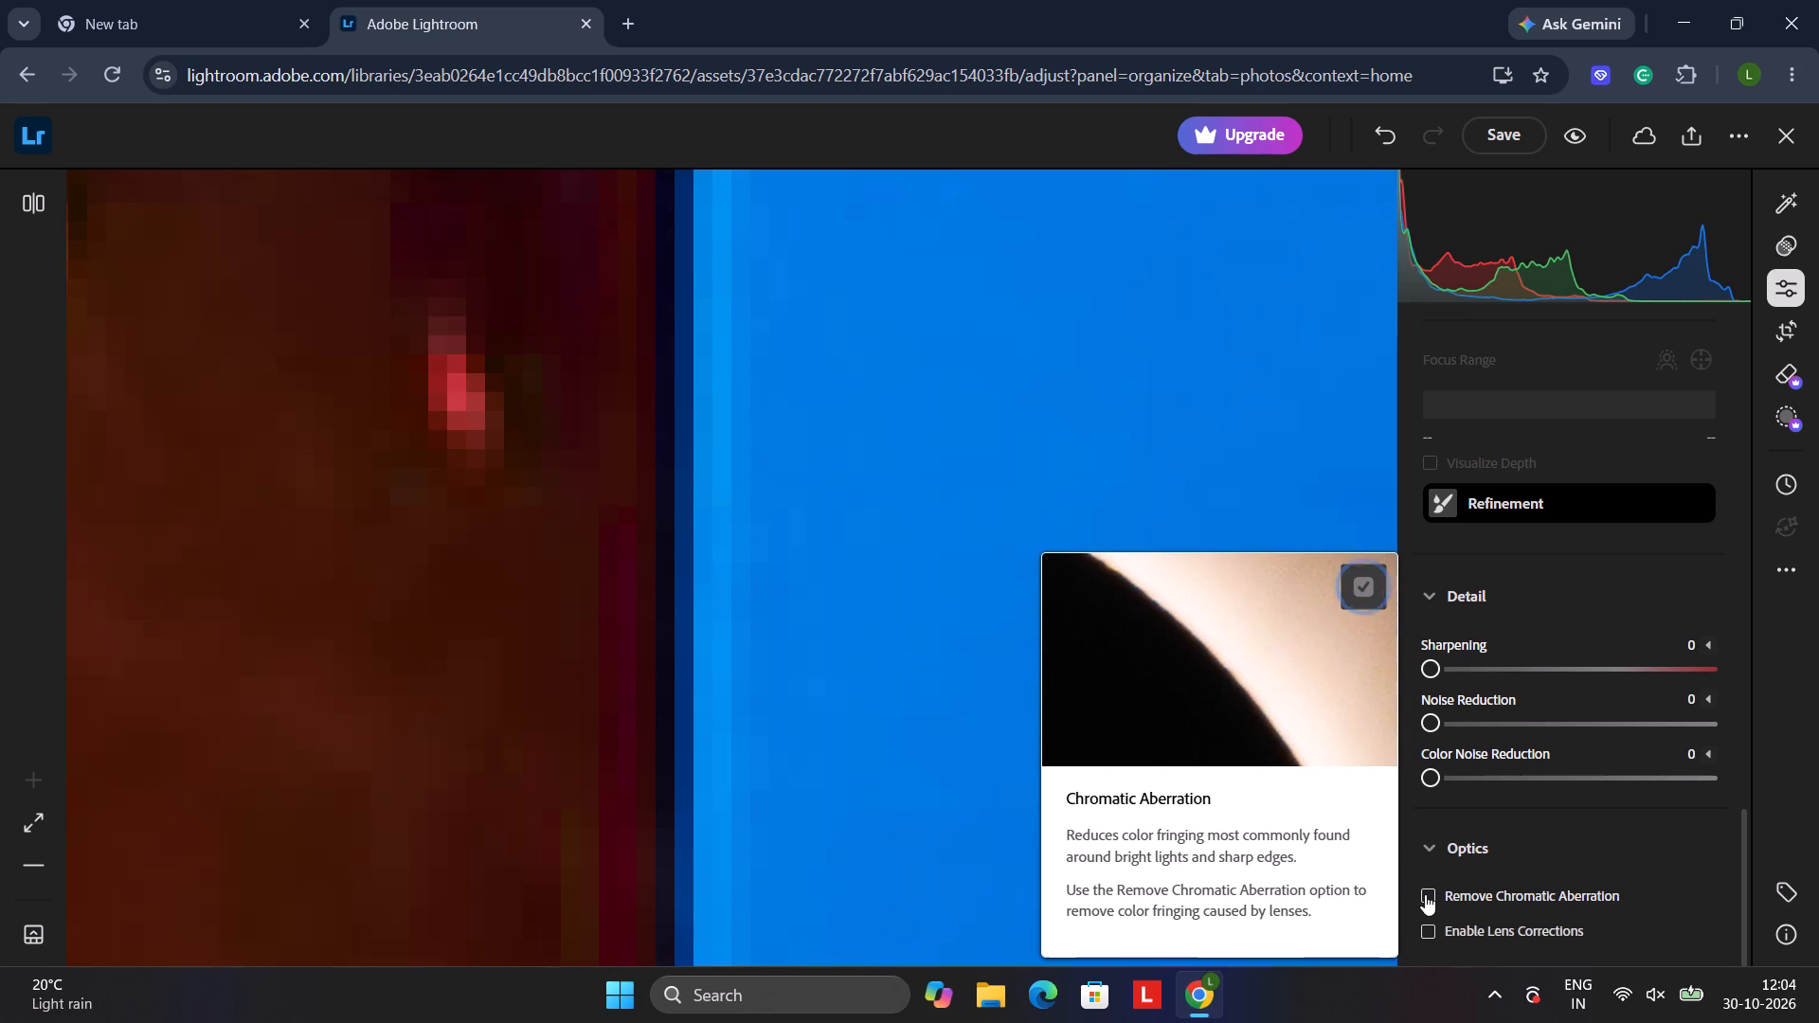
double_click(576, 570)
left_click(576, 570)
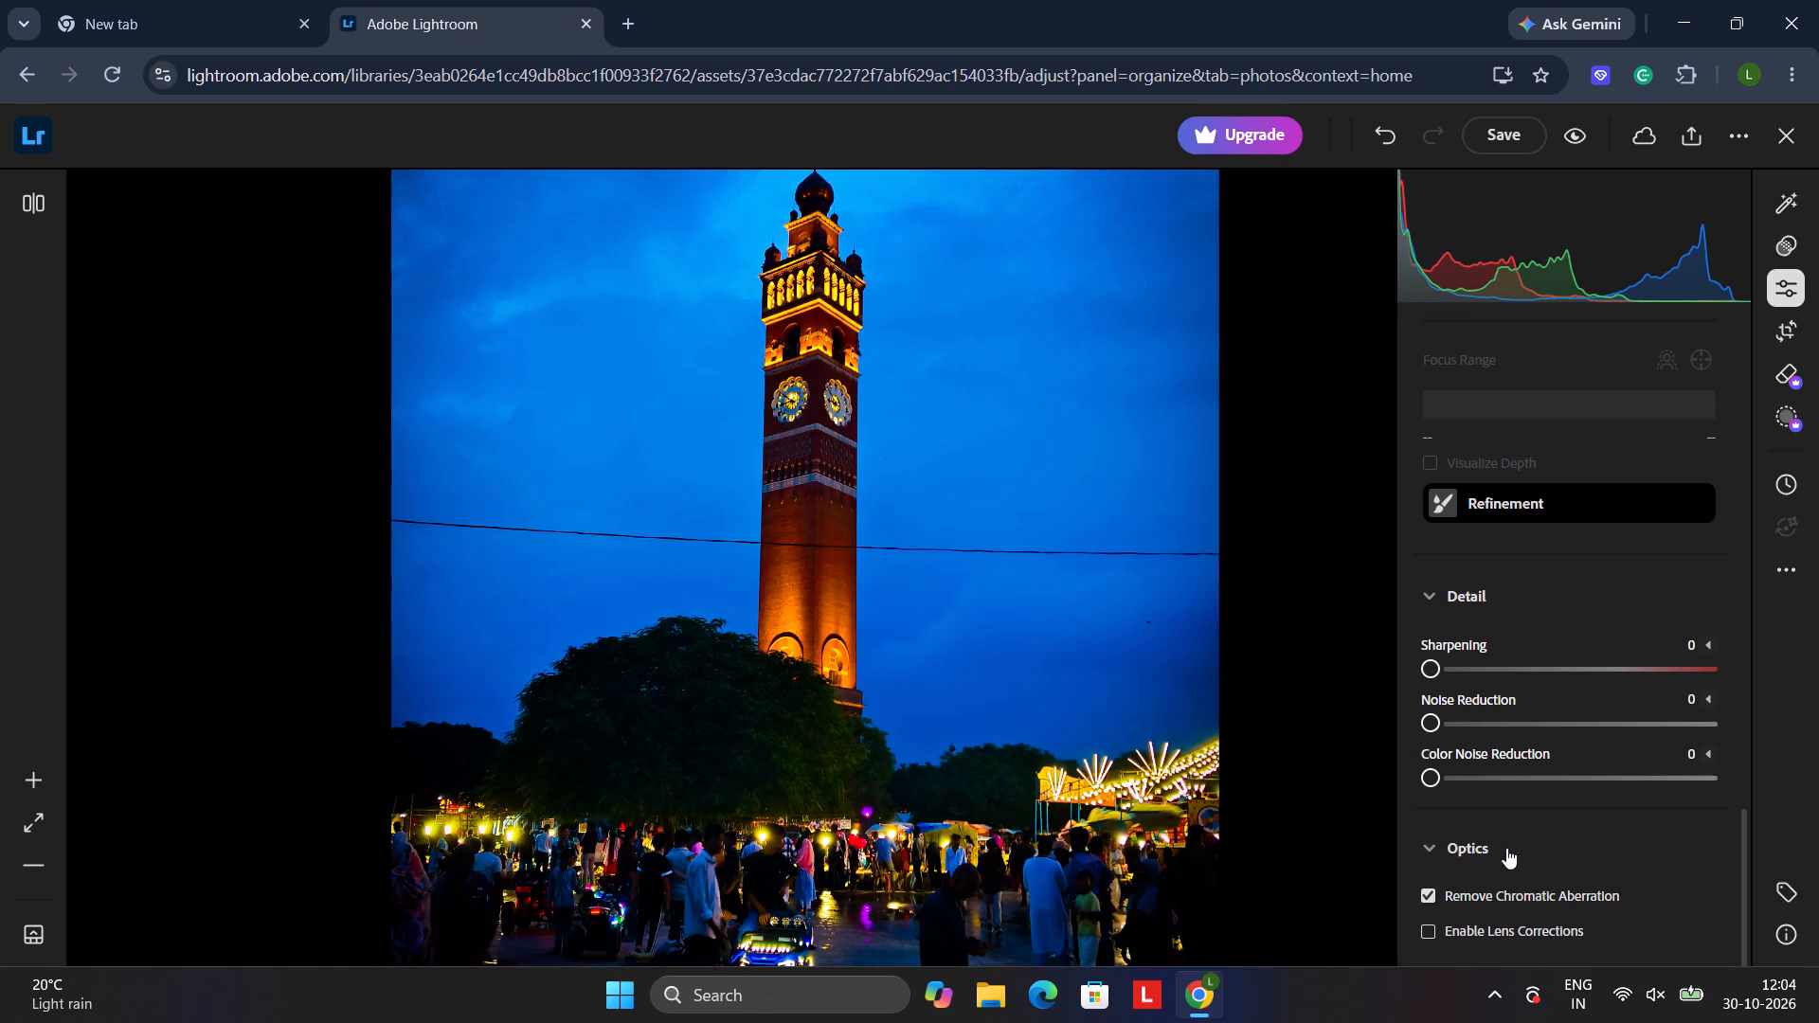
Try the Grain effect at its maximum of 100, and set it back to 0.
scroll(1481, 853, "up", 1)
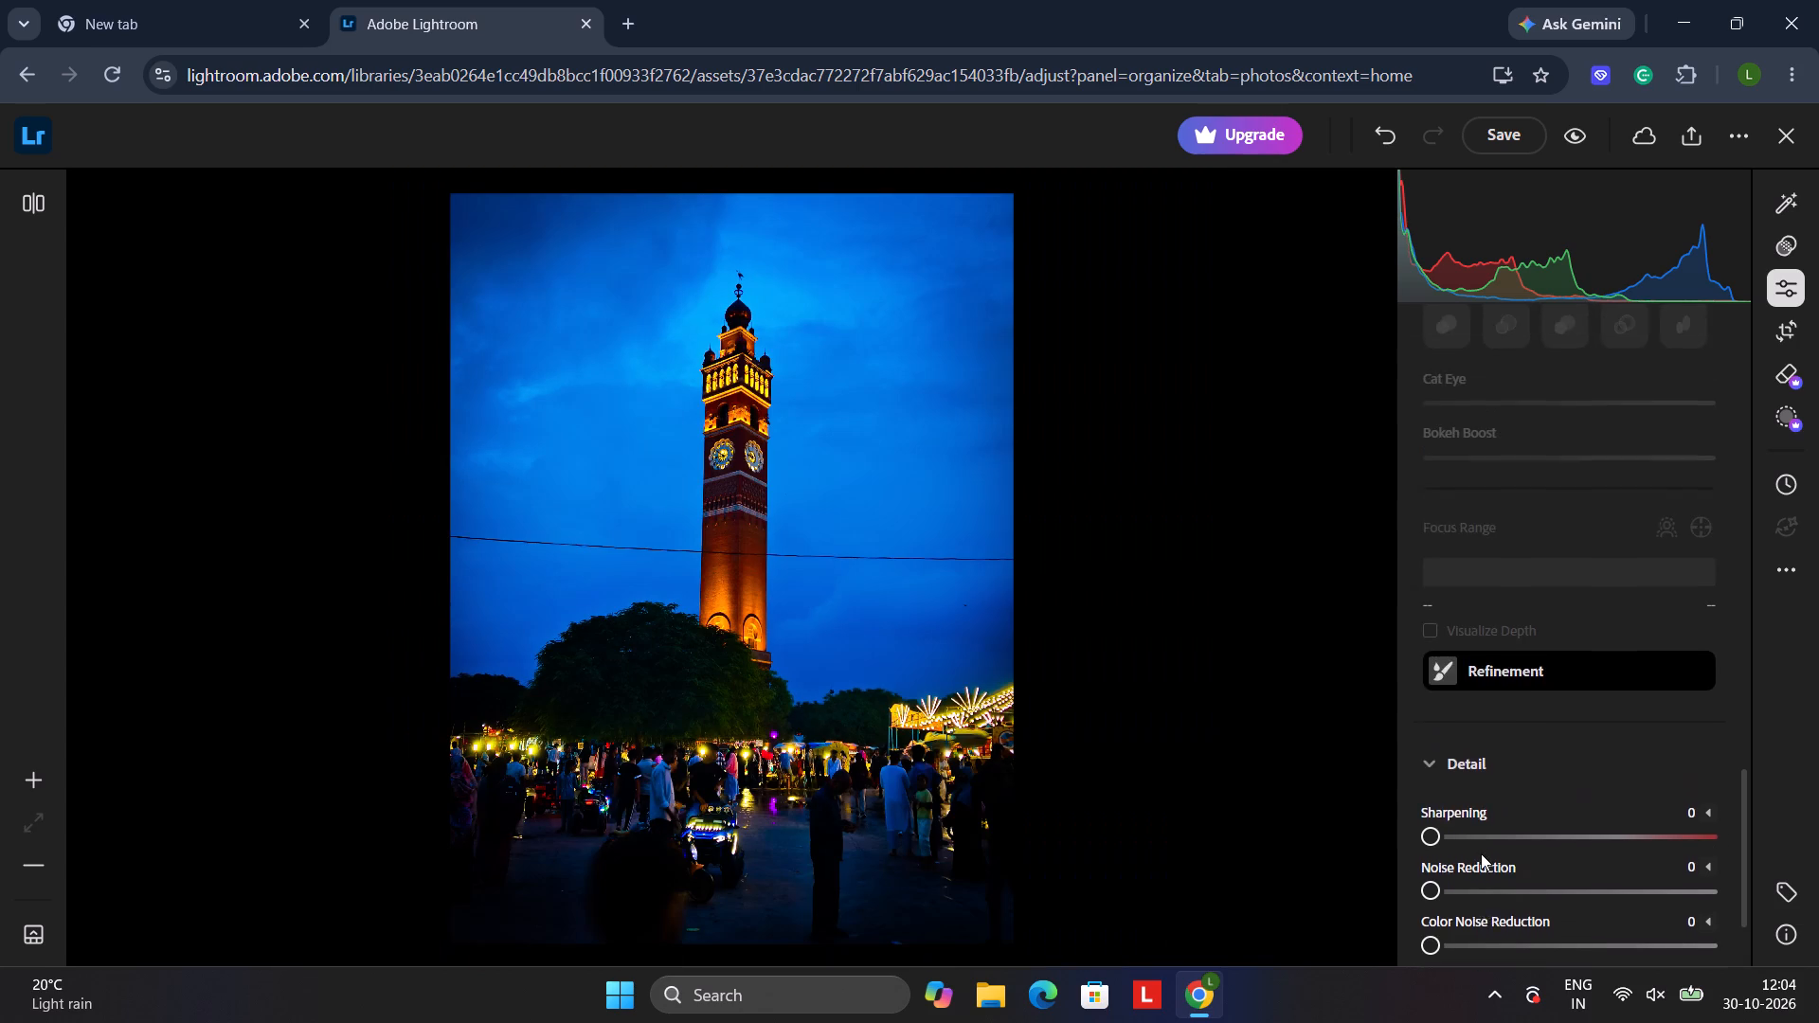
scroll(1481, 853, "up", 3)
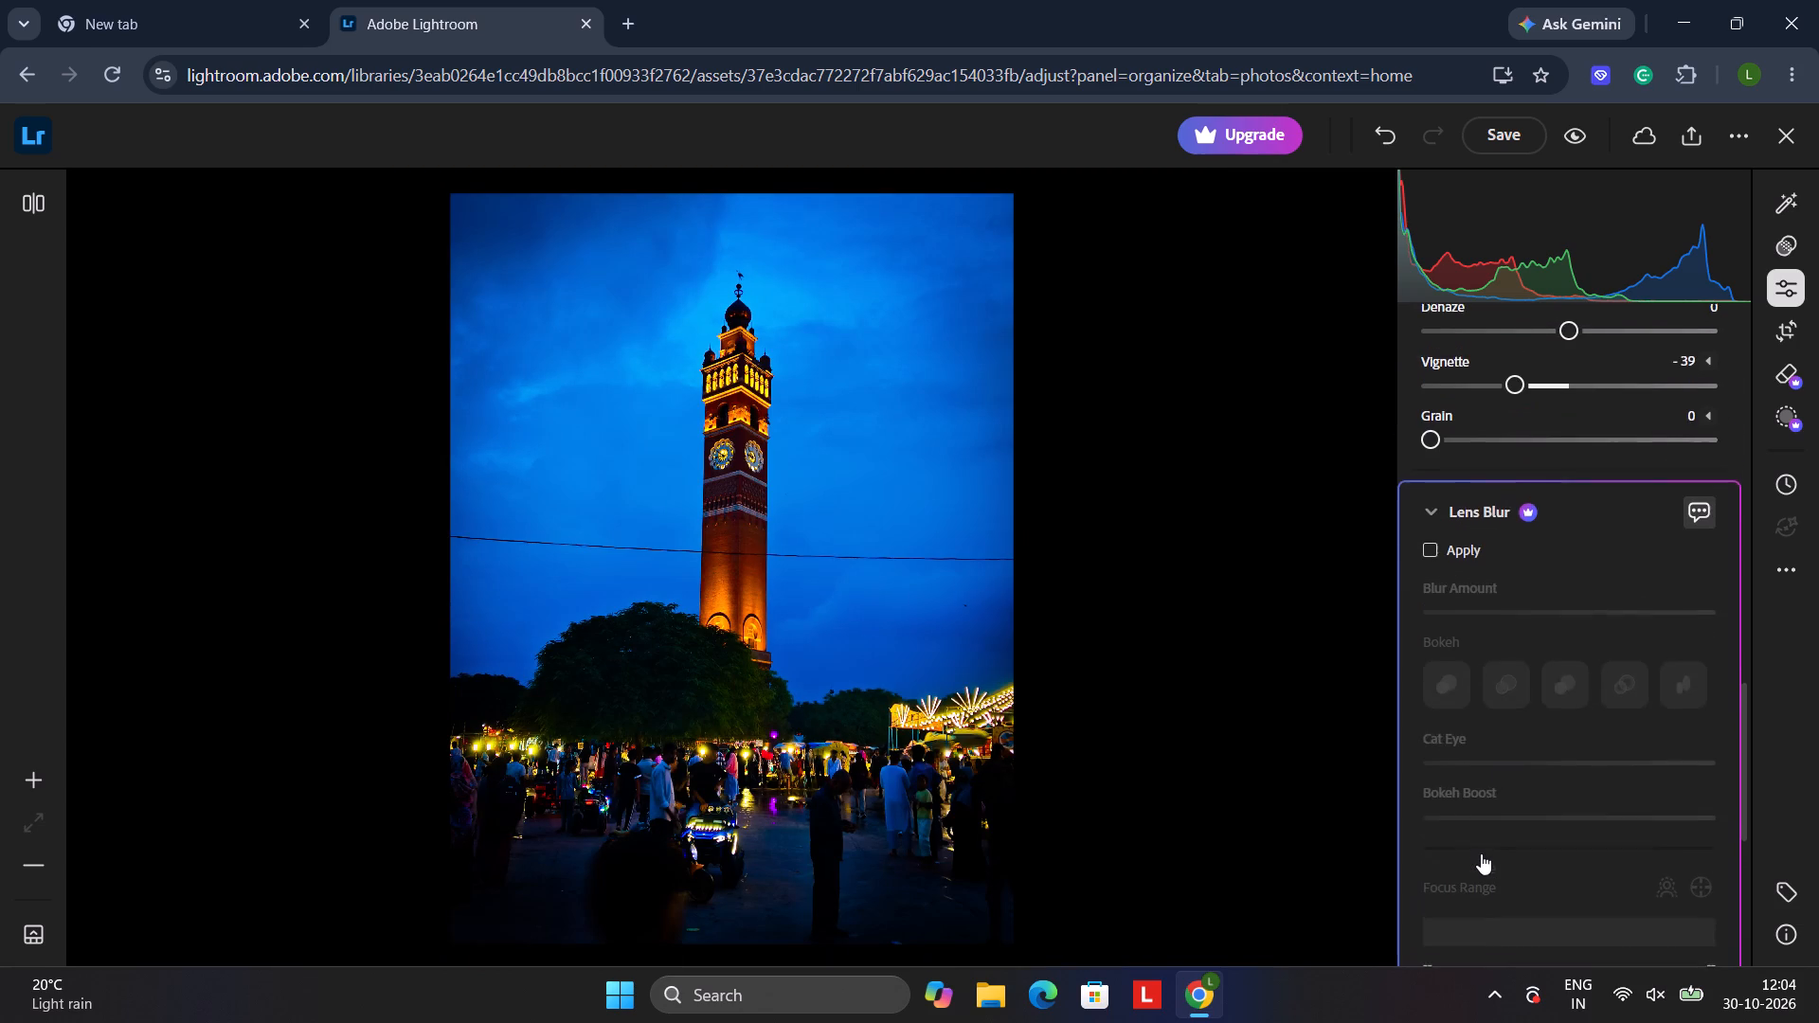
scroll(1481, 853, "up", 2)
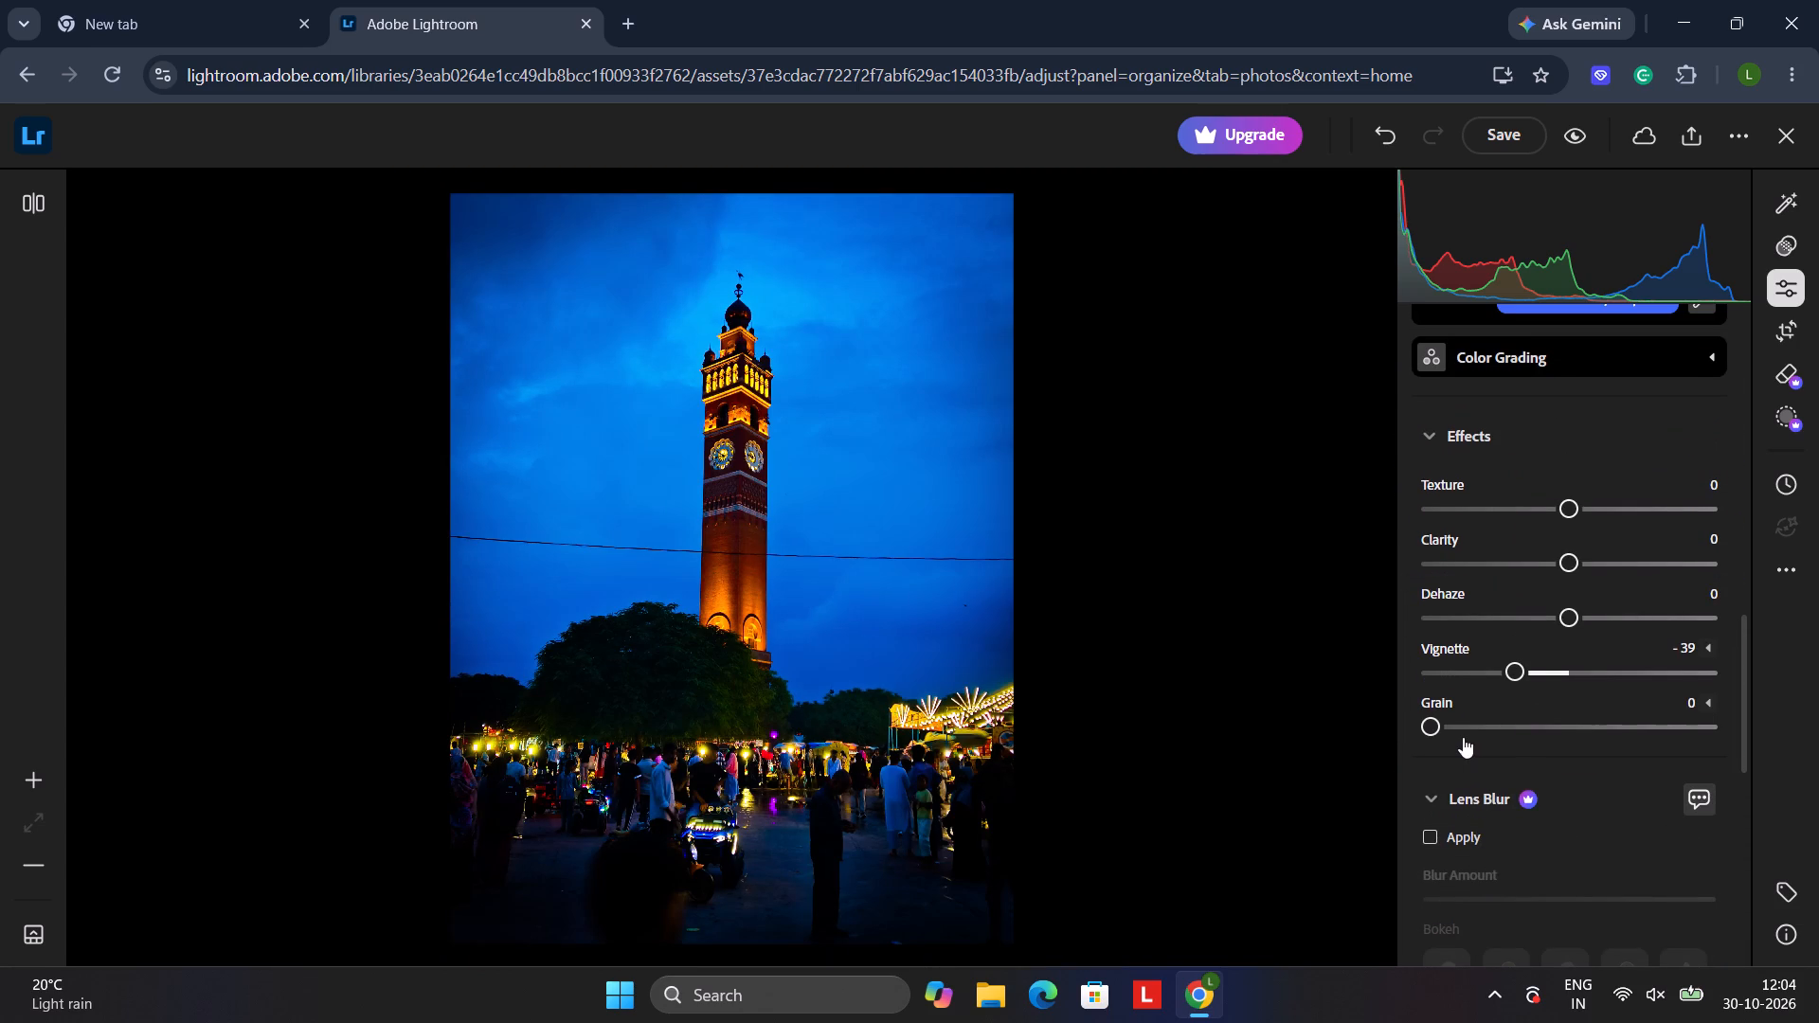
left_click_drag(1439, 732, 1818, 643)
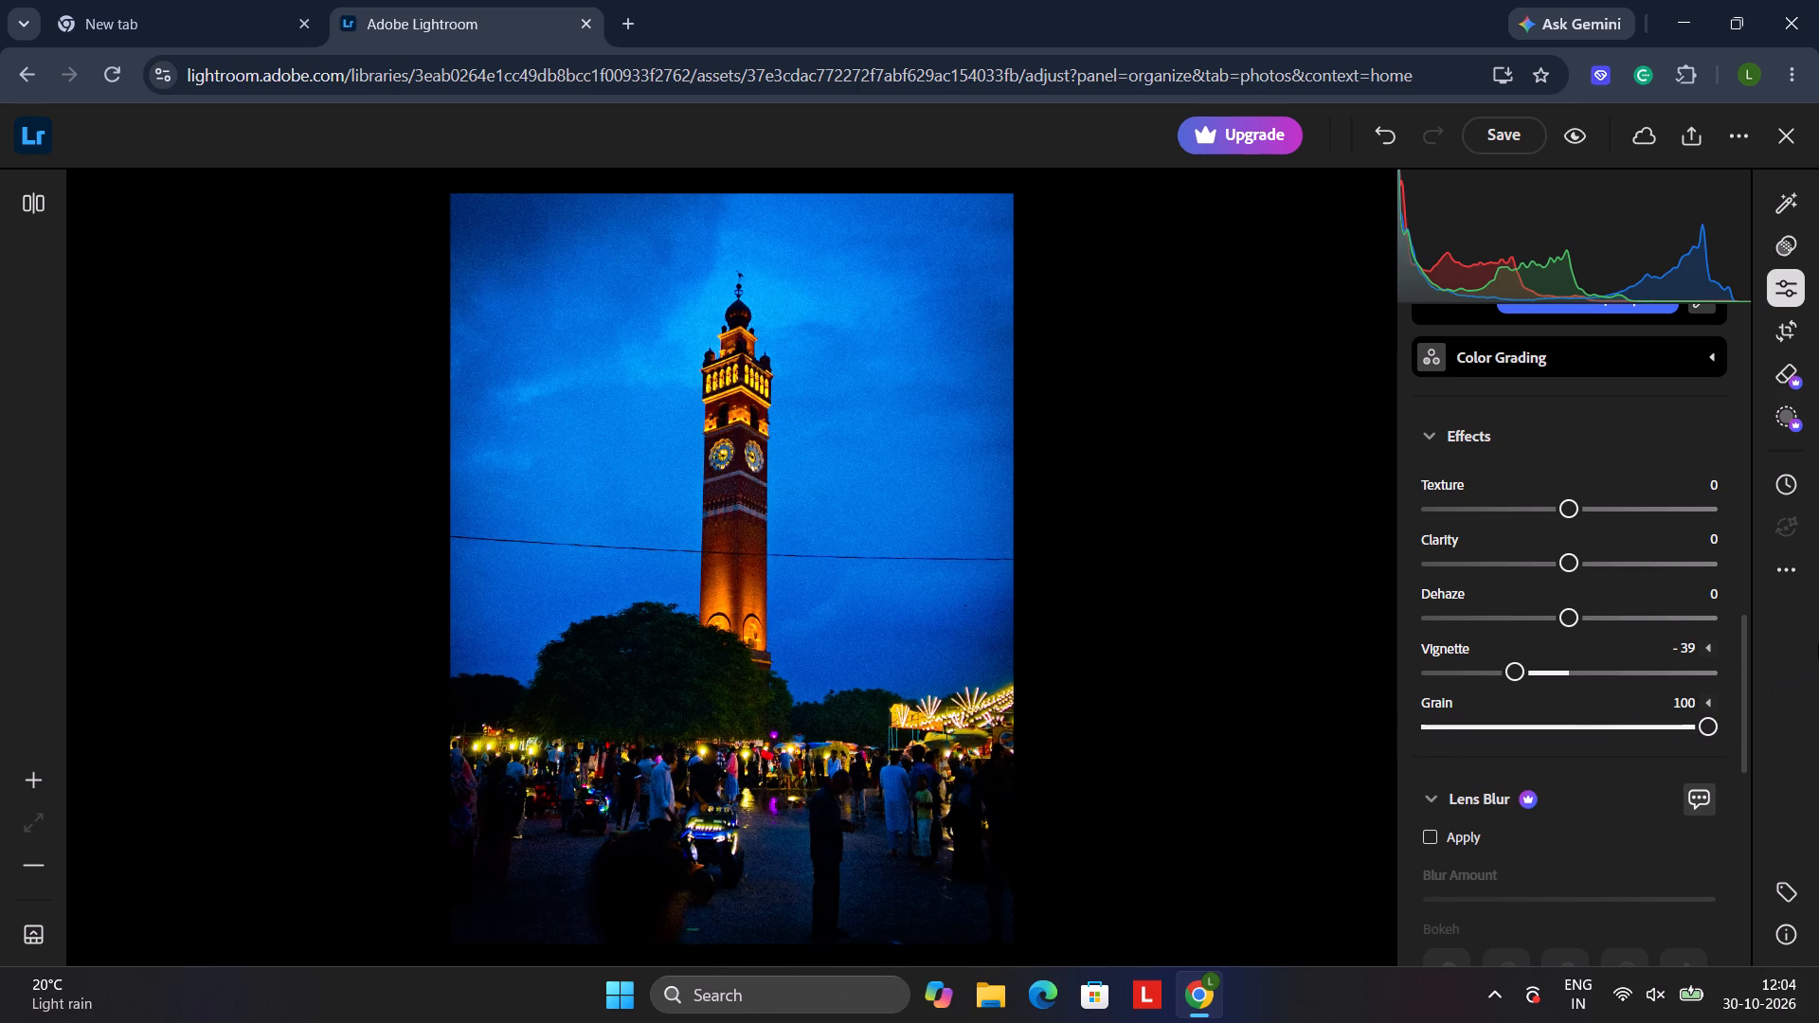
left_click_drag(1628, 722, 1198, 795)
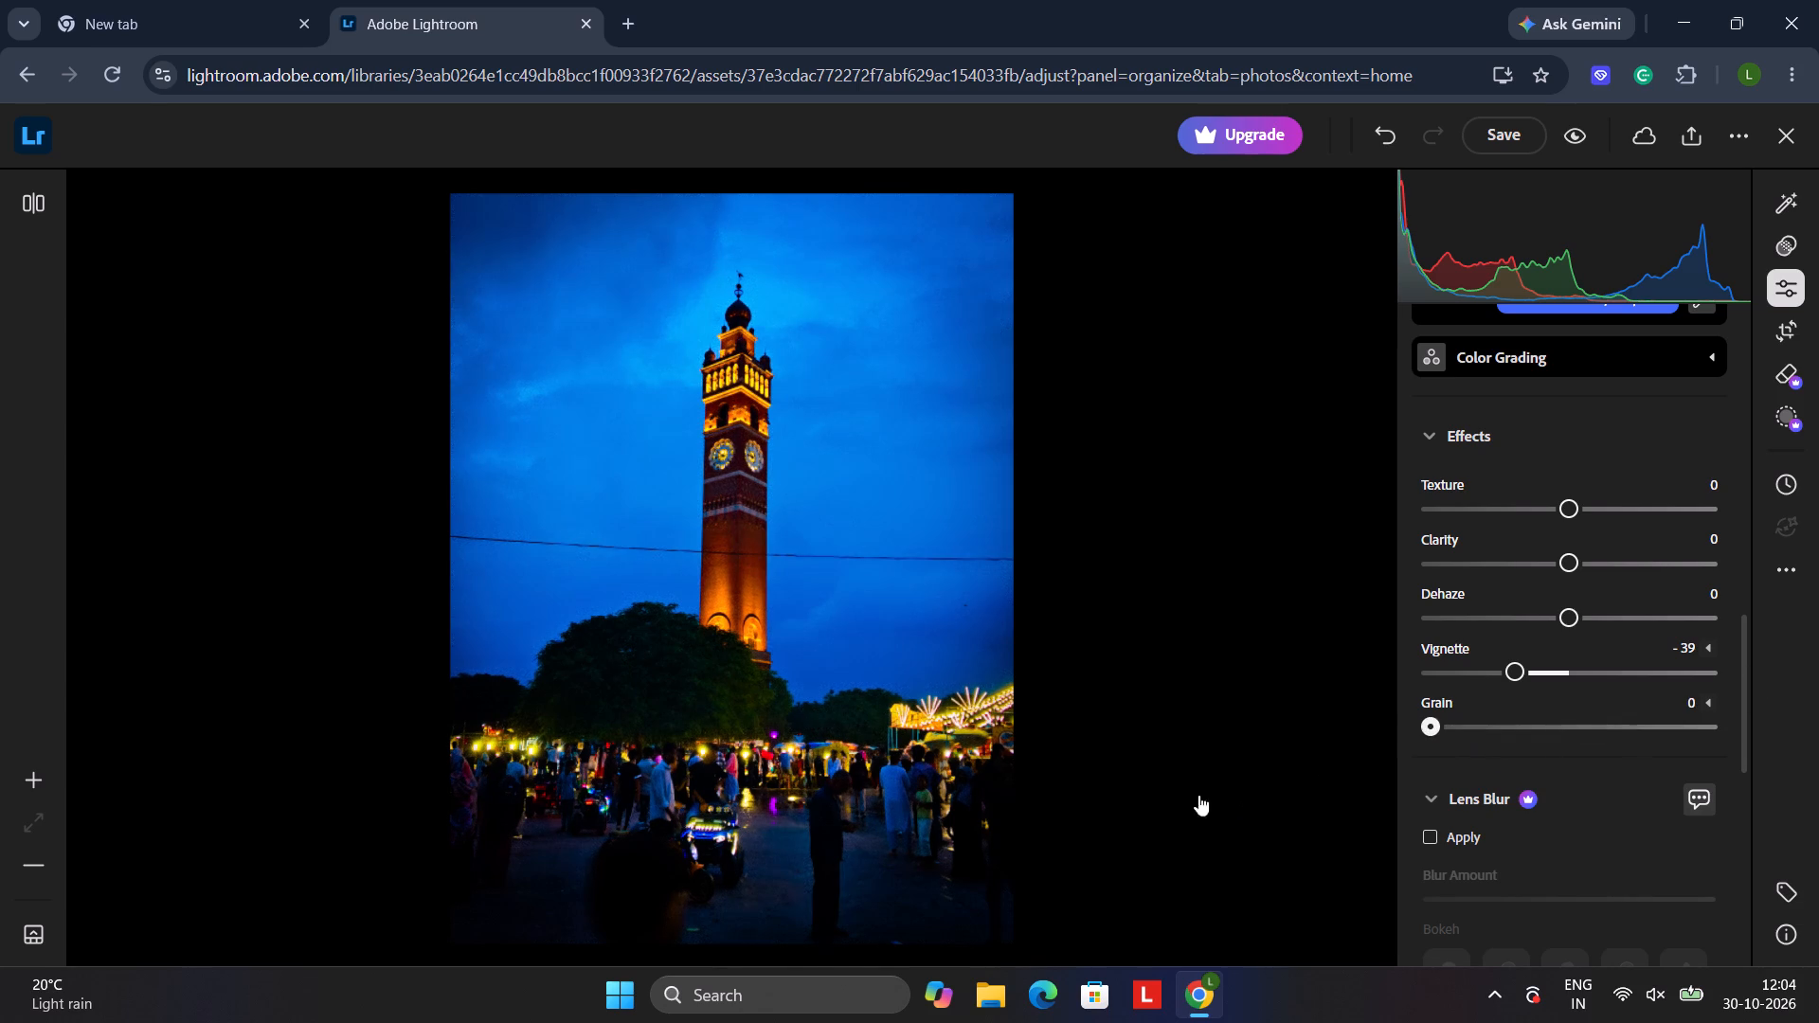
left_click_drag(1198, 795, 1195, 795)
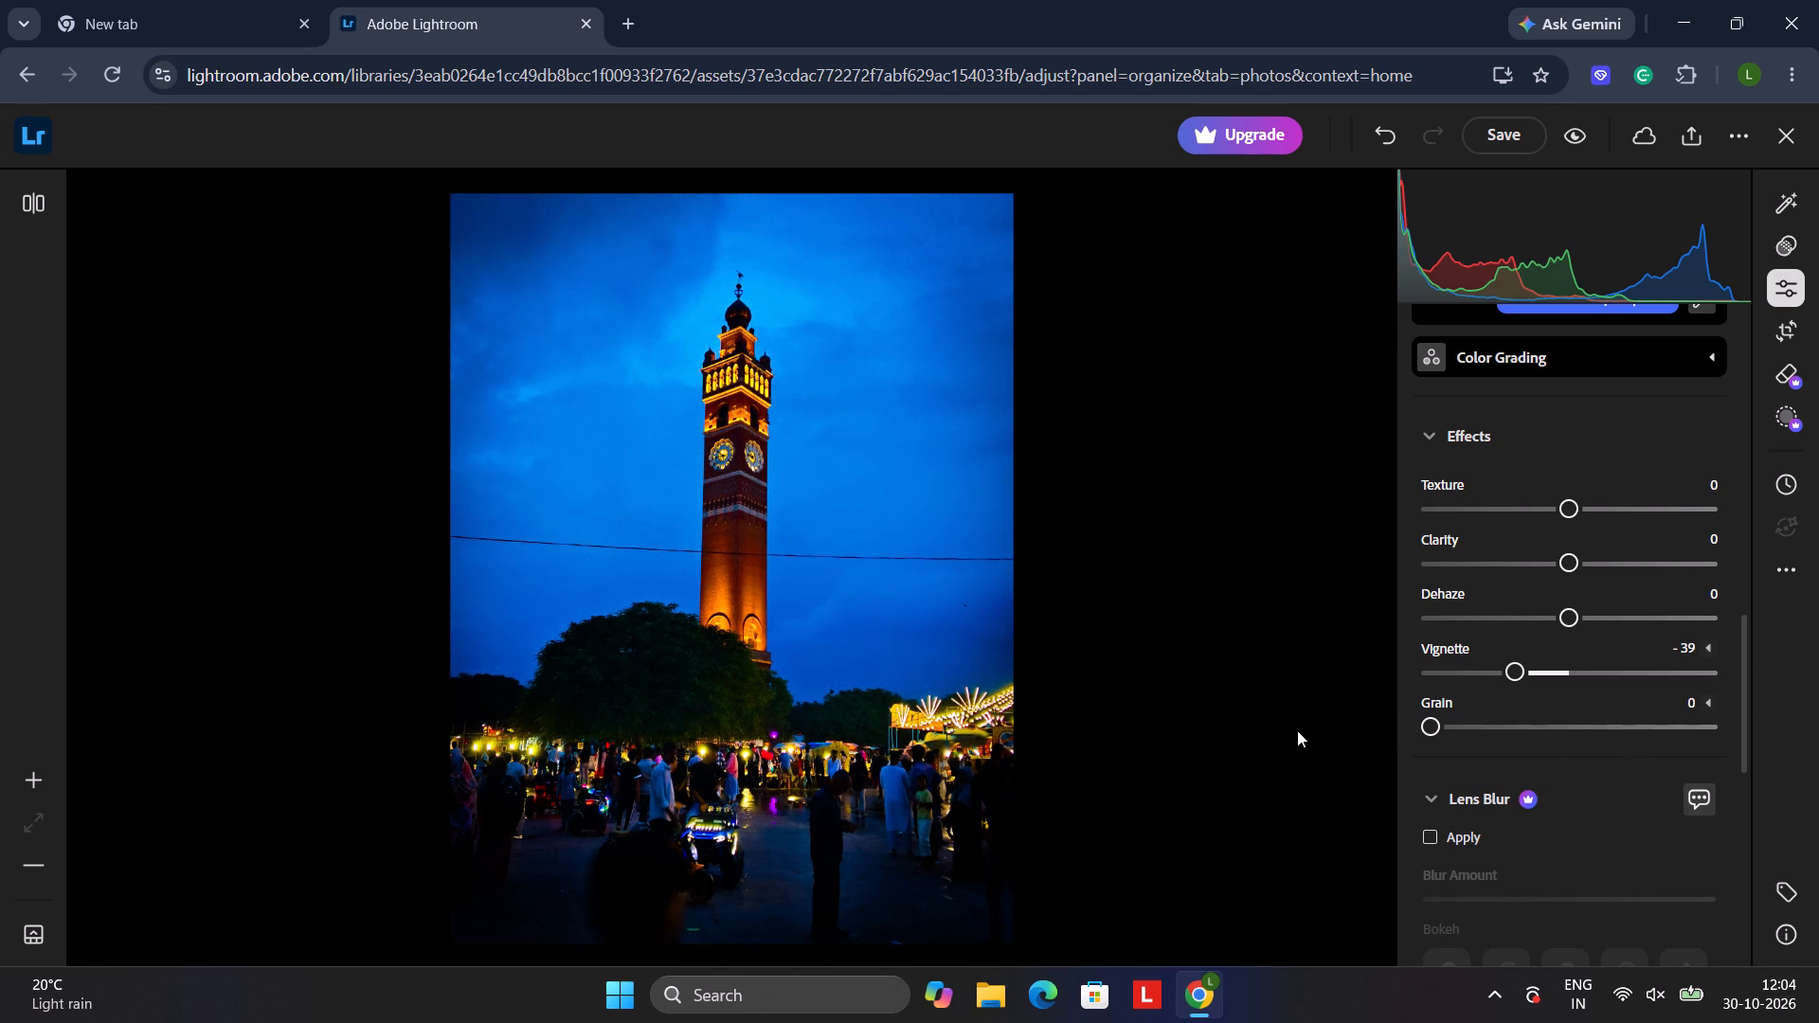
Adjust the photo's Vignette to about -36, trying a lighter setting of about -23 along the way.
left_click(1540, 675)
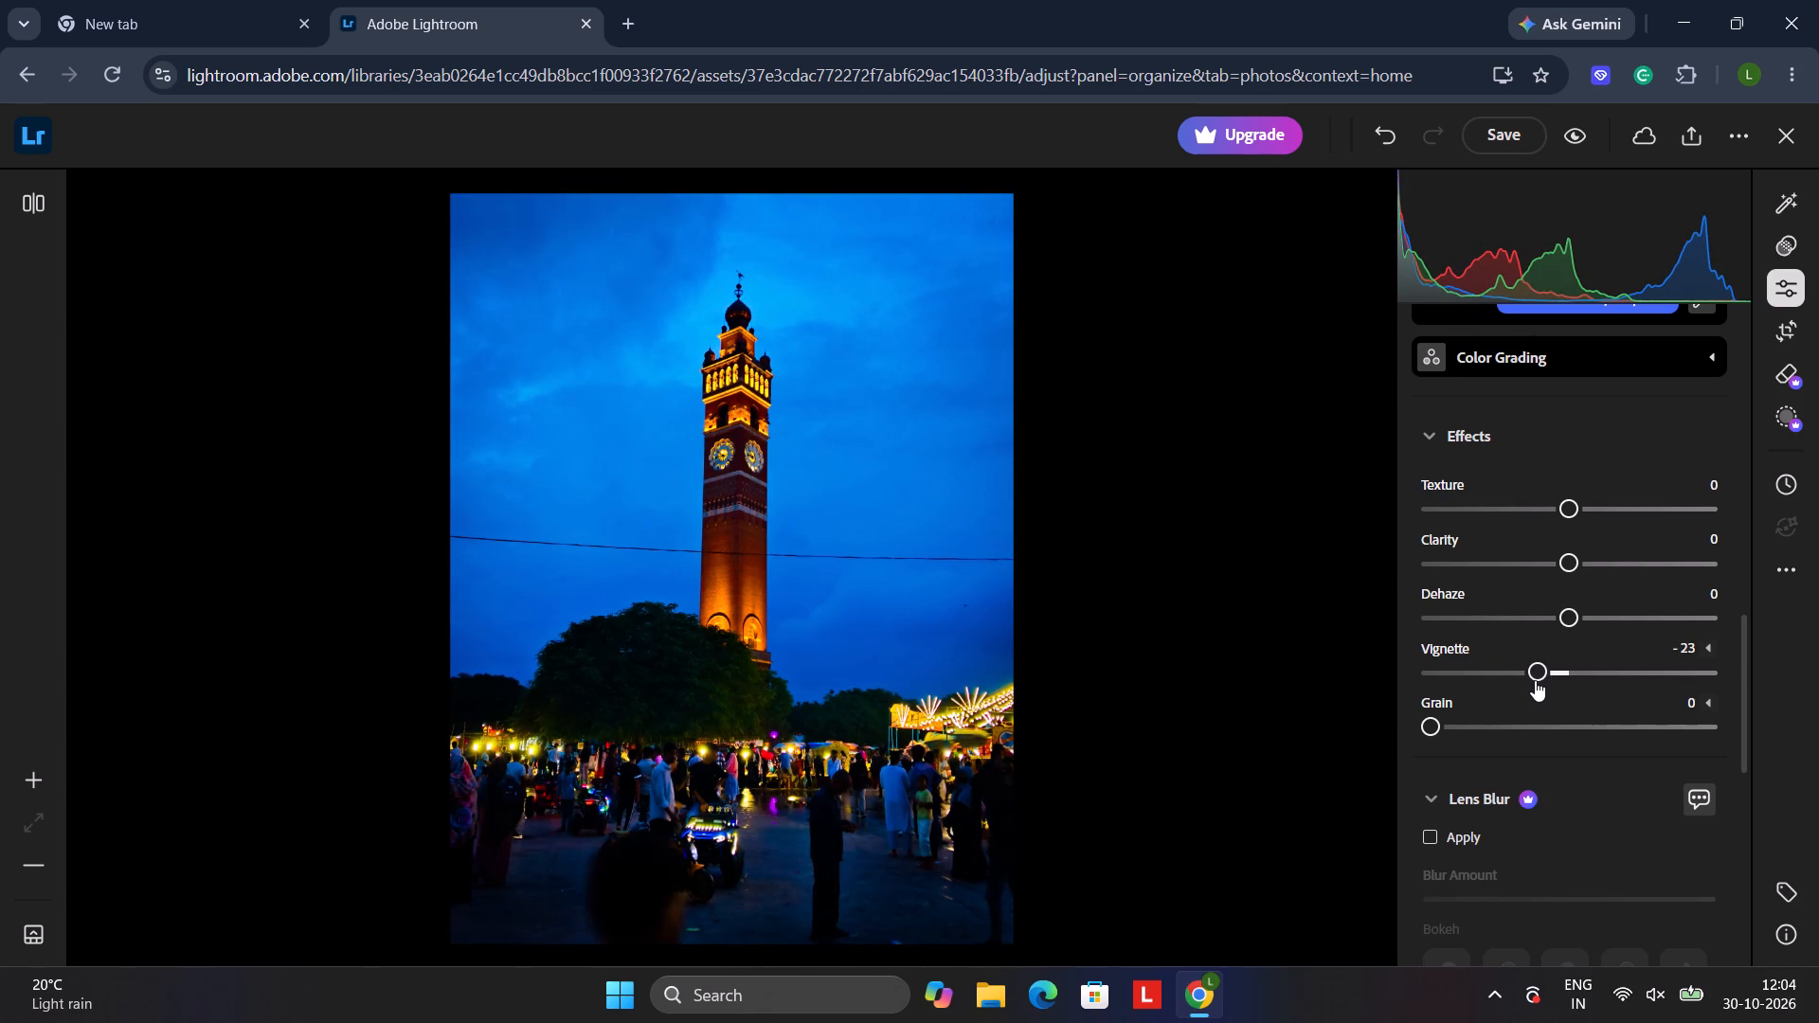
left_click_drag(1535, 680, 1515, 680)
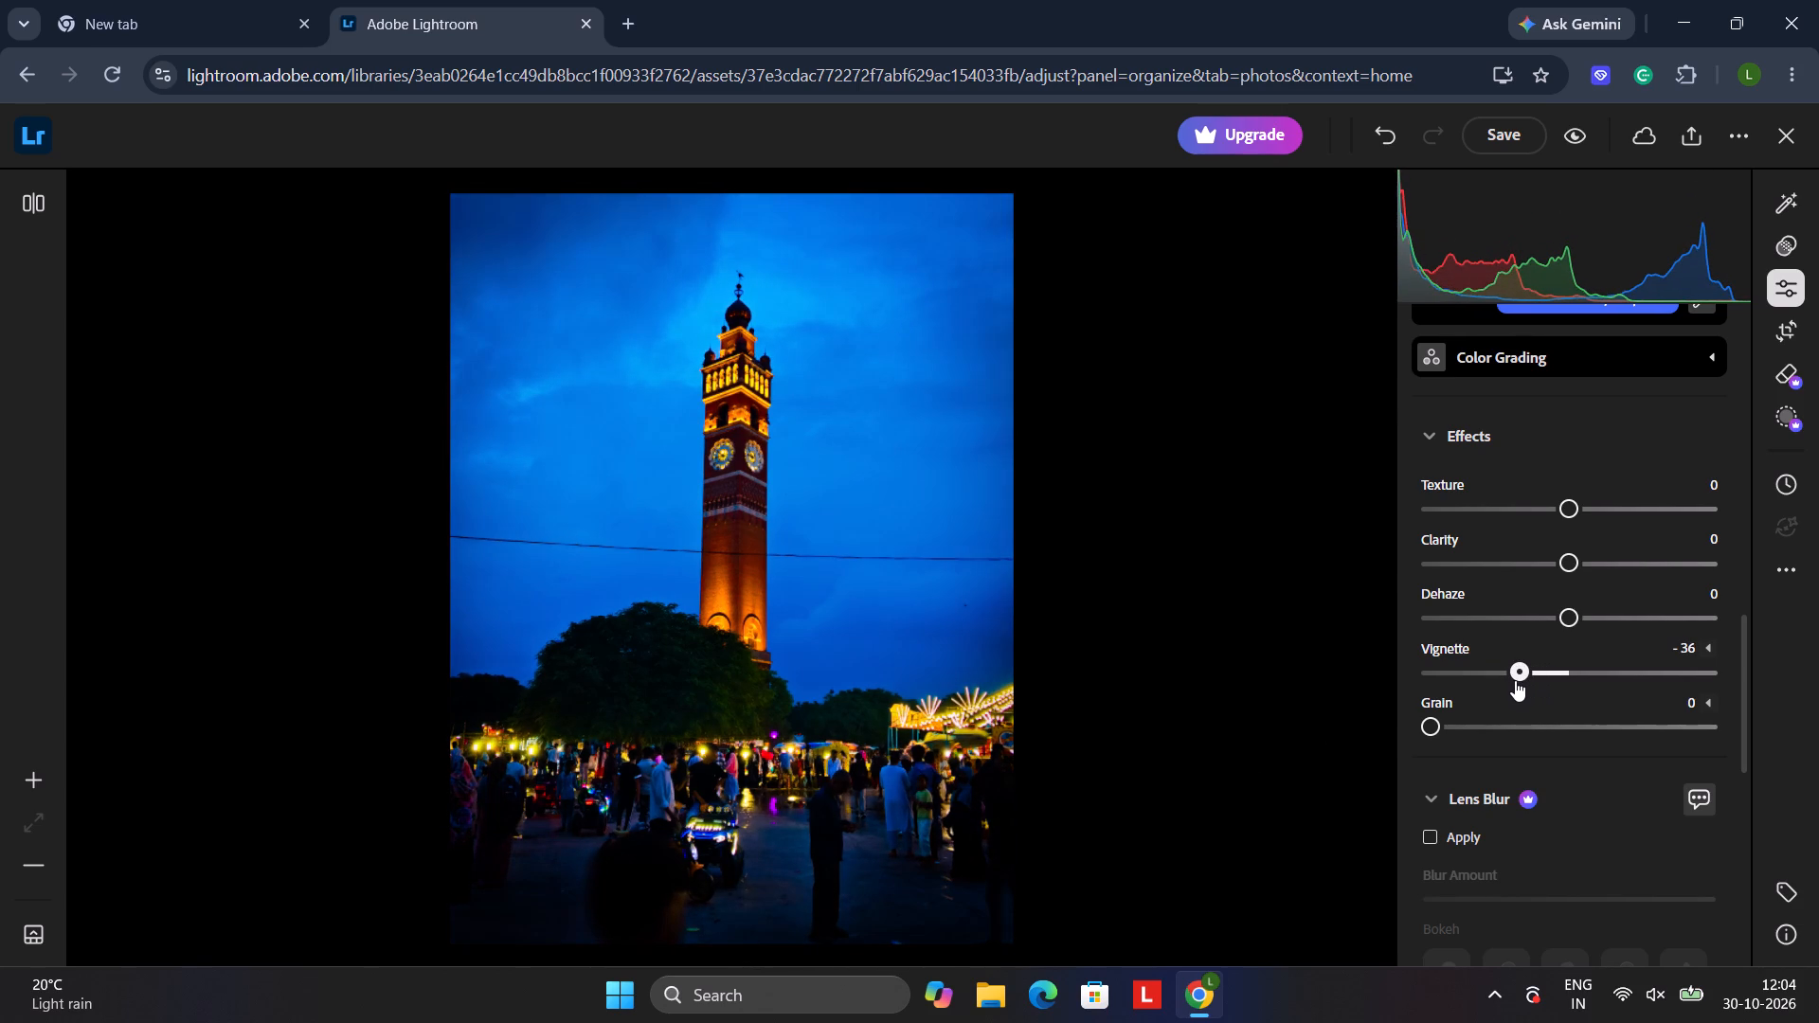
left_click_drag(1515, 680, 1516, 680)
left_click(1539, 699)
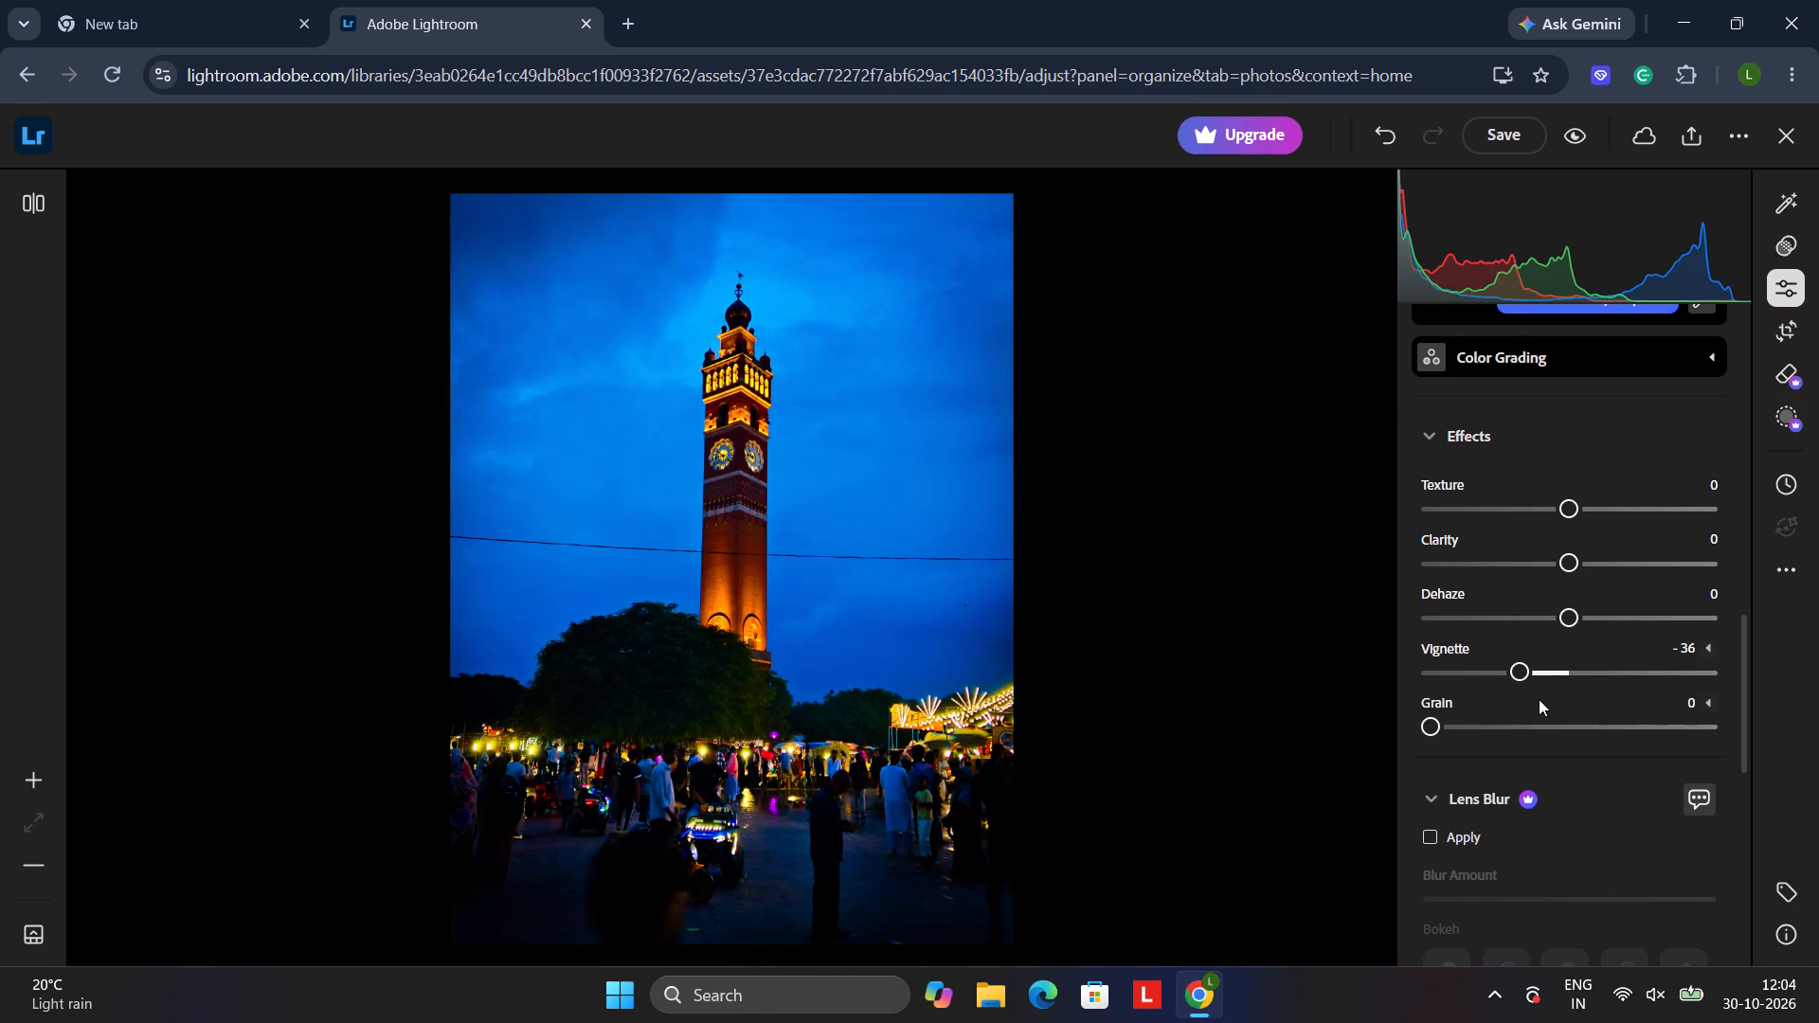
Raise the photo's Clarity to about +47 and check the illuminated vehicle in the crowd up close.
left_click_drag(1565, 558, 1587, 556)
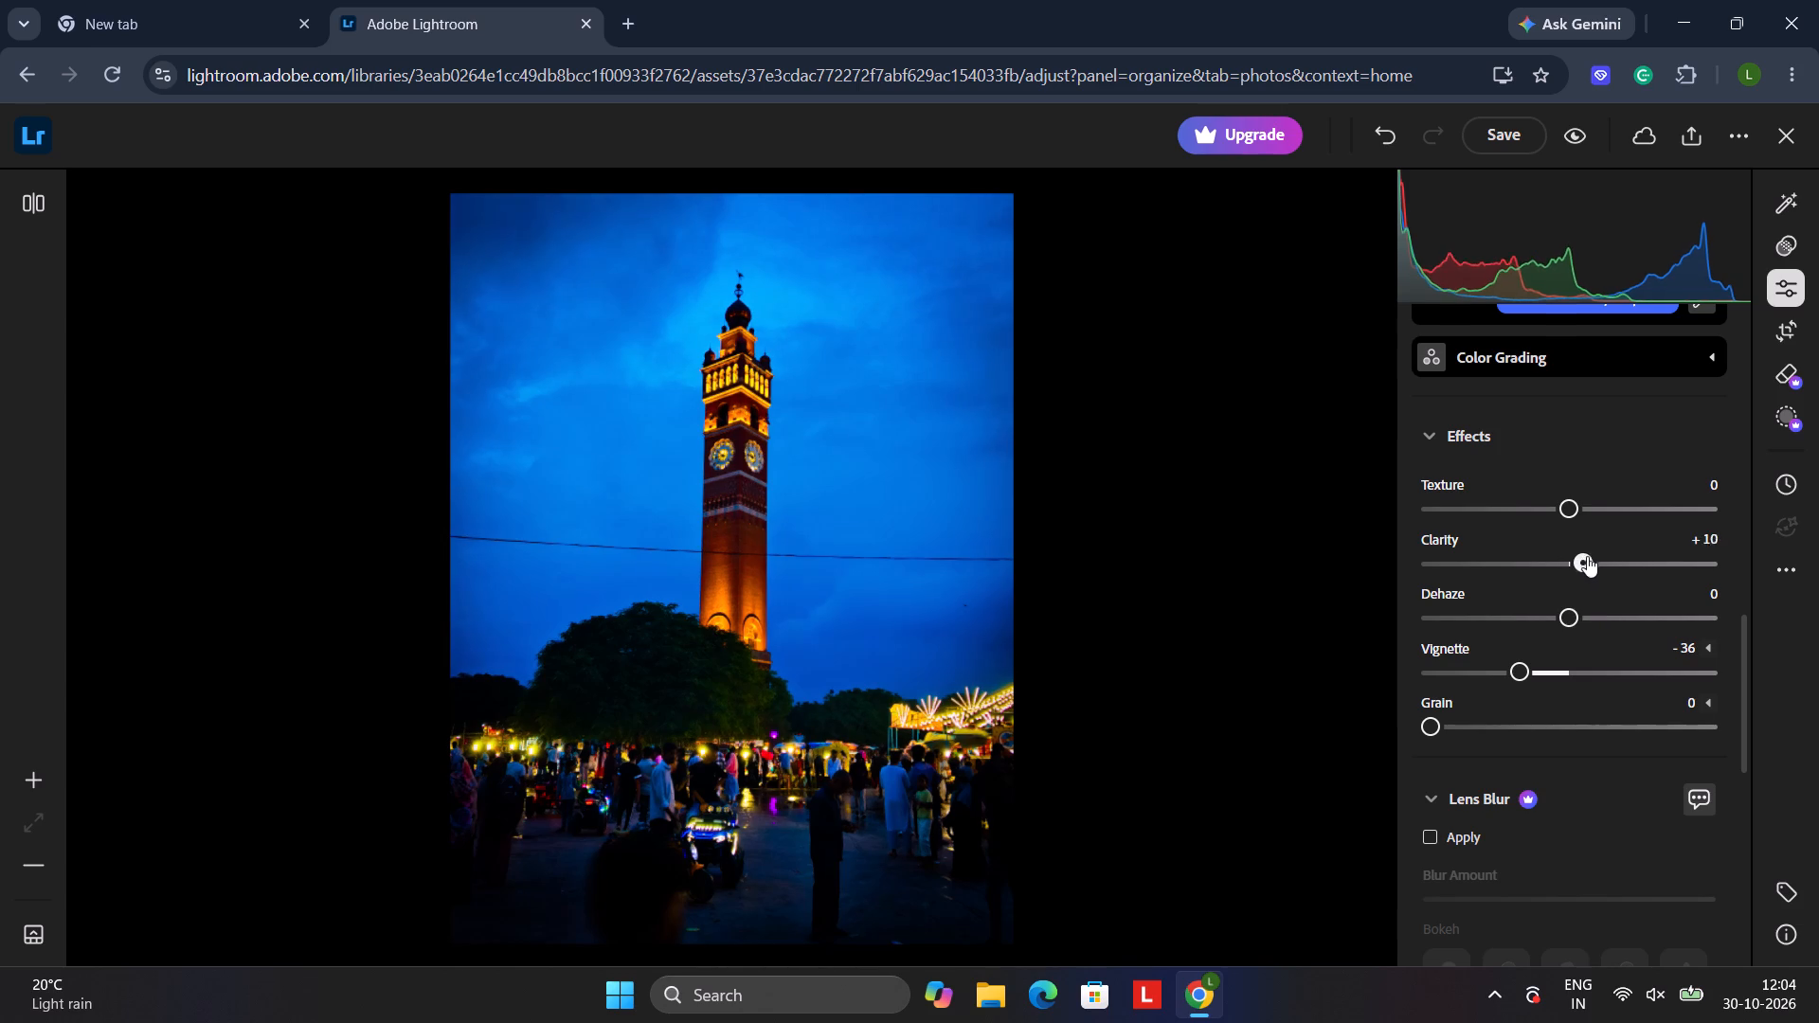
left_click_drag(1587, 556, 1640, 551)
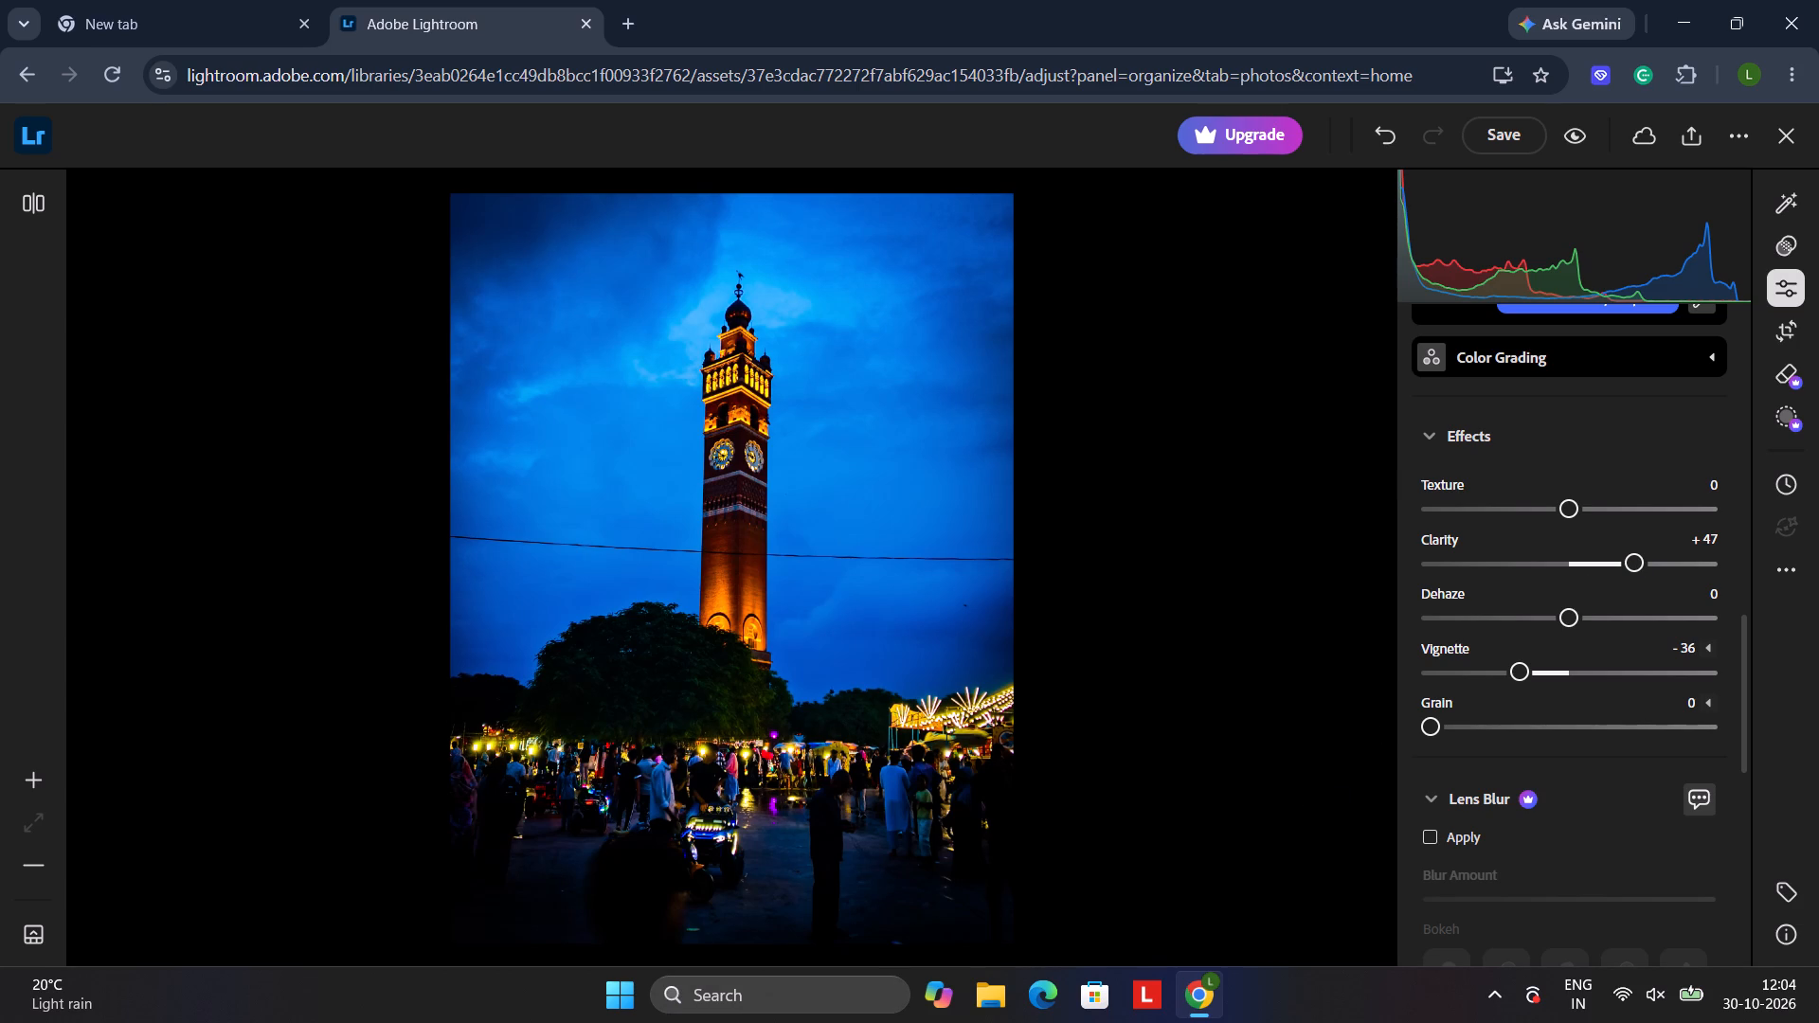
left_click(713, 836)
double_click(713, 836)
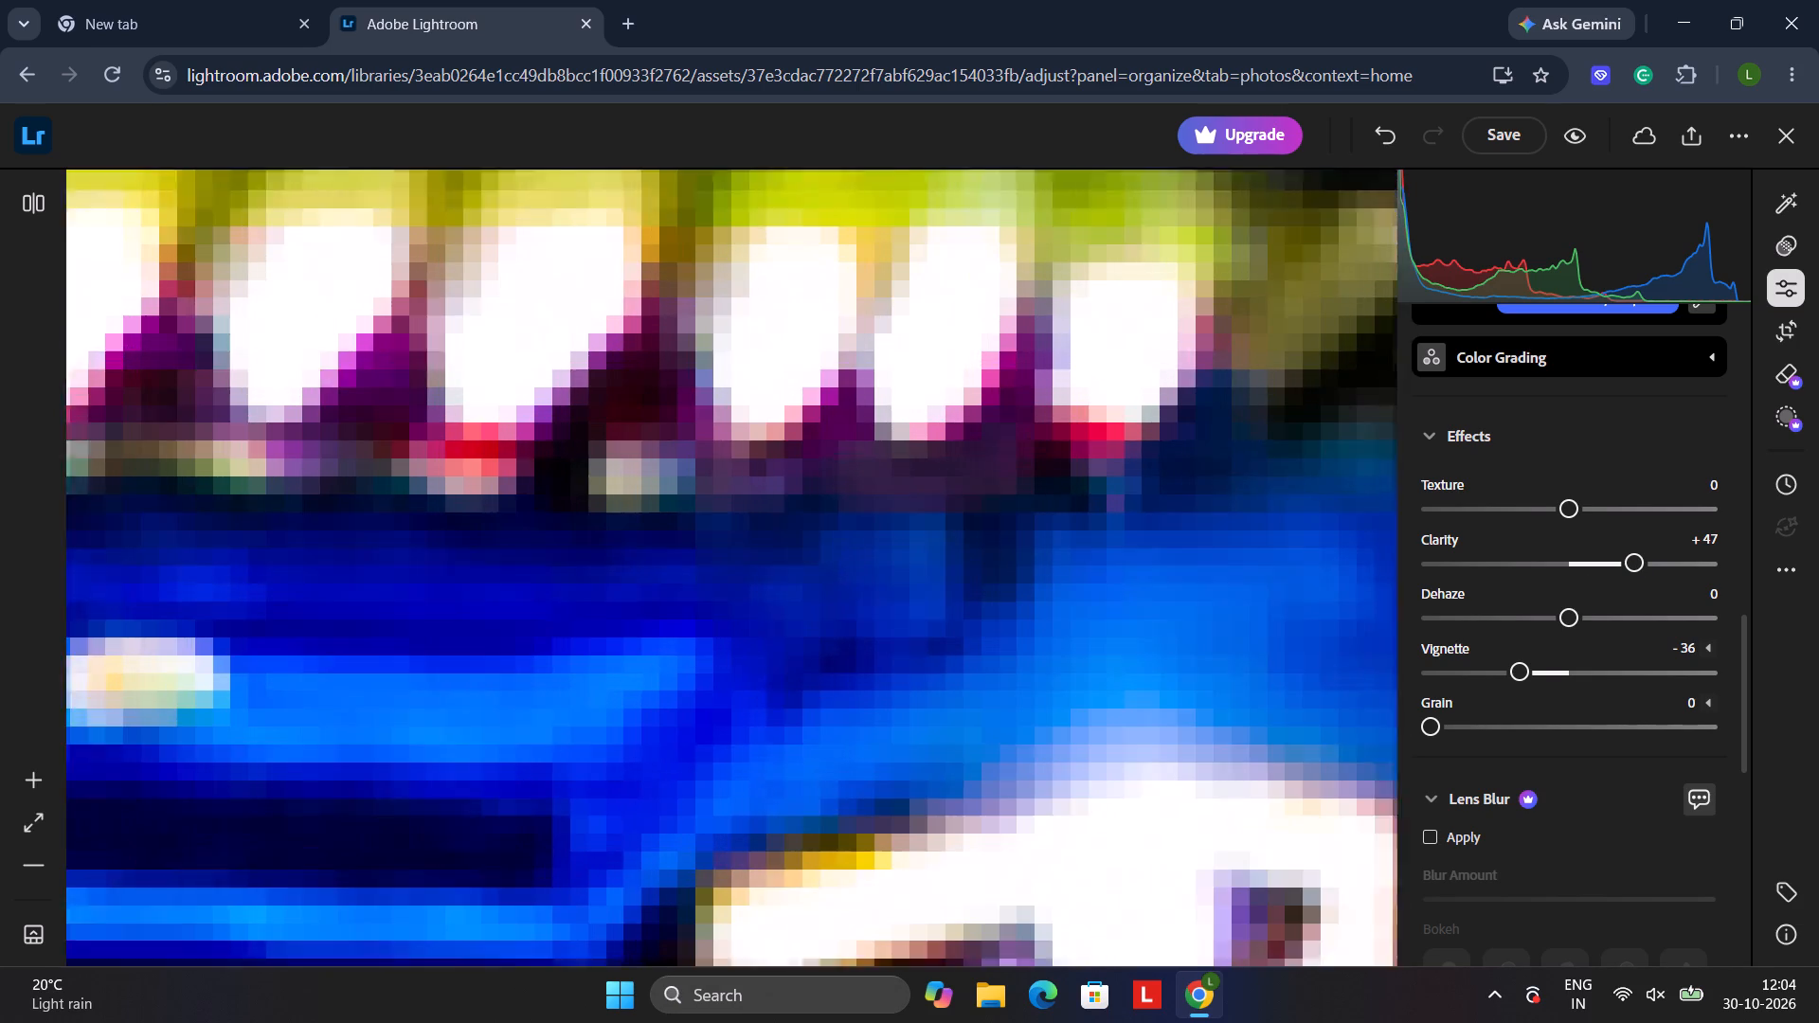
left_click(713, 836)
scroll(713, 836, "down", 1)
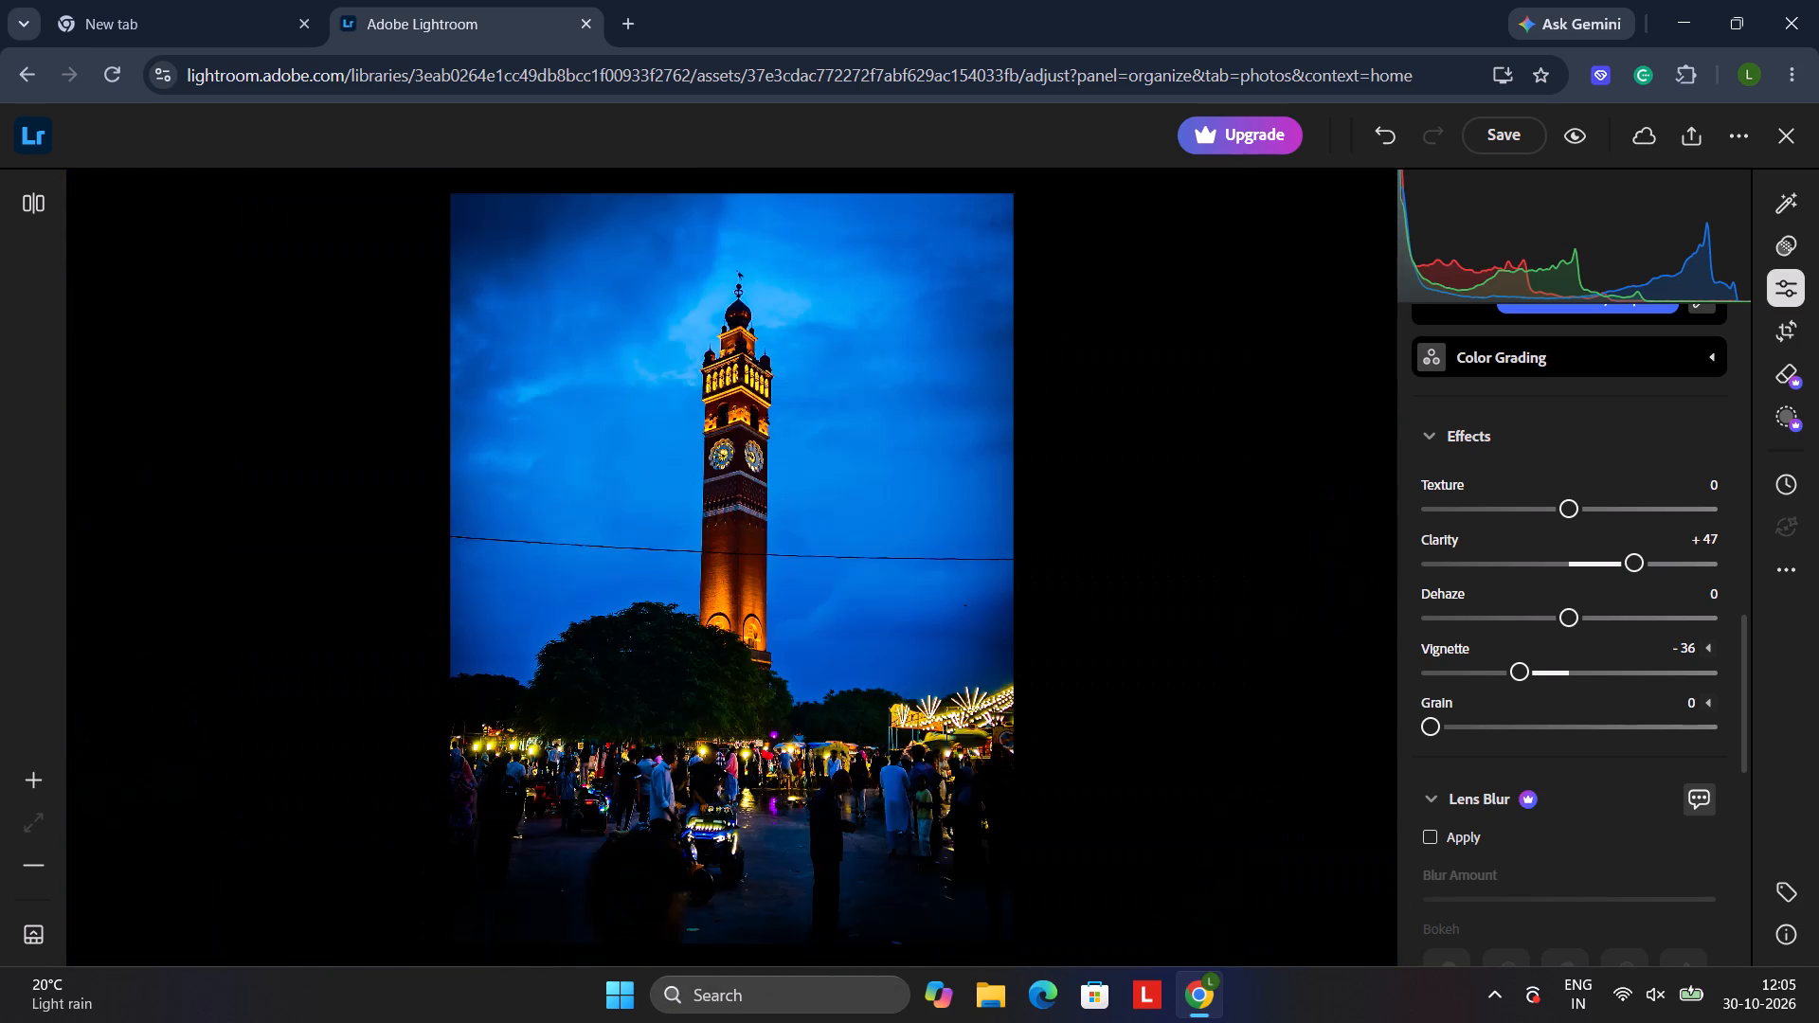
scroll(713, 836, "down", 1)
Raise Noise Reduction in the photo's detail settings to 100, trying about 23 along the way.
scroll(1496, 750, "down", 4)
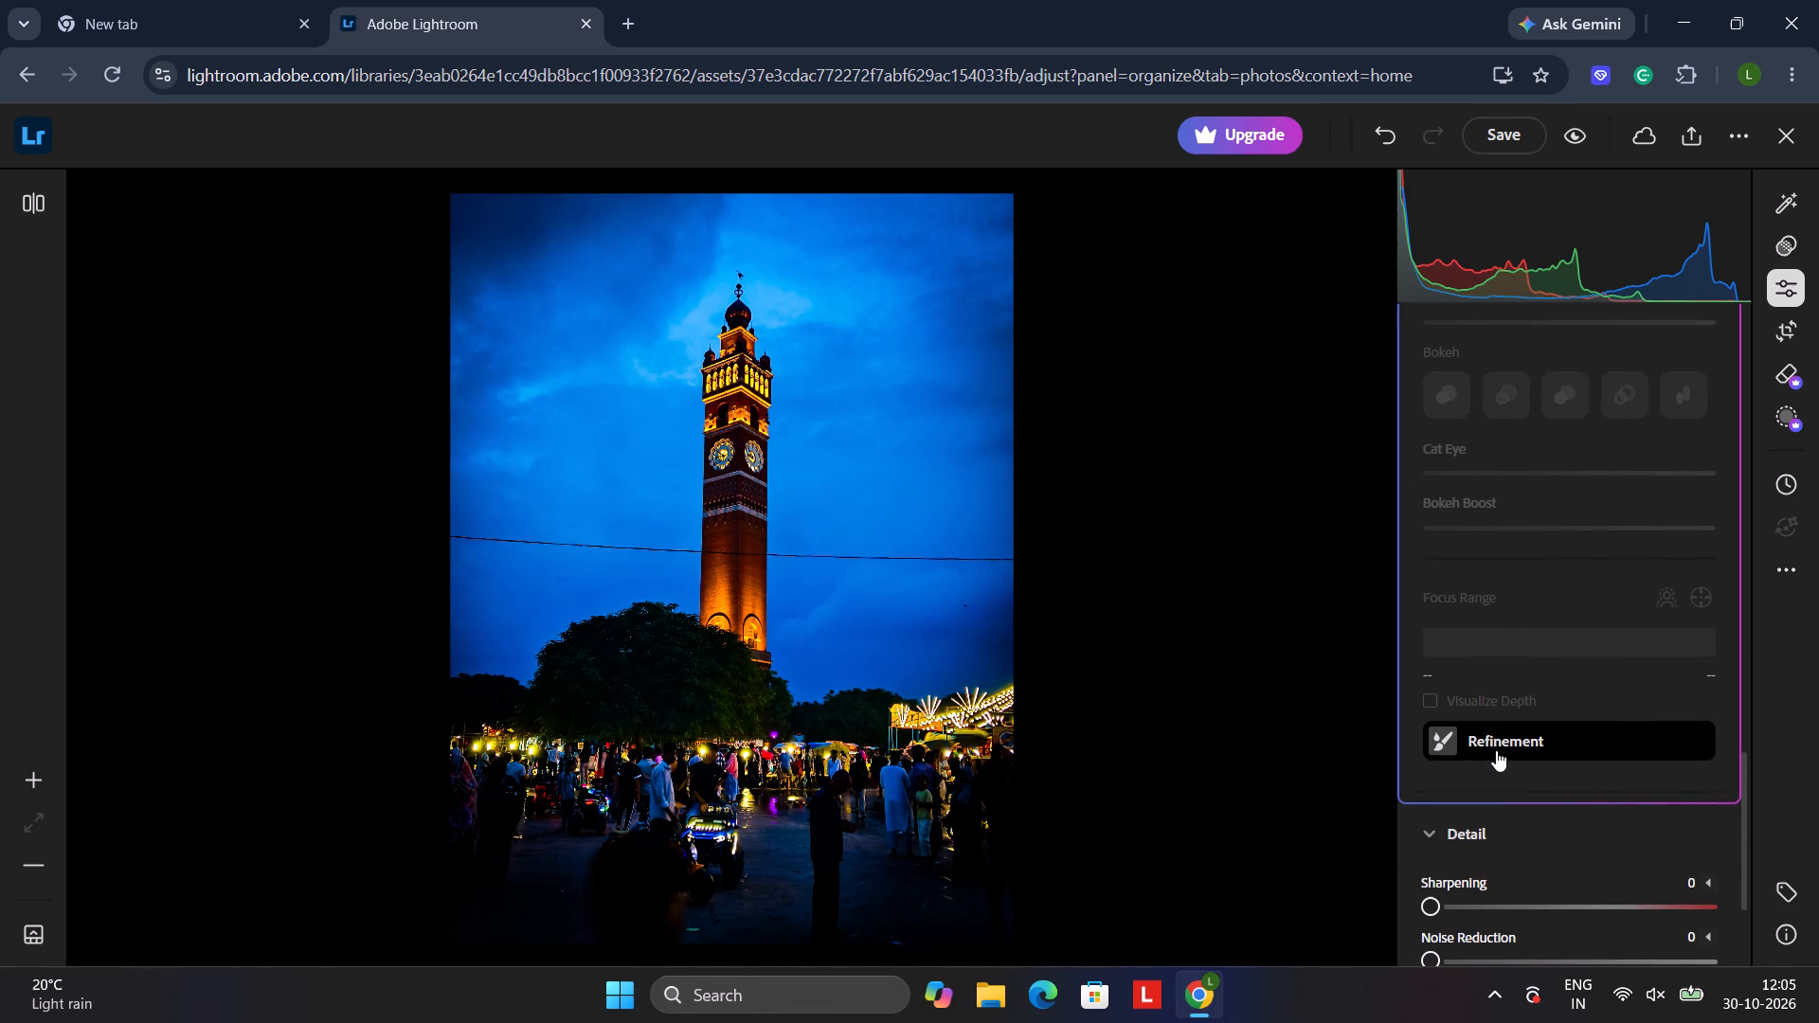
scroll(1496, 750, "down", 3)
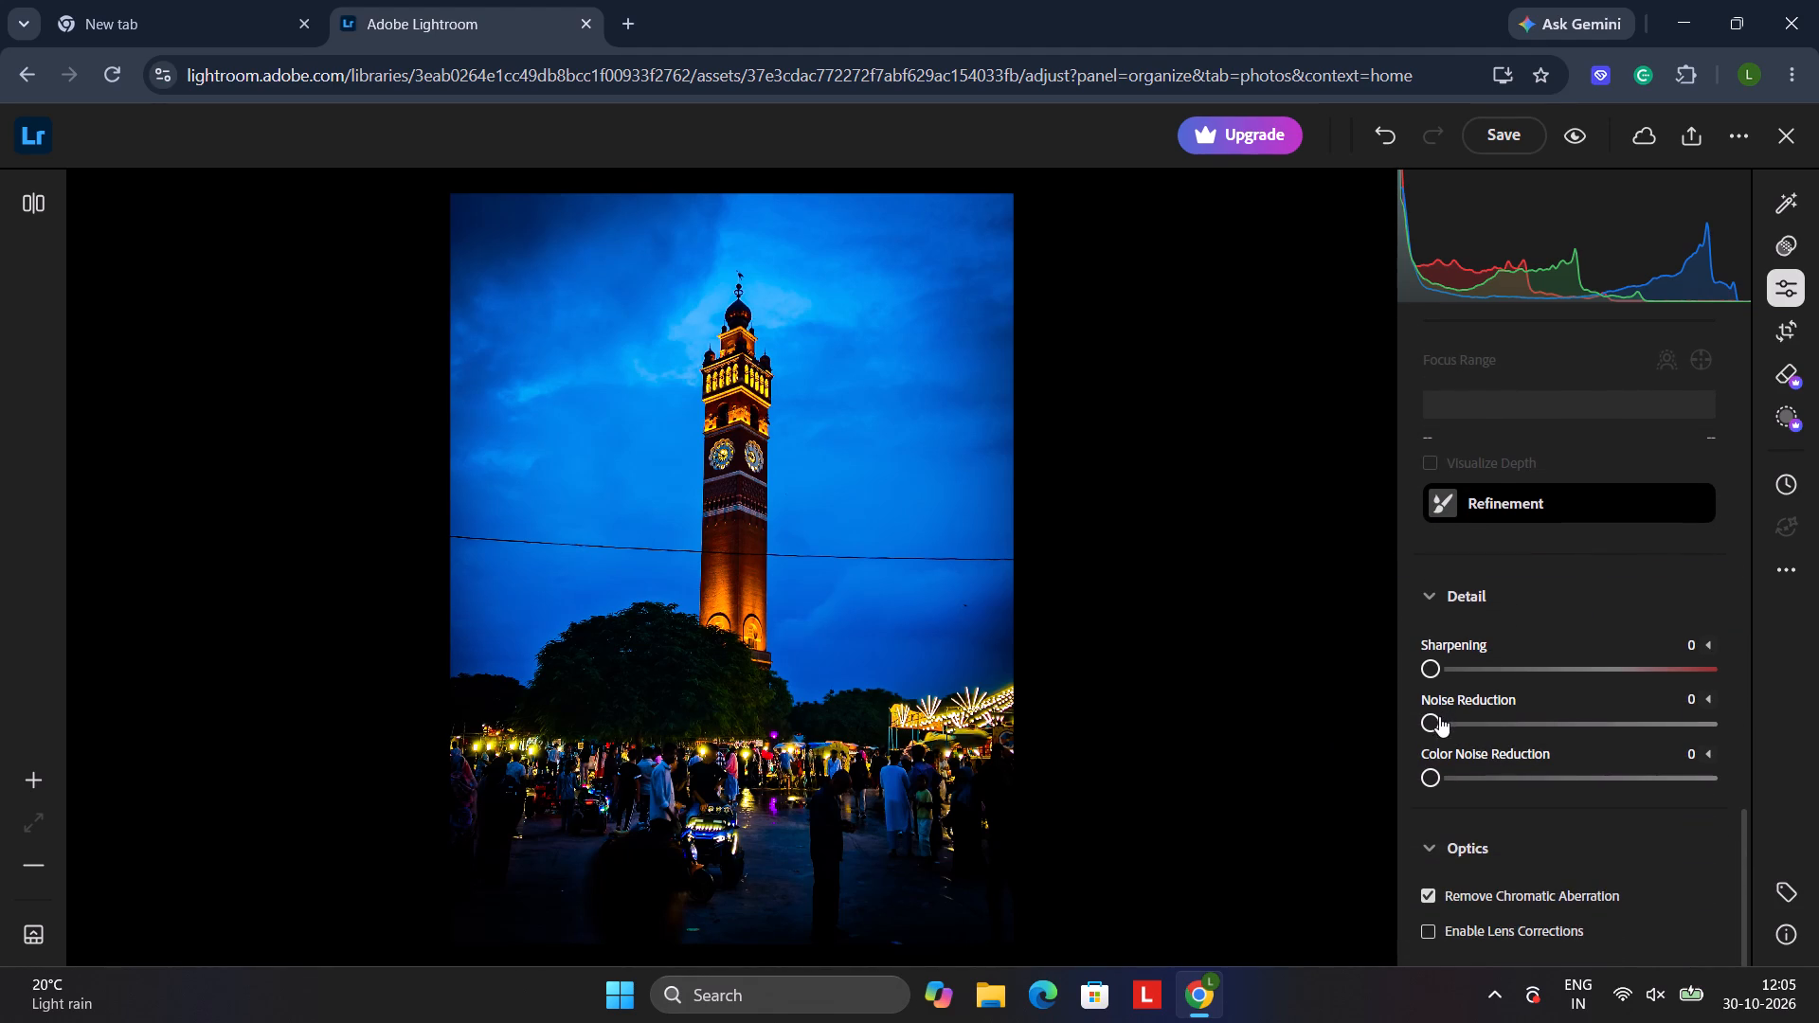
left_click_drag(1439, 716, 1490, 723)
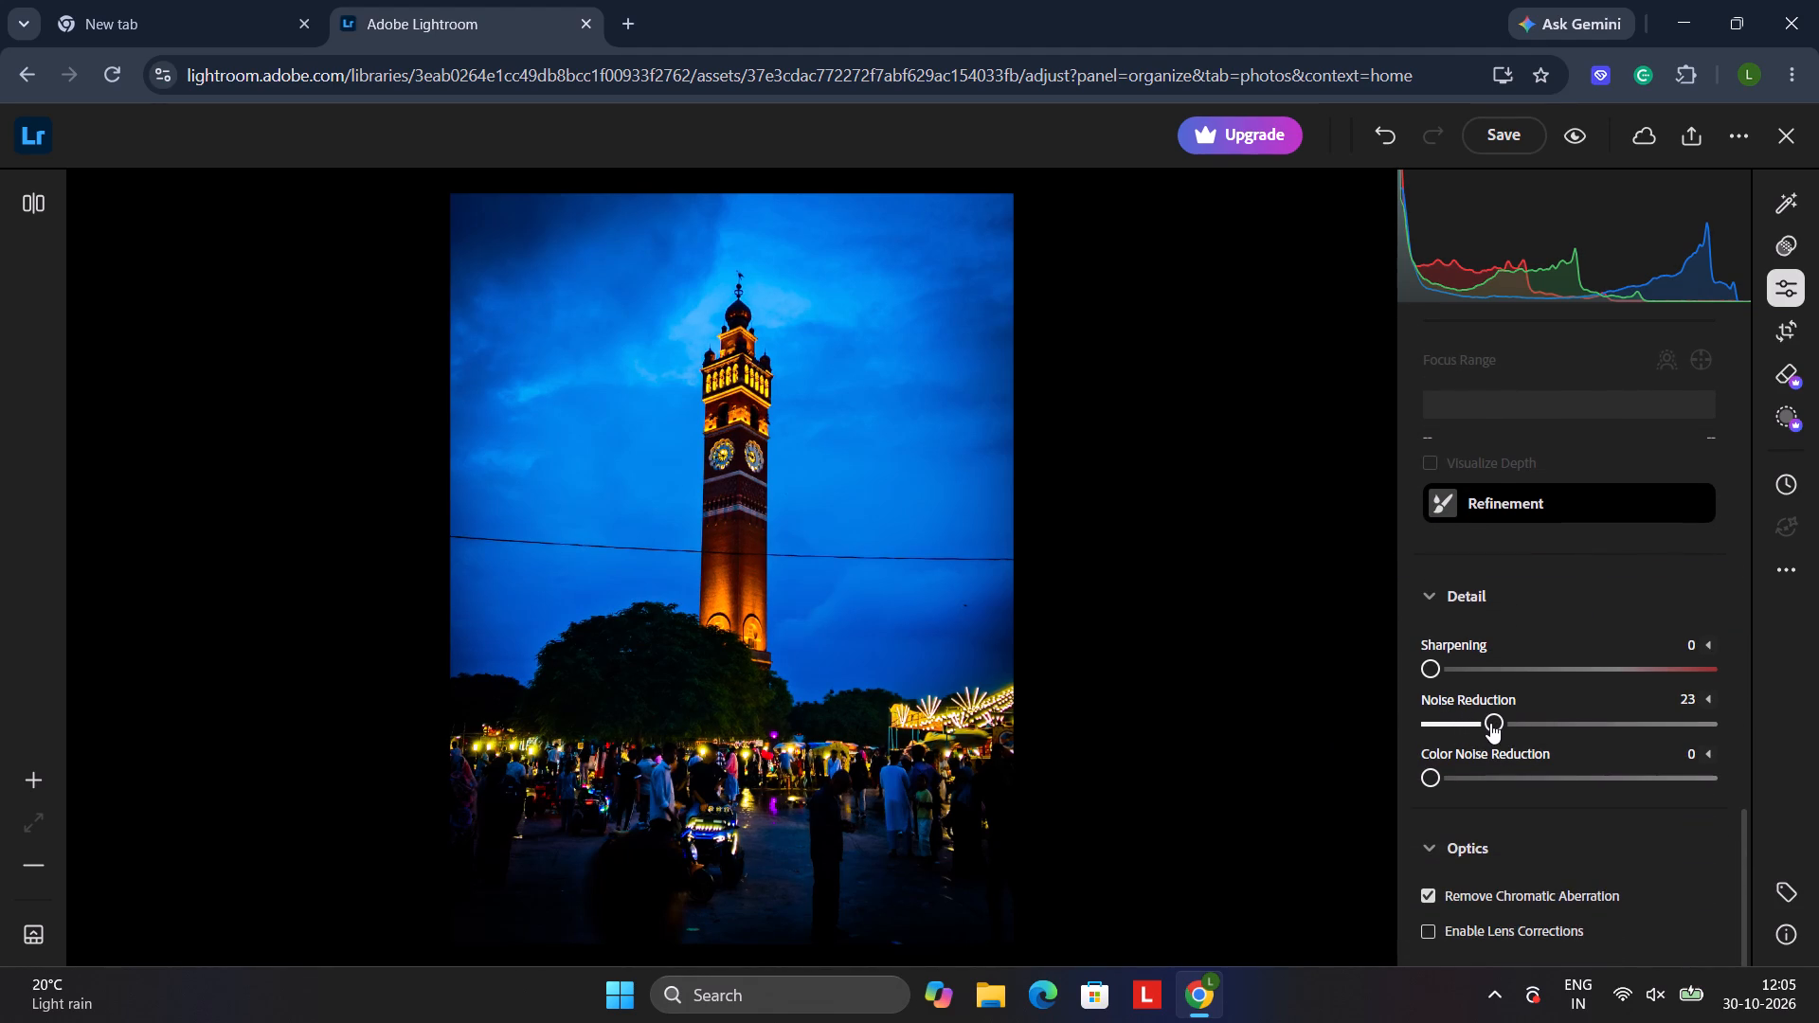
left_click_drag(1490, 723, 1765, 710)
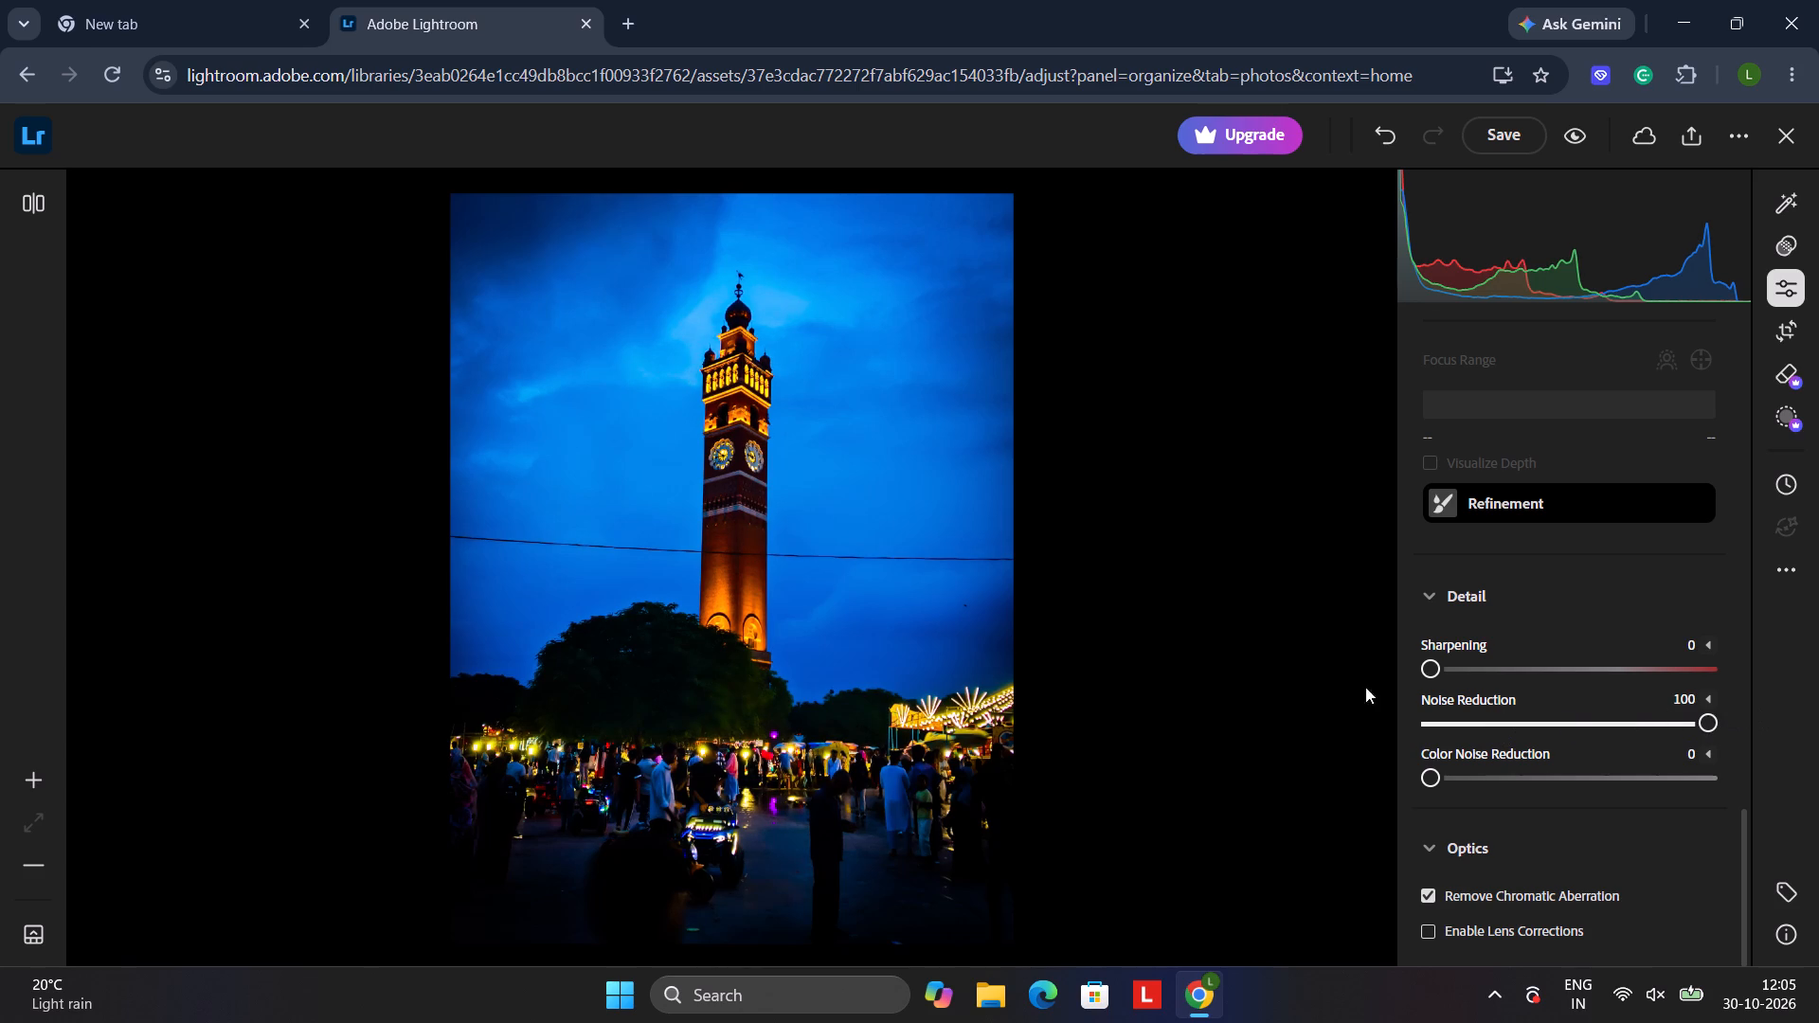
Check the tower and the crowd up close, and set the photo's Noise Reduction back to 0.
left_click(675, 604)
double_click(723, 621)
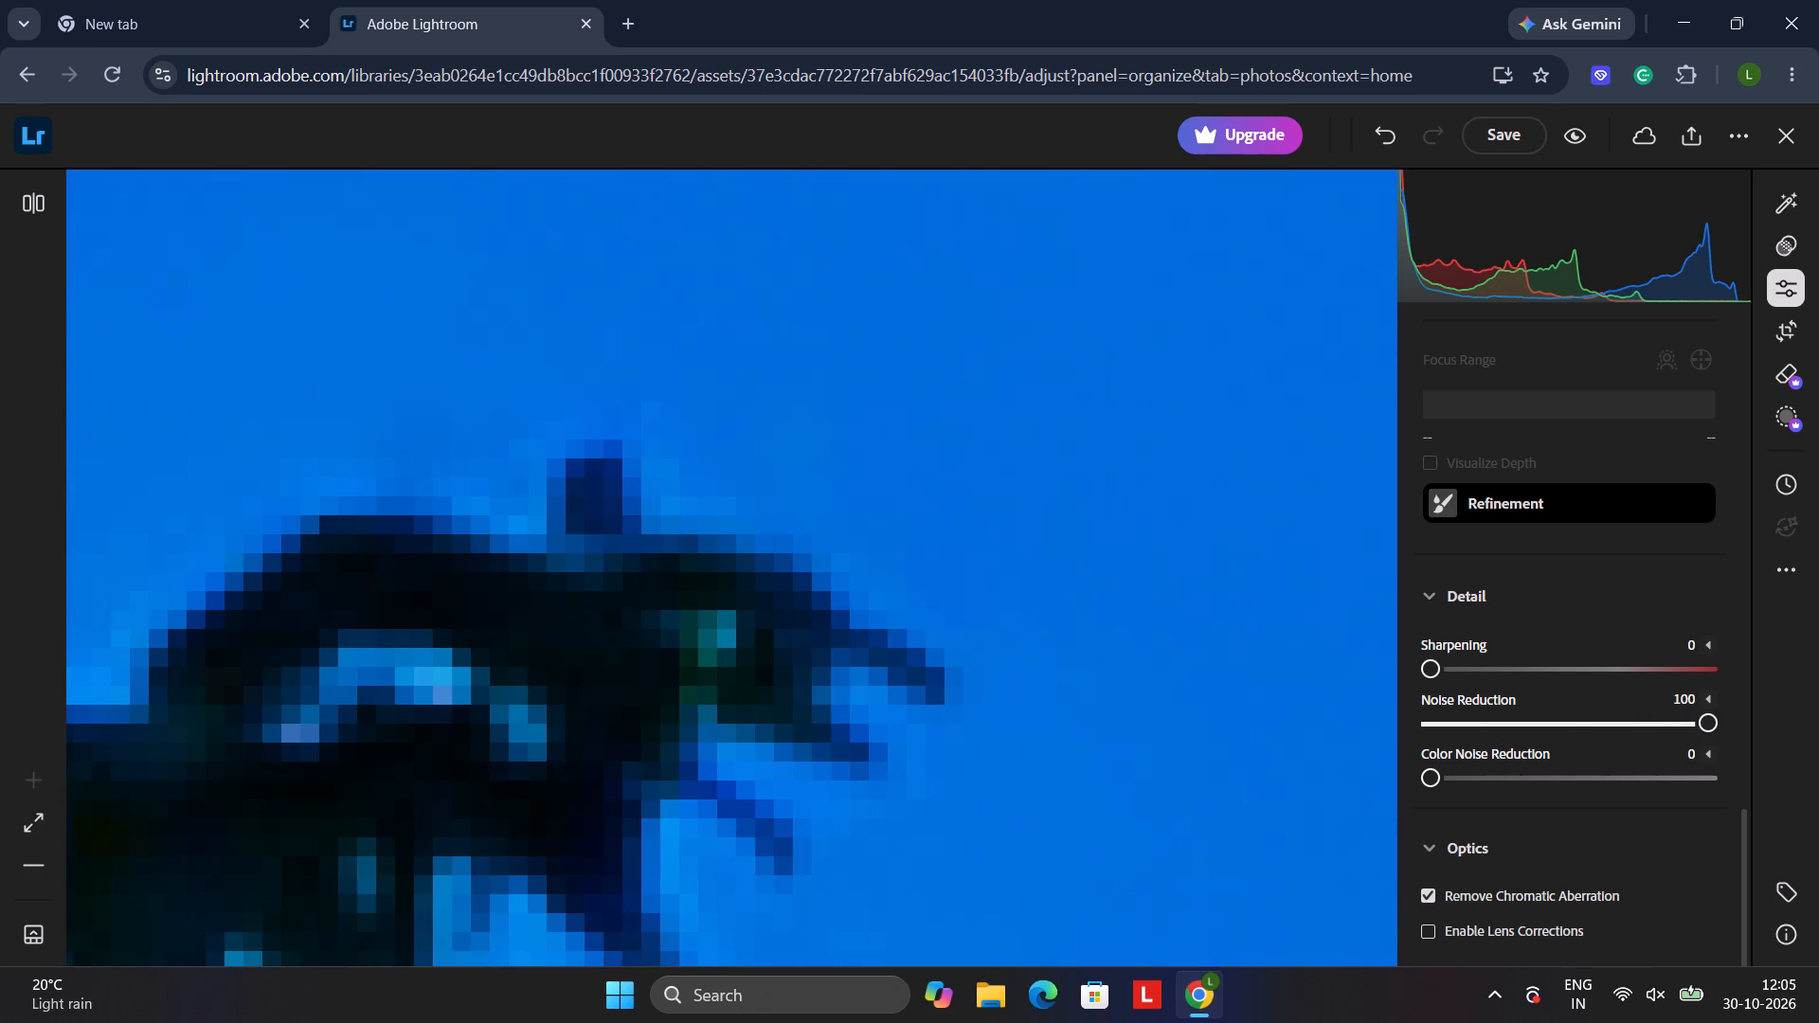
left_click(732, 582)
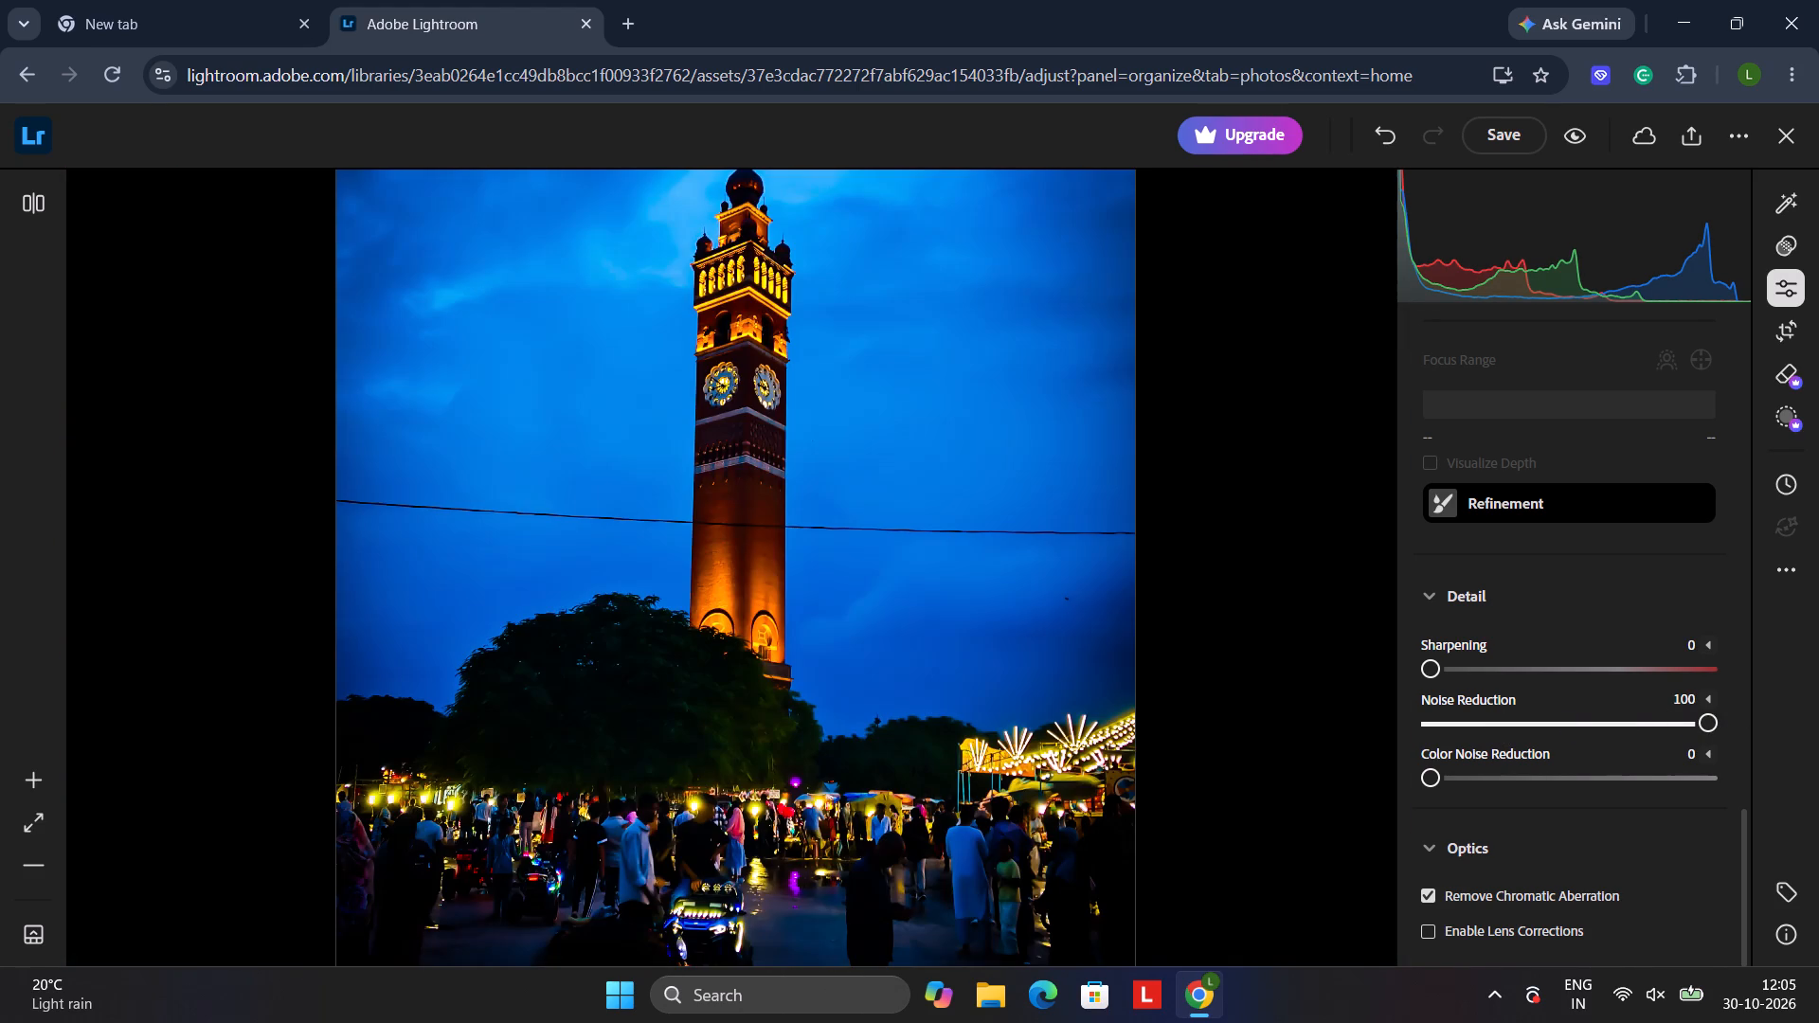
left_click(741, 524)
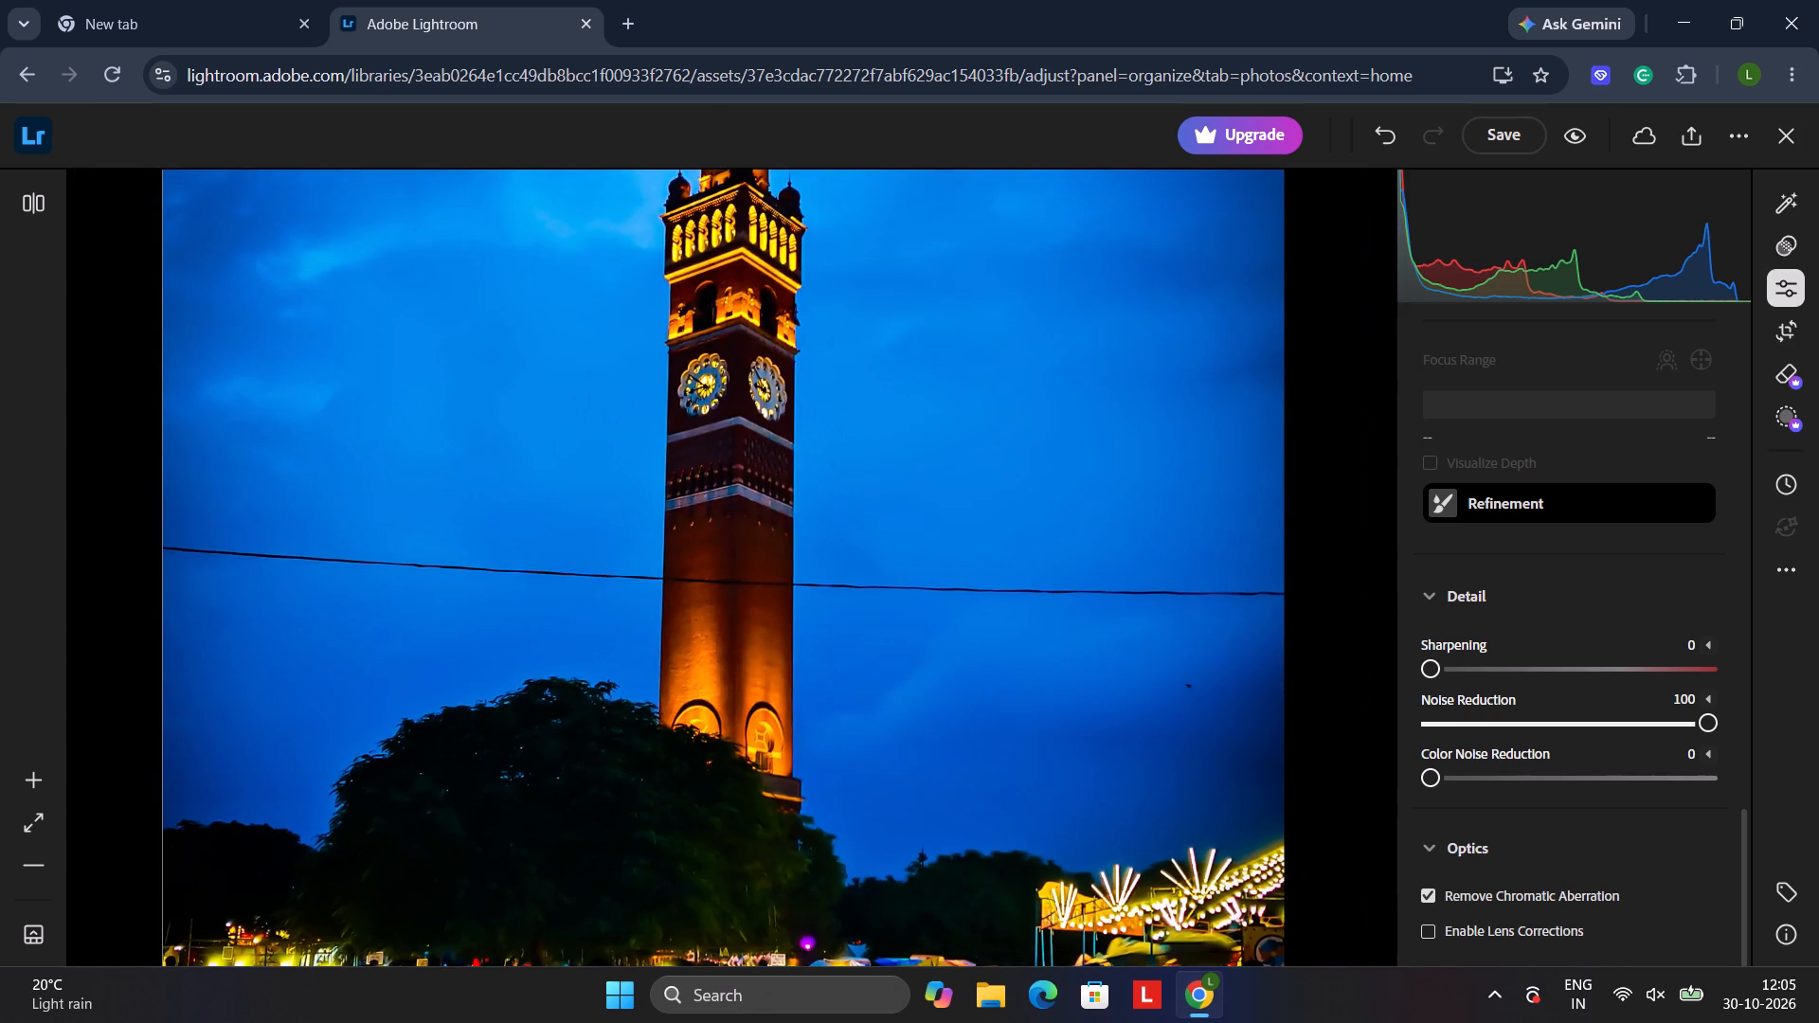
left_click_drag(733, 706, 819, 523)
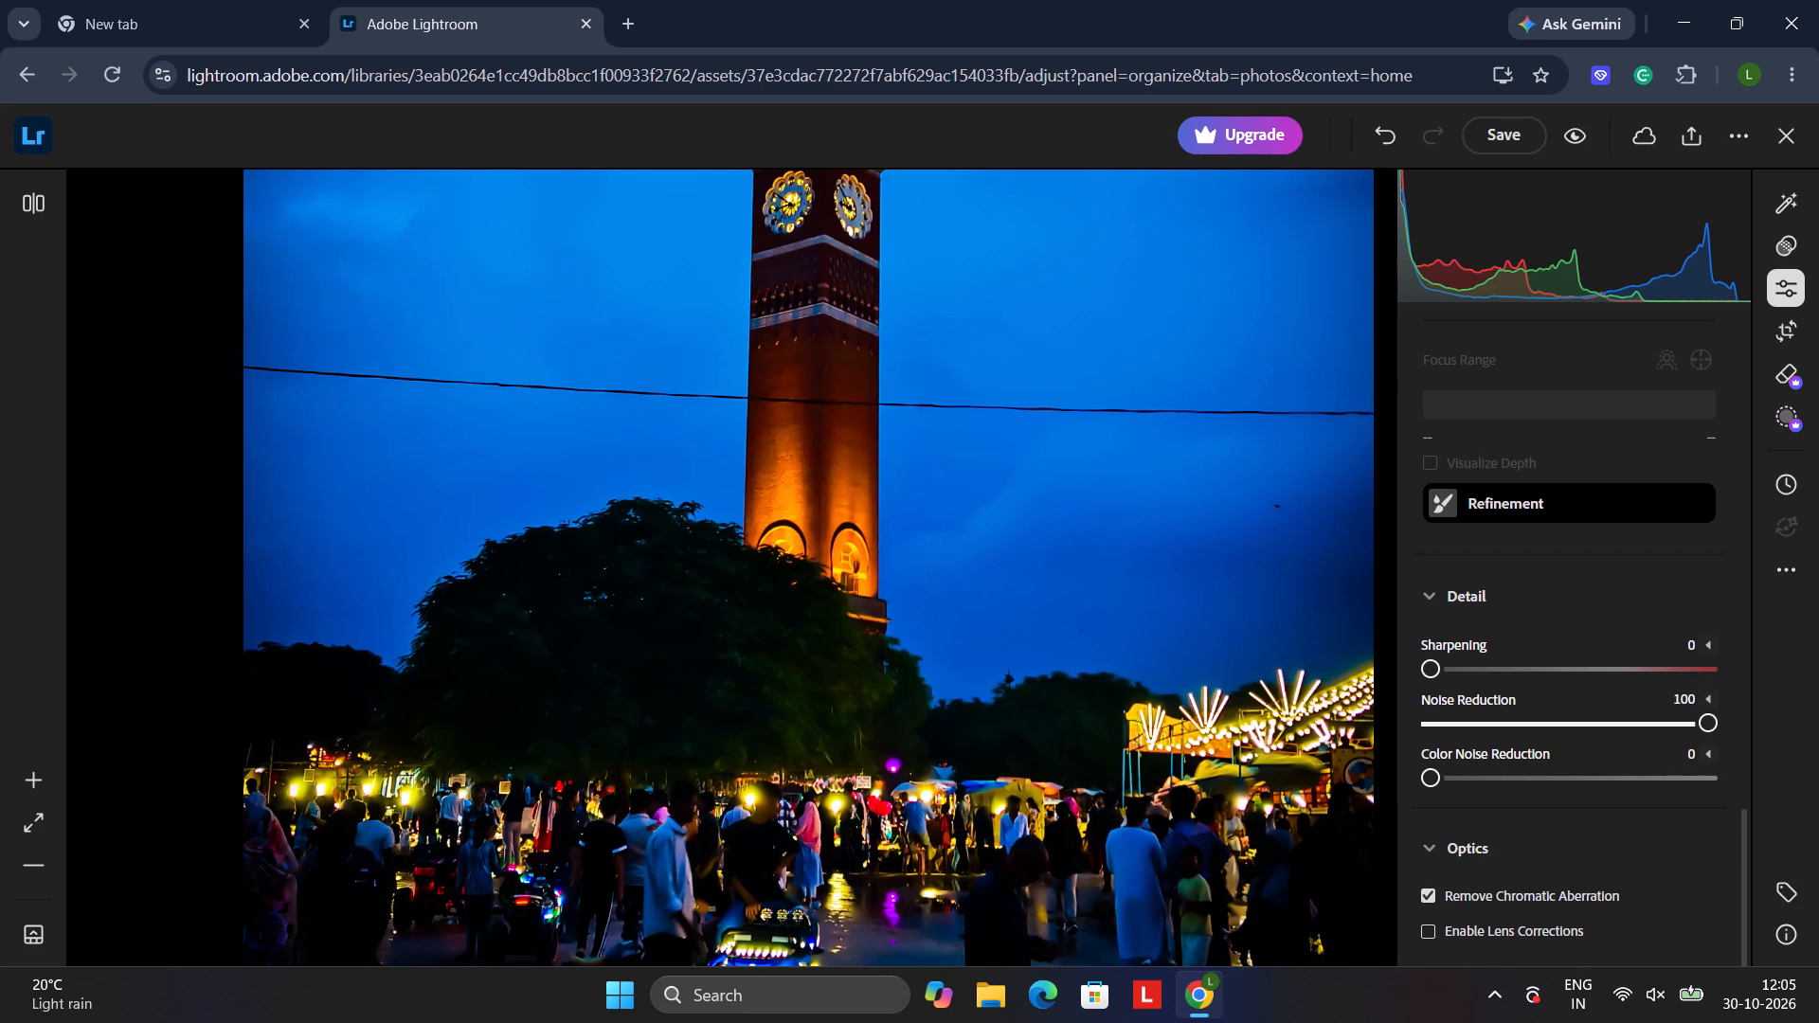
left_click(819, 523)
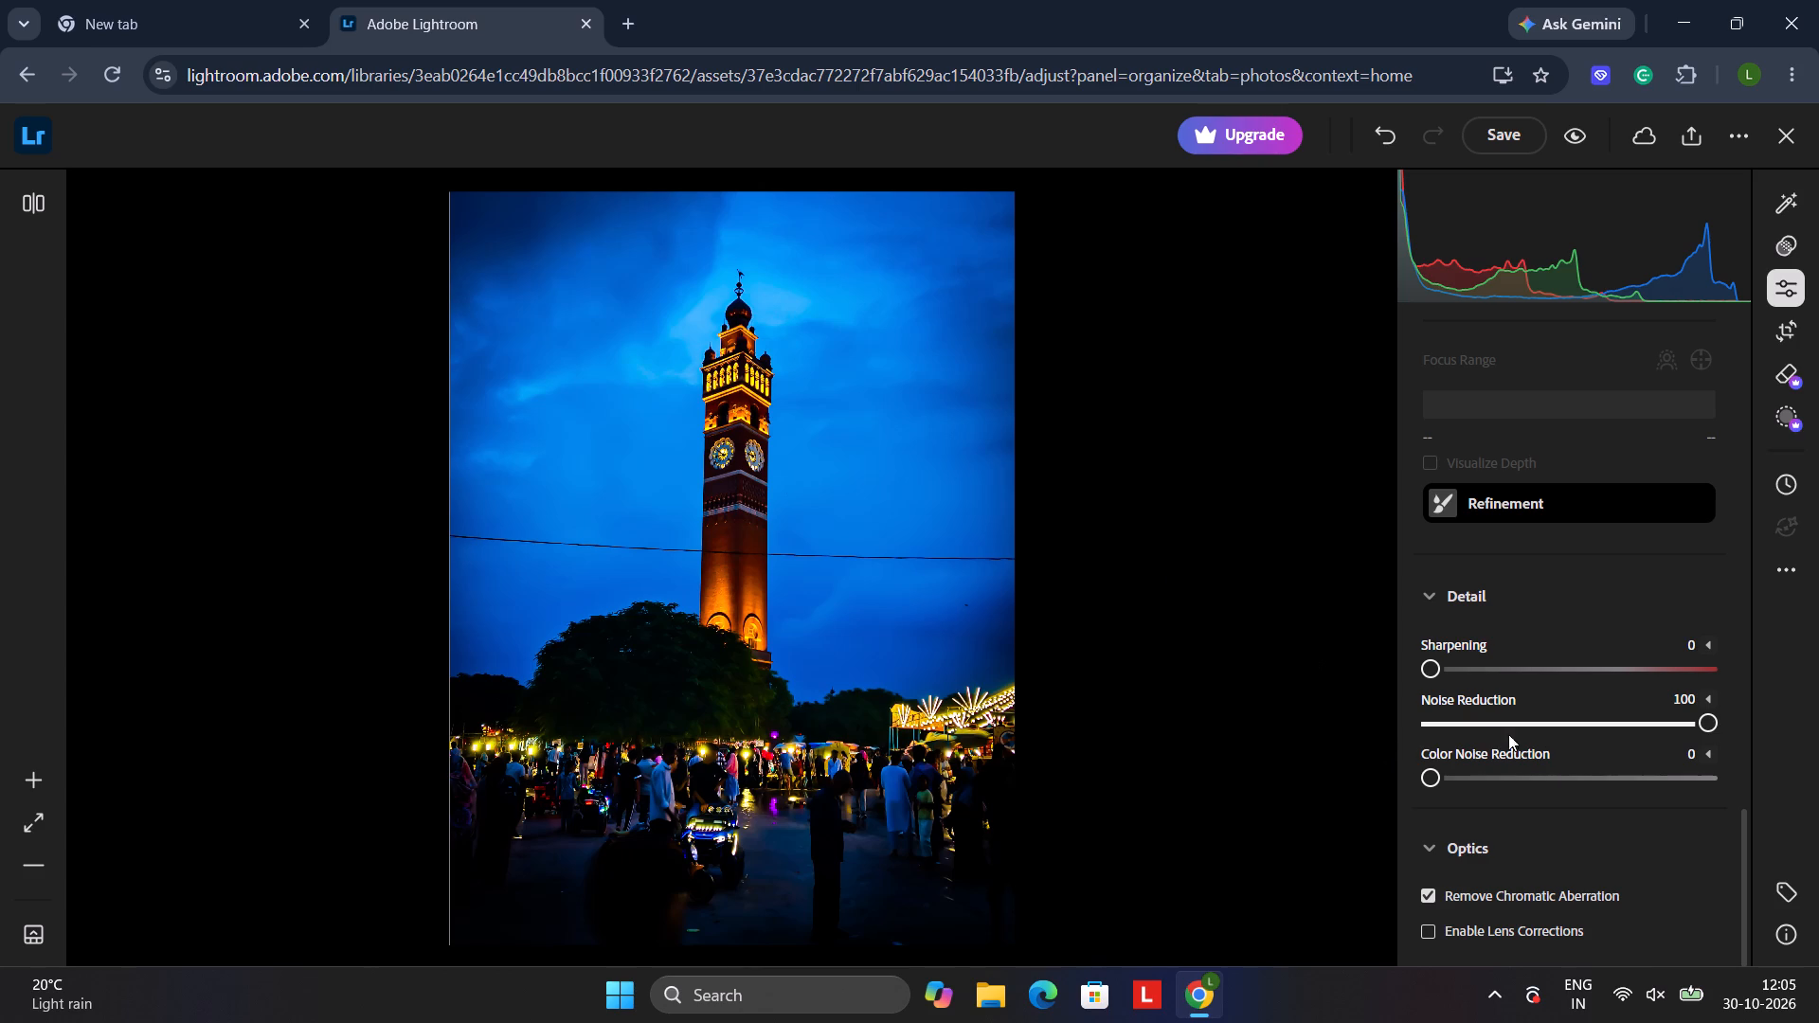
left_click_drag(1481, 727, 1269, 756)
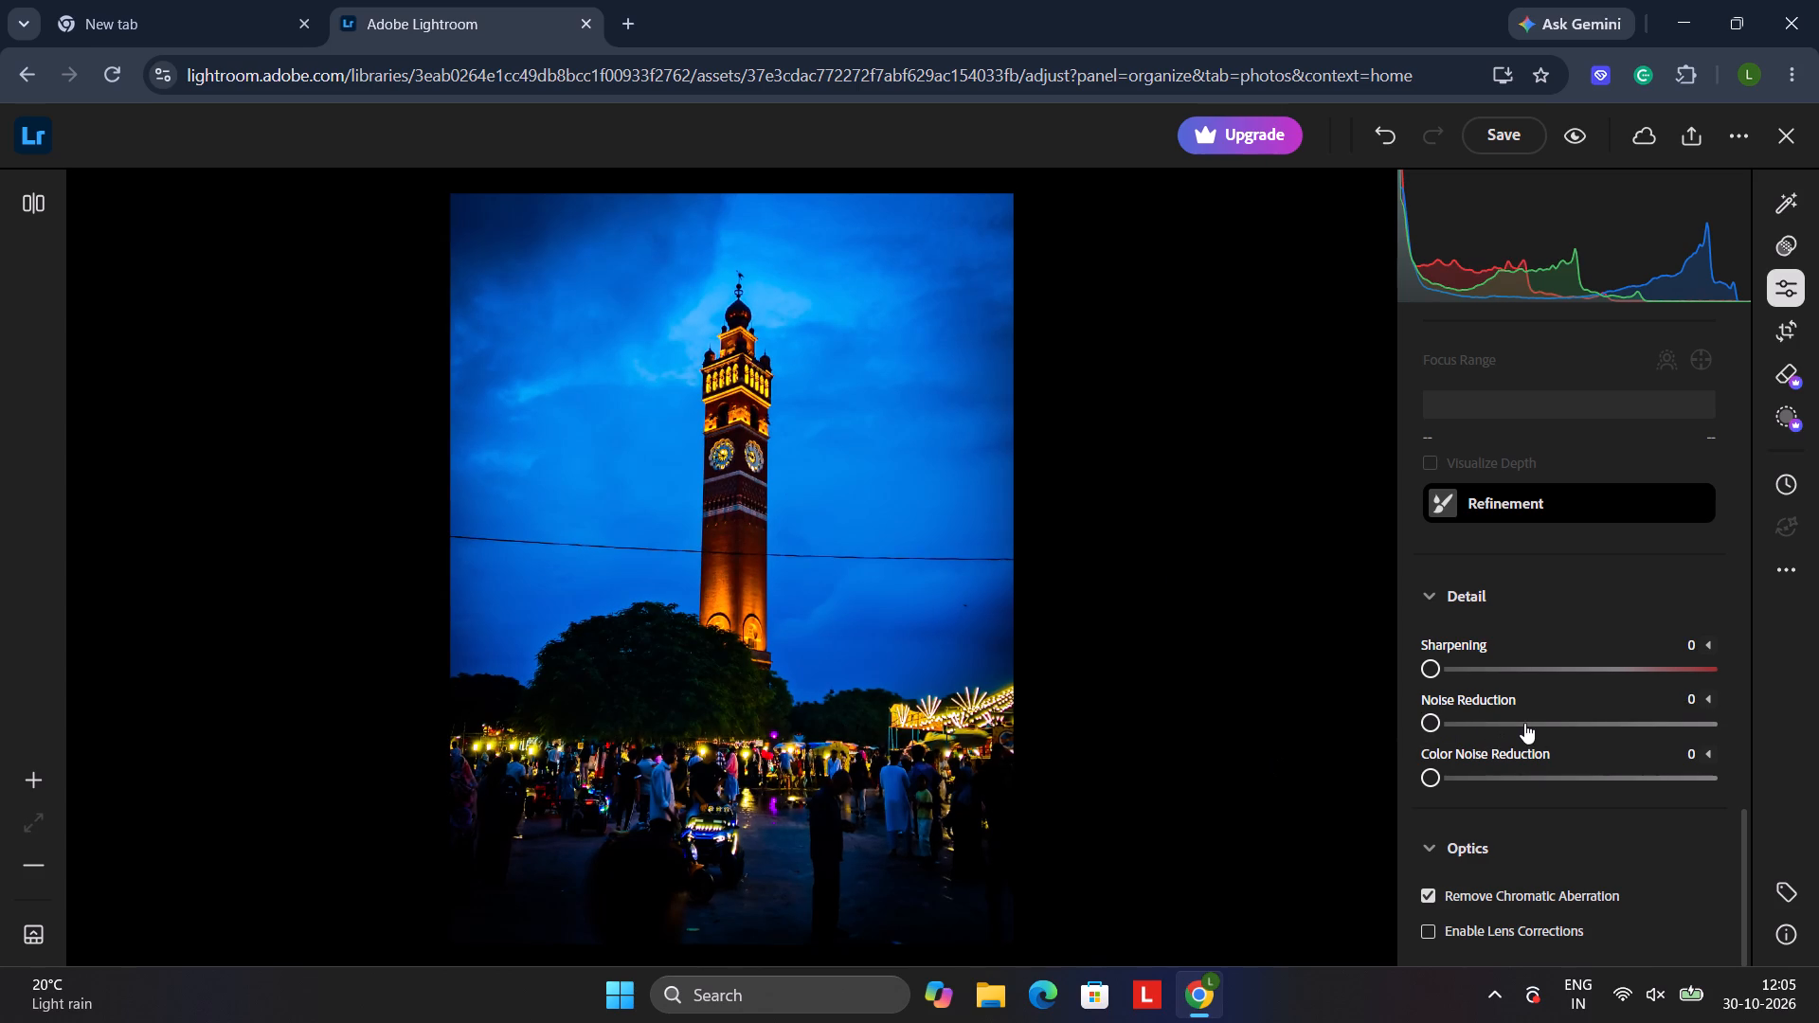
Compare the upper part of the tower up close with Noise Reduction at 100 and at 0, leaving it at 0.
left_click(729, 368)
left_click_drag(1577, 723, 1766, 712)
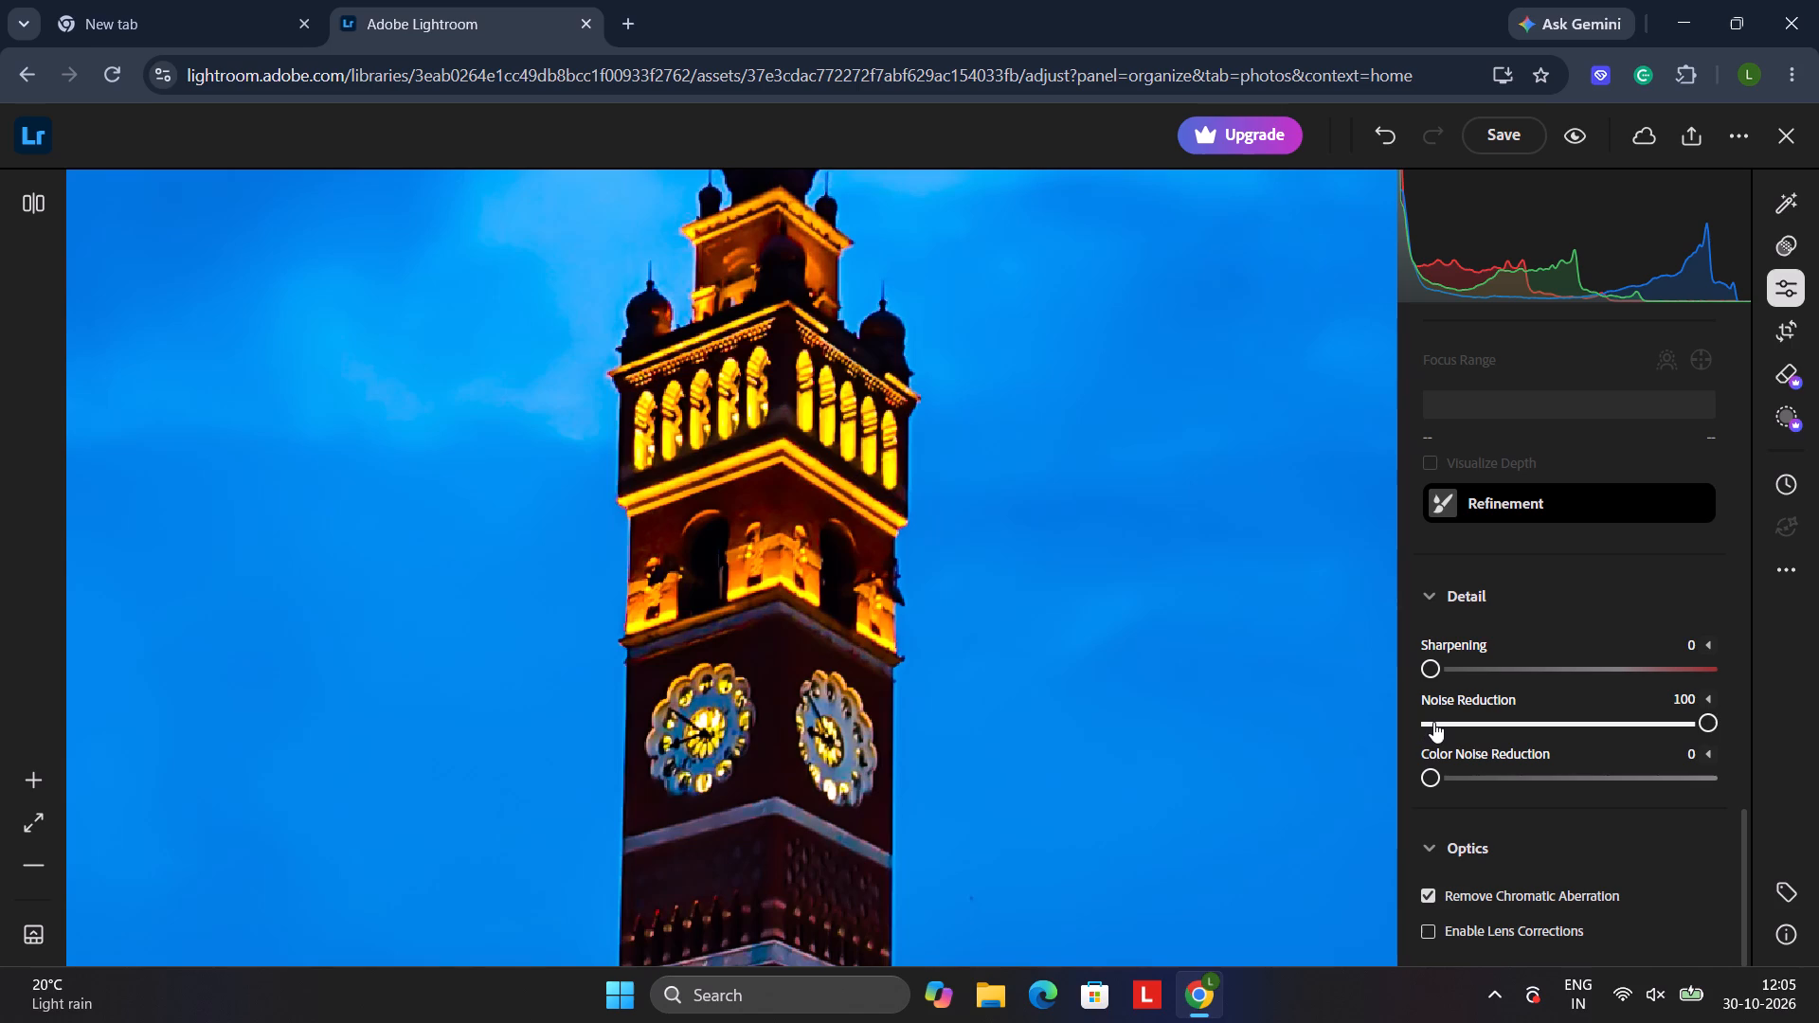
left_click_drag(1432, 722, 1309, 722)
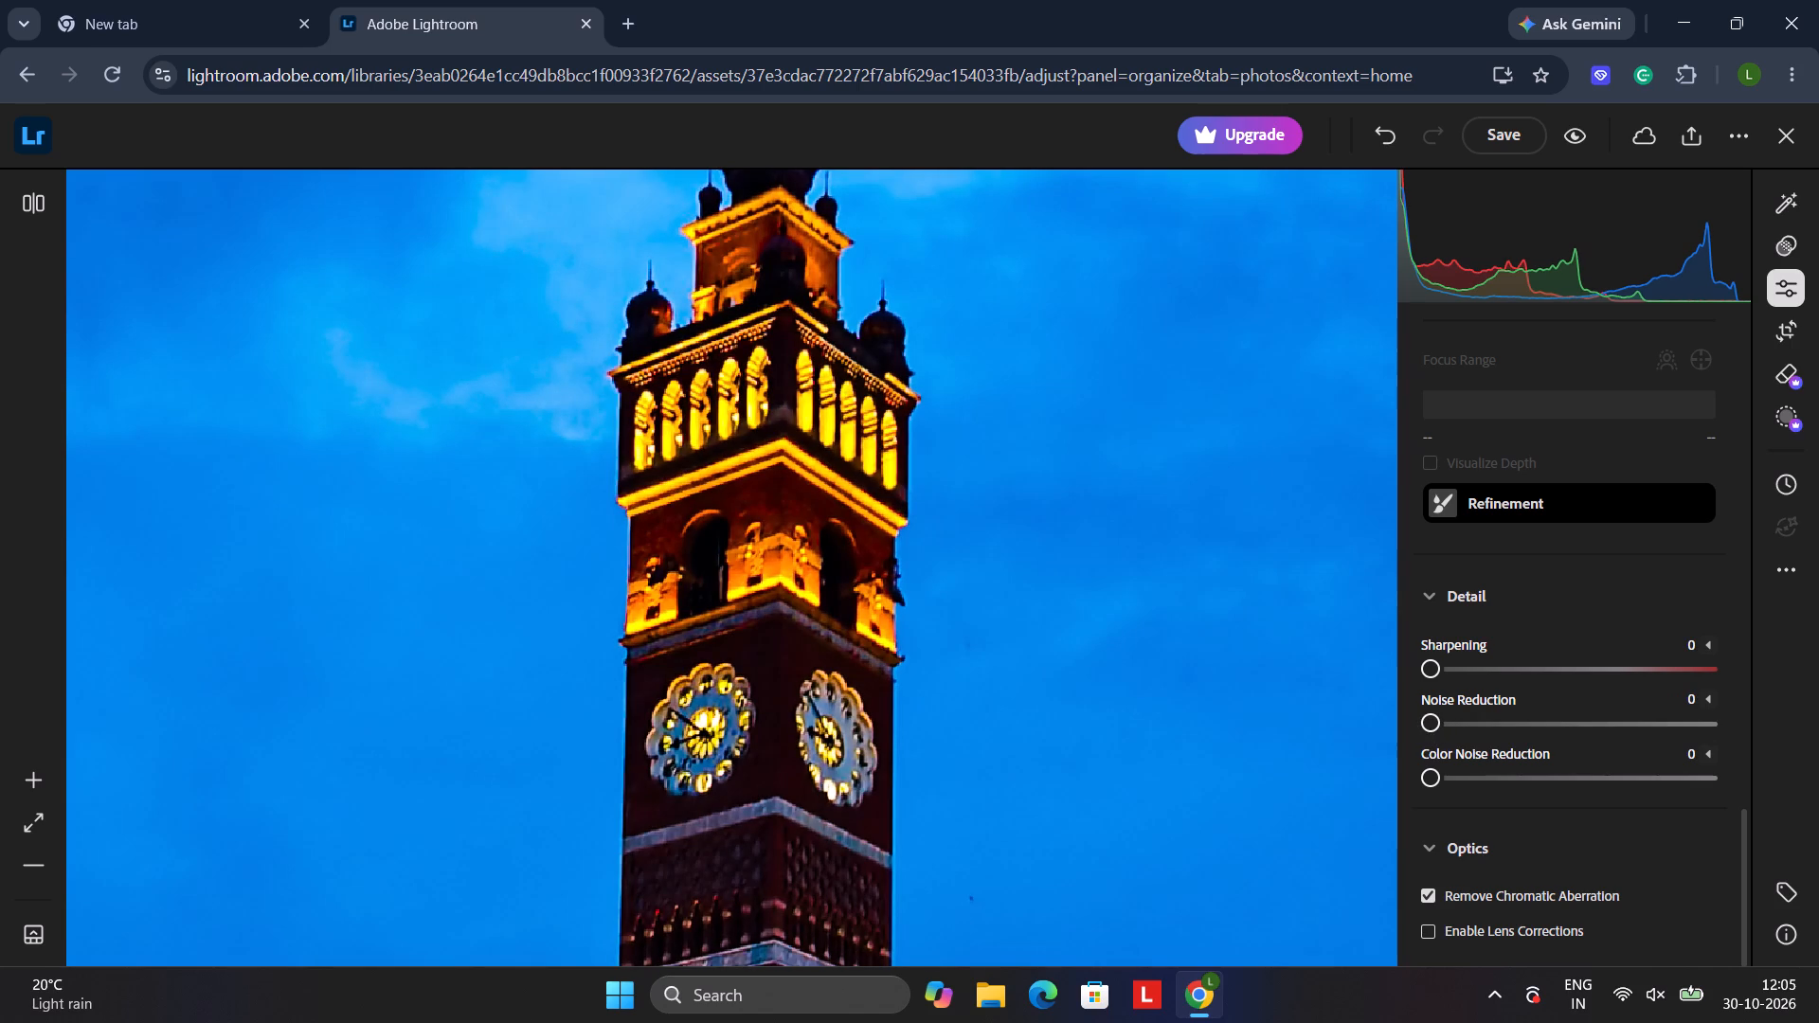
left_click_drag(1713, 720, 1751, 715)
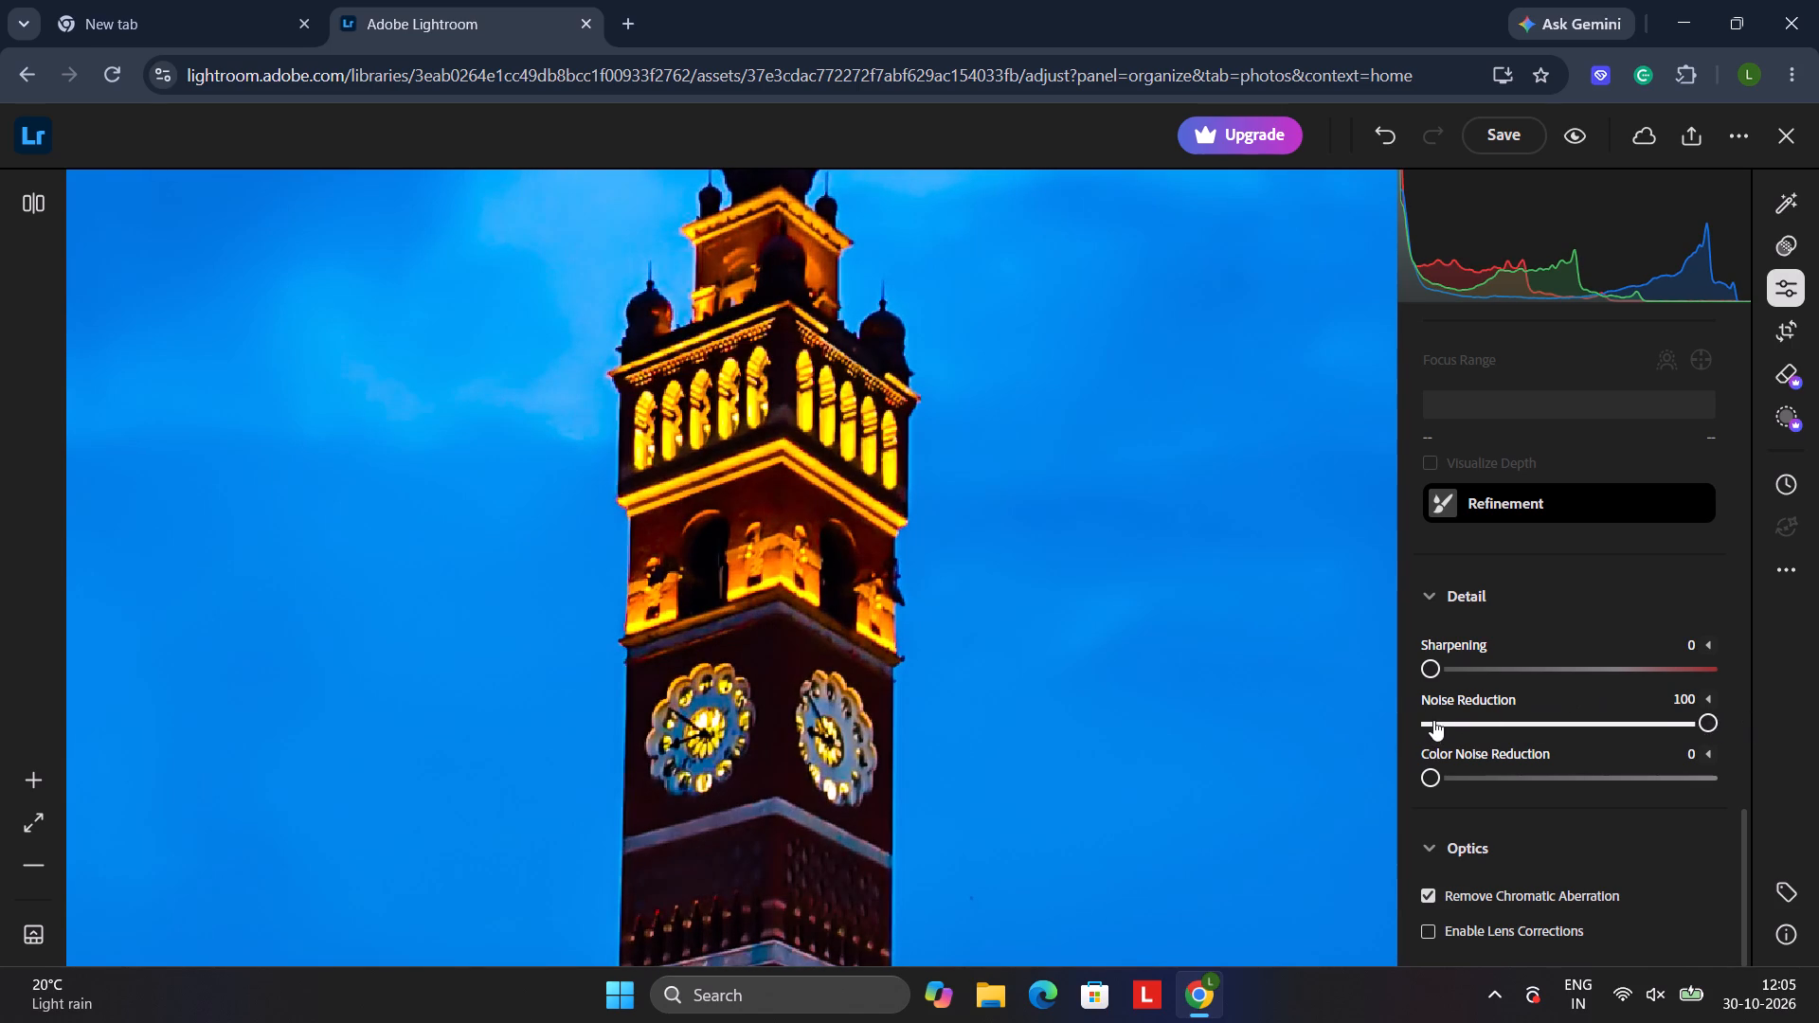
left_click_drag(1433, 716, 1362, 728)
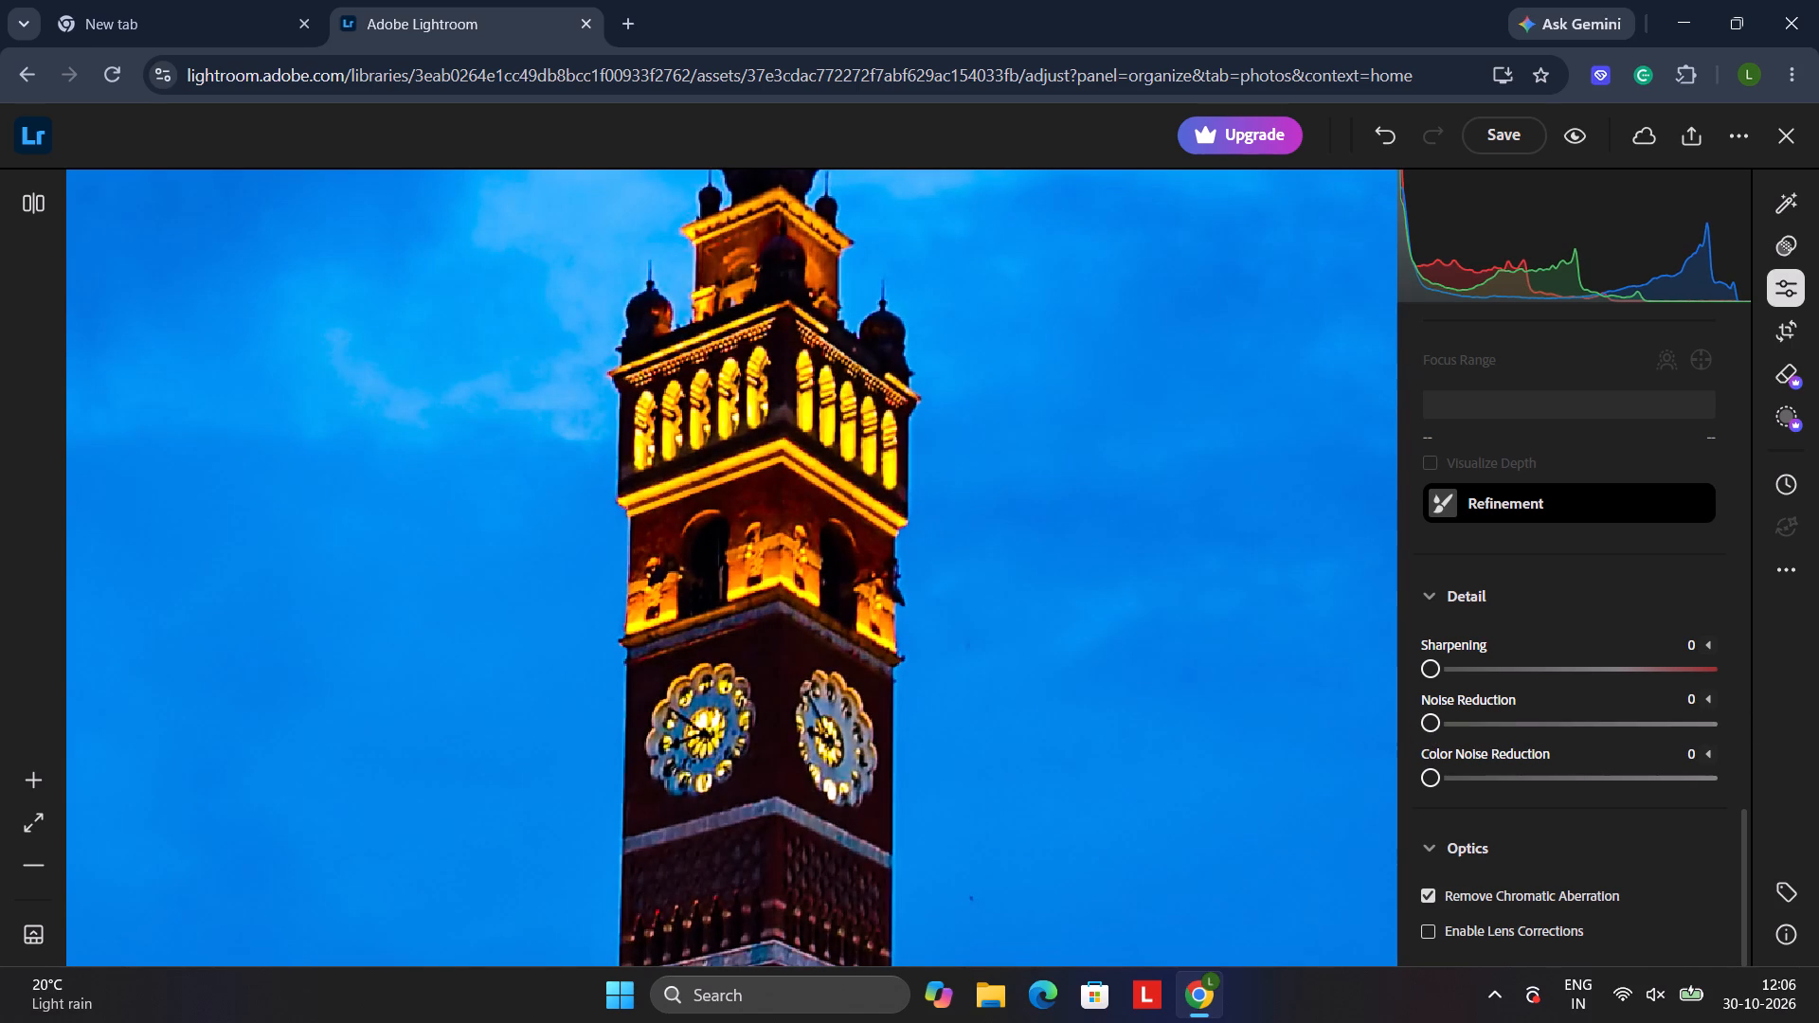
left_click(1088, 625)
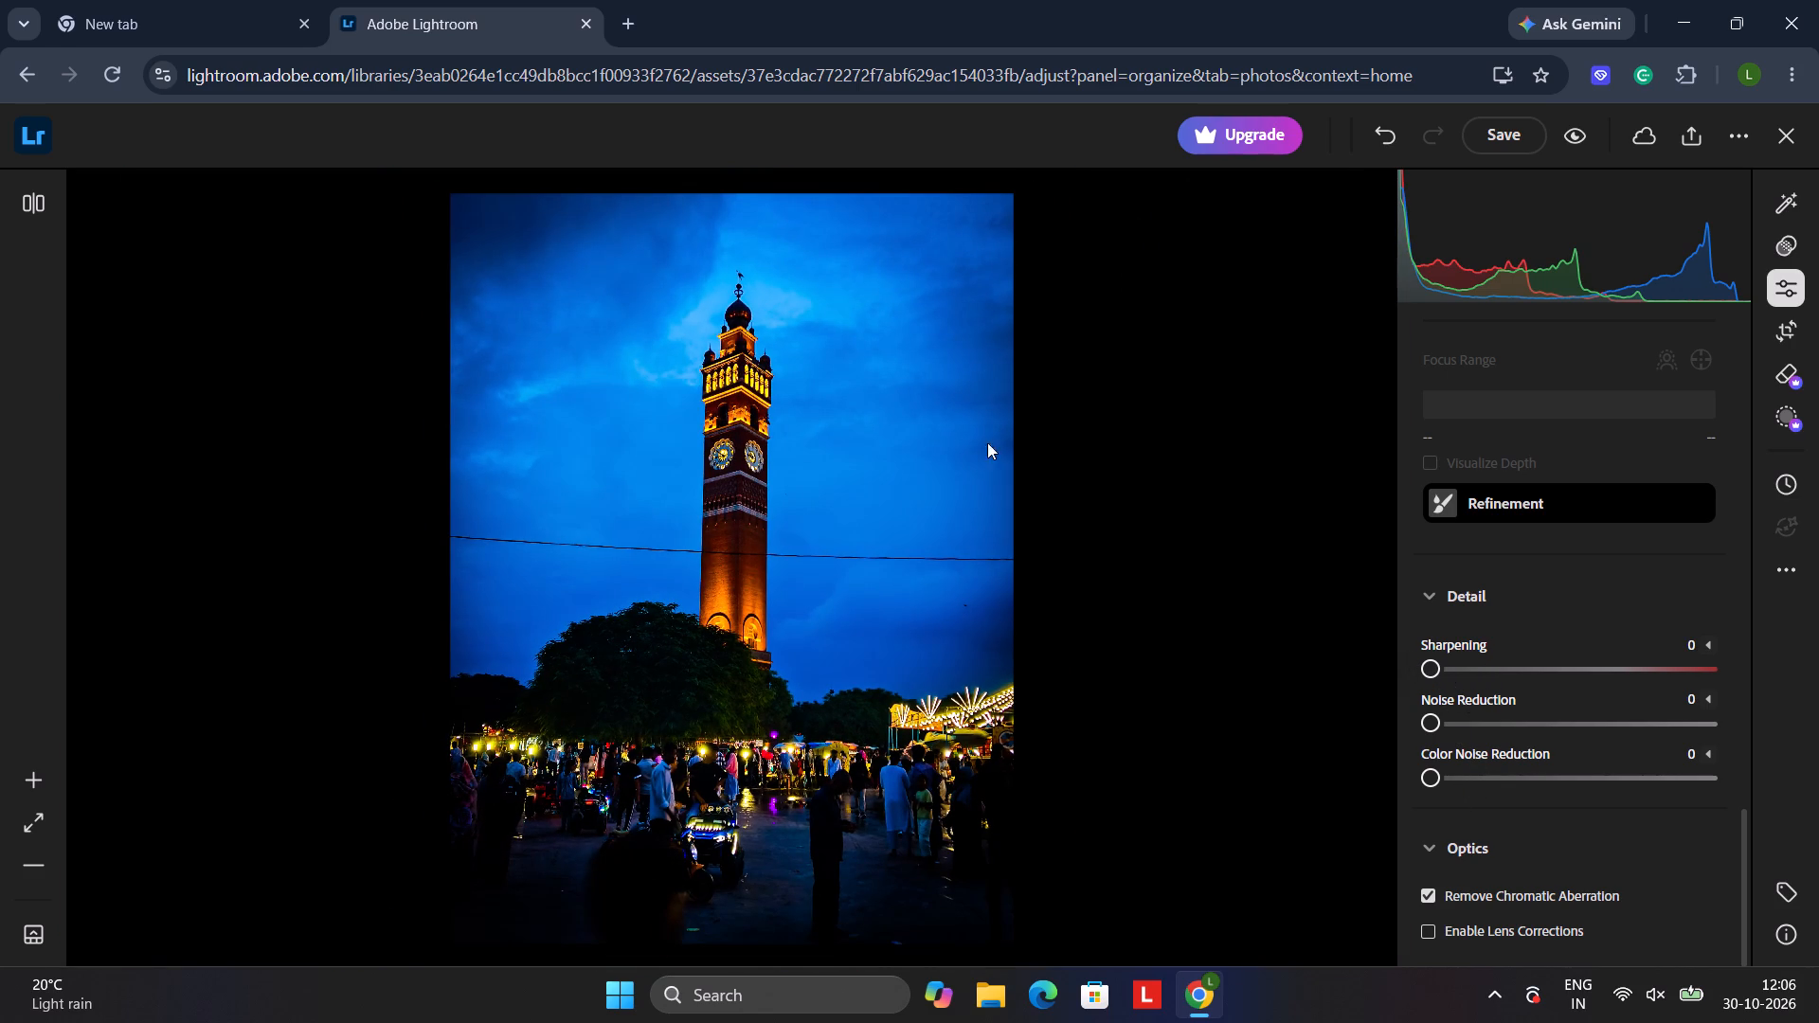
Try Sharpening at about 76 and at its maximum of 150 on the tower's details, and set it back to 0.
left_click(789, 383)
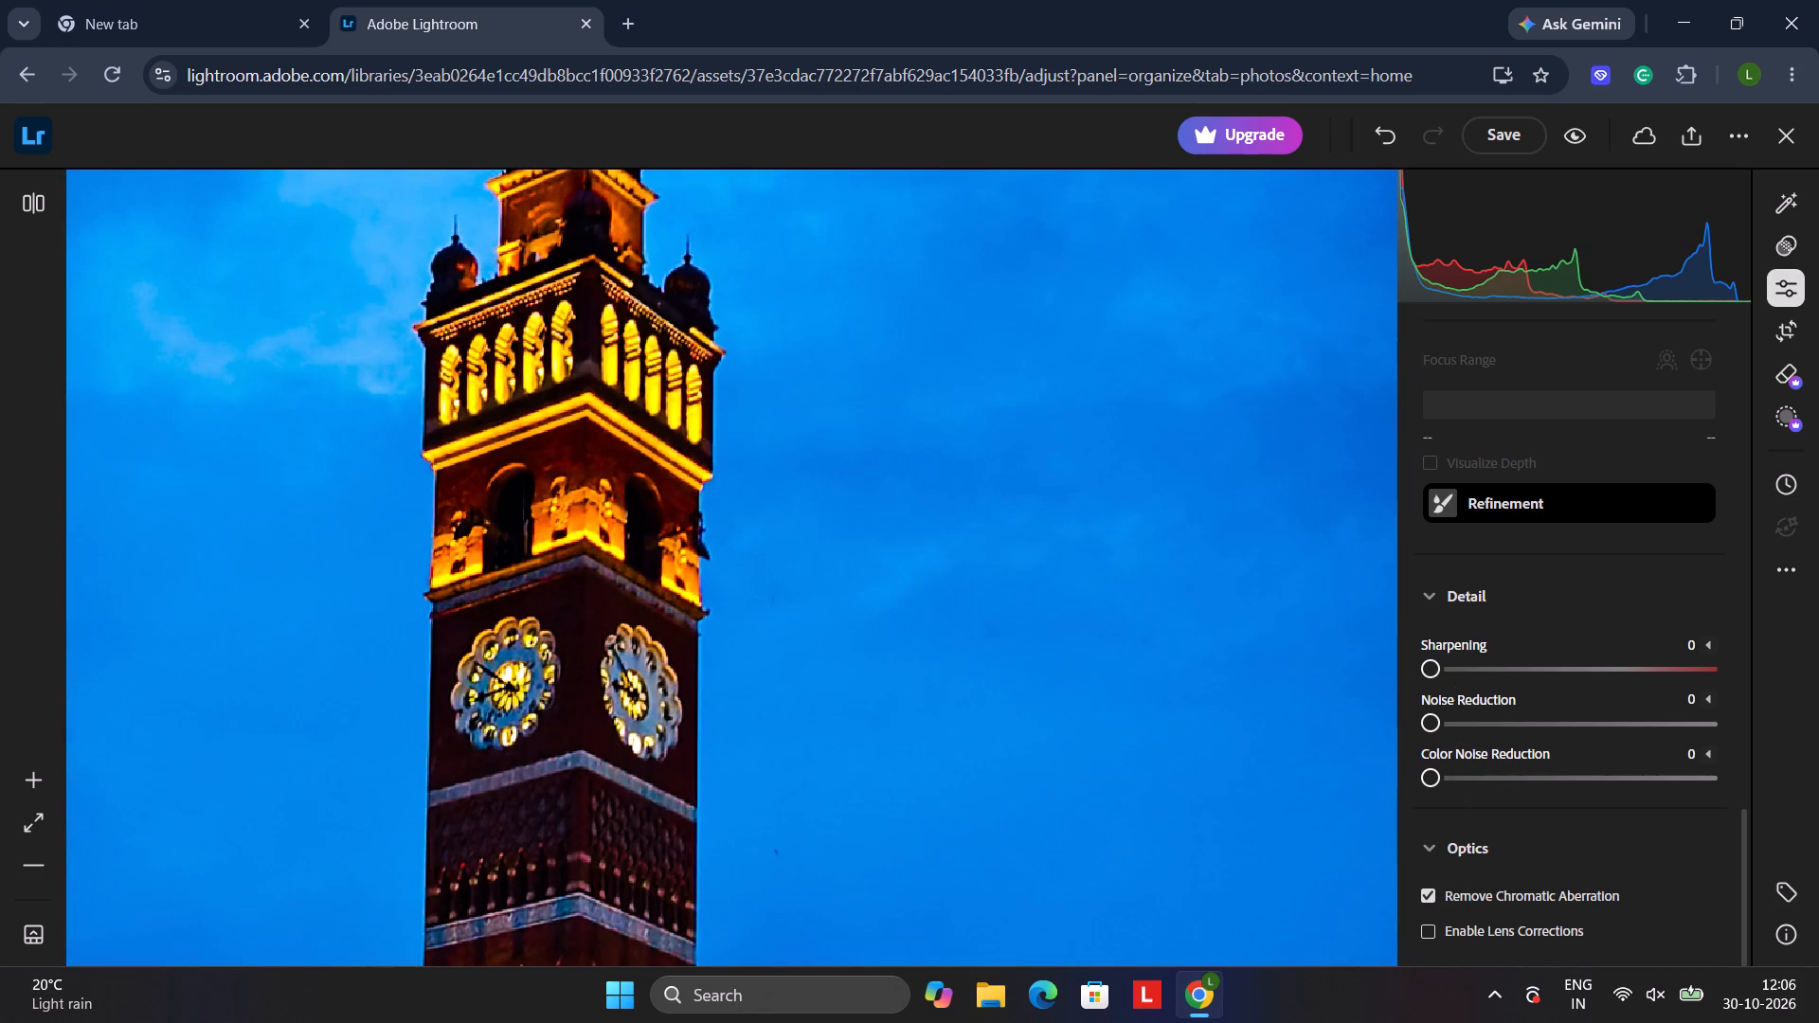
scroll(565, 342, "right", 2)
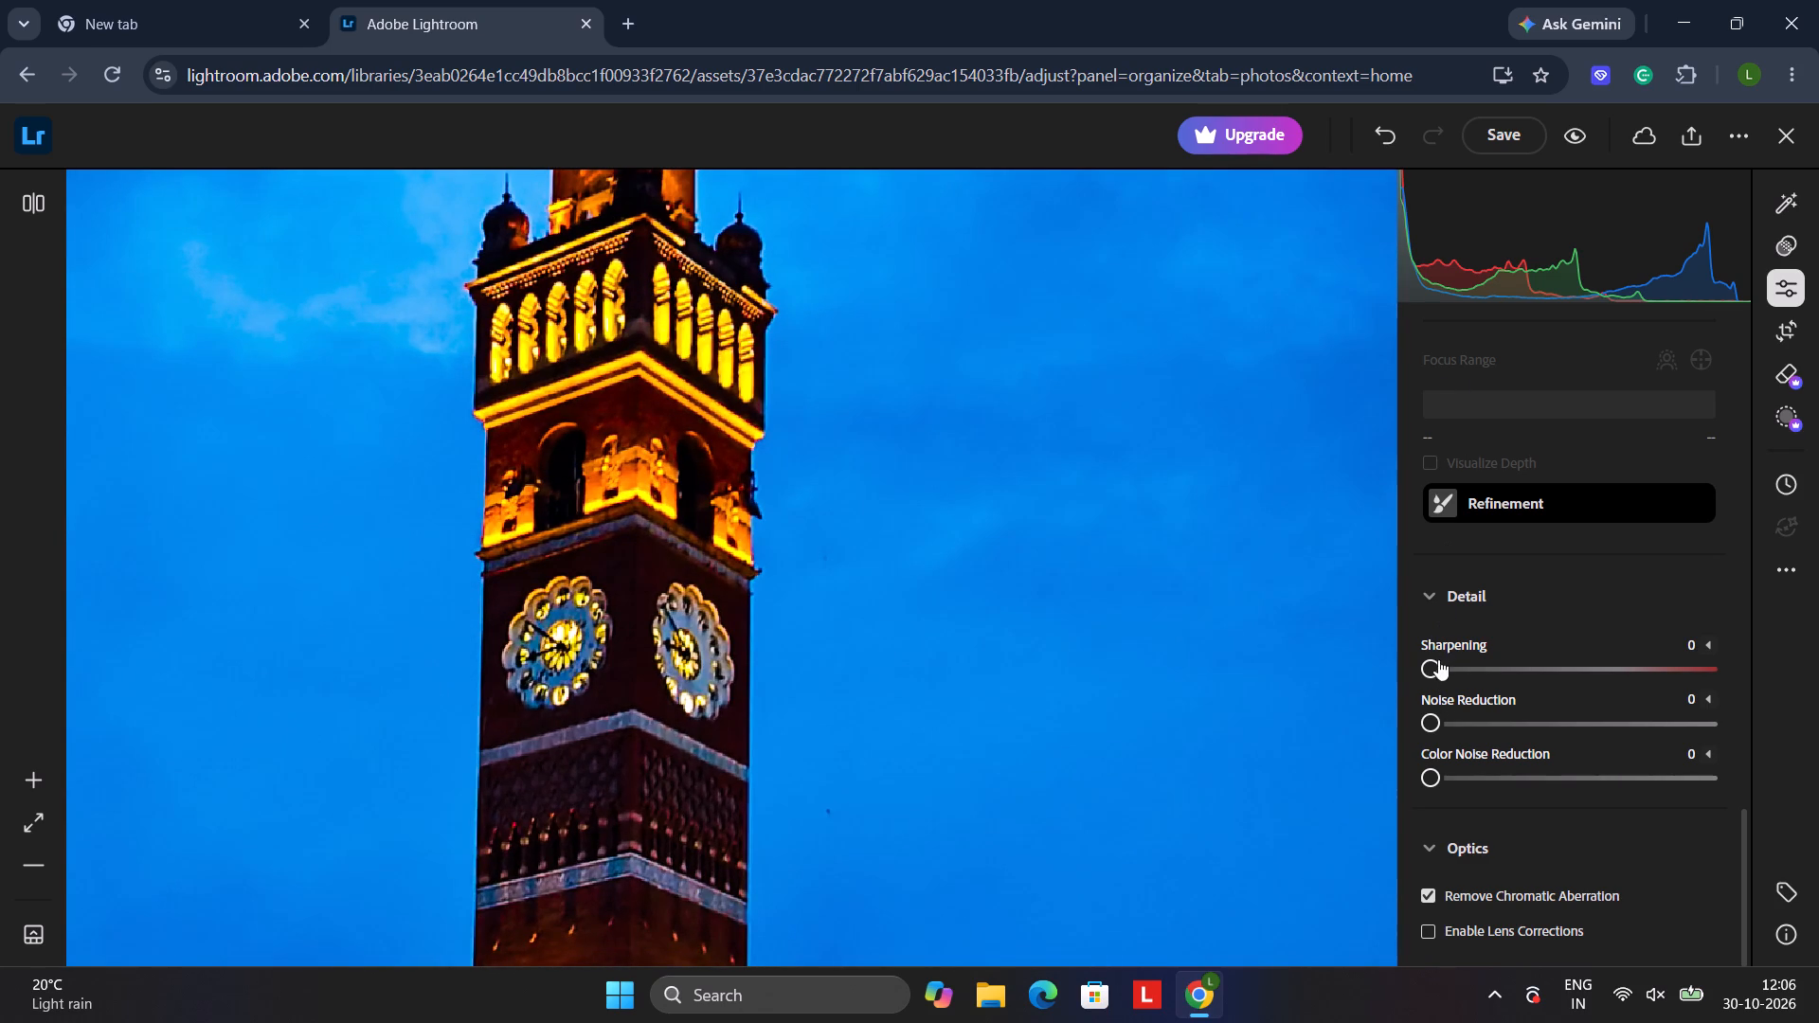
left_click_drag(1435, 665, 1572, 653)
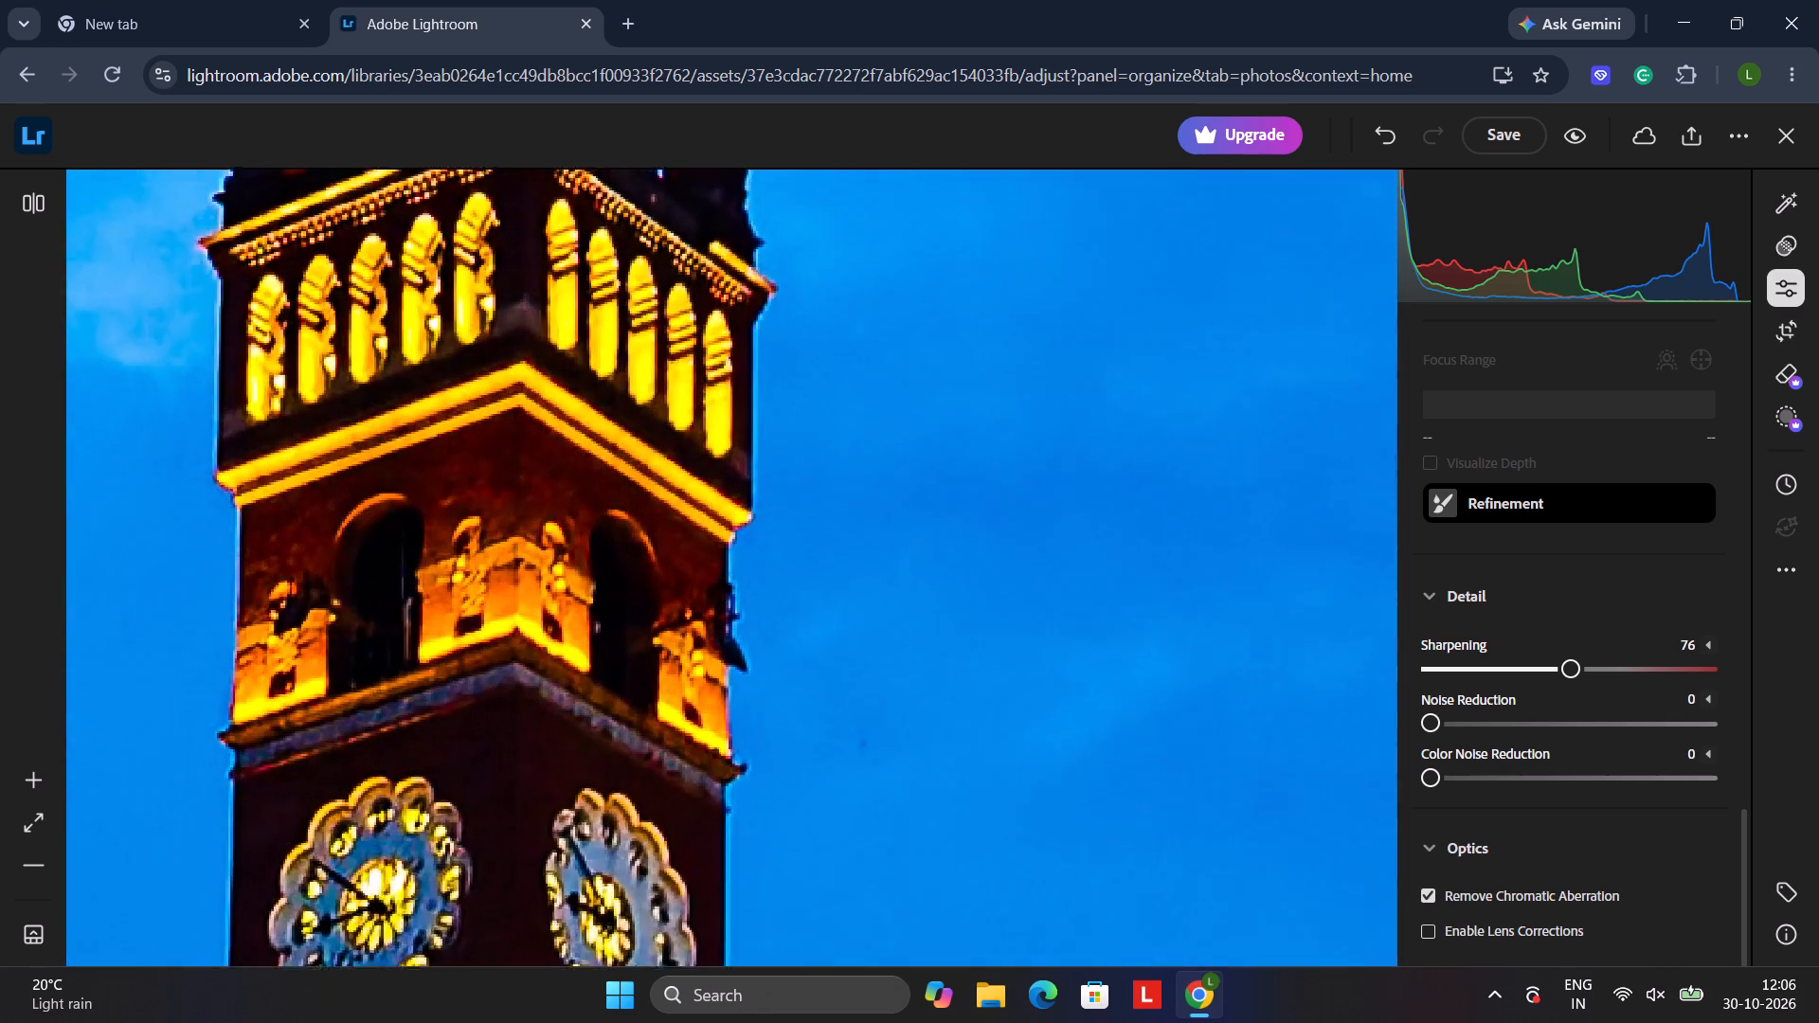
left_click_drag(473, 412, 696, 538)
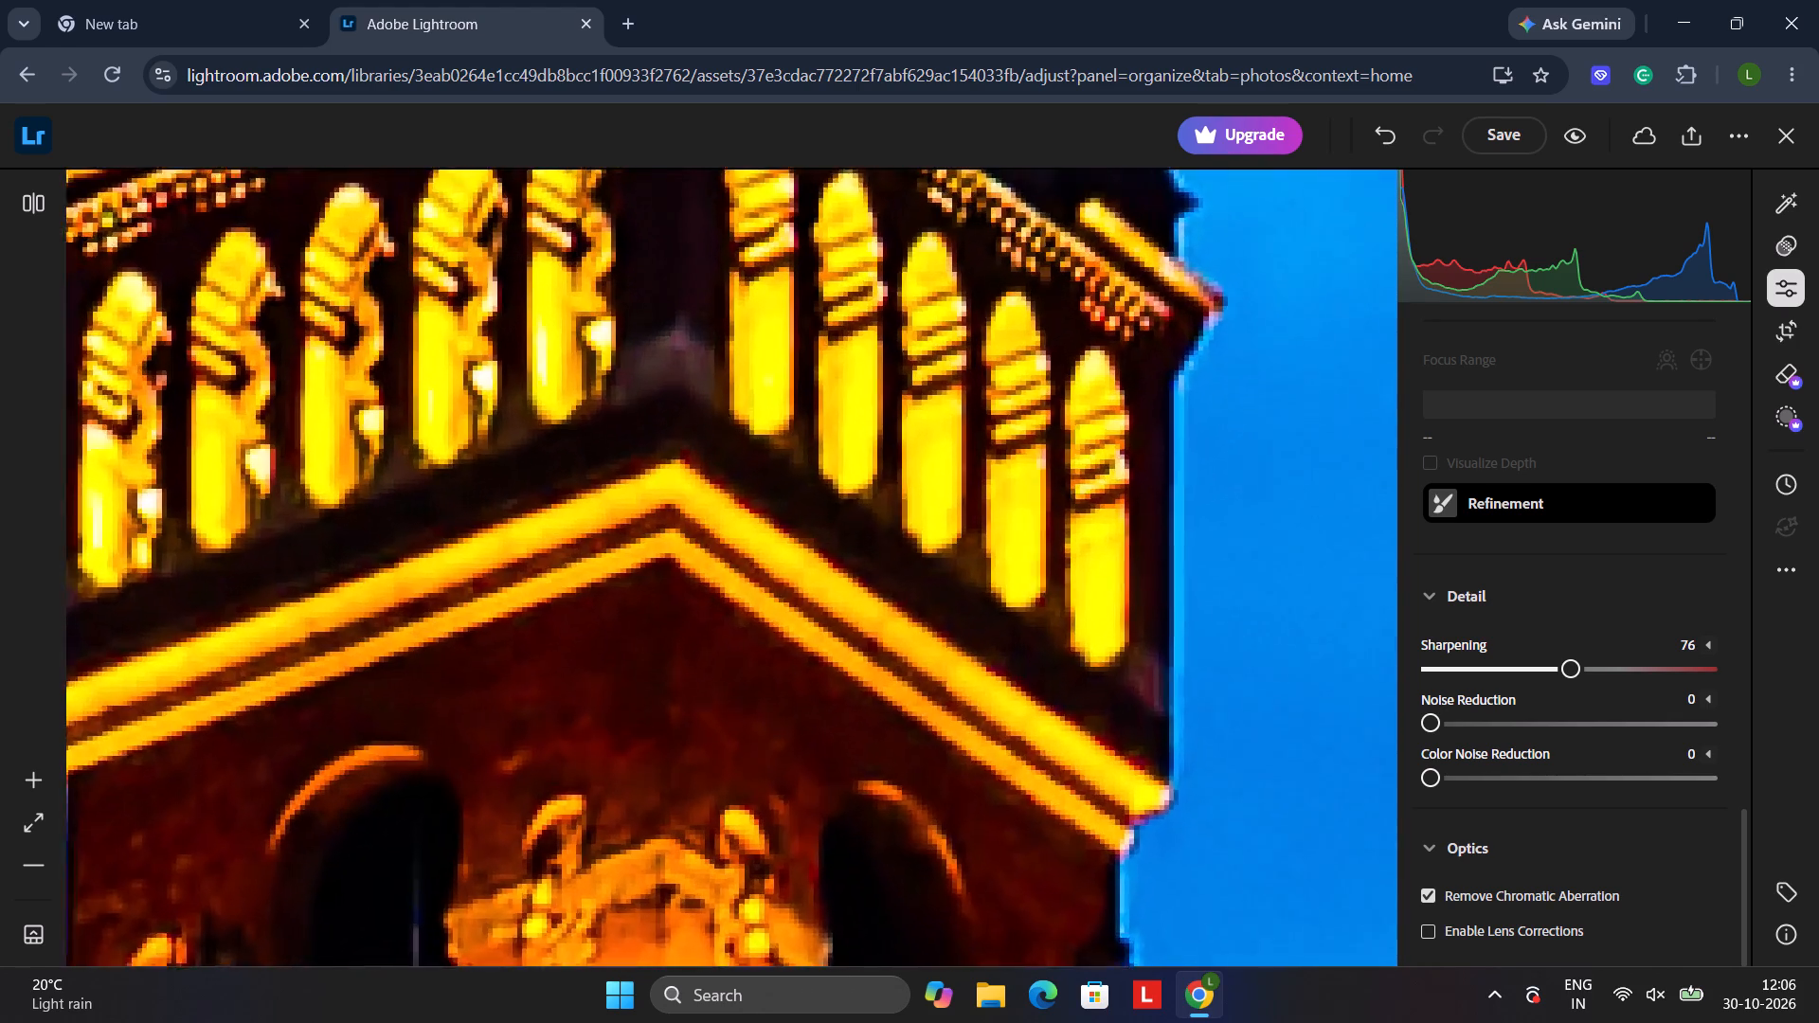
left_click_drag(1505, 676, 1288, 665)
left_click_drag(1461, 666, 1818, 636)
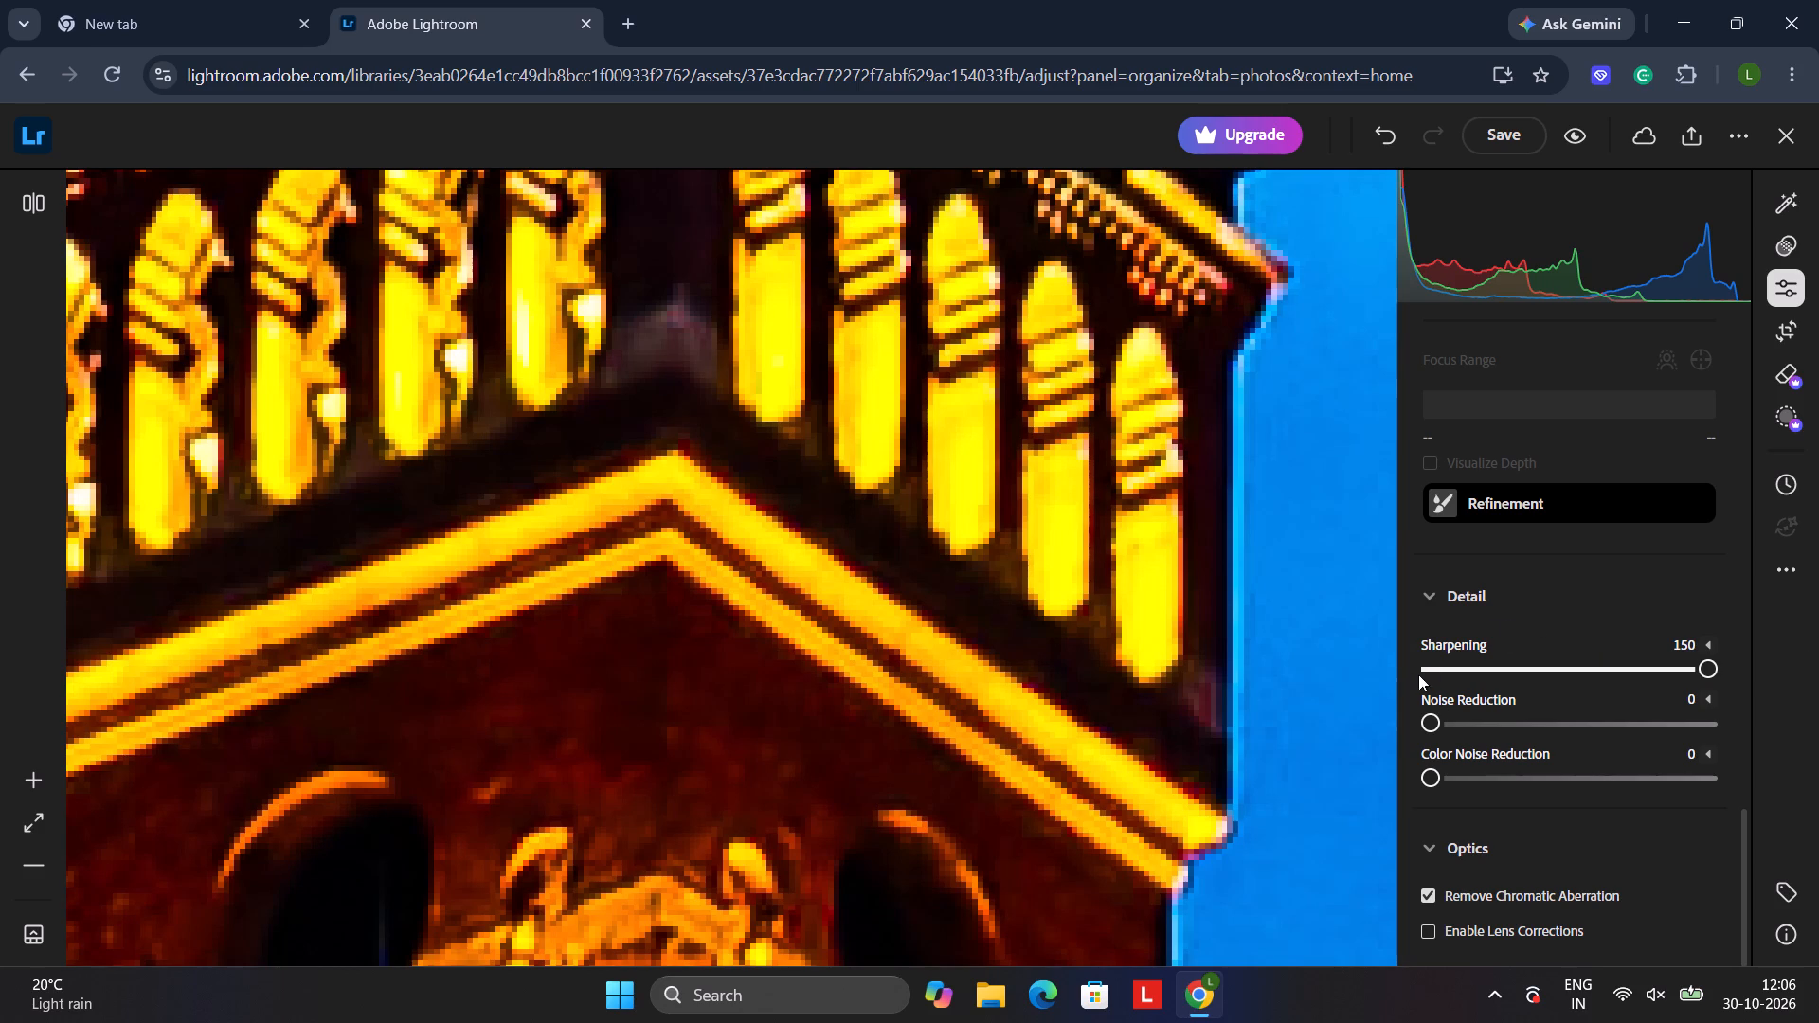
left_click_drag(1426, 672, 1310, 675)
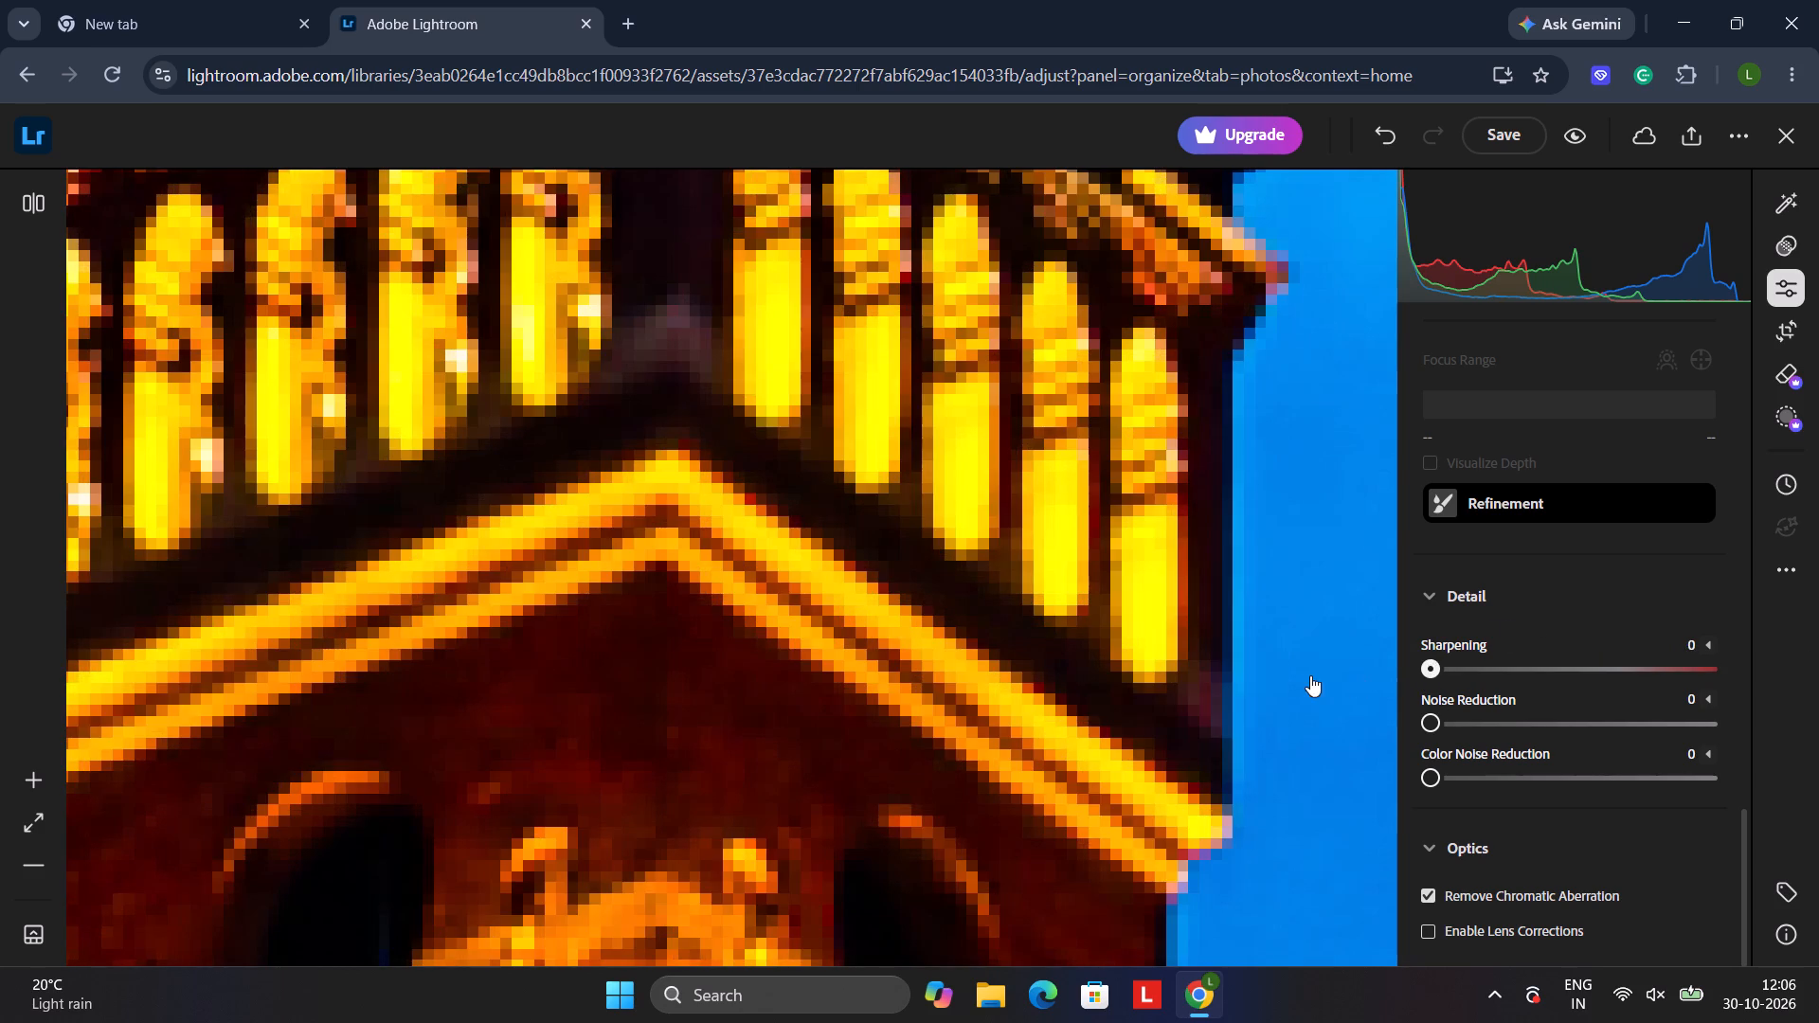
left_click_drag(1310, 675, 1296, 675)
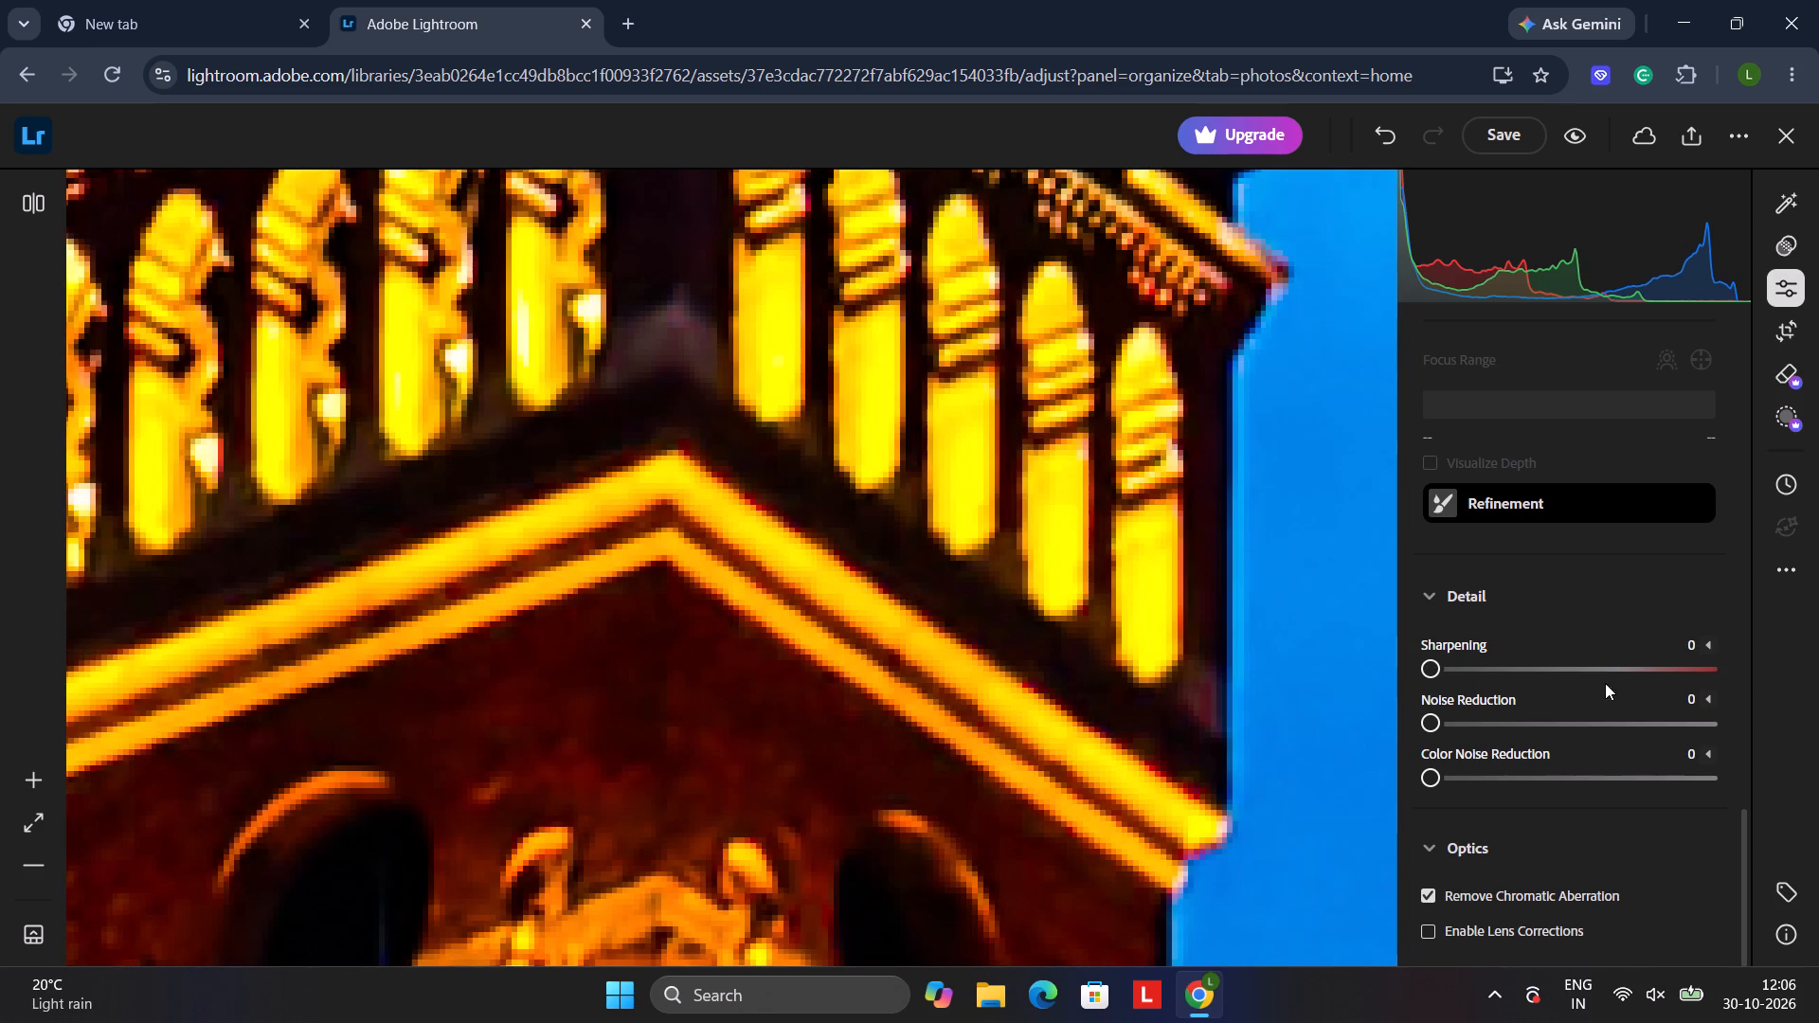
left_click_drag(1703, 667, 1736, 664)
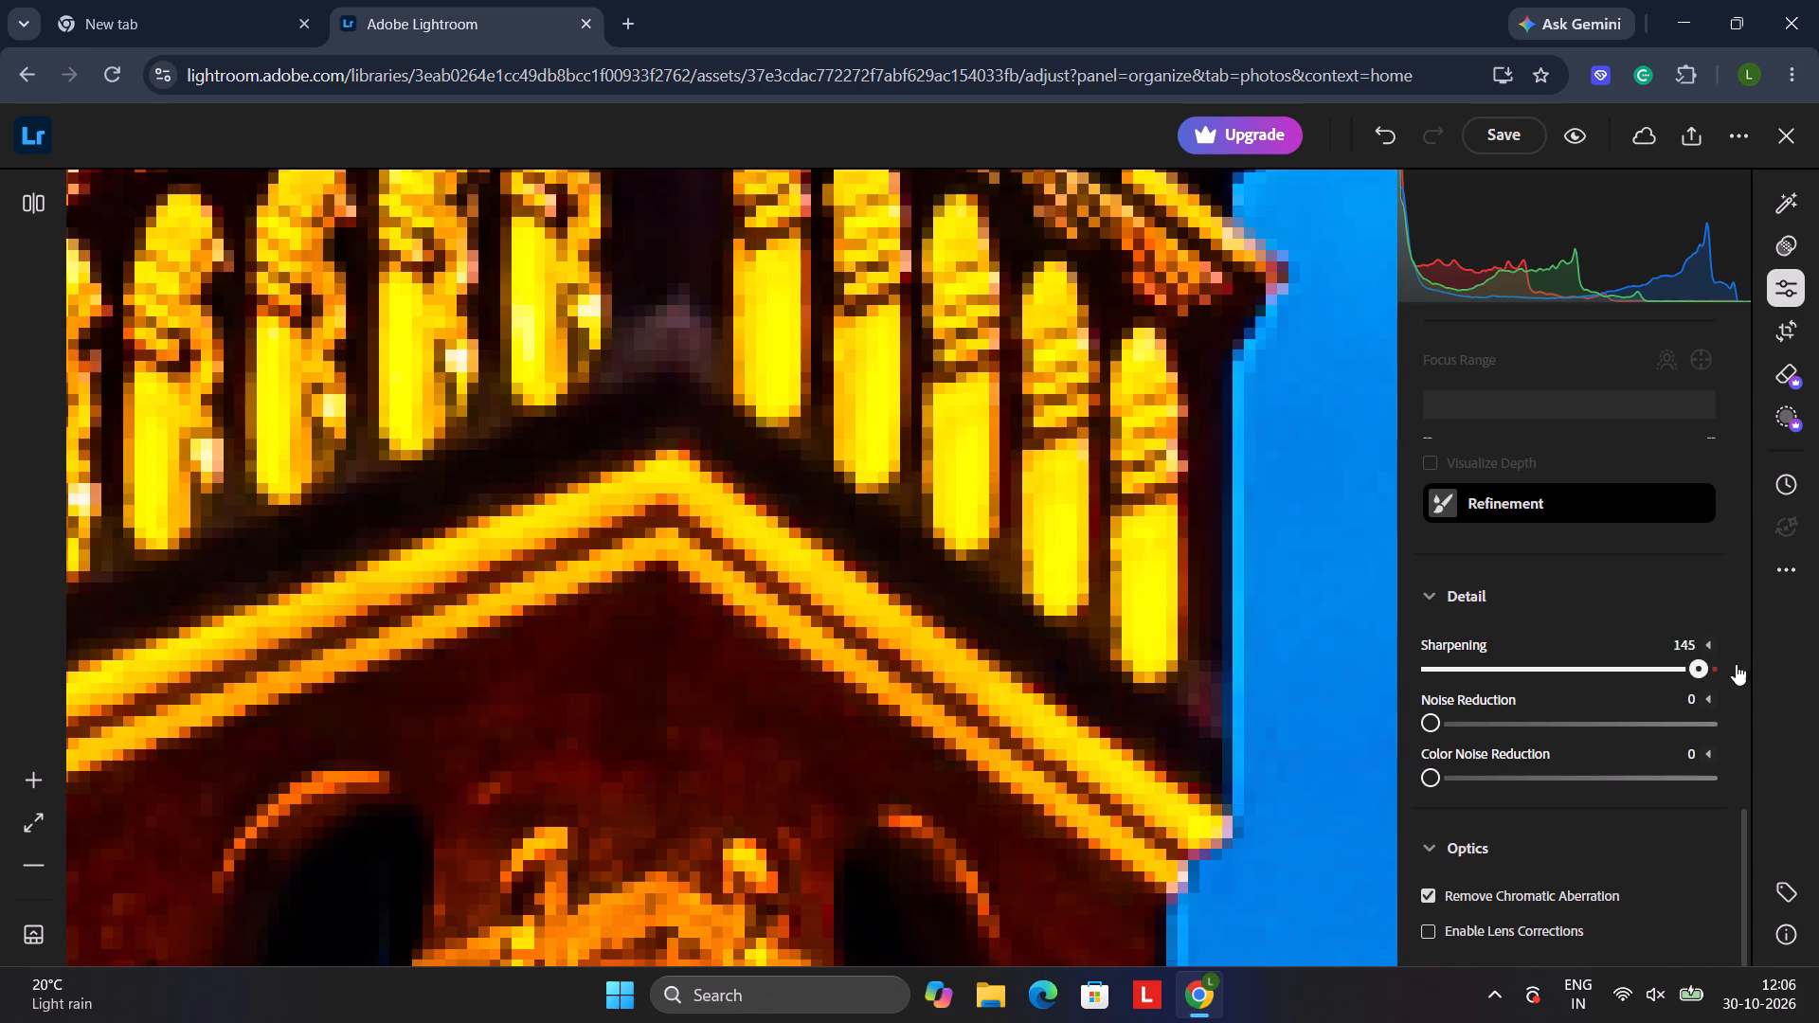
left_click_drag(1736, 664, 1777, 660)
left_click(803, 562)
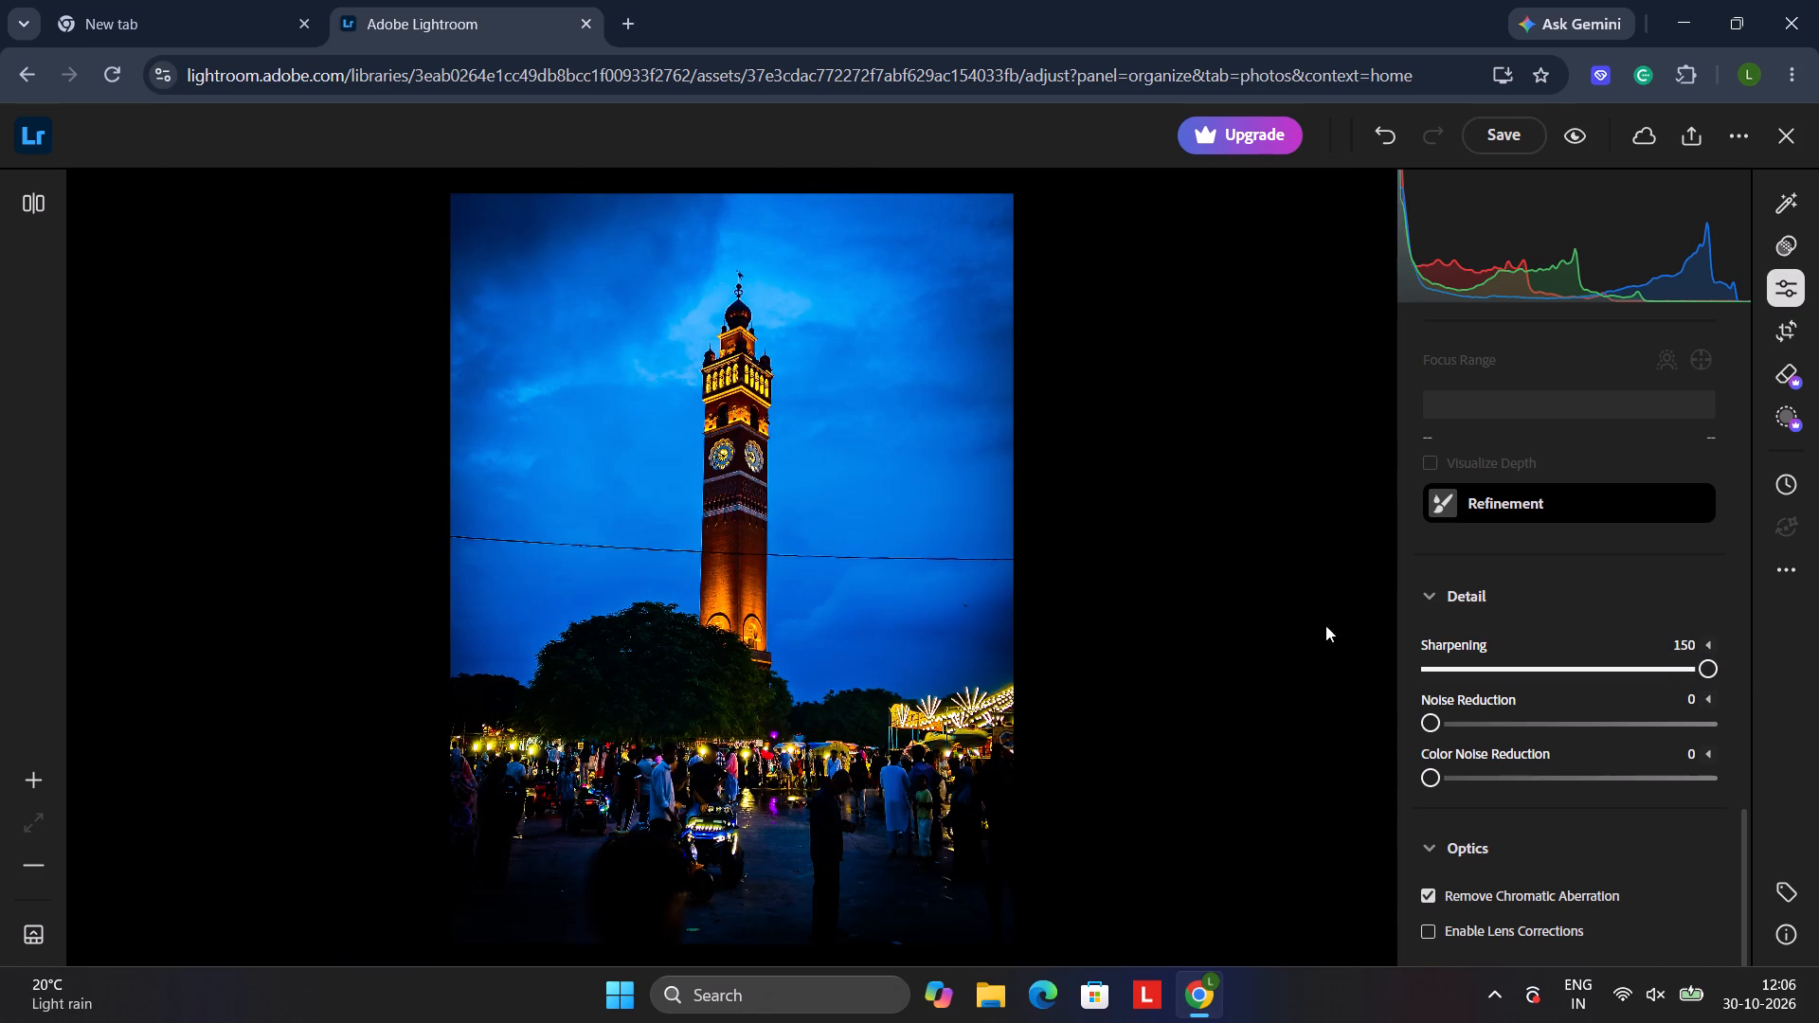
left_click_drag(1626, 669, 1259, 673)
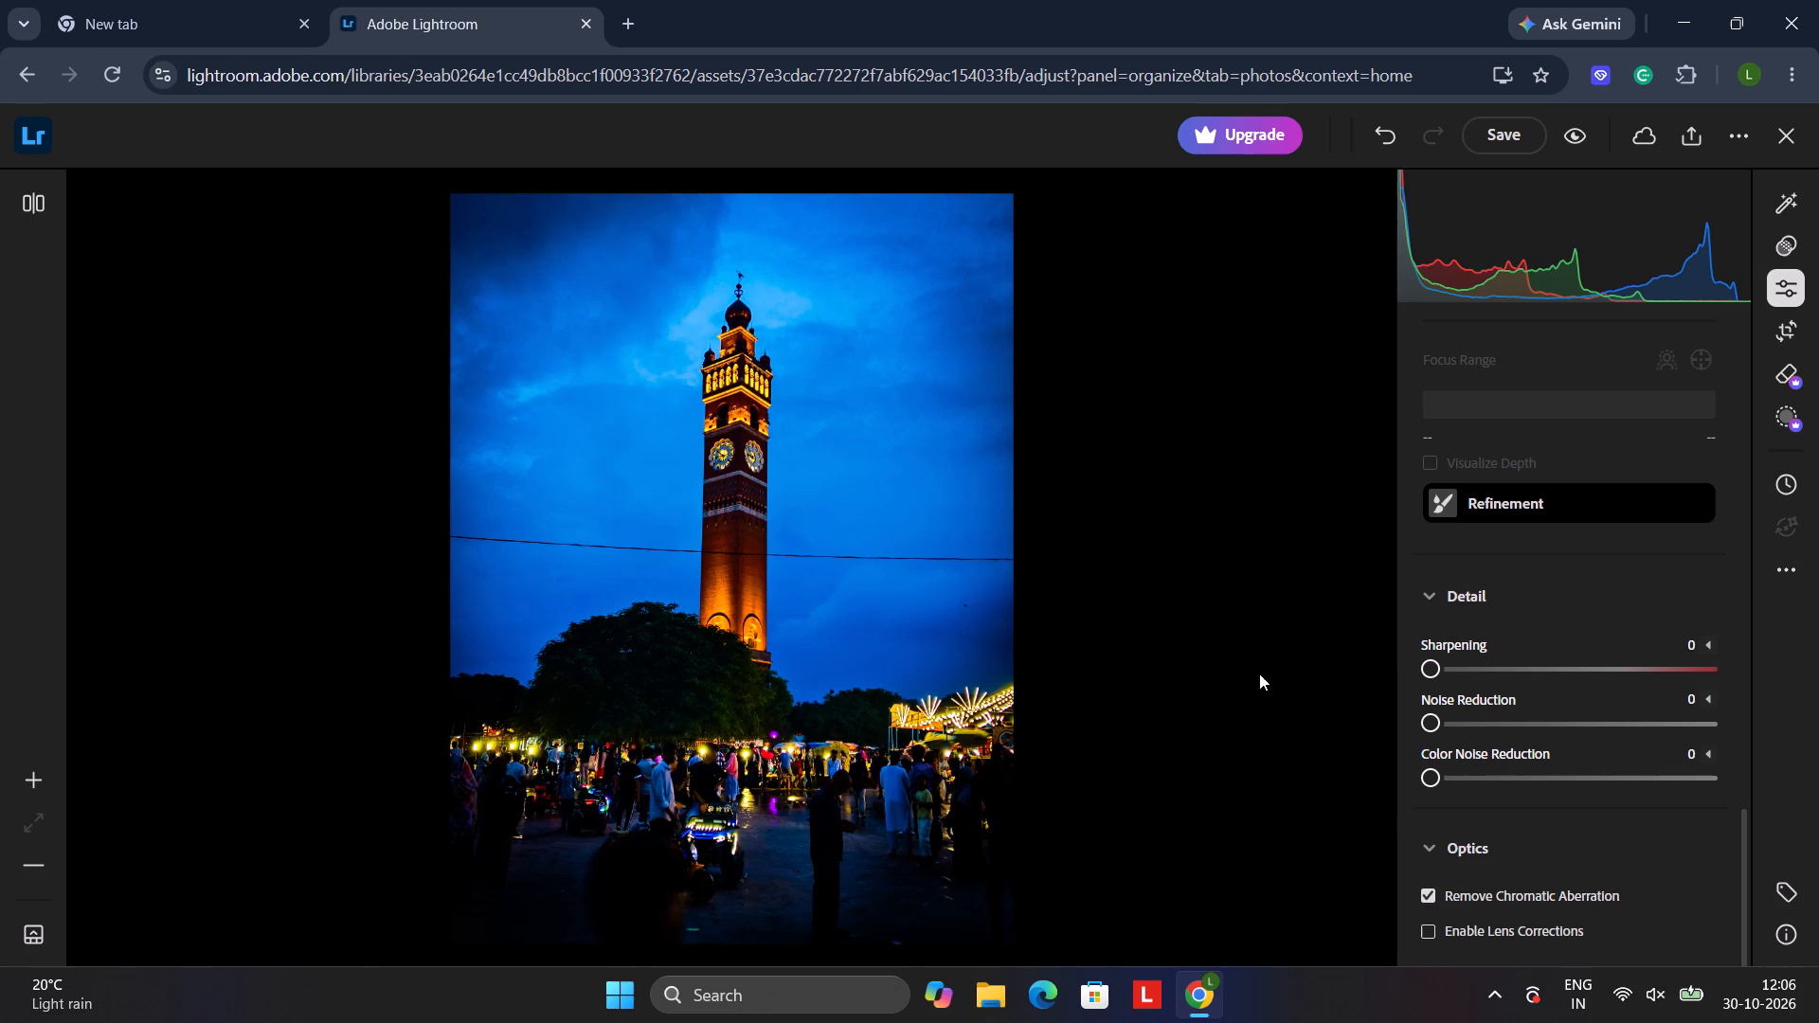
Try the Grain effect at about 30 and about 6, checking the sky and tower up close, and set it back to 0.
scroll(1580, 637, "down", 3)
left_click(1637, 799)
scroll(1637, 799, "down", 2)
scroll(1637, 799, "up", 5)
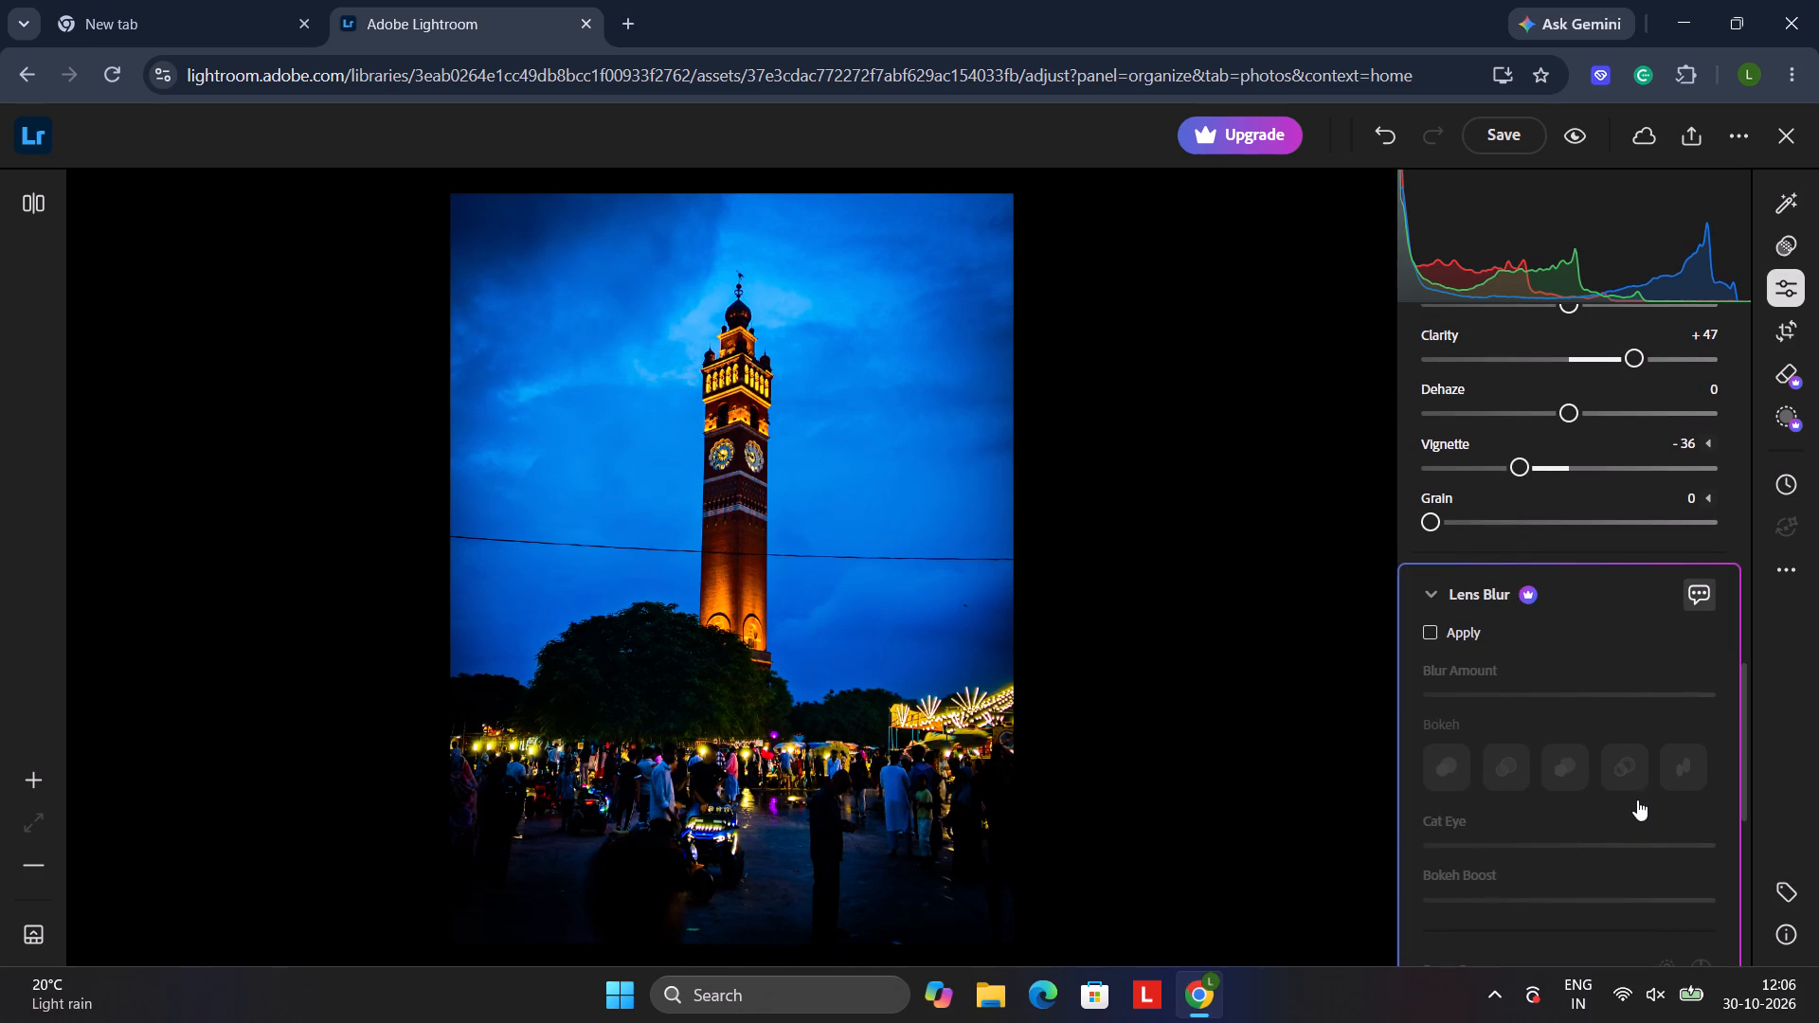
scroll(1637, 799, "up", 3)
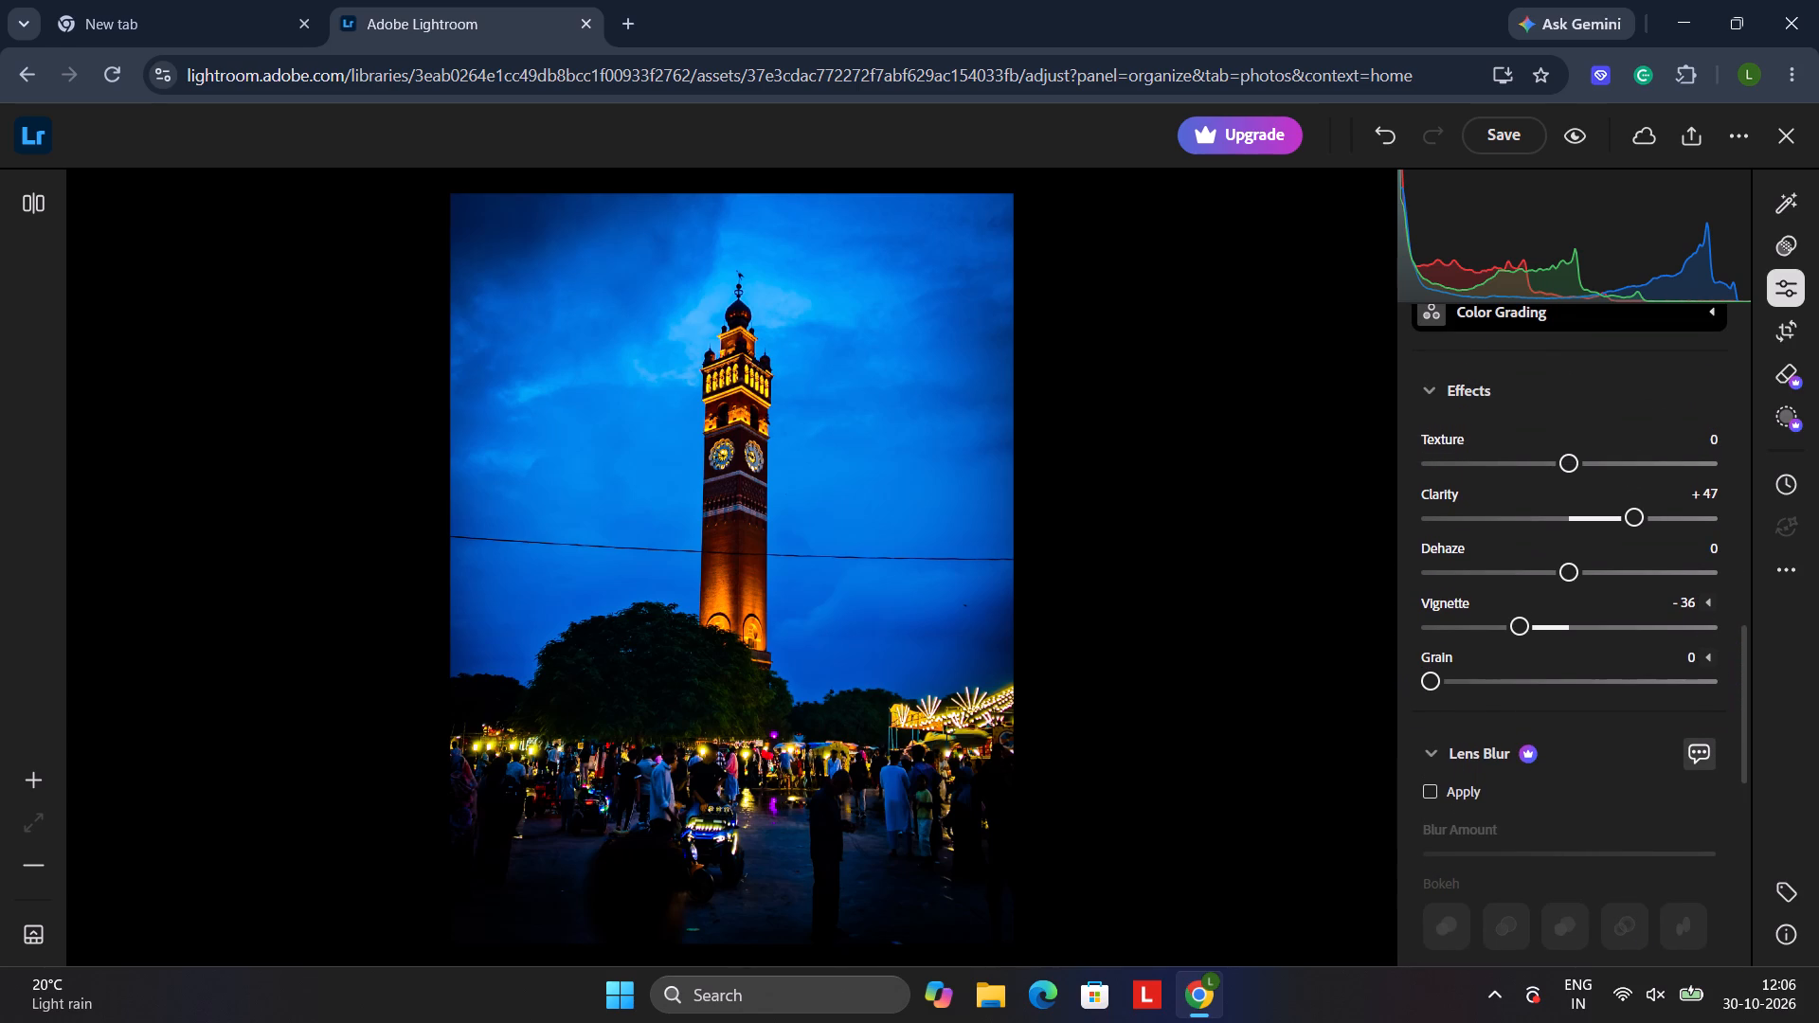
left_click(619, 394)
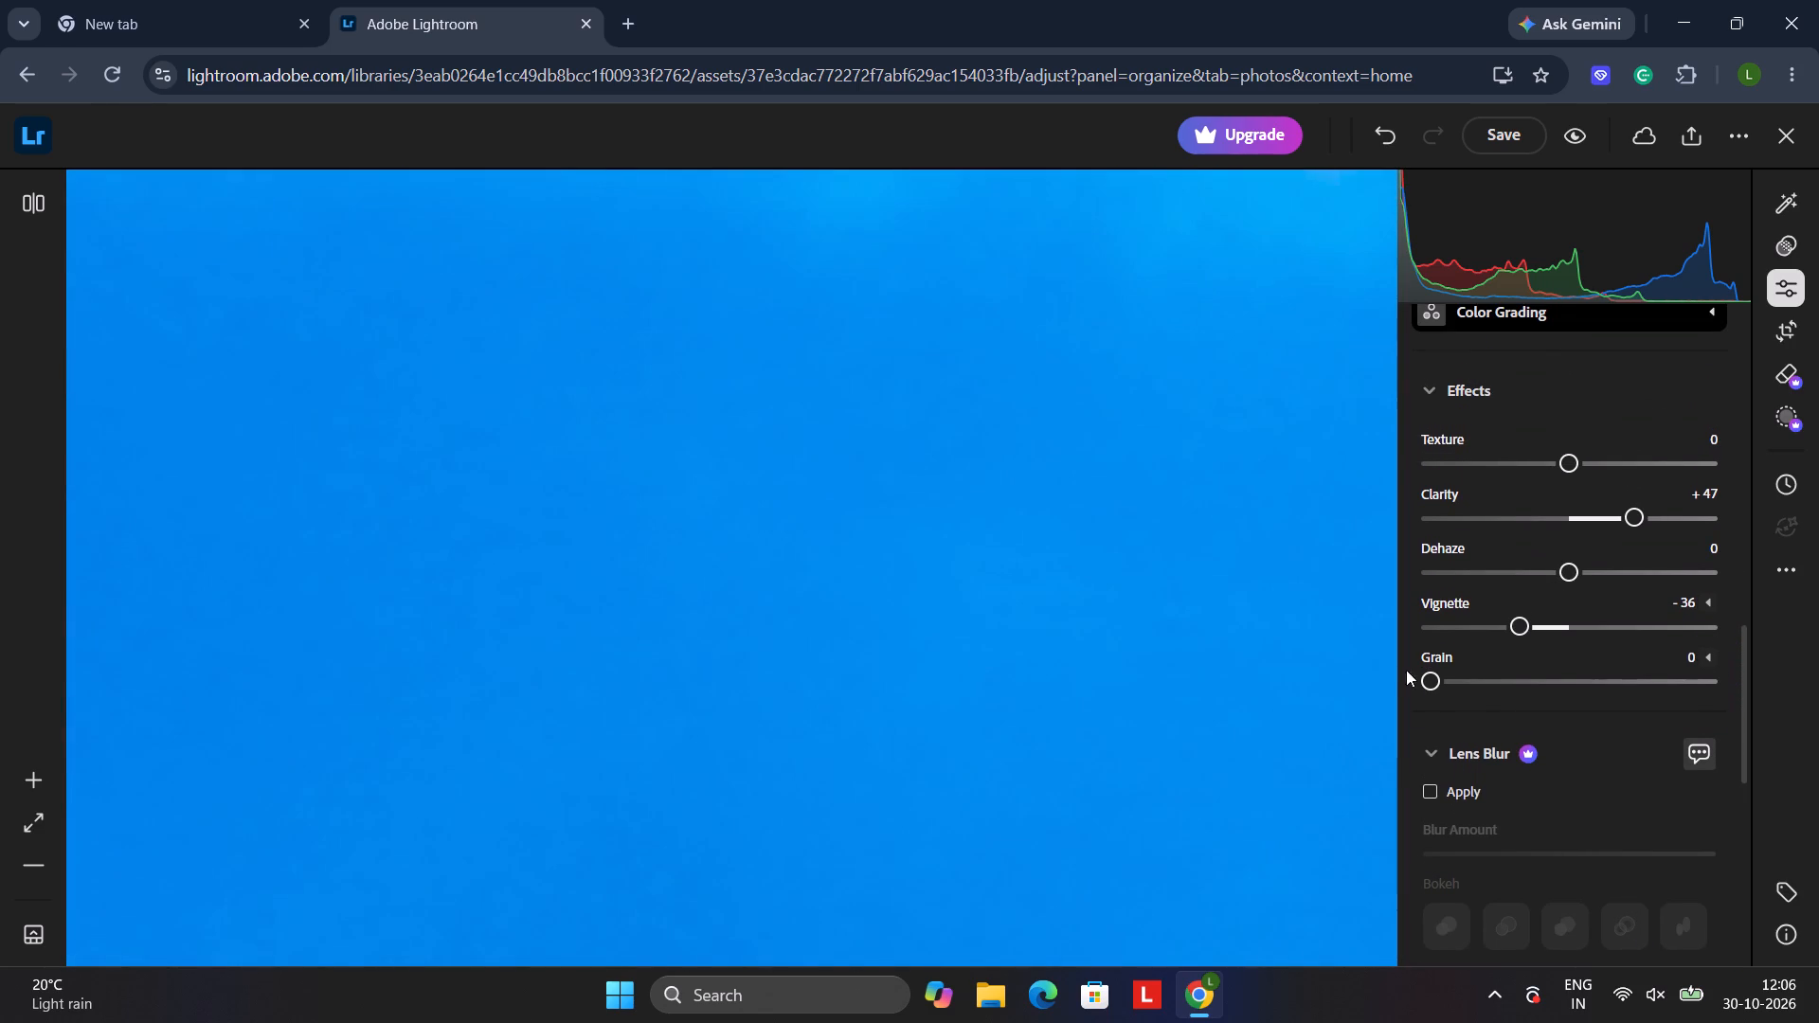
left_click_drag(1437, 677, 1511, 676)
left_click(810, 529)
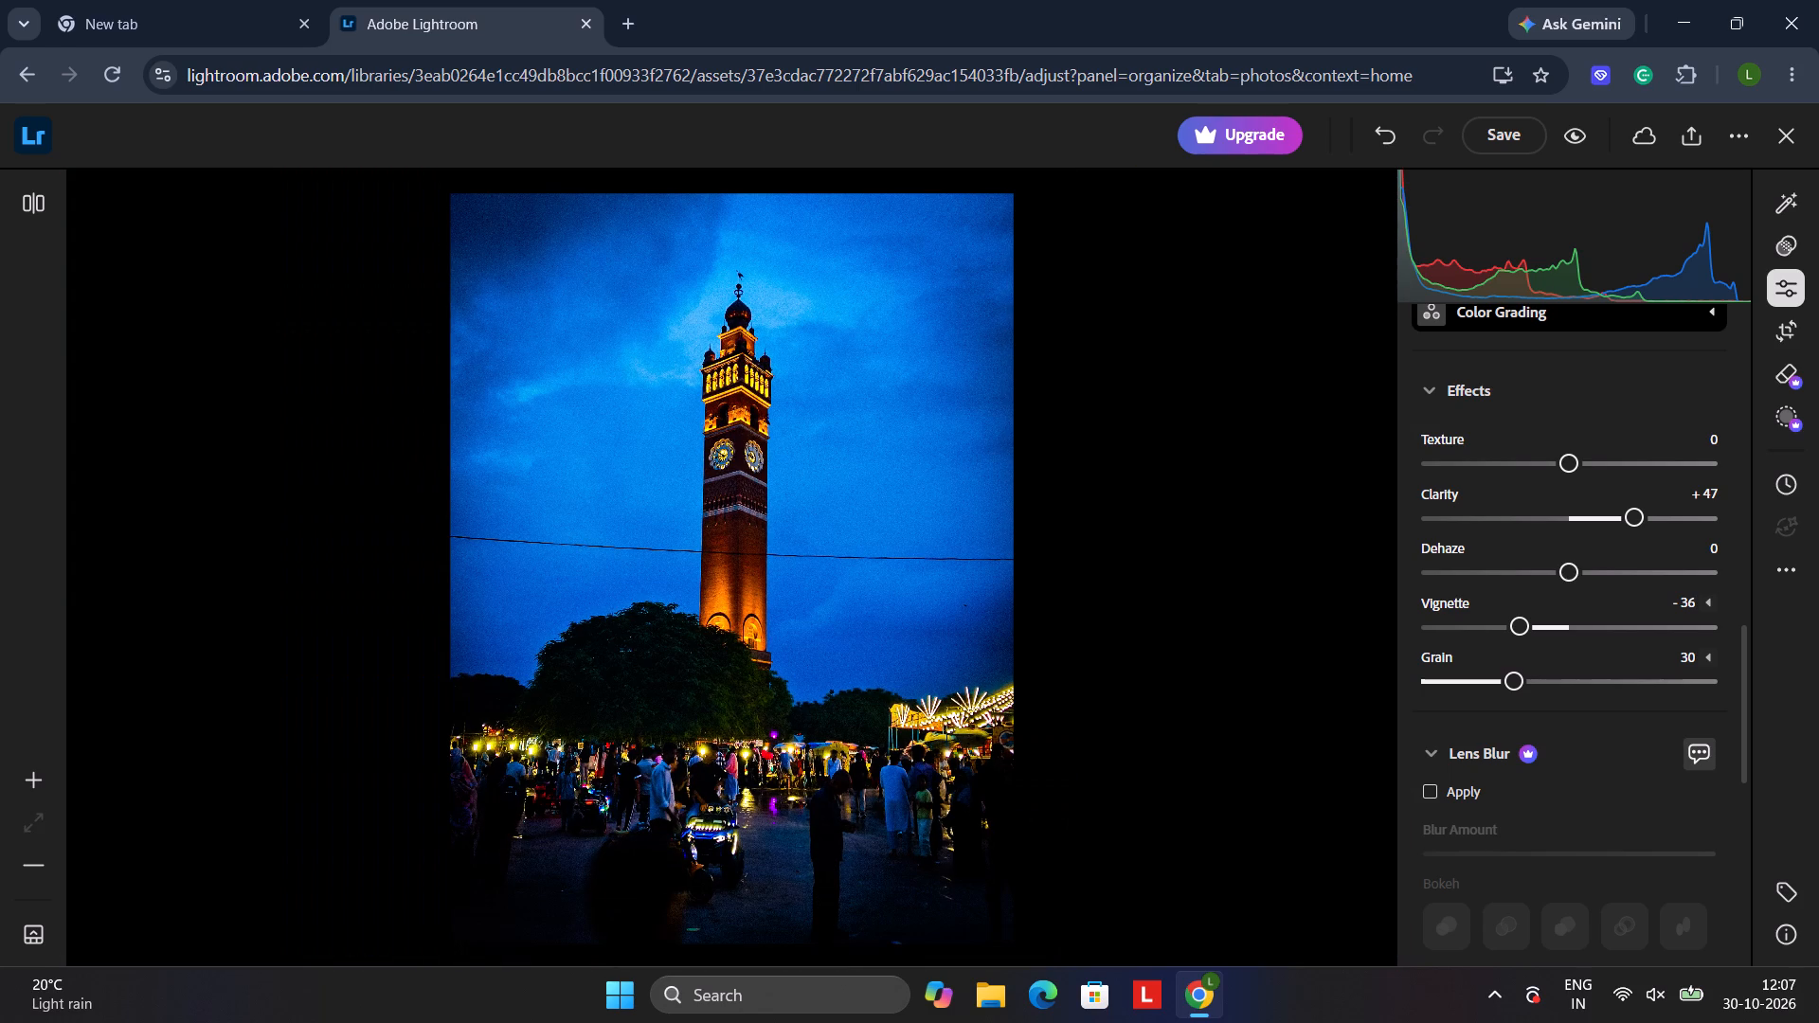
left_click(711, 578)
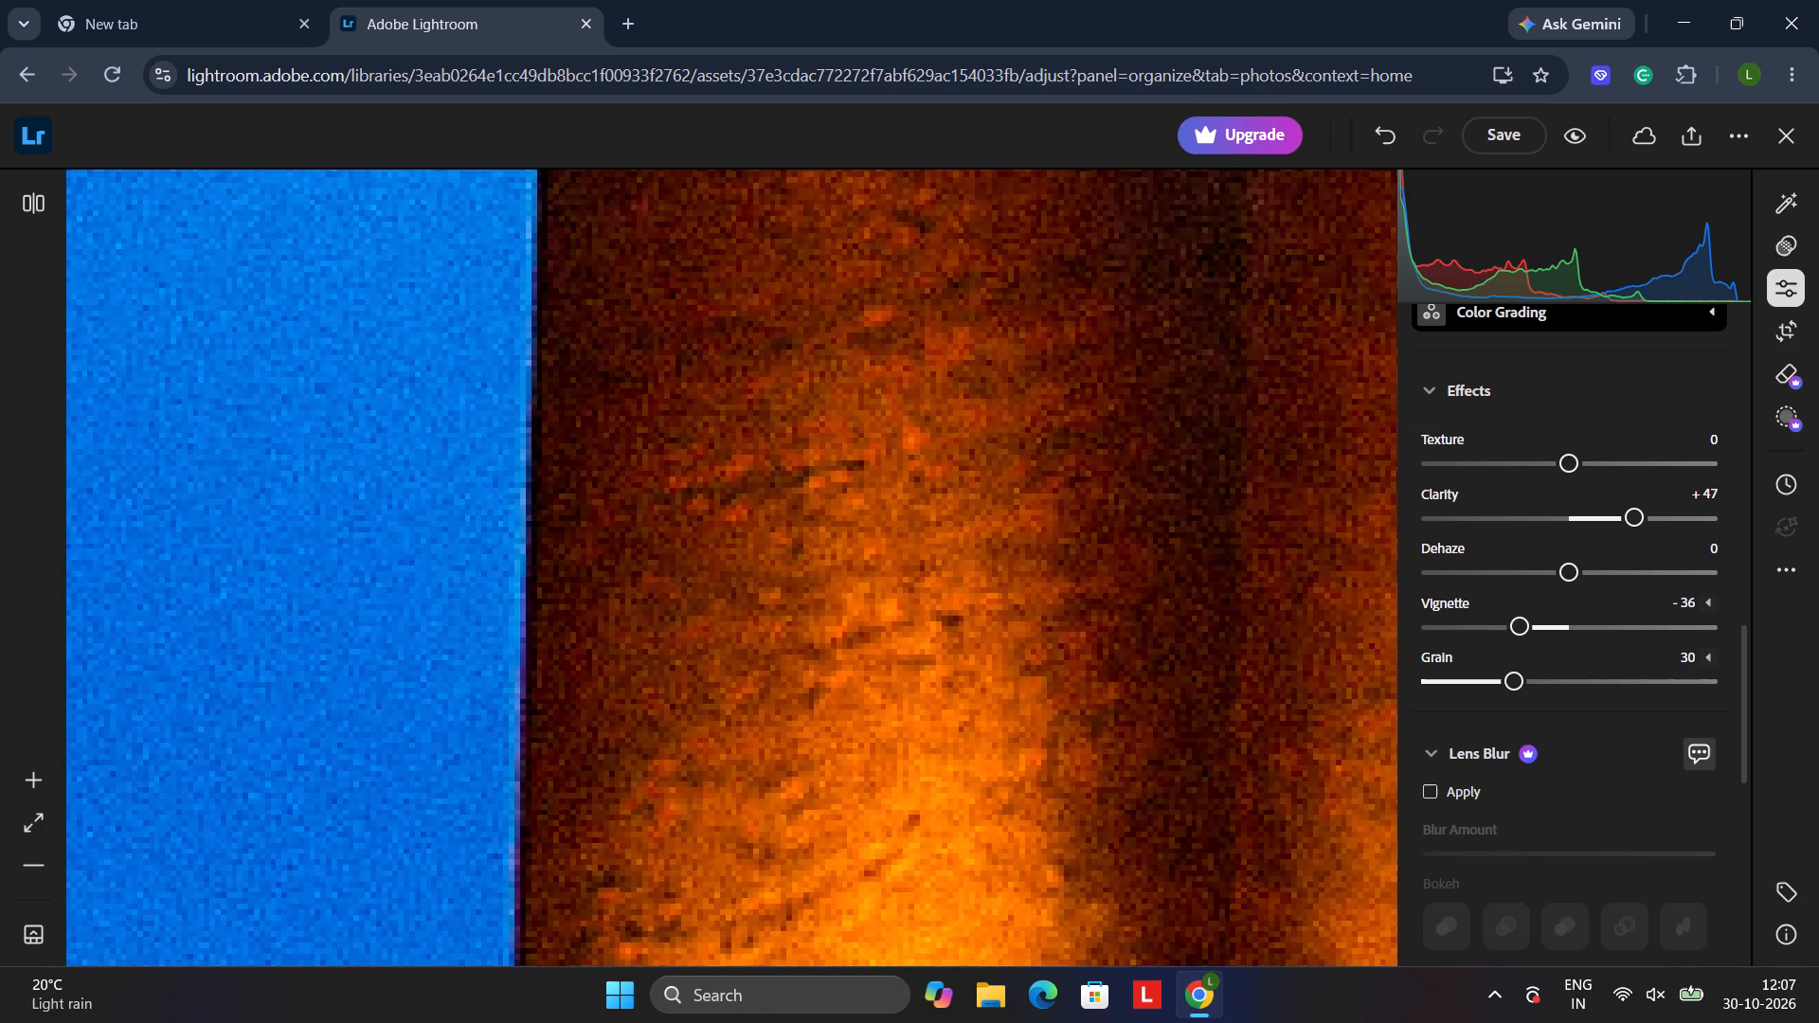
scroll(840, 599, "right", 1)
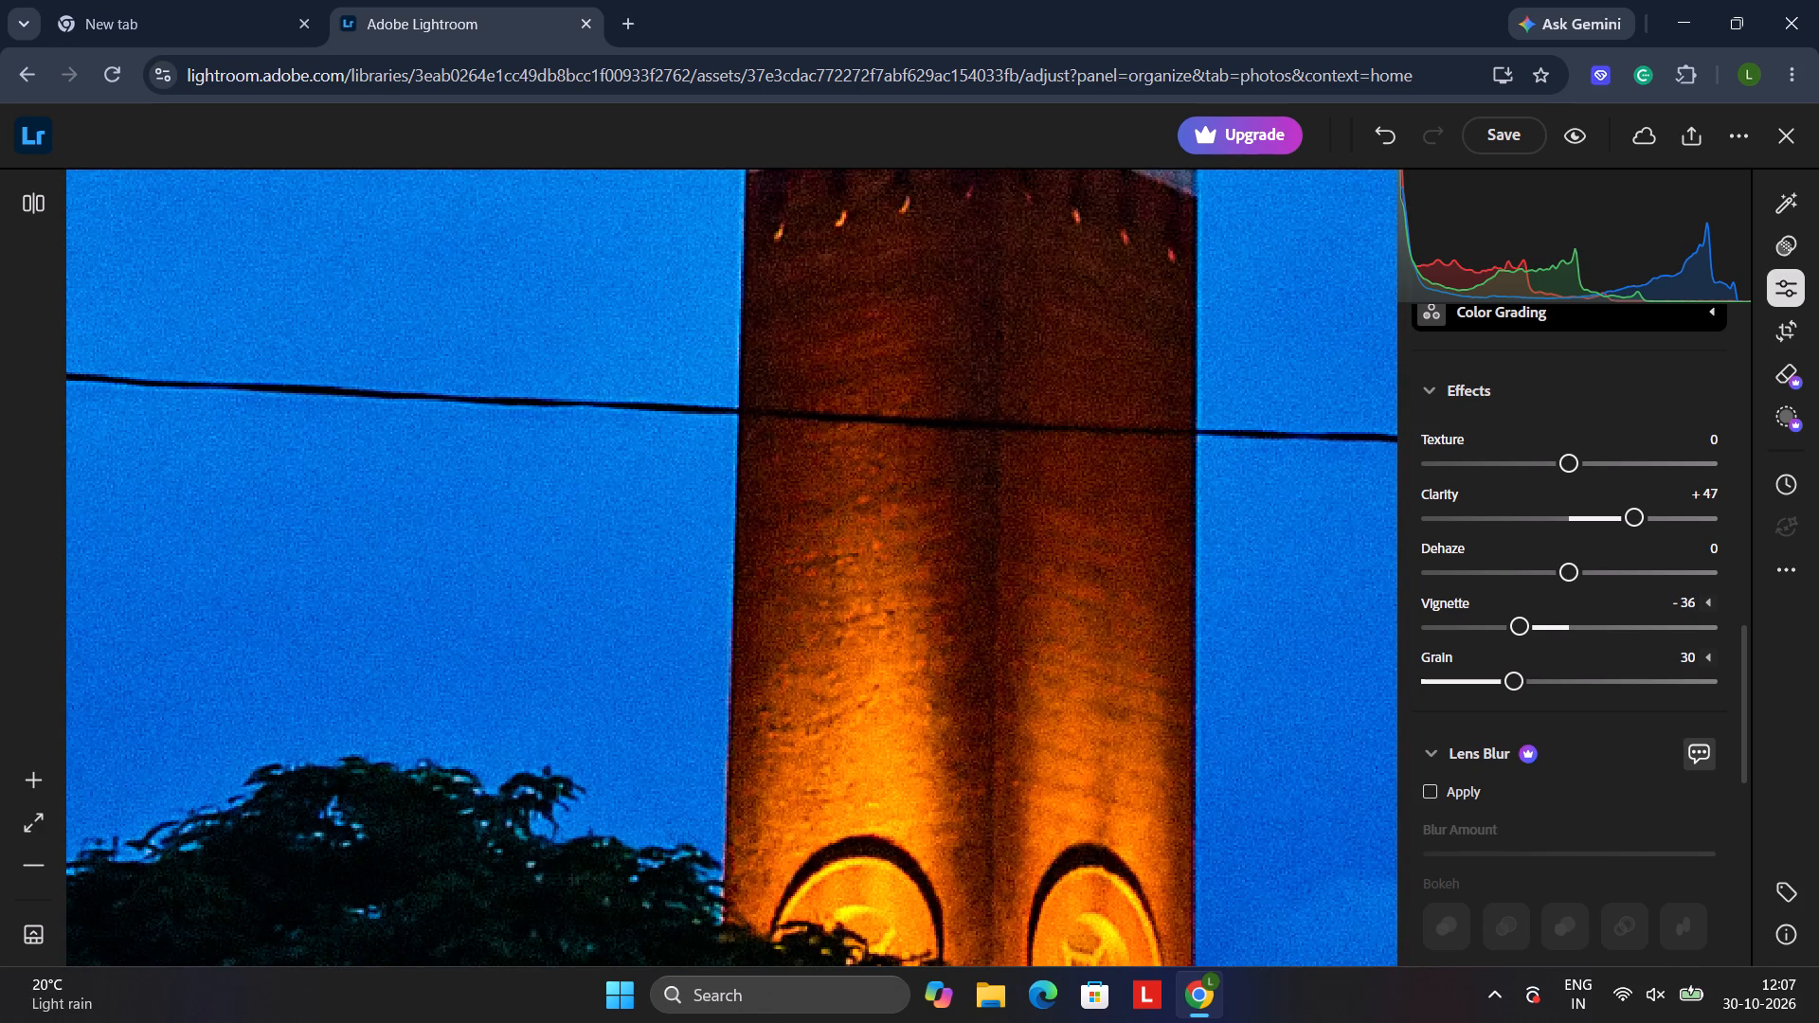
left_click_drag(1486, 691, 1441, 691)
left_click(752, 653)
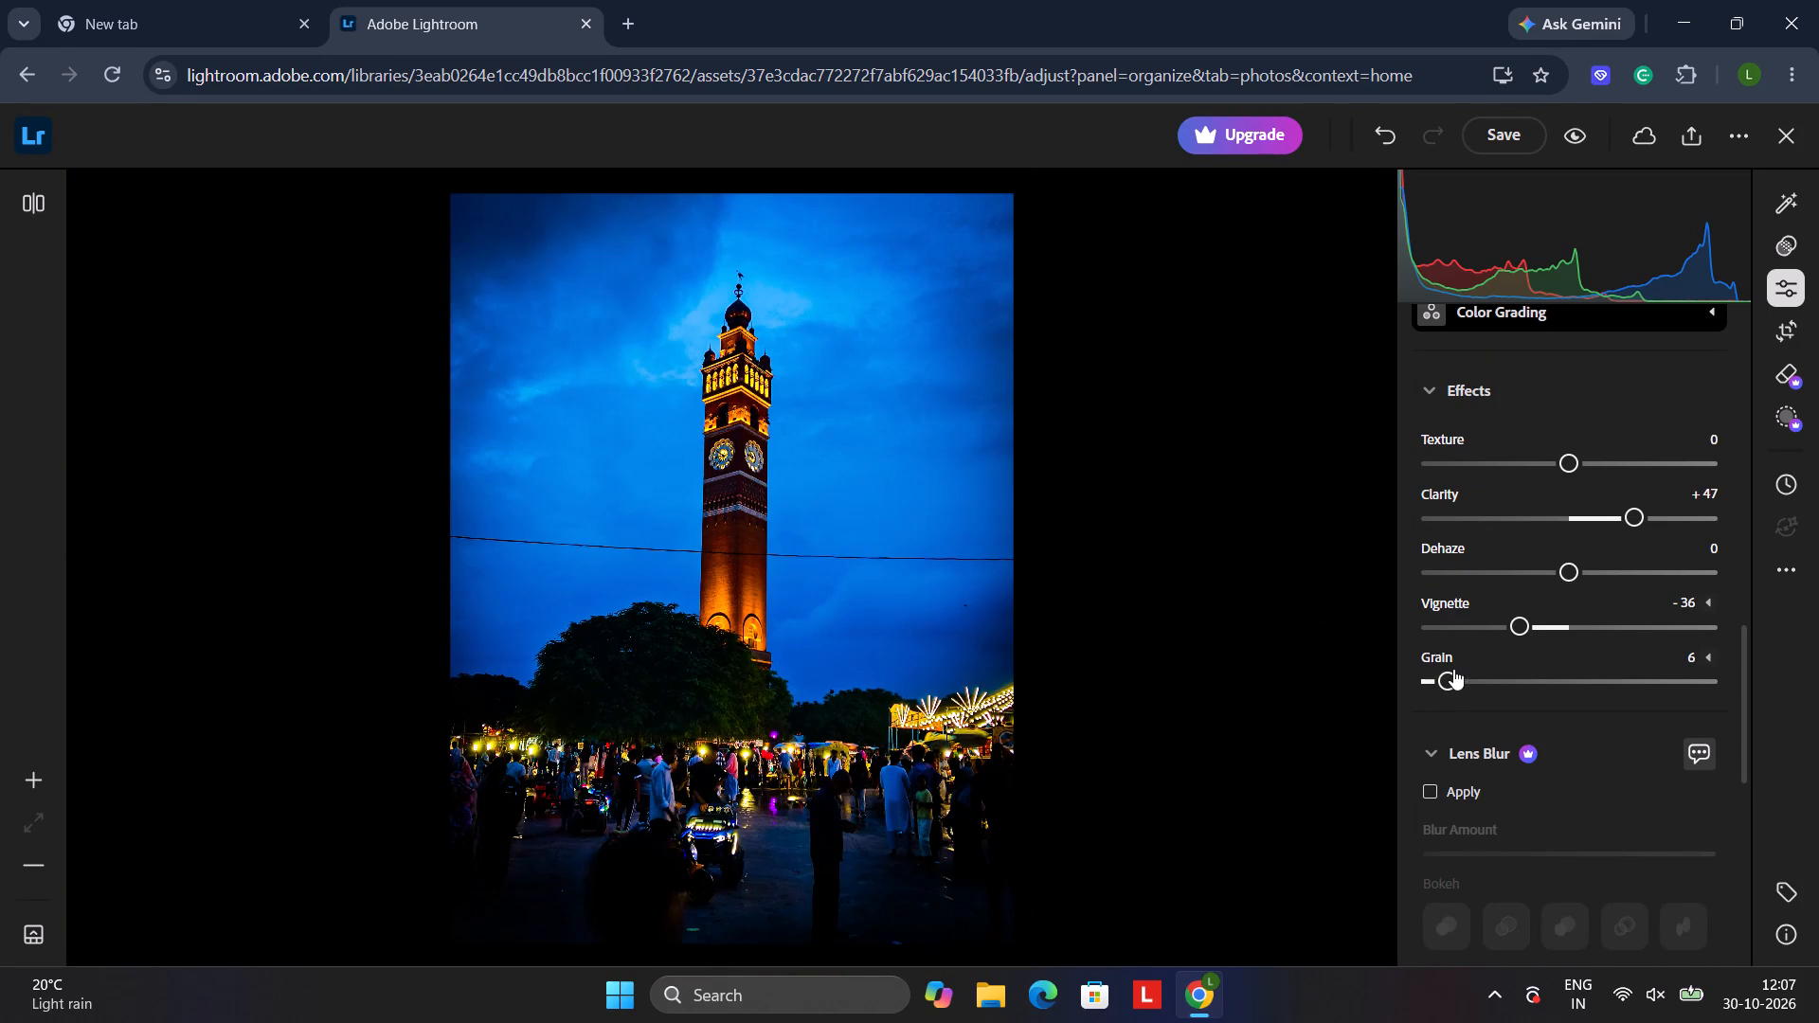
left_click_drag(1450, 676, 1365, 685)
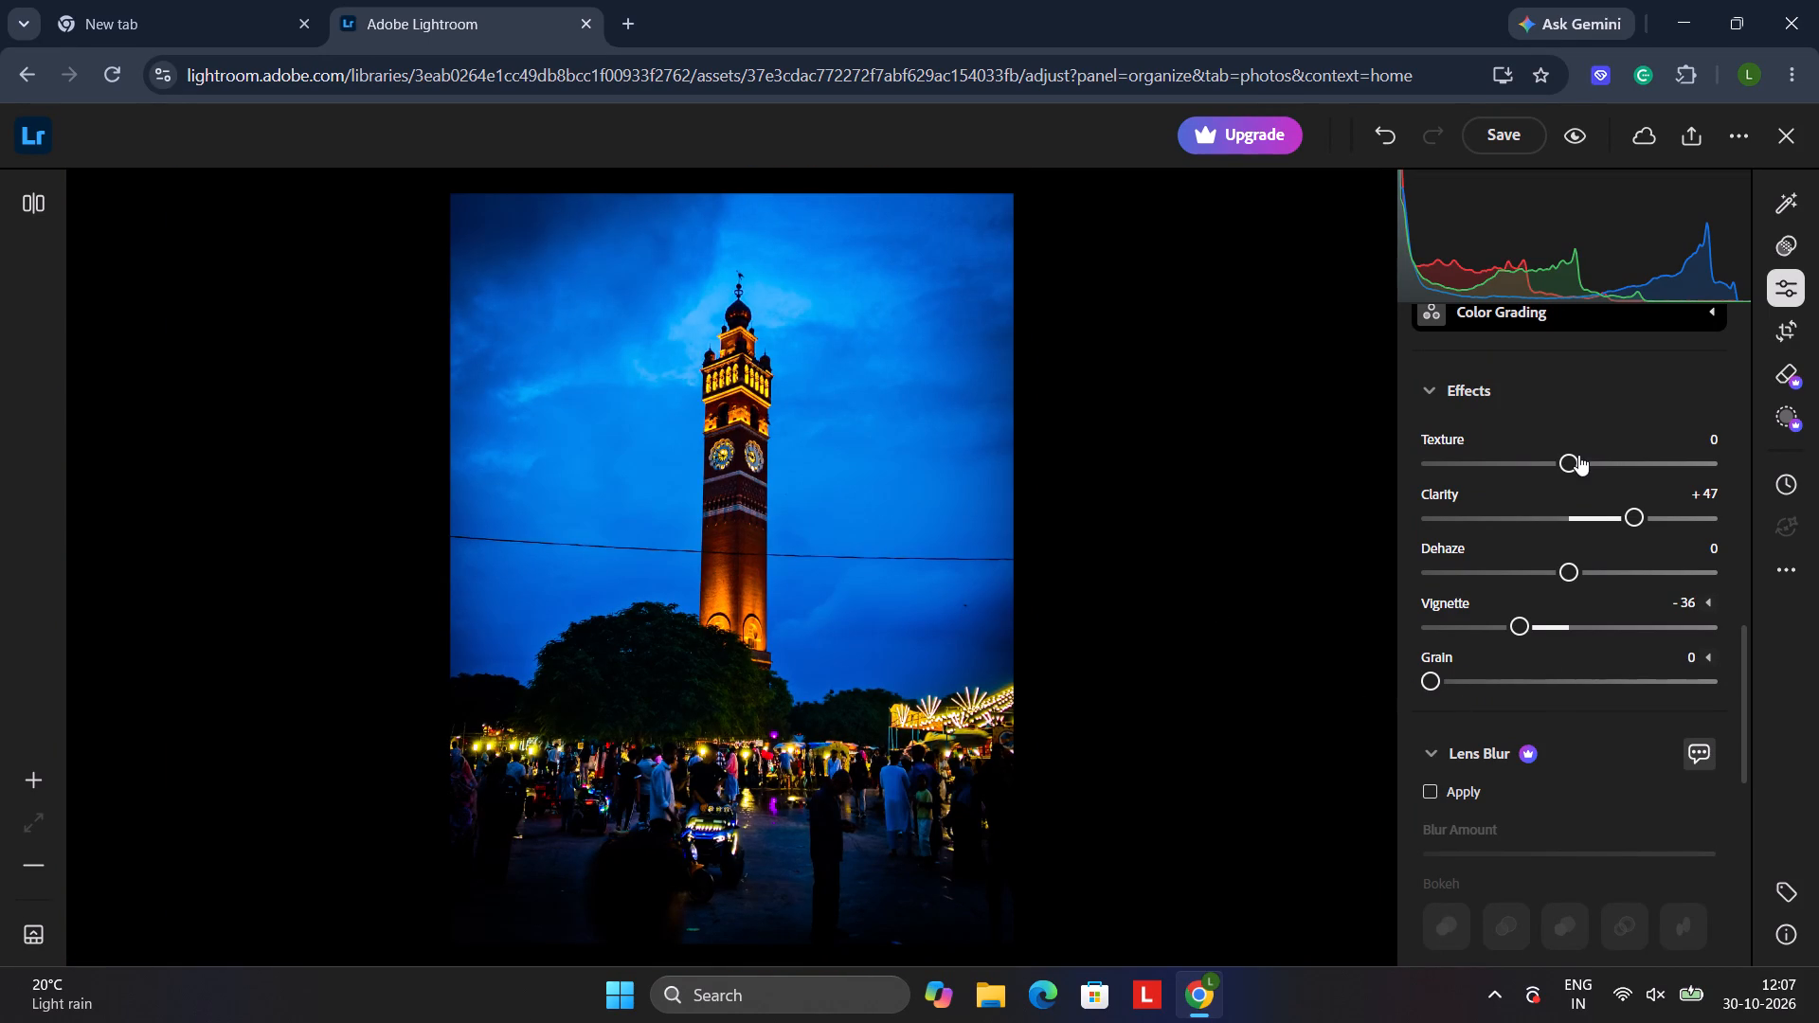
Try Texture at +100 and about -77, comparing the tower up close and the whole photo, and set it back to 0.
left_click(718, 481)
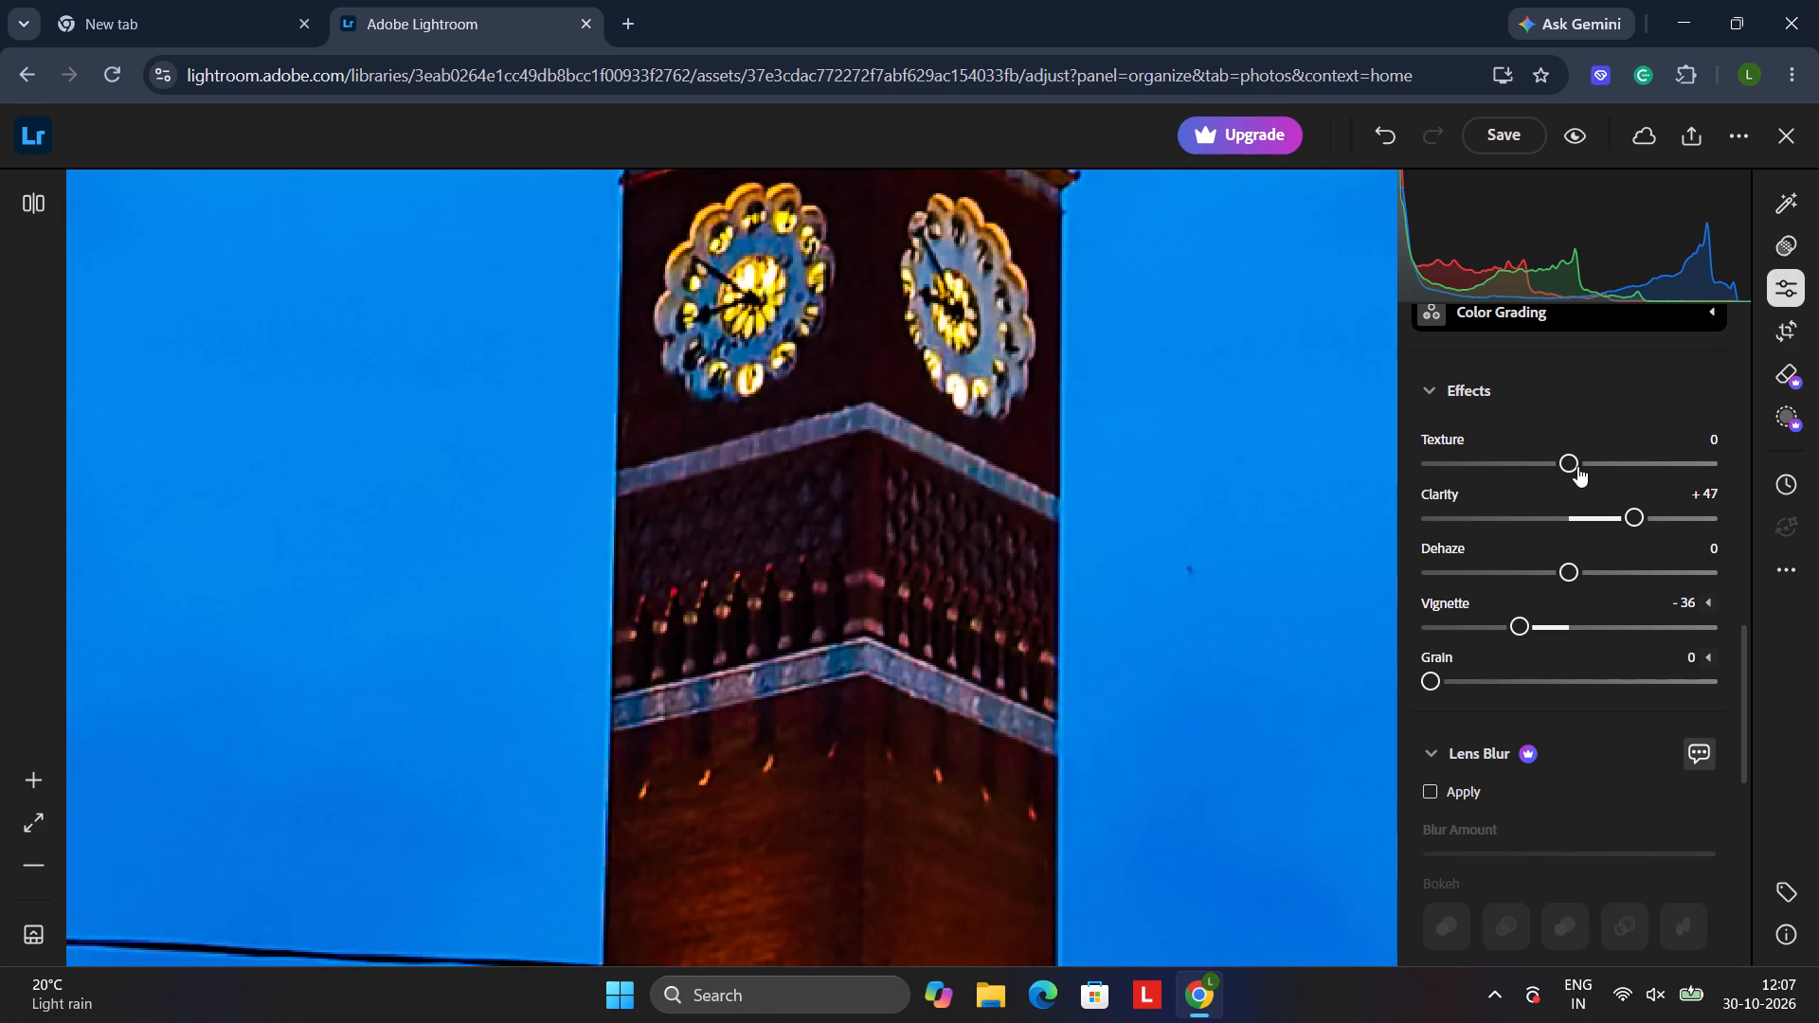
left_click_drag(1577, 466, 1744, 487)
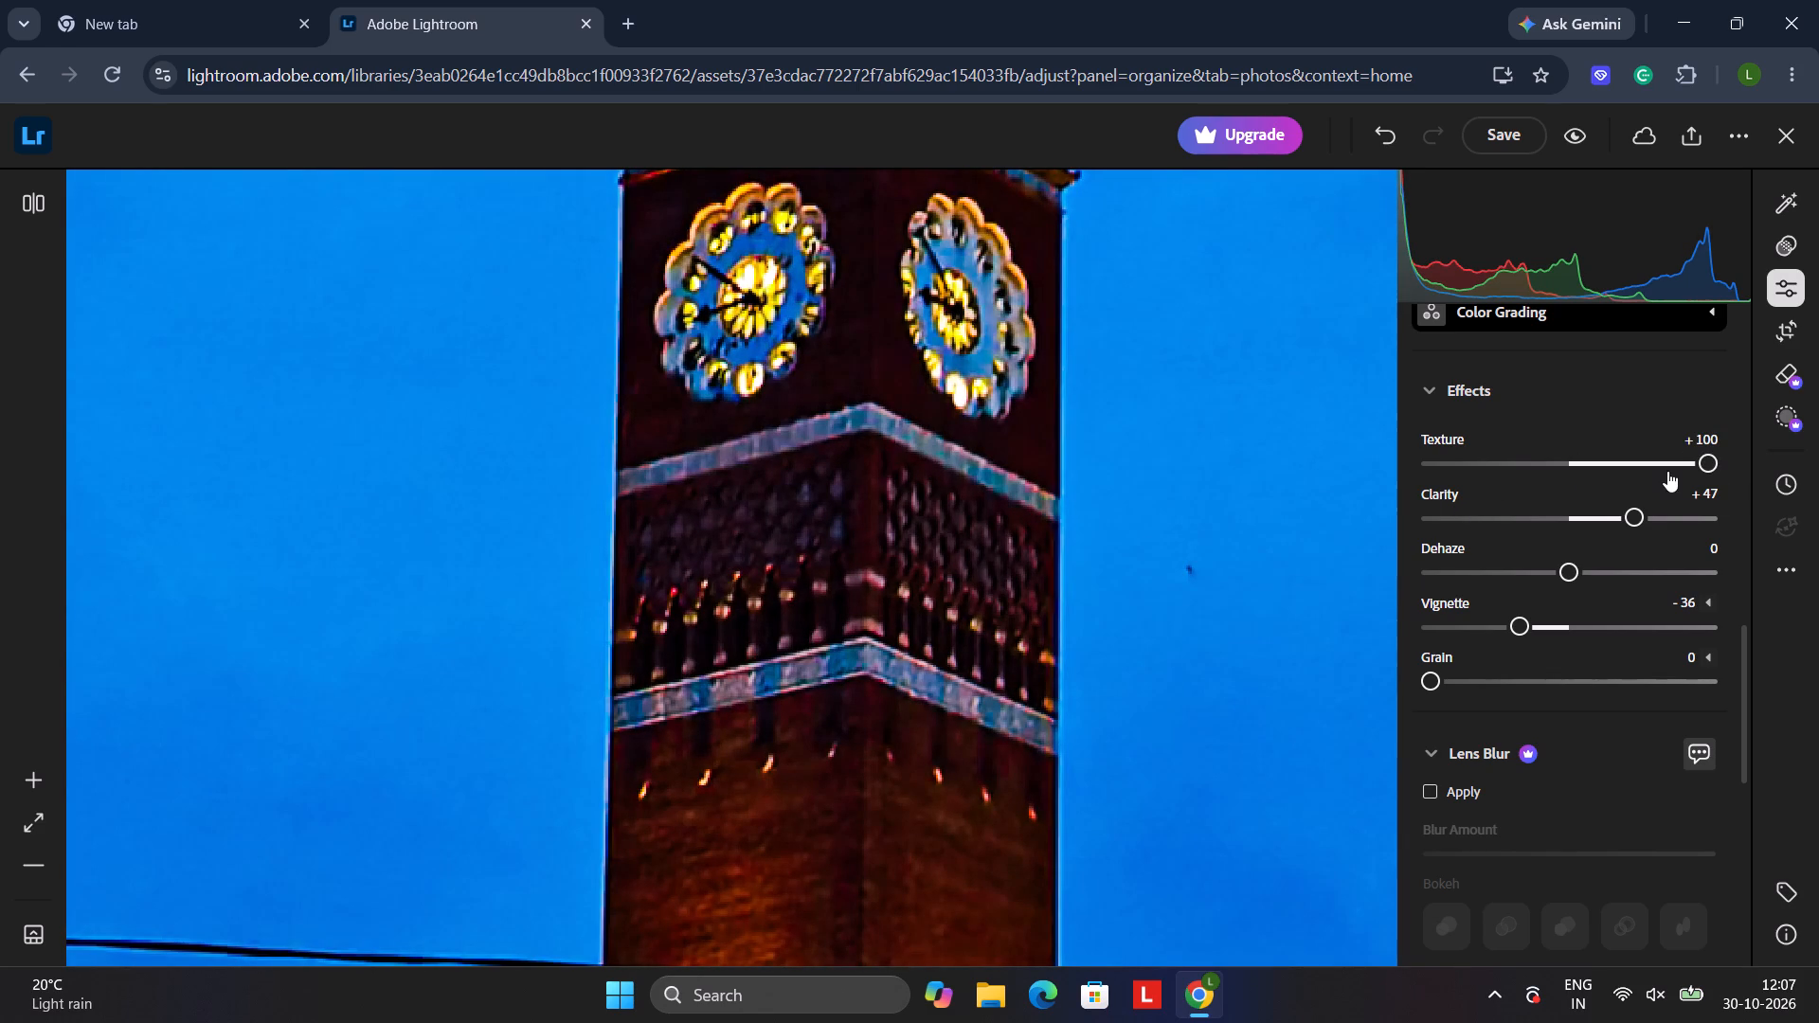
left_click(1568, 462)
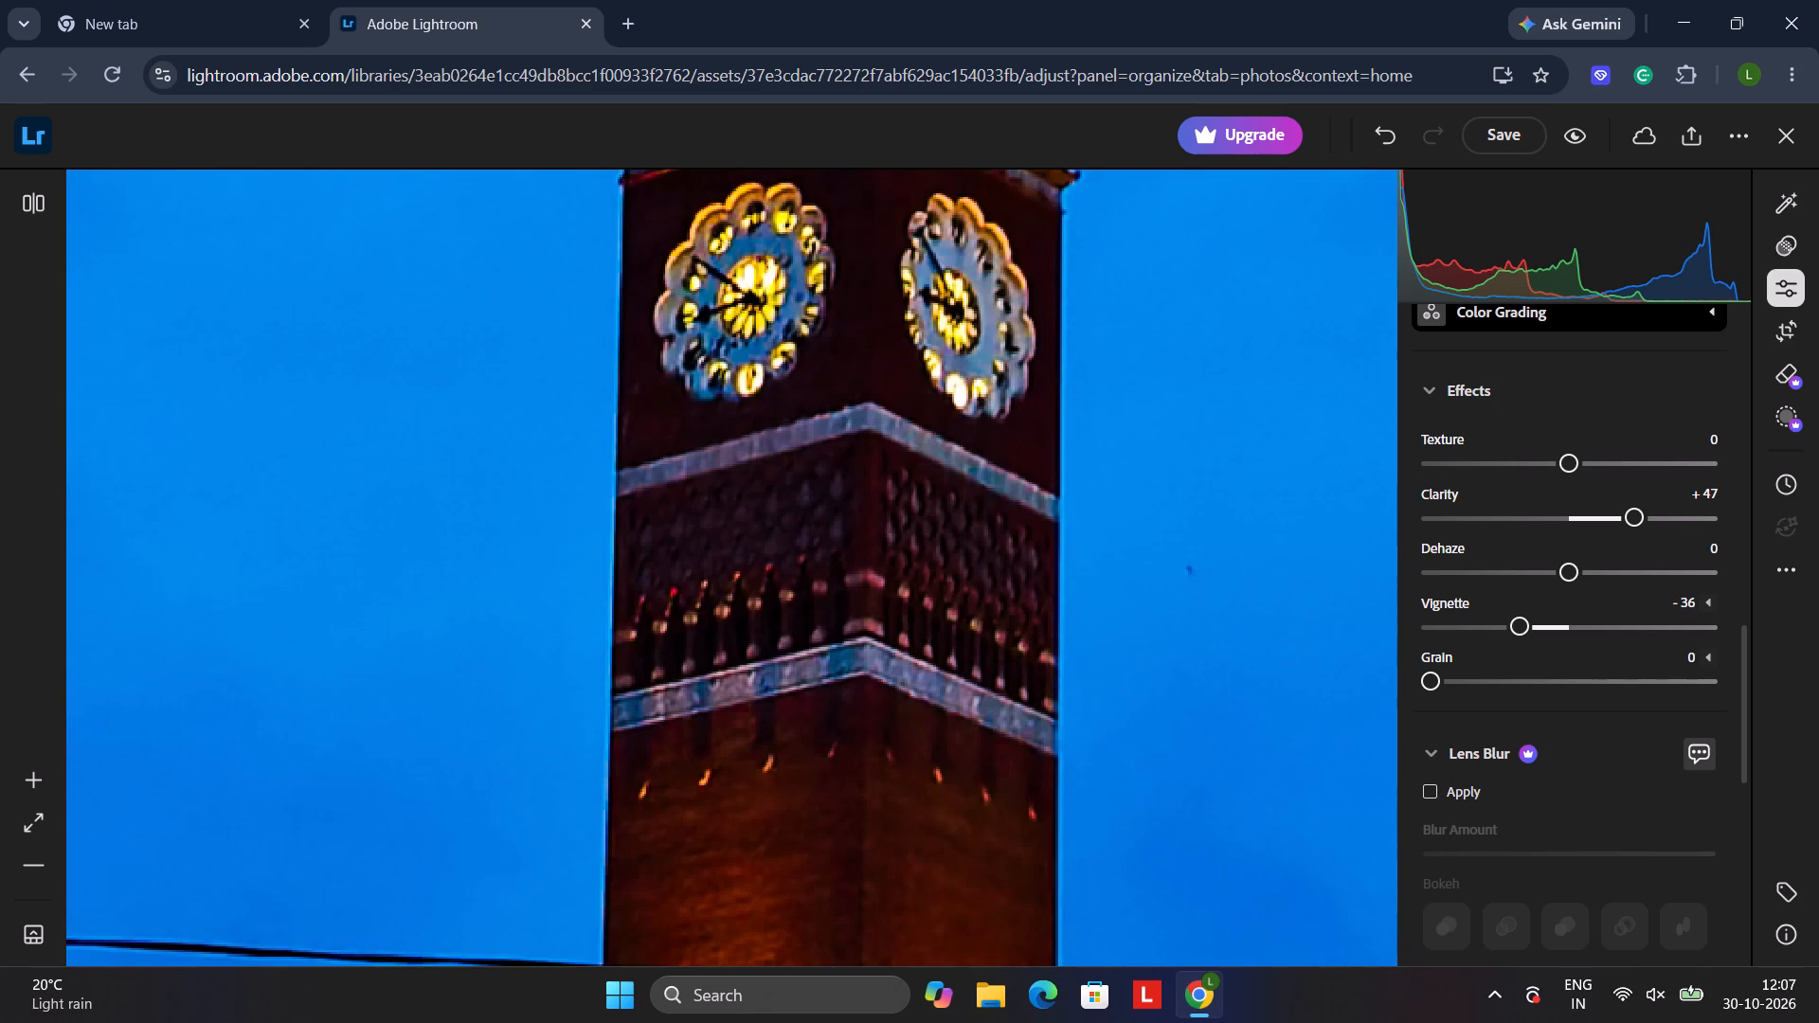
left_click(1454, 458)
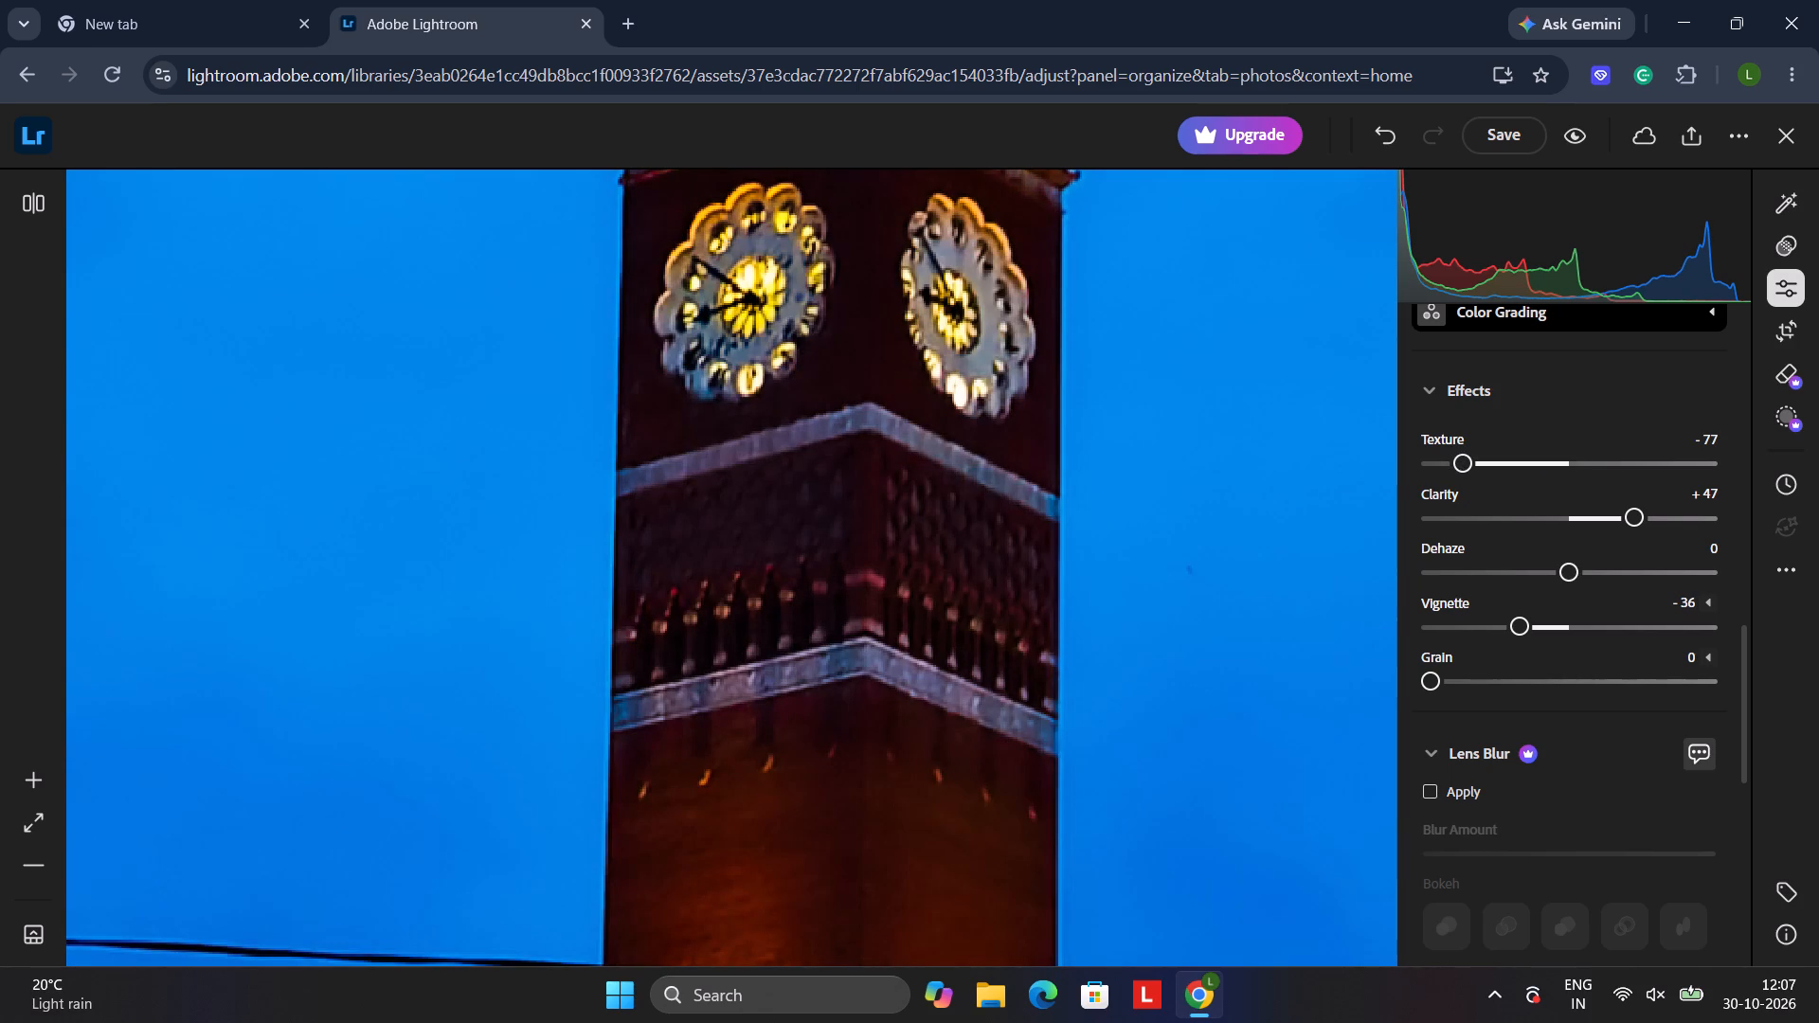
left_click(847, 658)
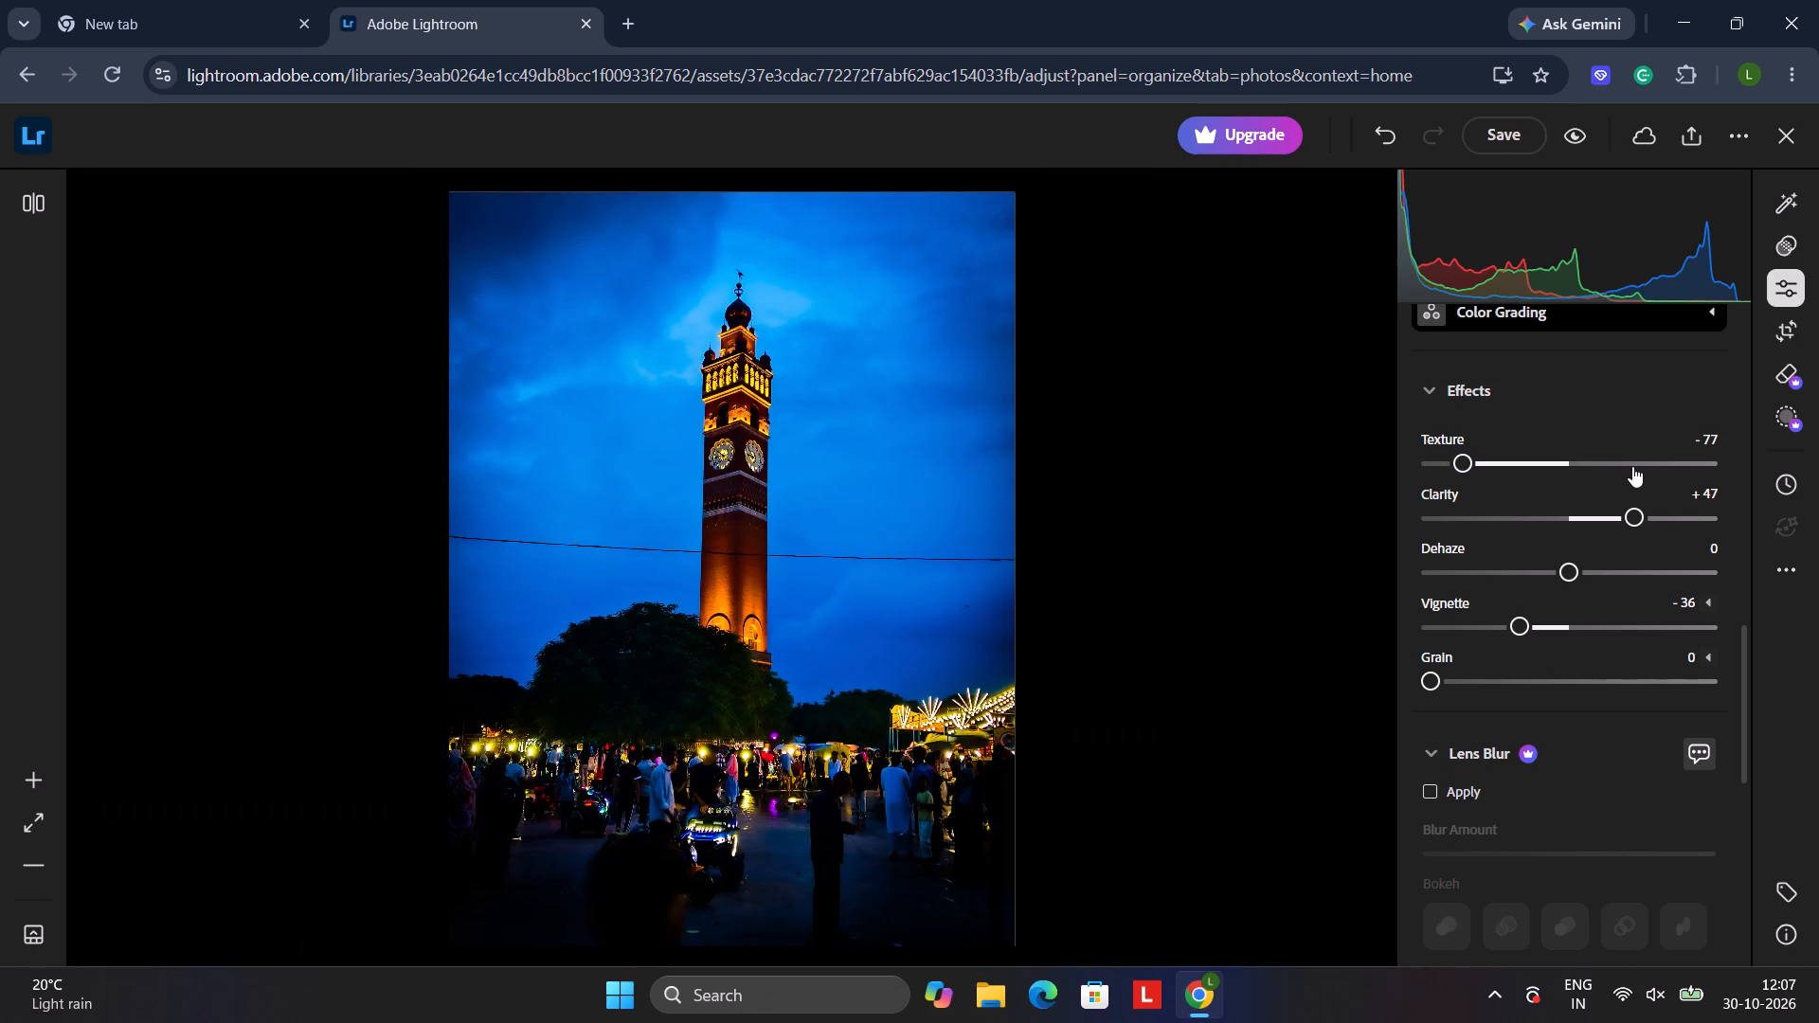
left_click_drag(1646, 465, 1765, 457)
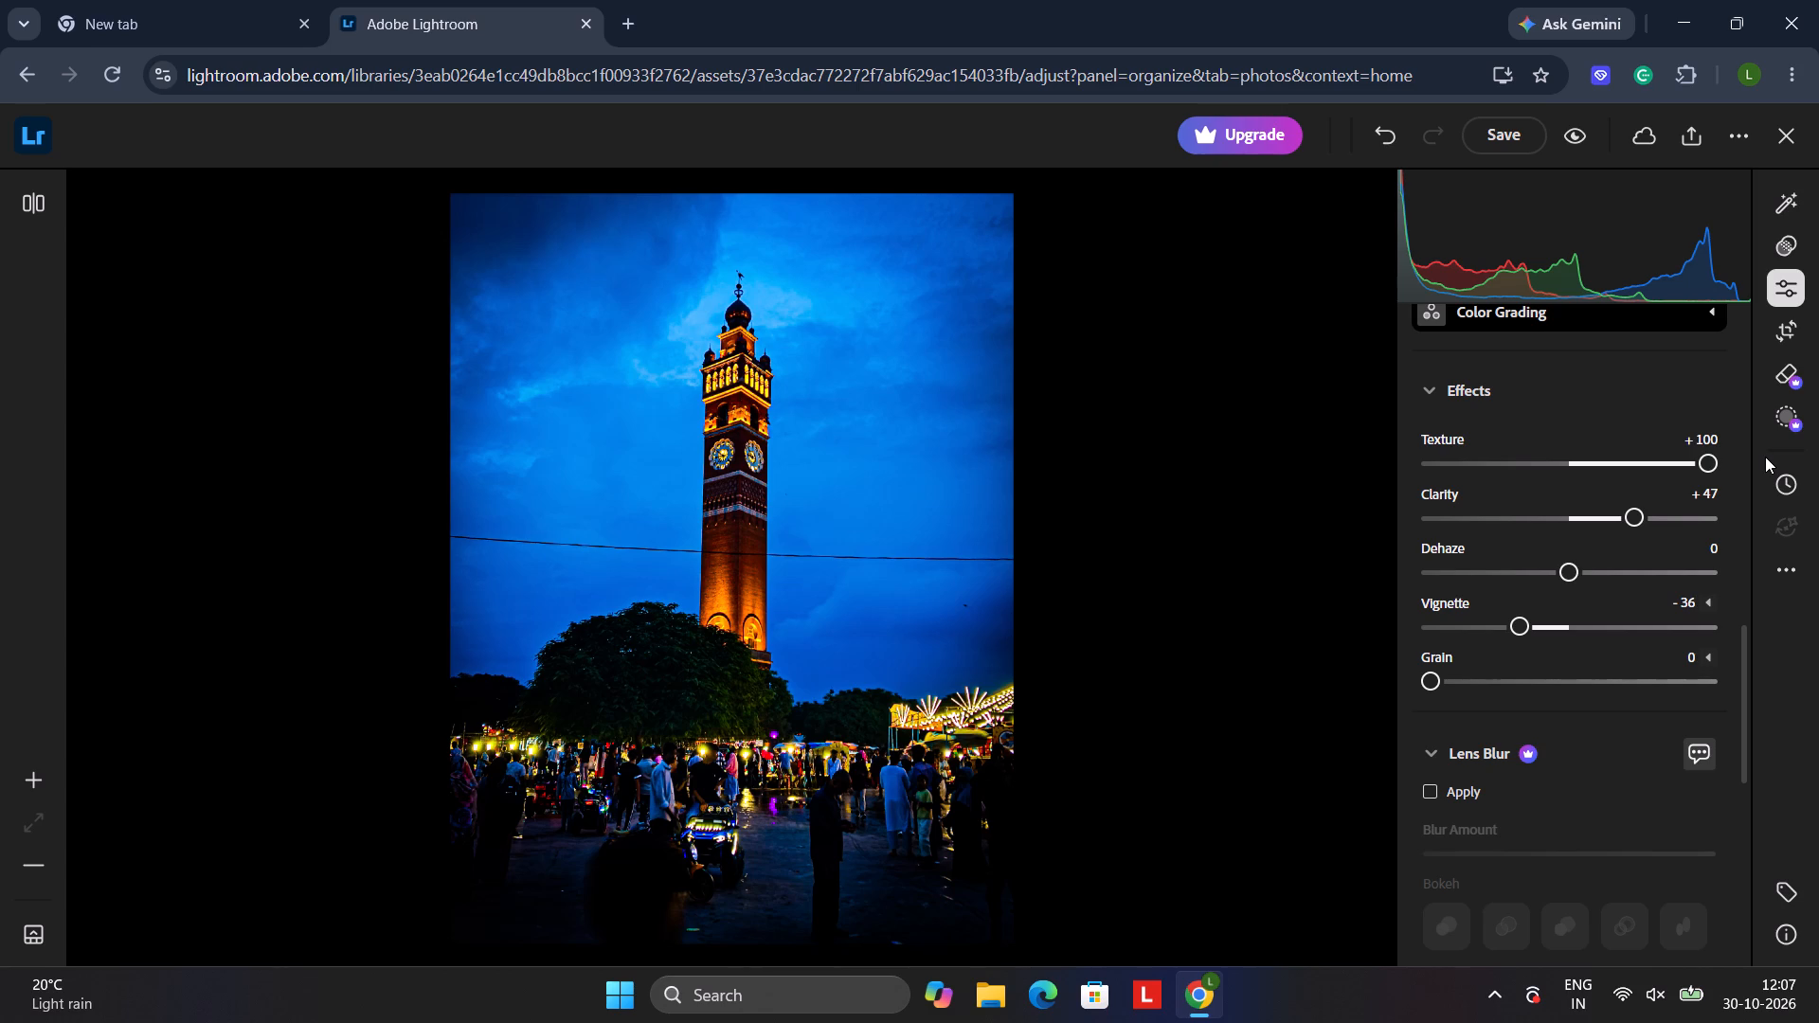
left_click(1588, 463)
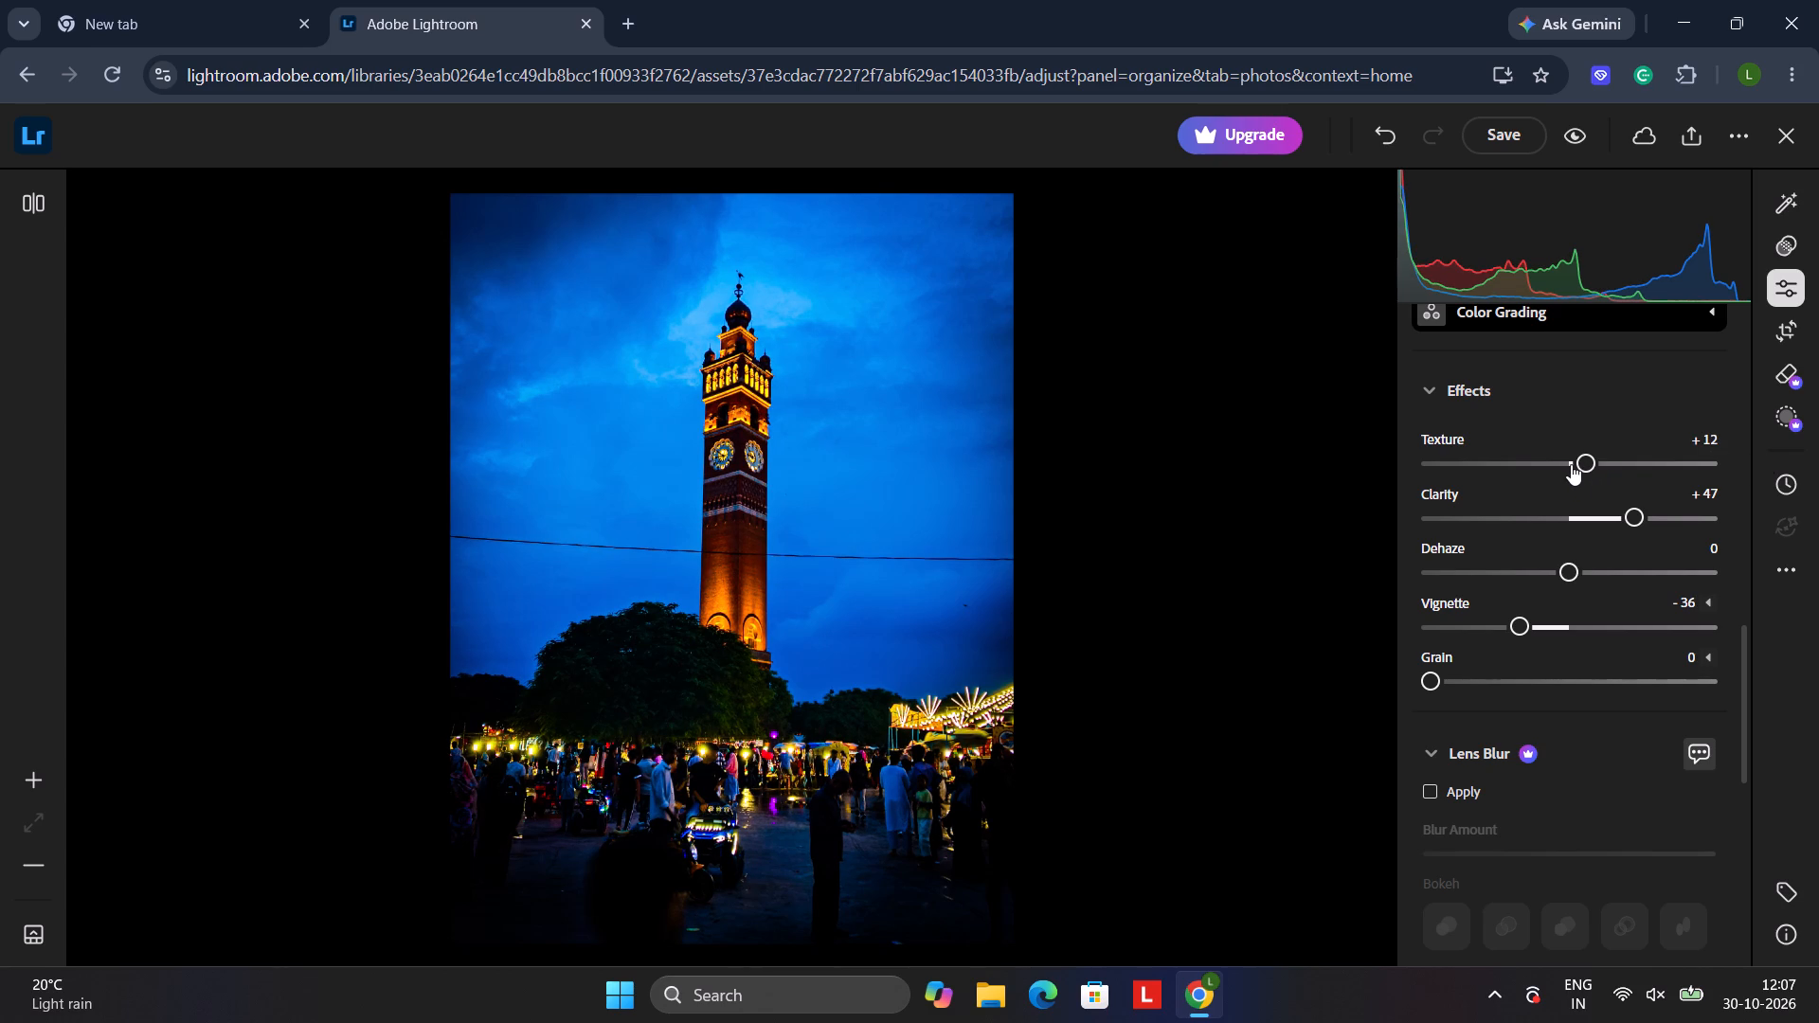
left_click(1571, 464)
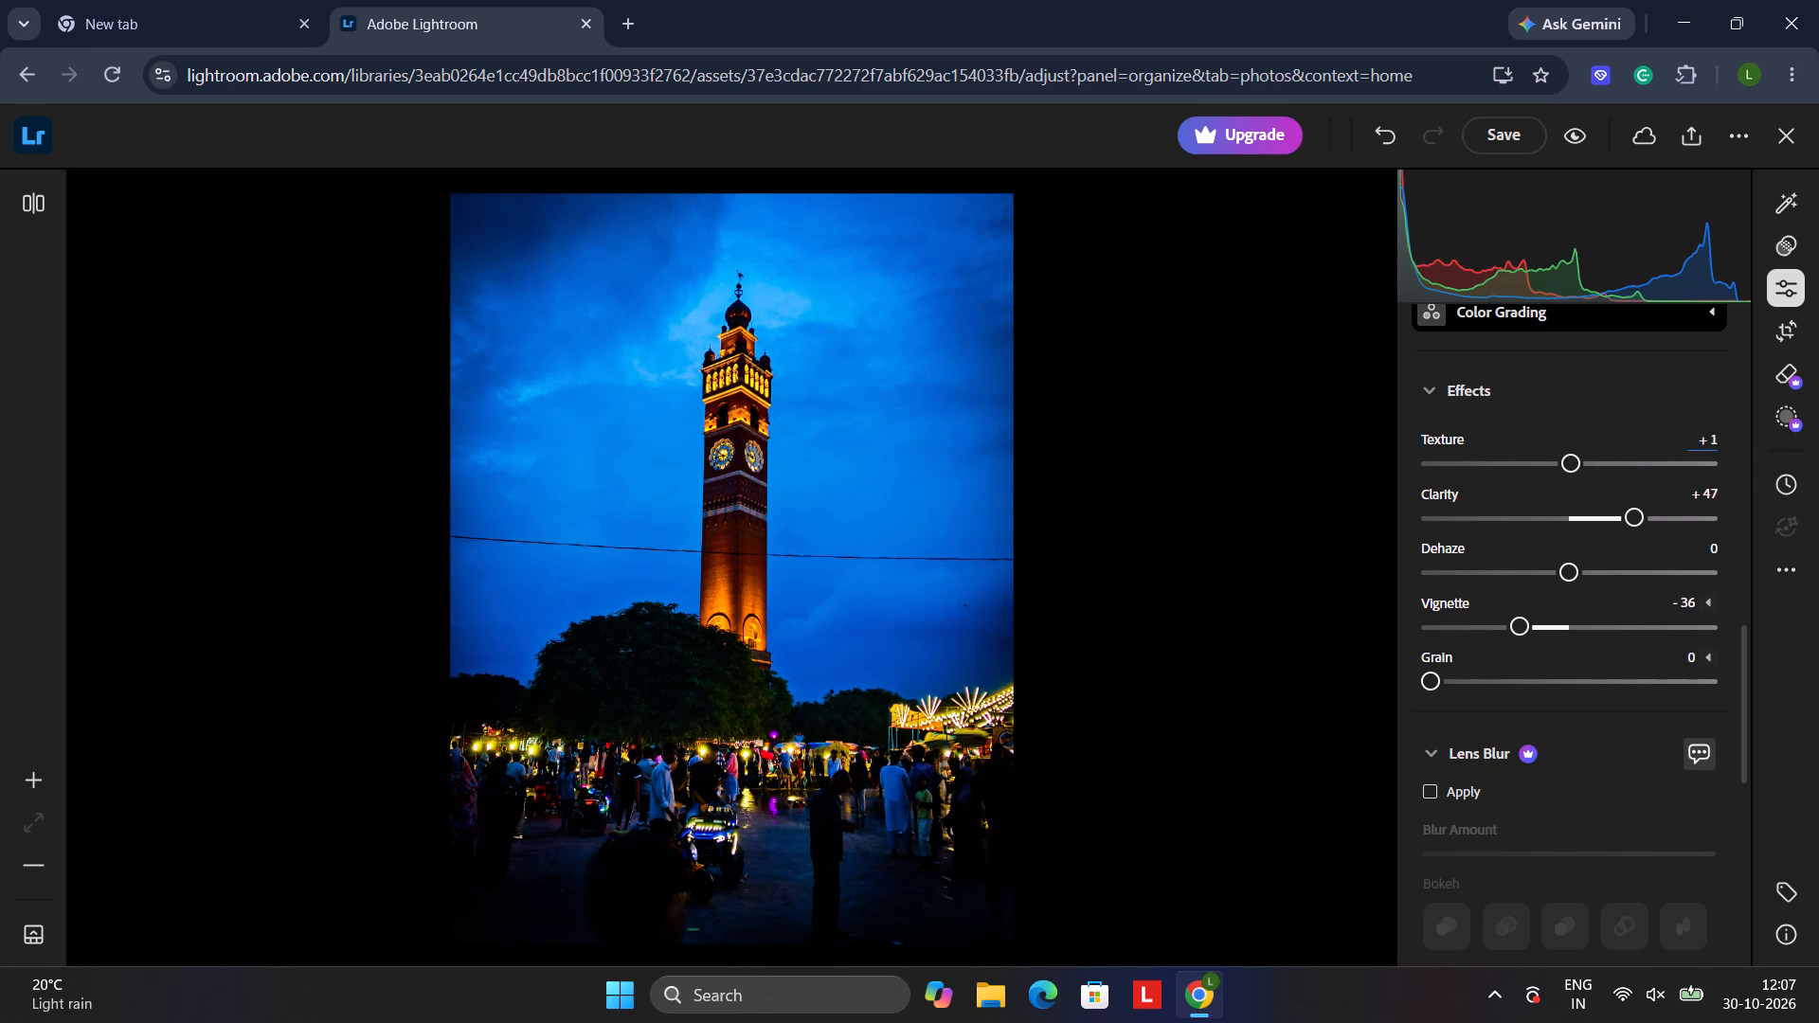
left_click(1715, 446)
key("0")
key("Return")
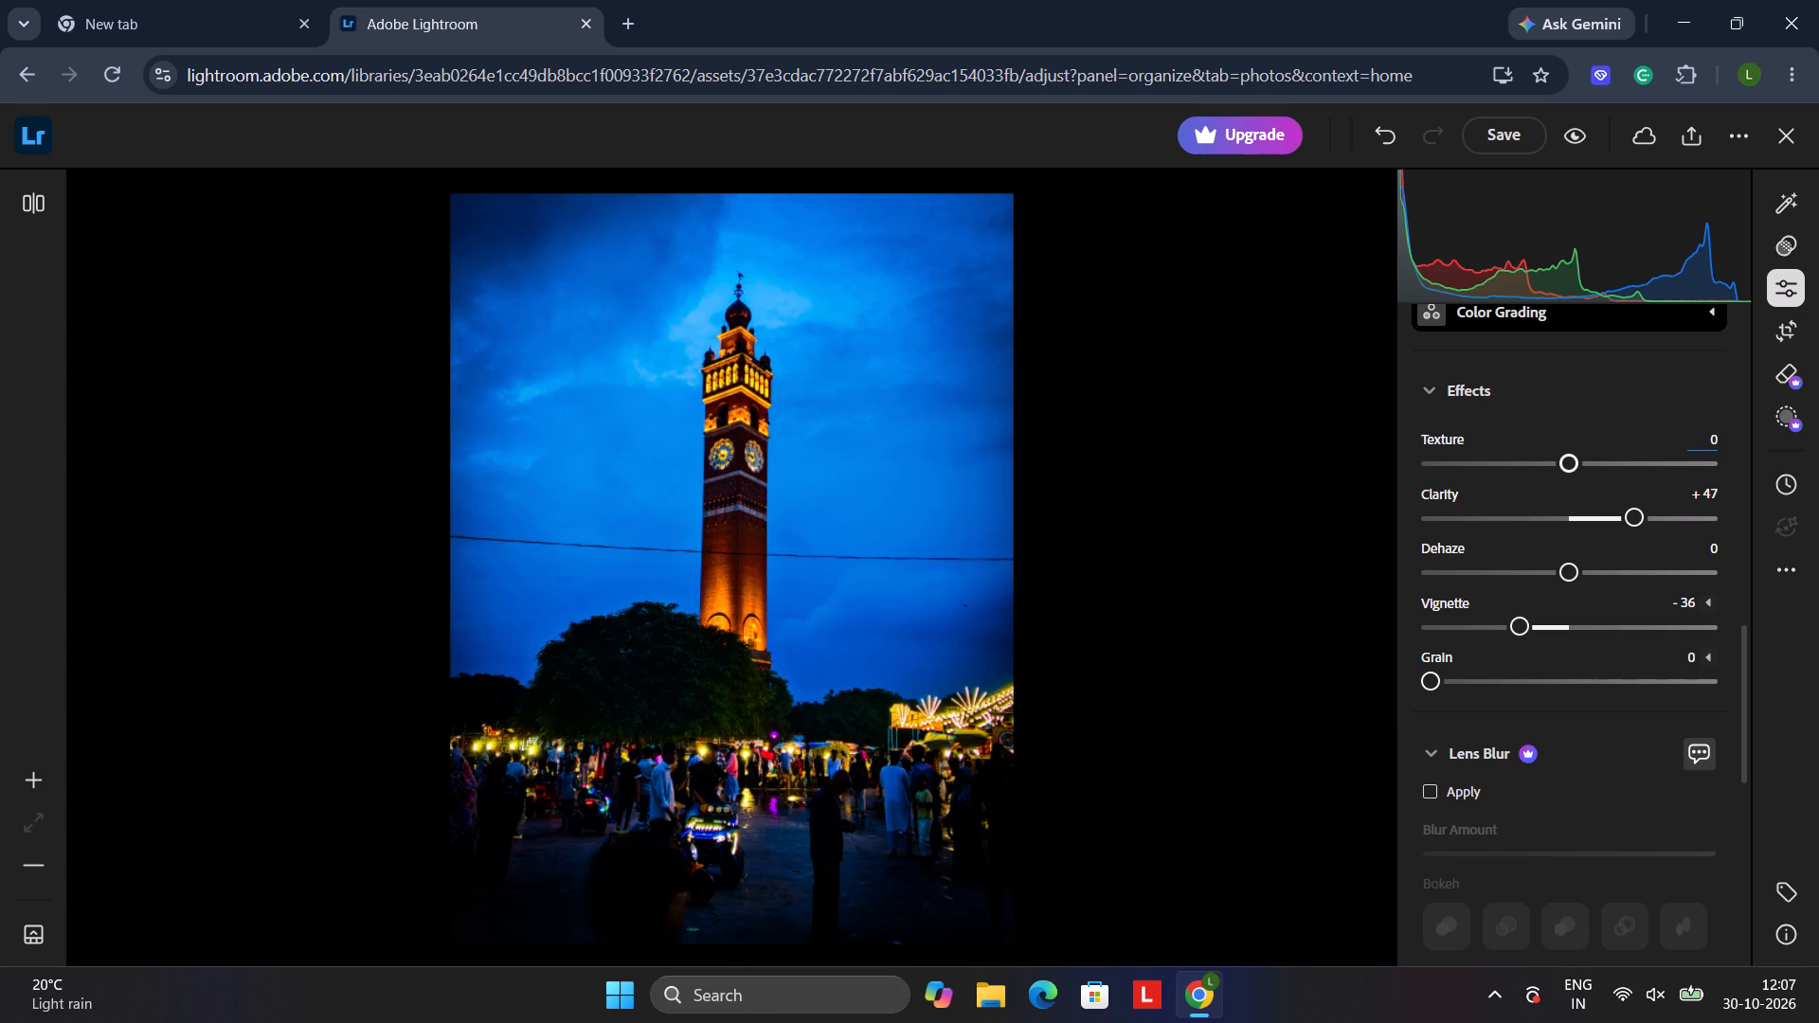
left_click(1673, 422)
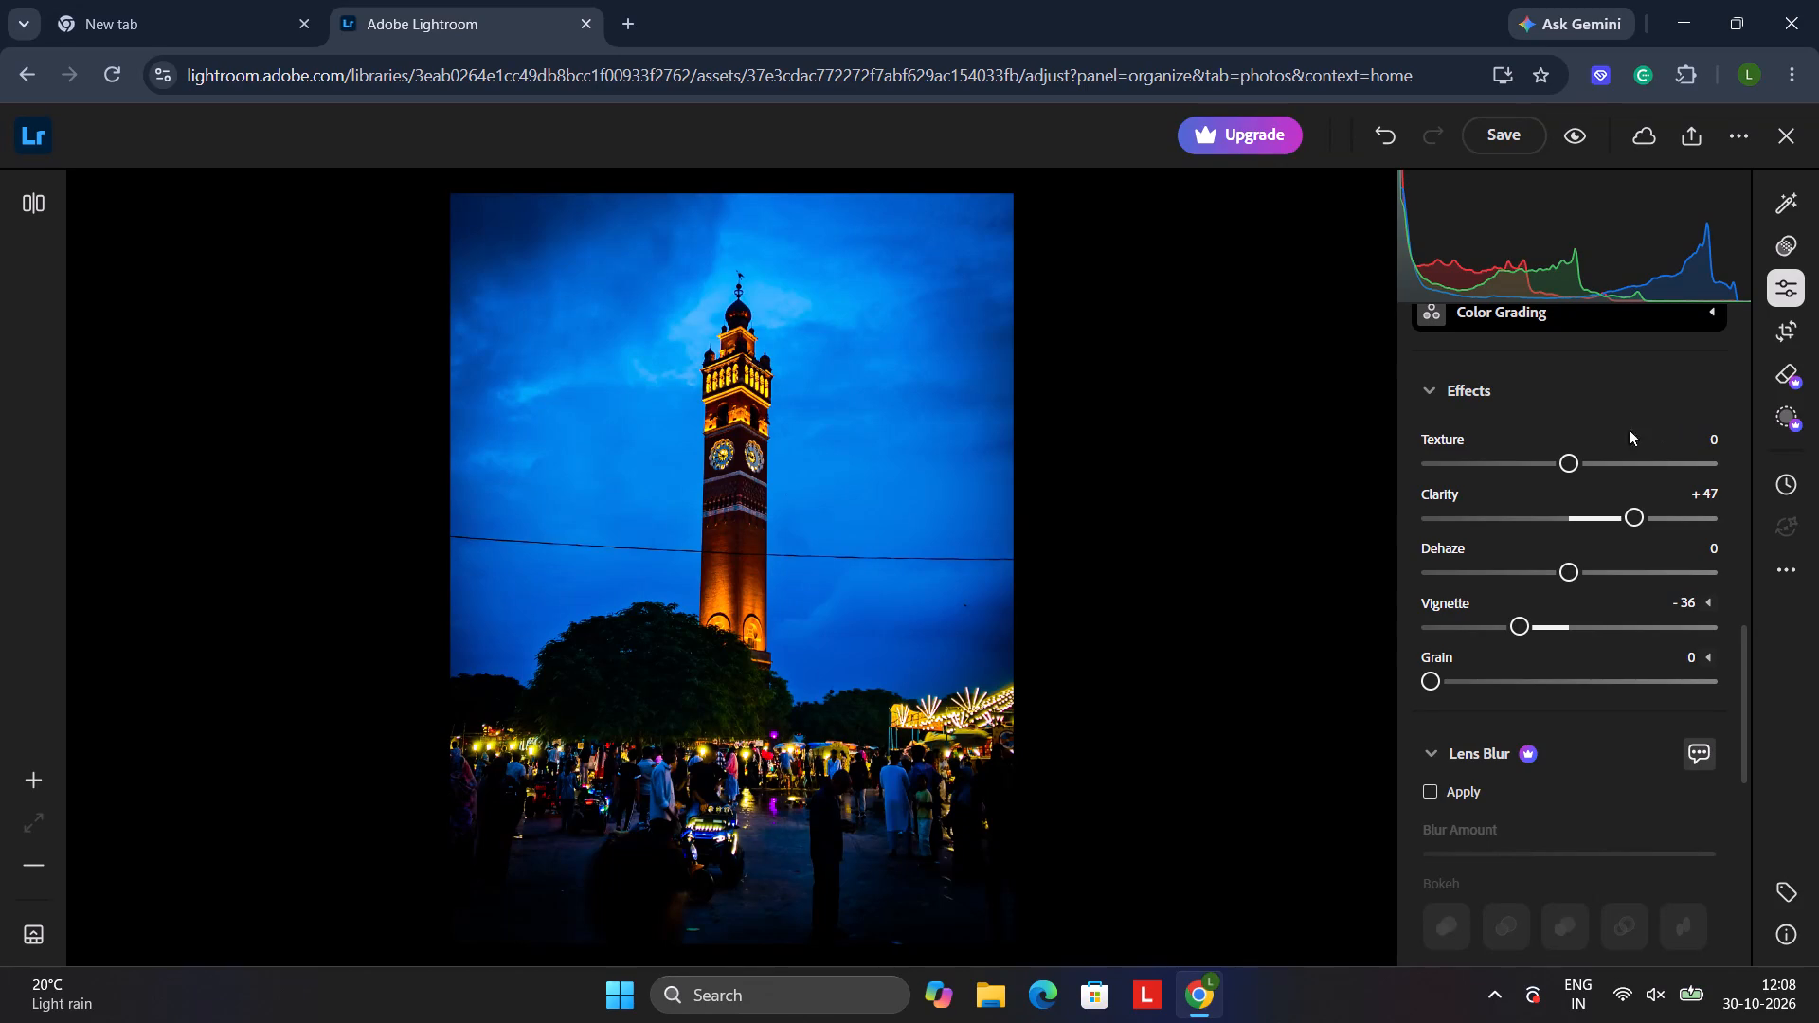
Compare the red Luminance in the Color Mixer at -100 and +100, leaving it at -100.
scroll(1613, 429, "down", 2)
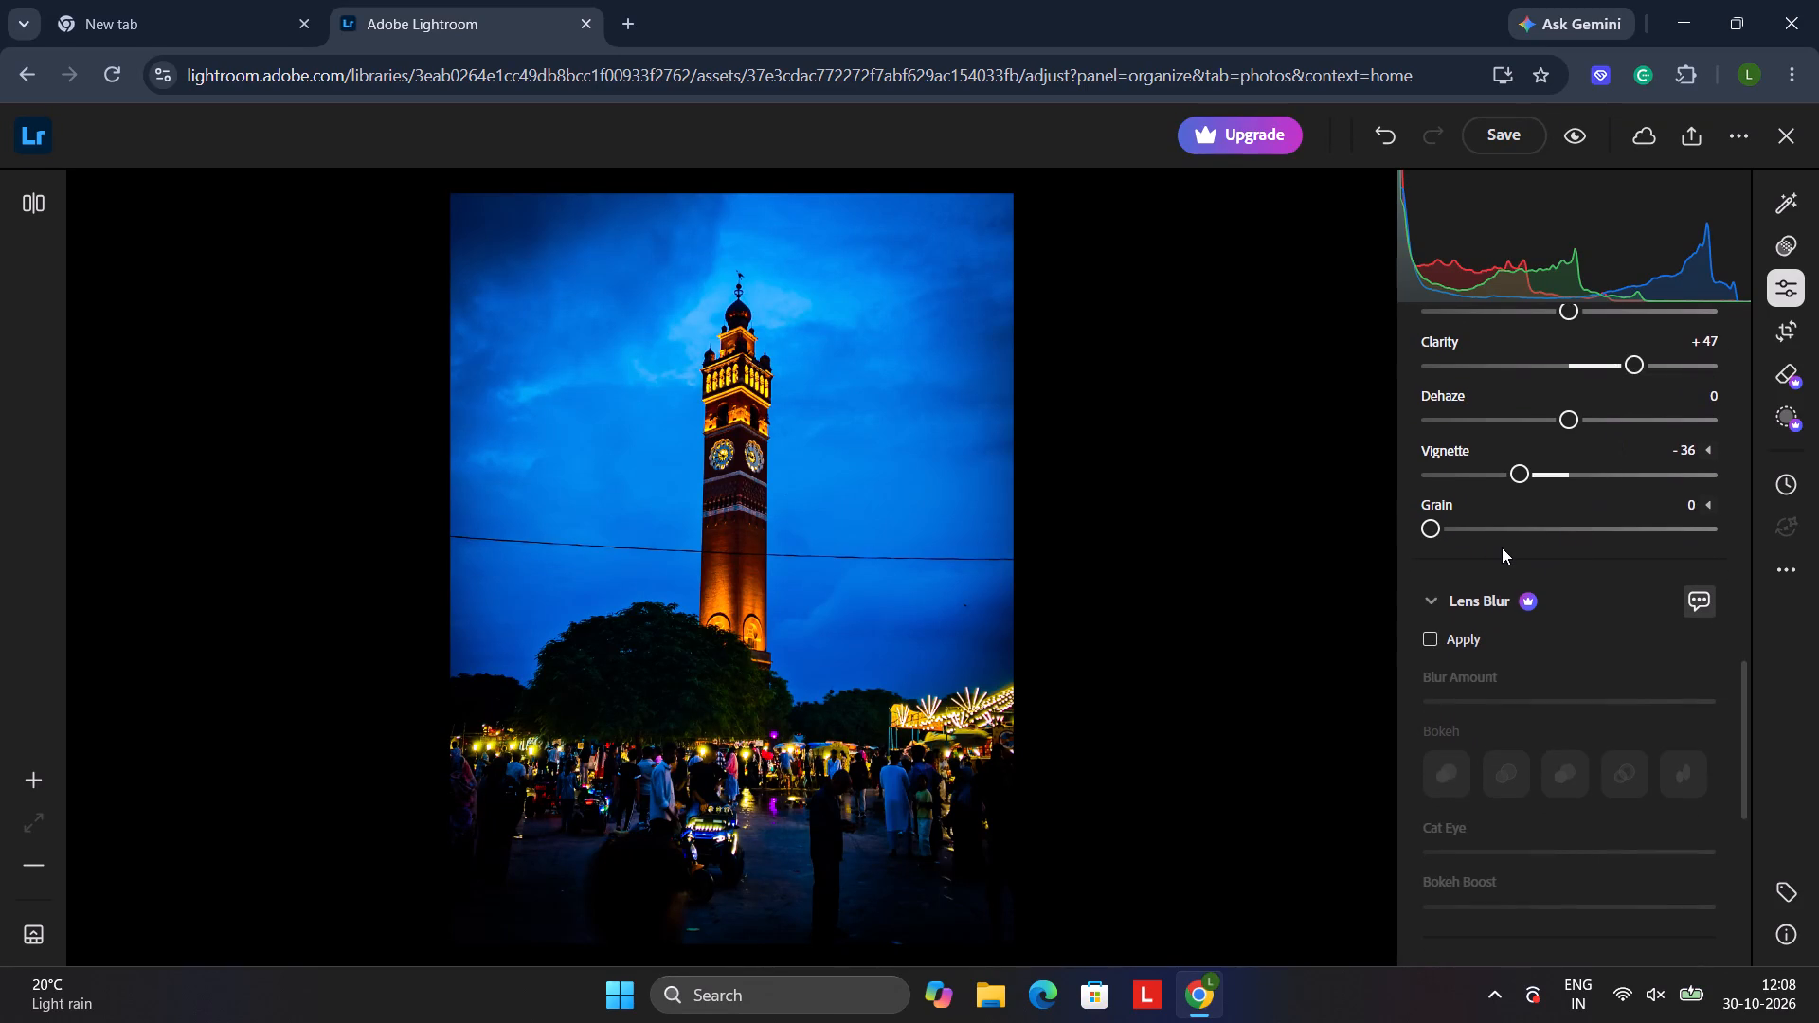
scroll(1502, 547, "up", 3)
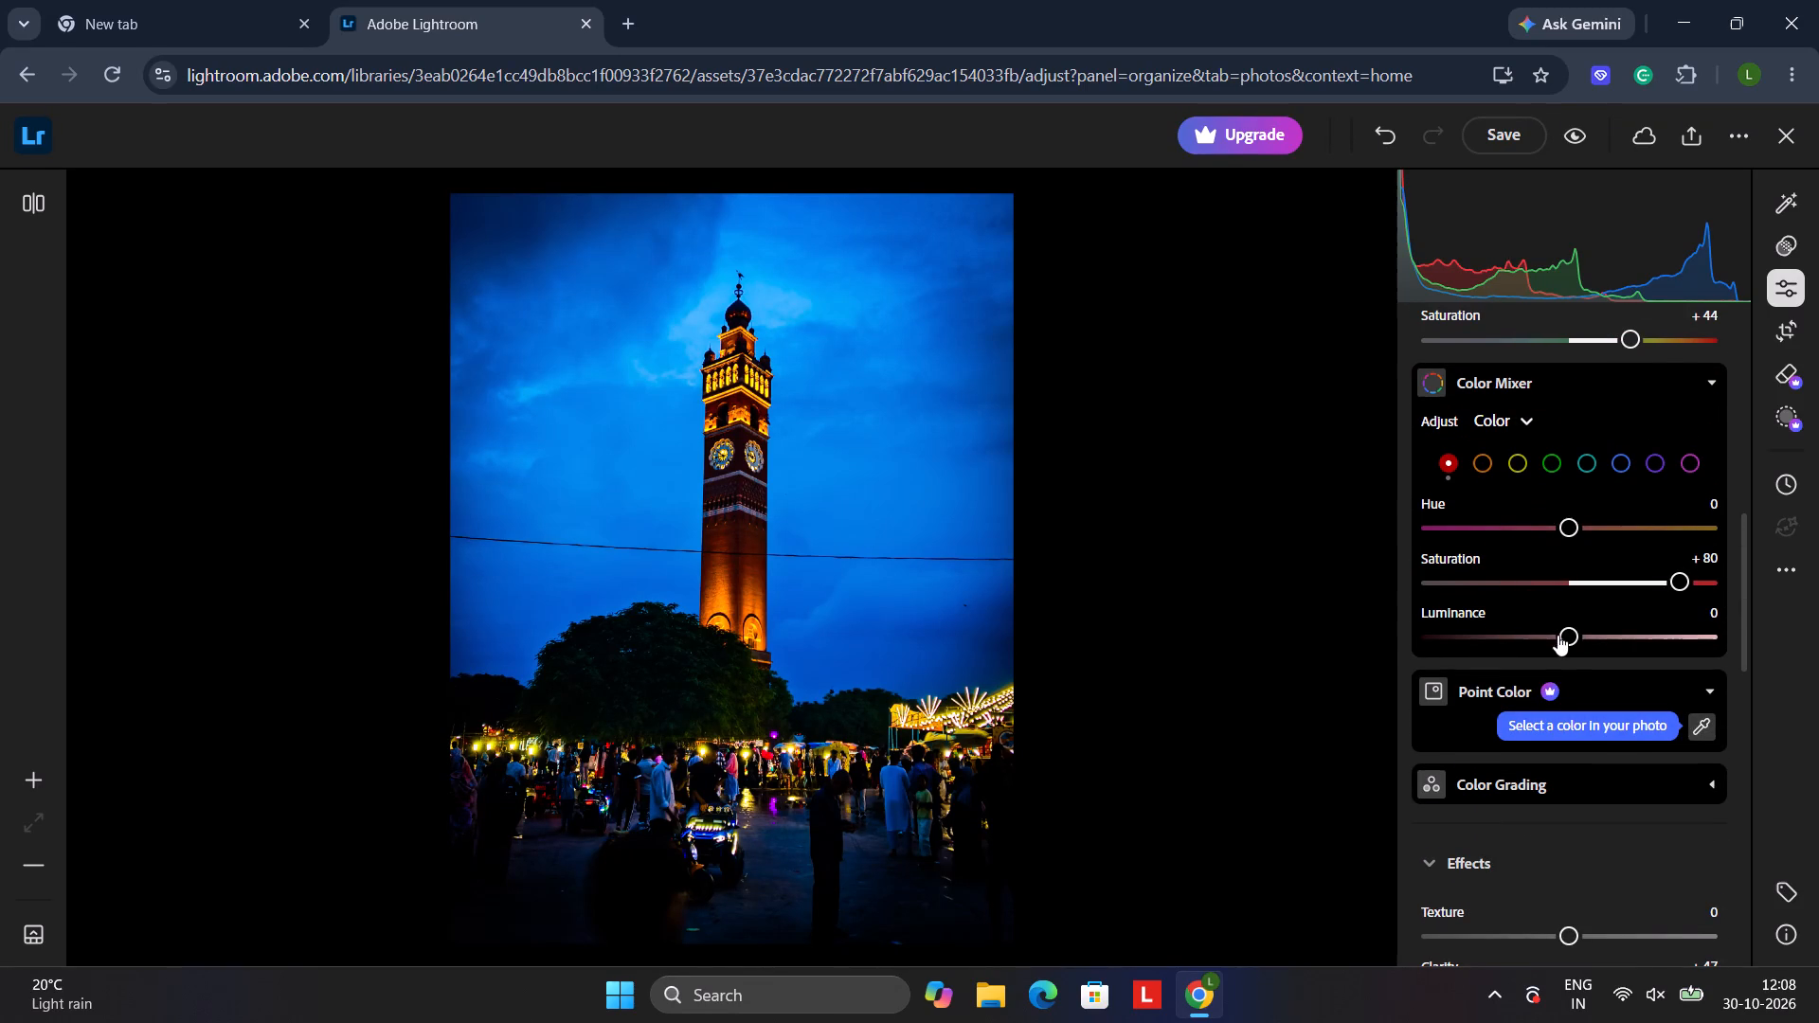
left_click_drag(1563, 636, 1340, 637)
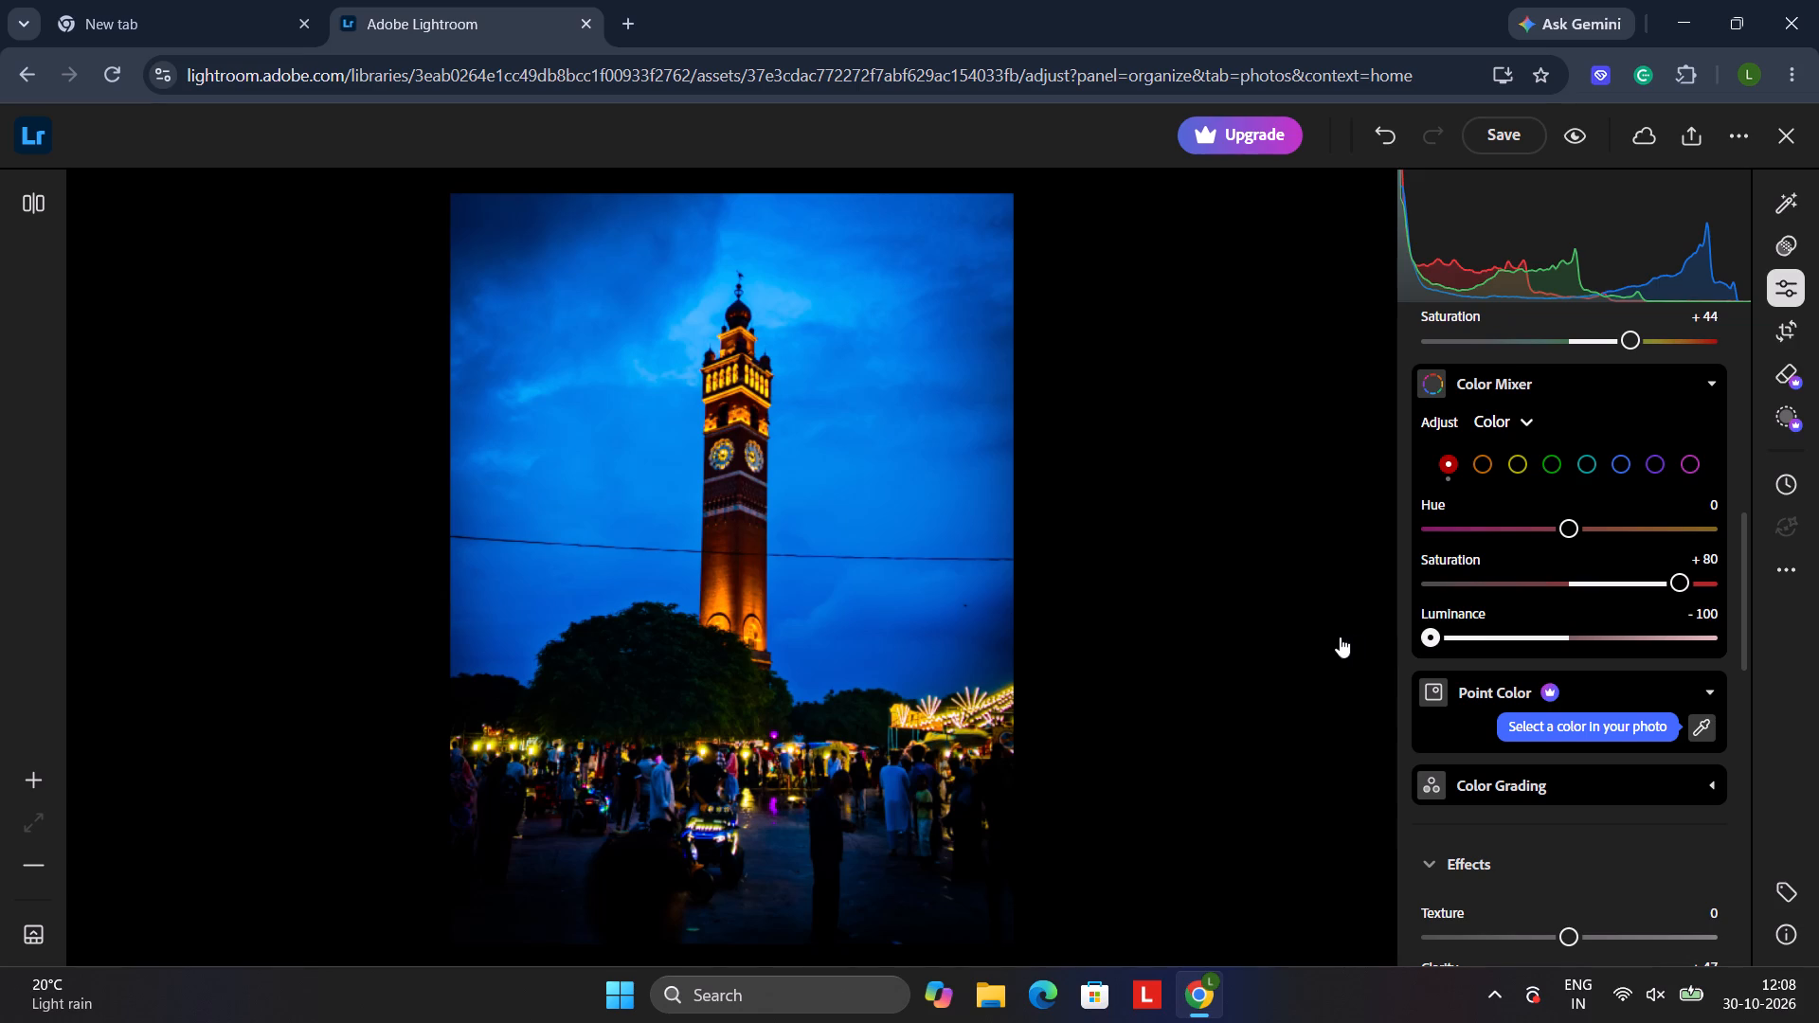
left_click_drag(1340, 637, 1818, 638)
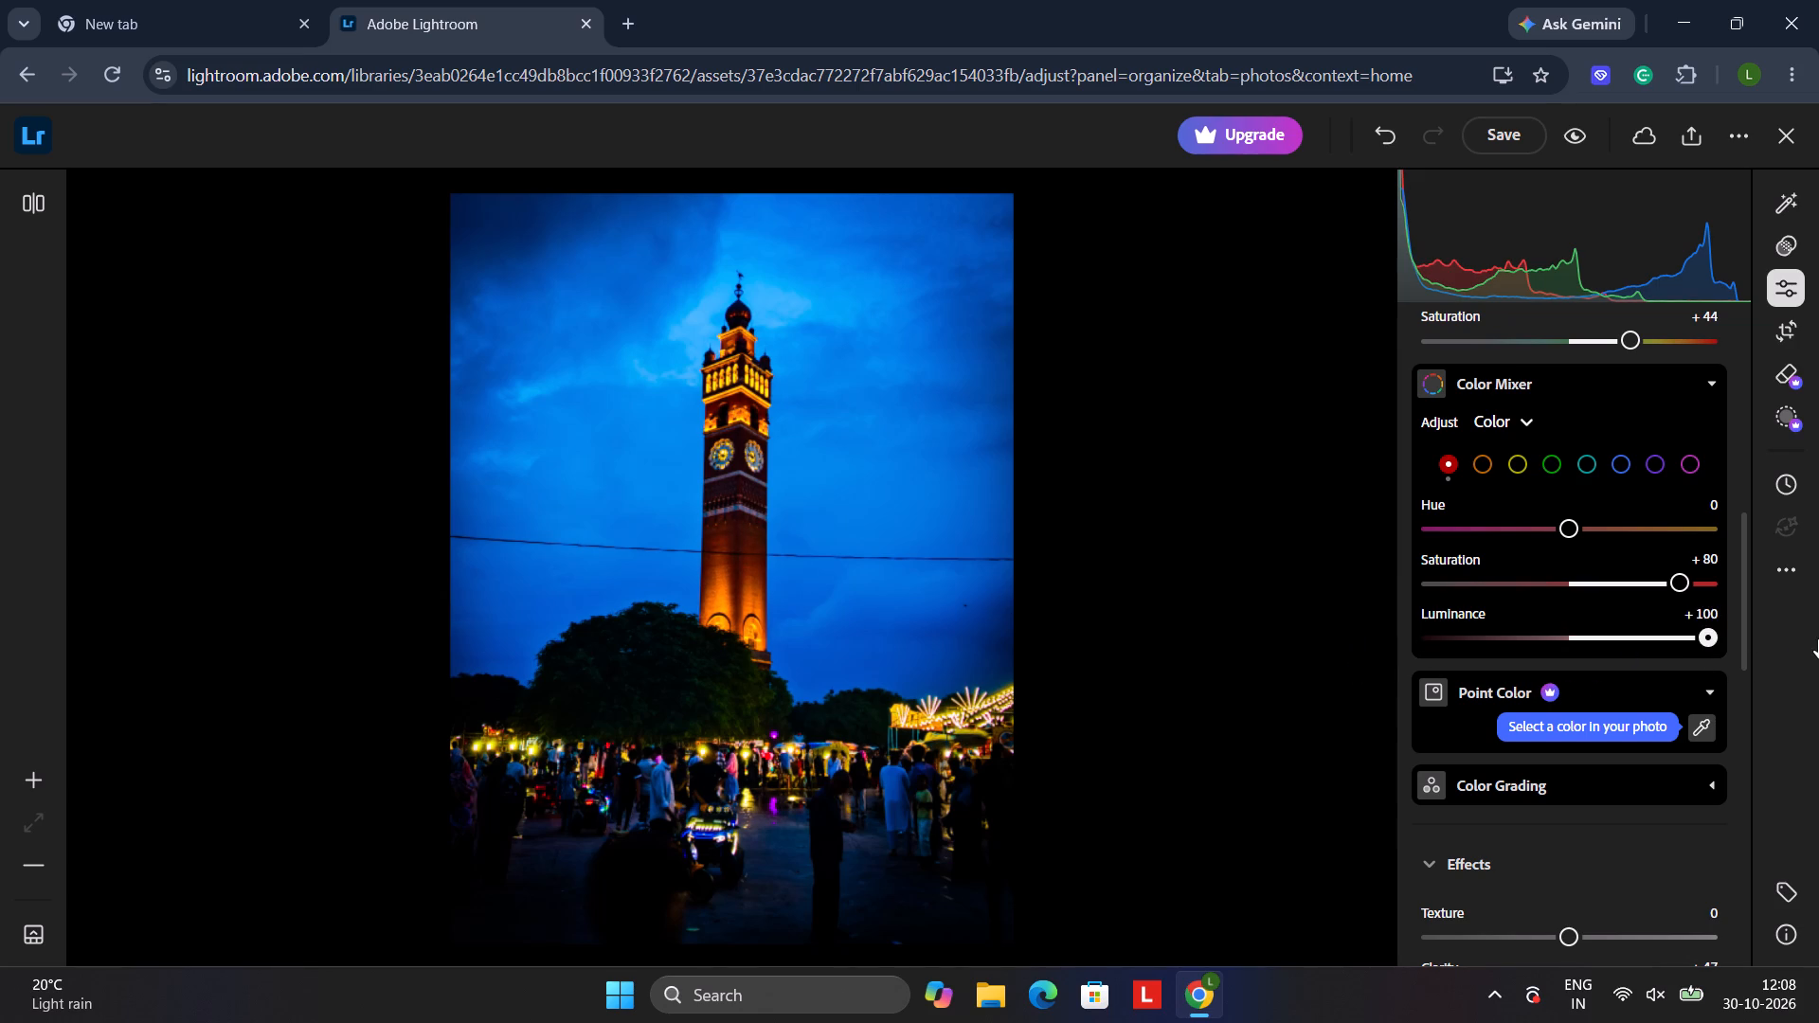
left_click_drag(1818, 638, 1317, 680)
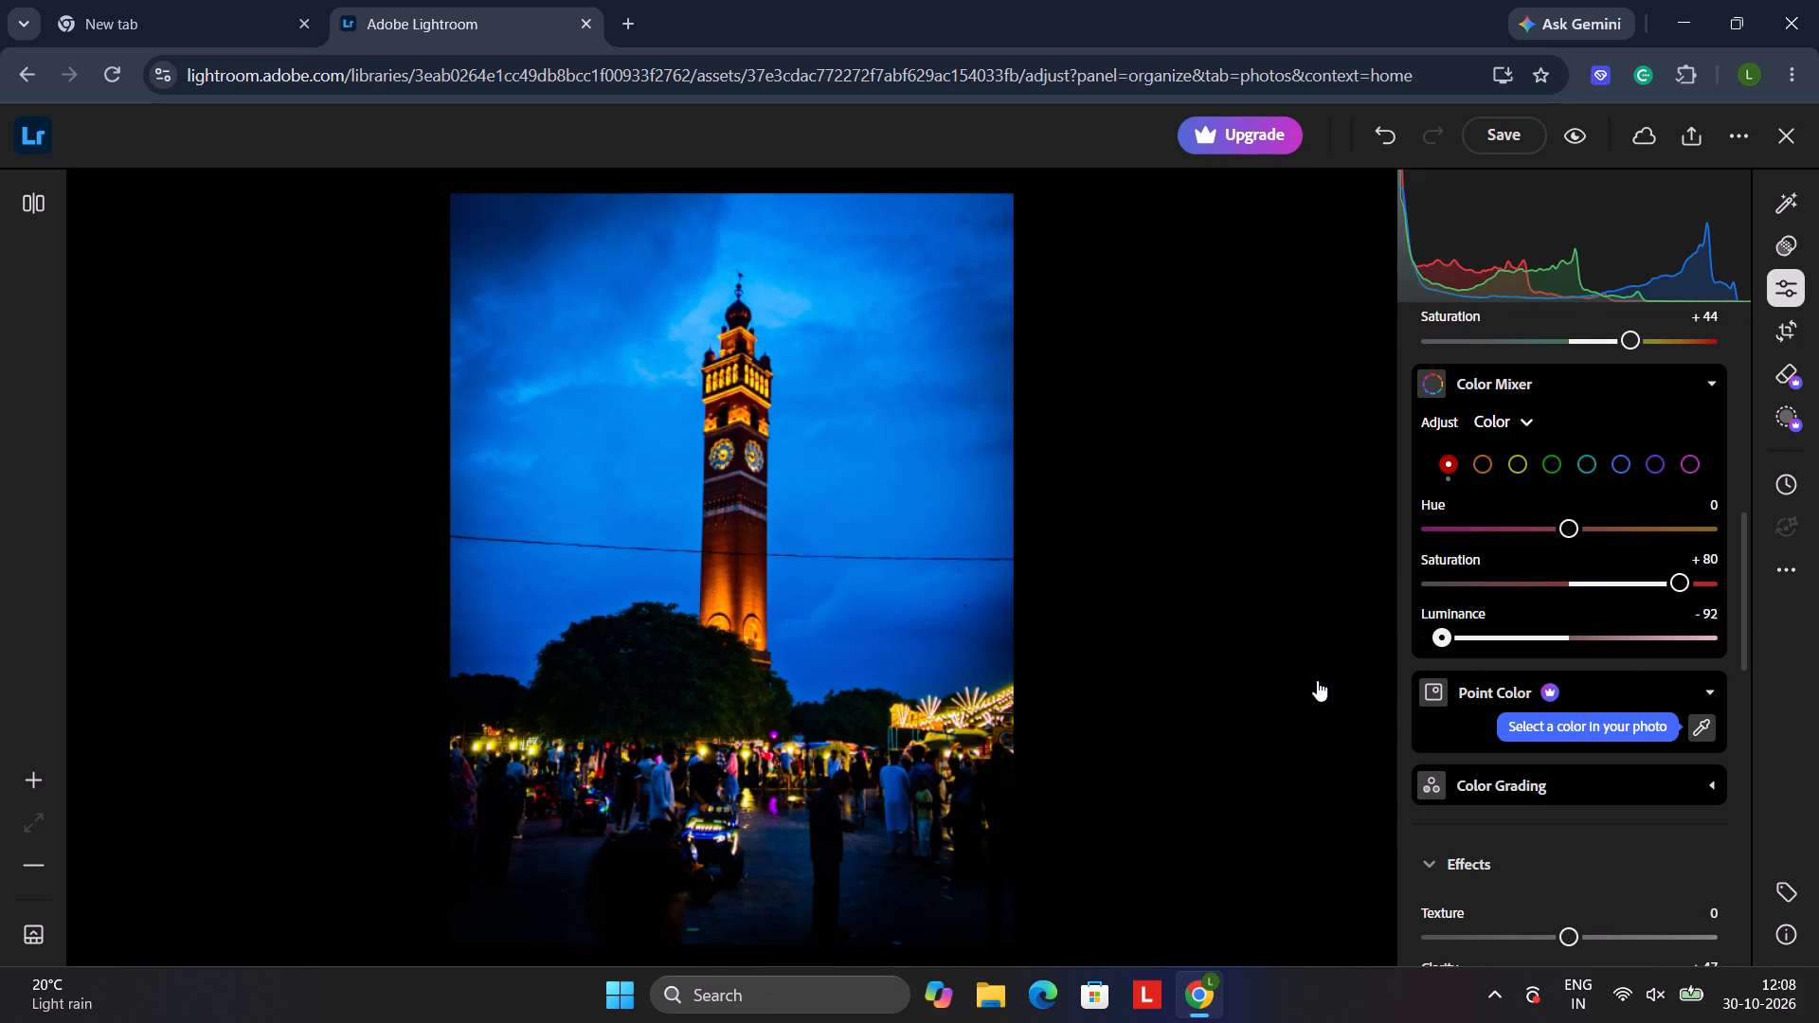
left_click_drag(1317, 680, 1144, 645)
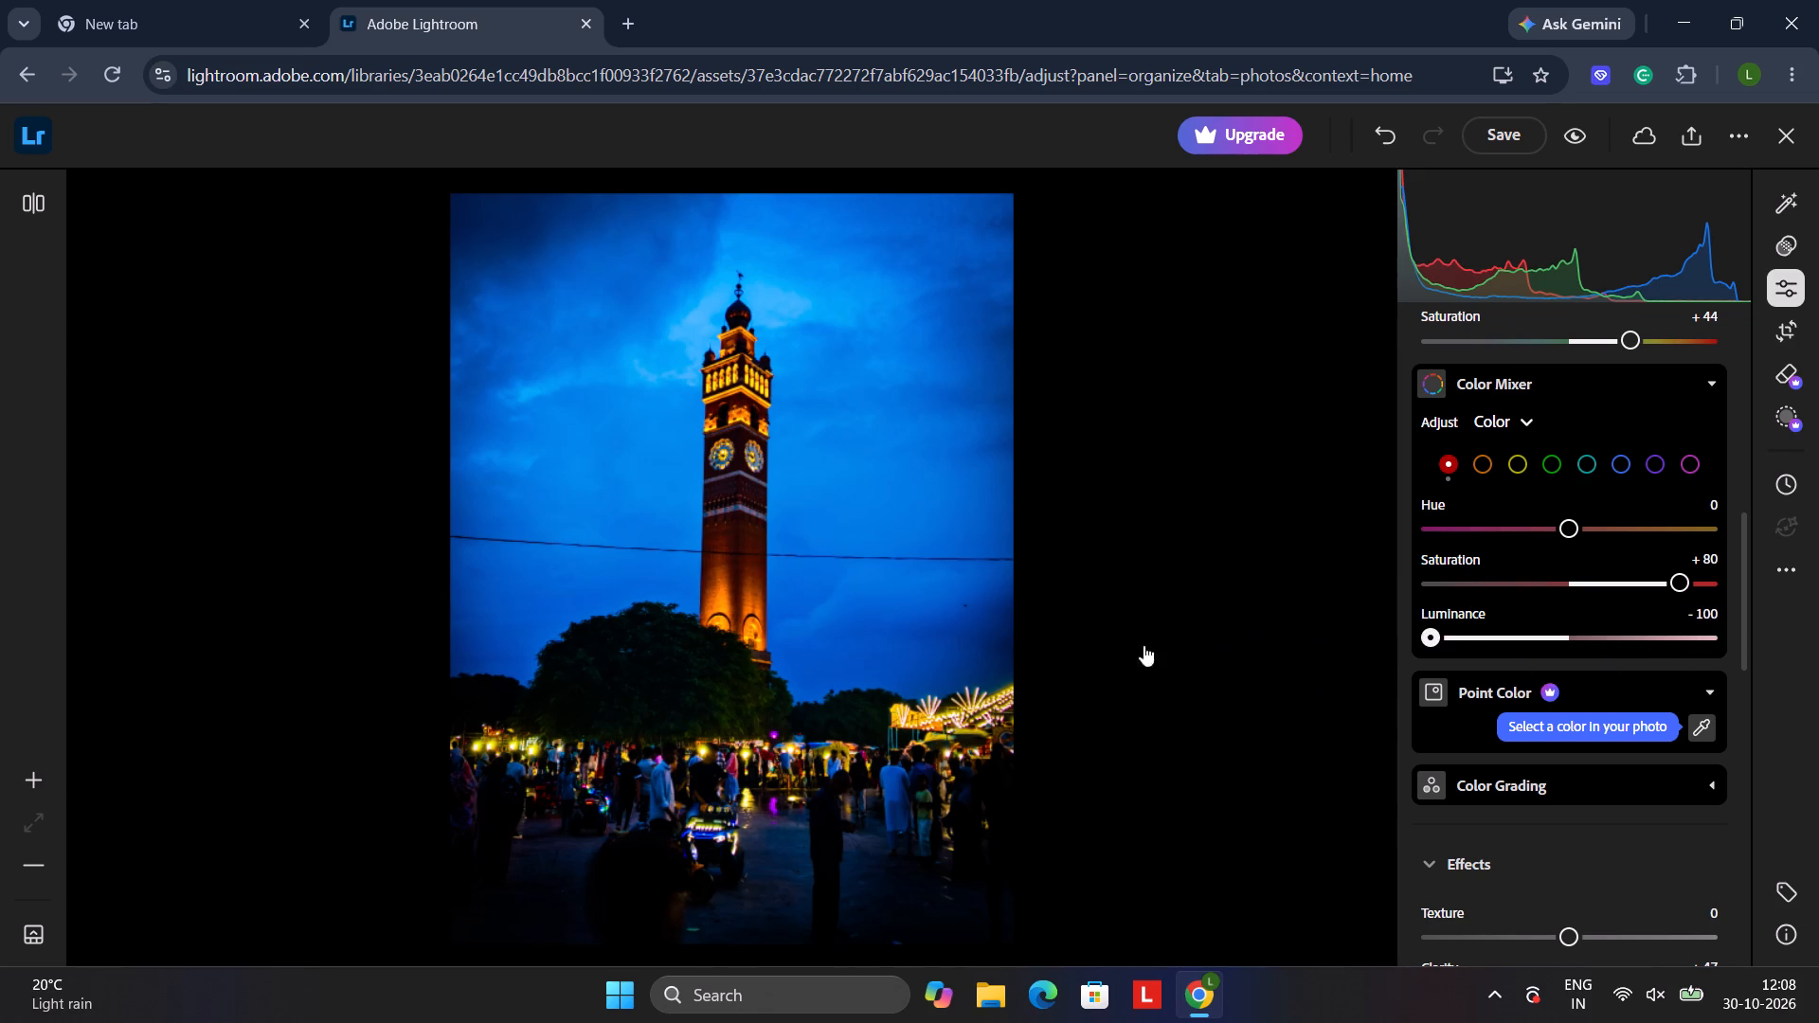
left_click_drag(1144, 645, 1082, 654)
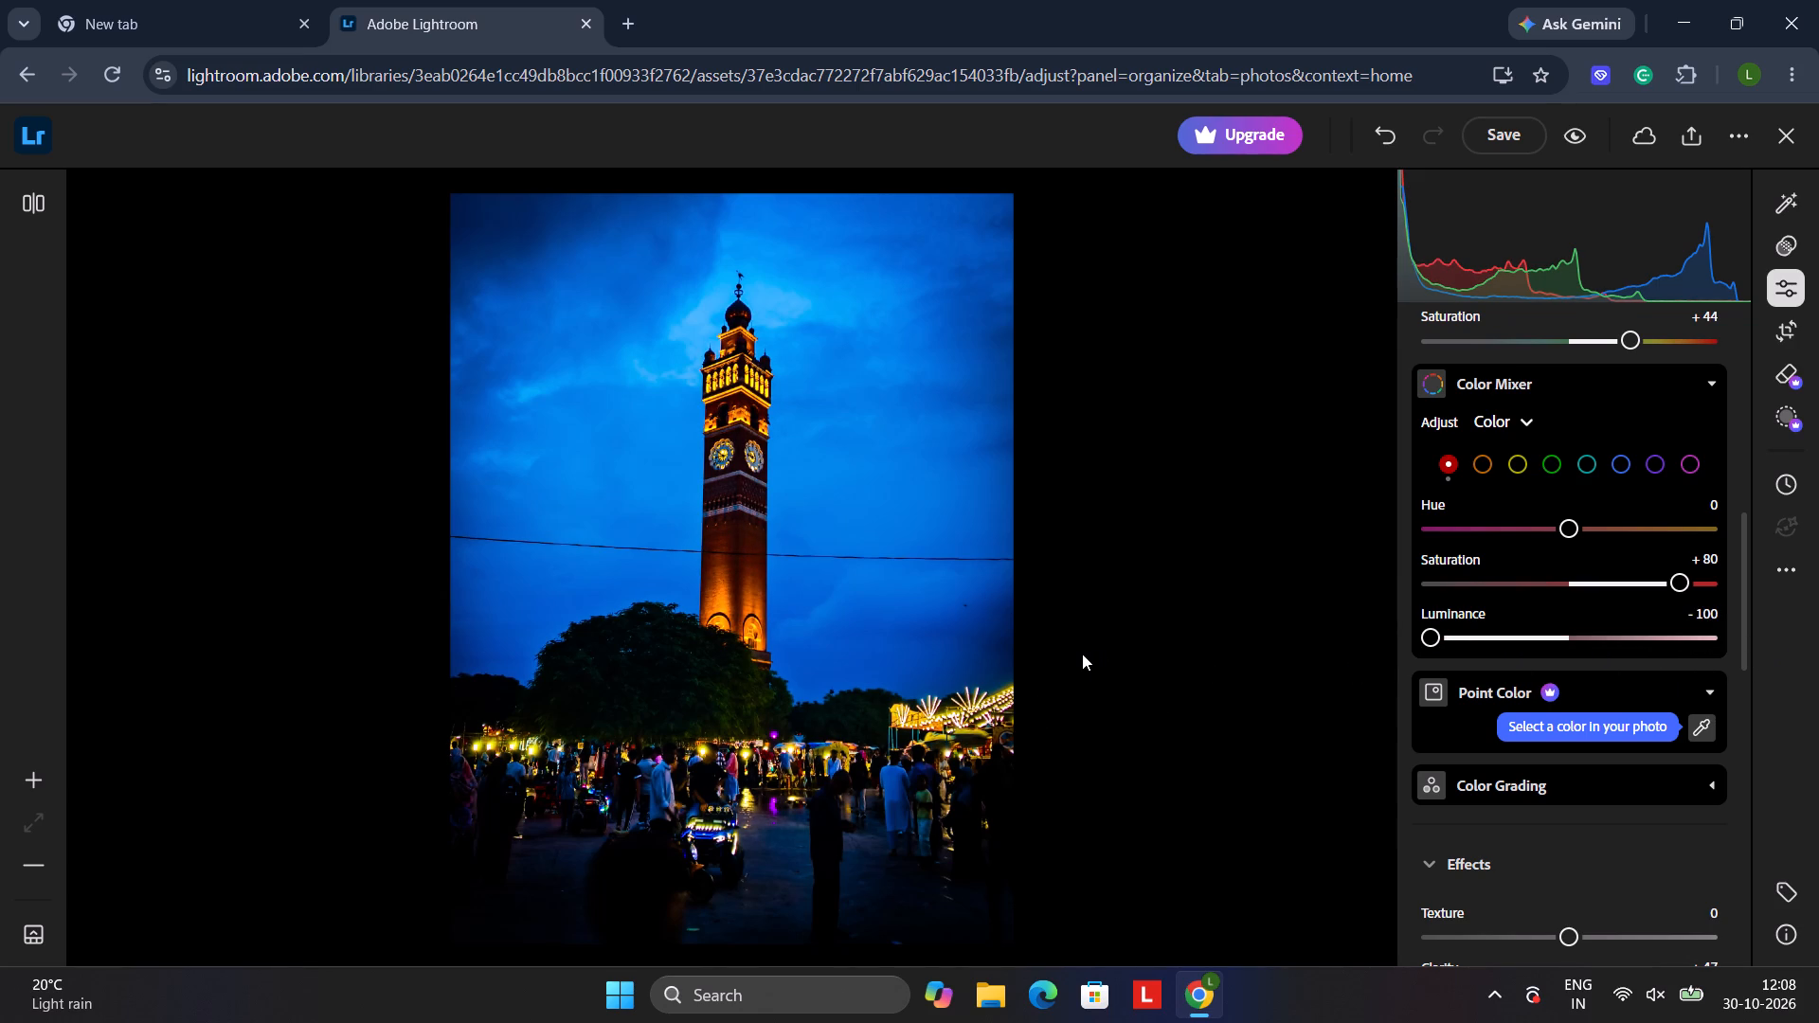
left_click_drag(1637, 640, 1818, 679)
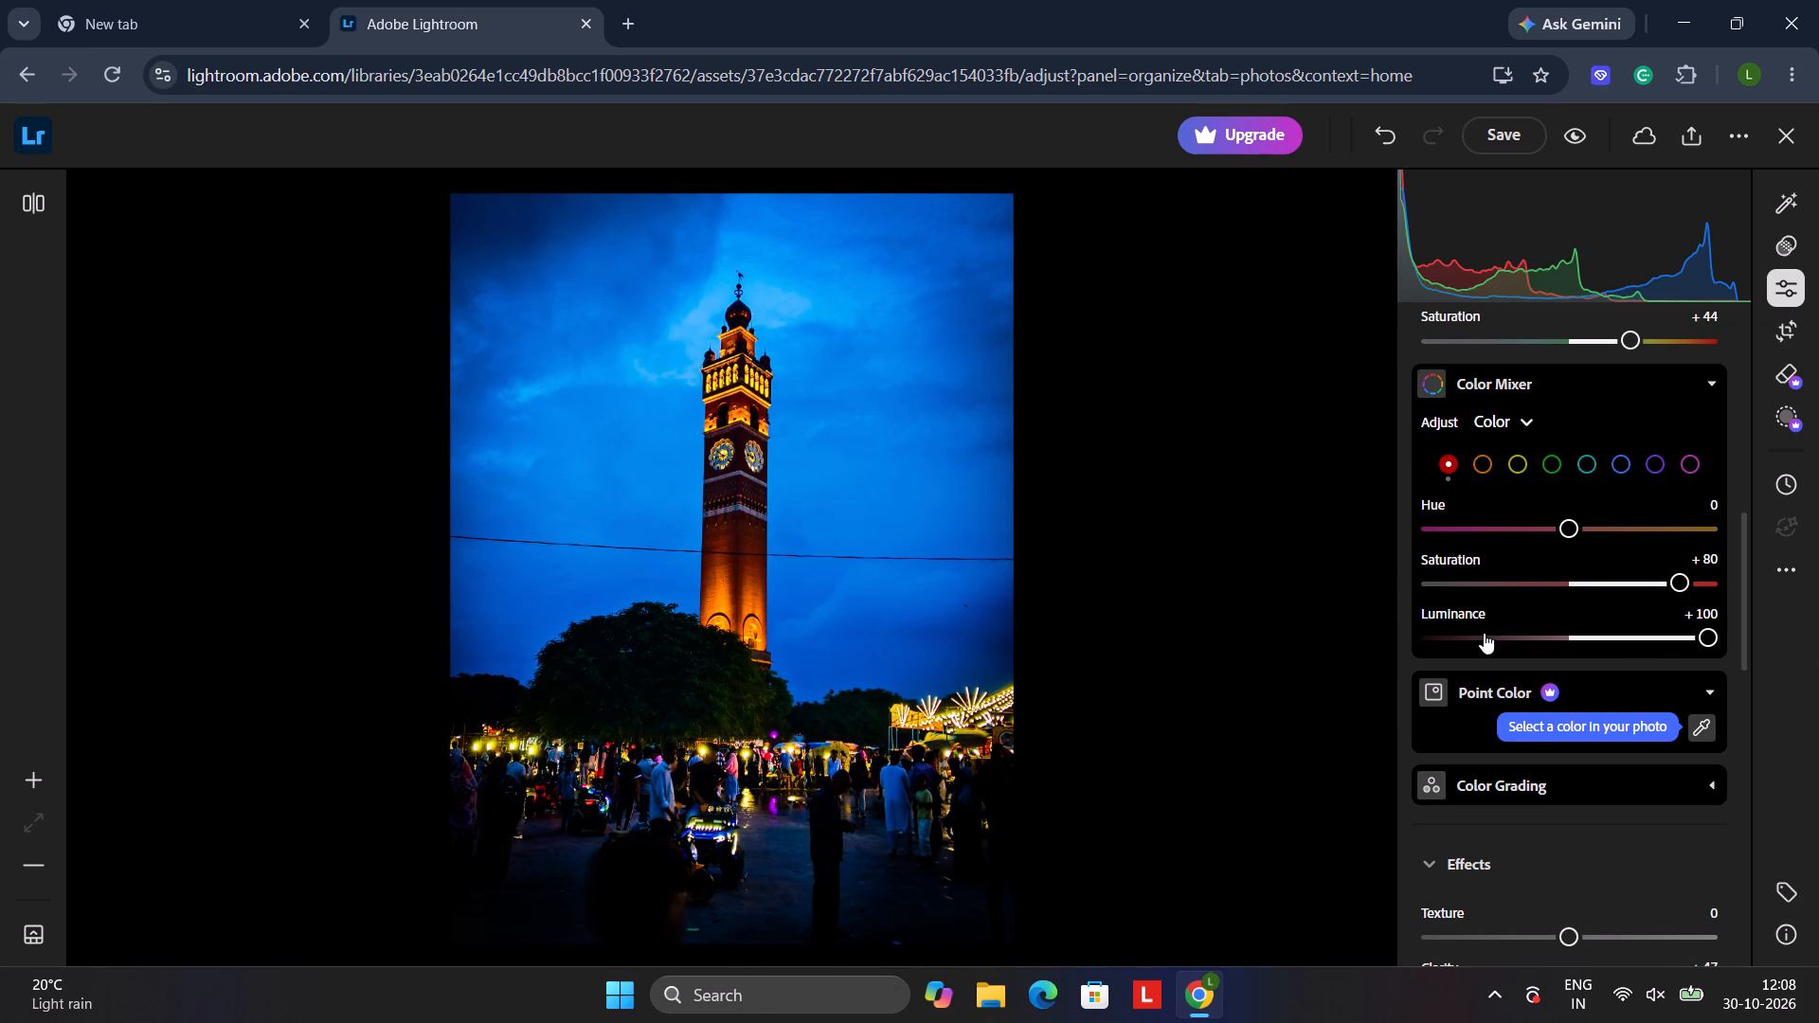
left_click_drag(1484, 633, 1356, 632)
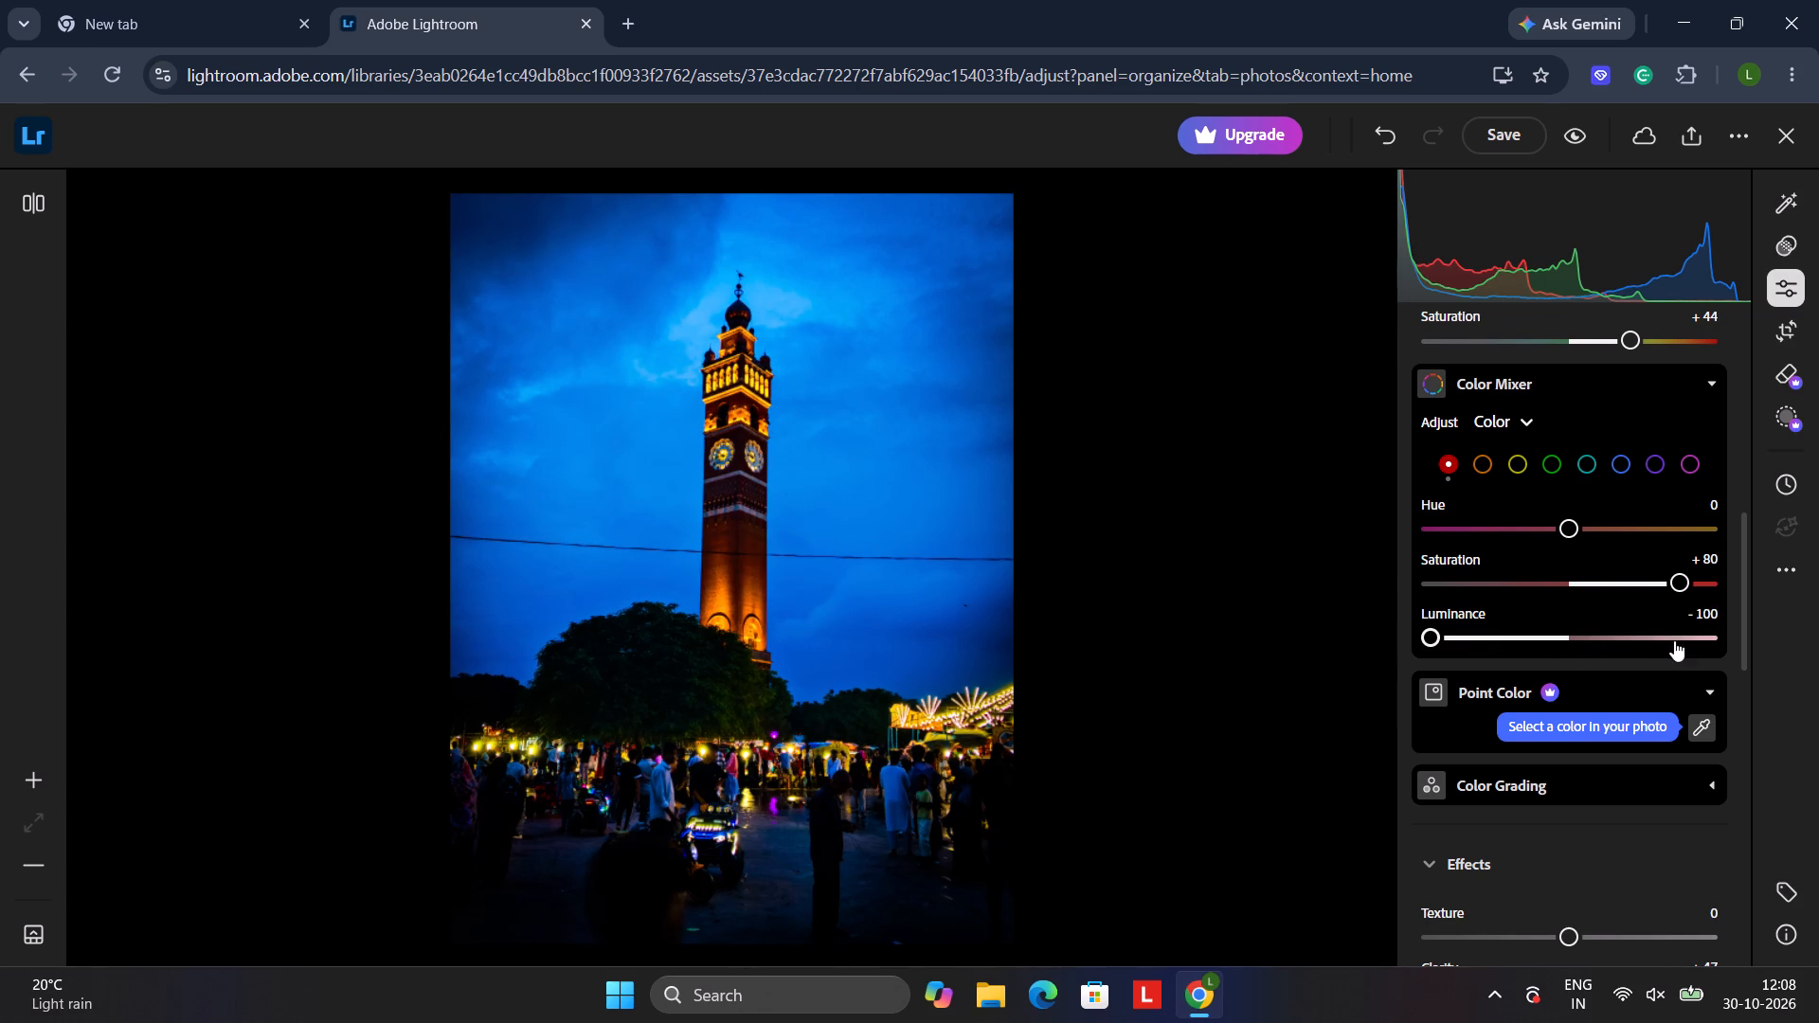
left_click_drag(1707, 635, 1818, 643)
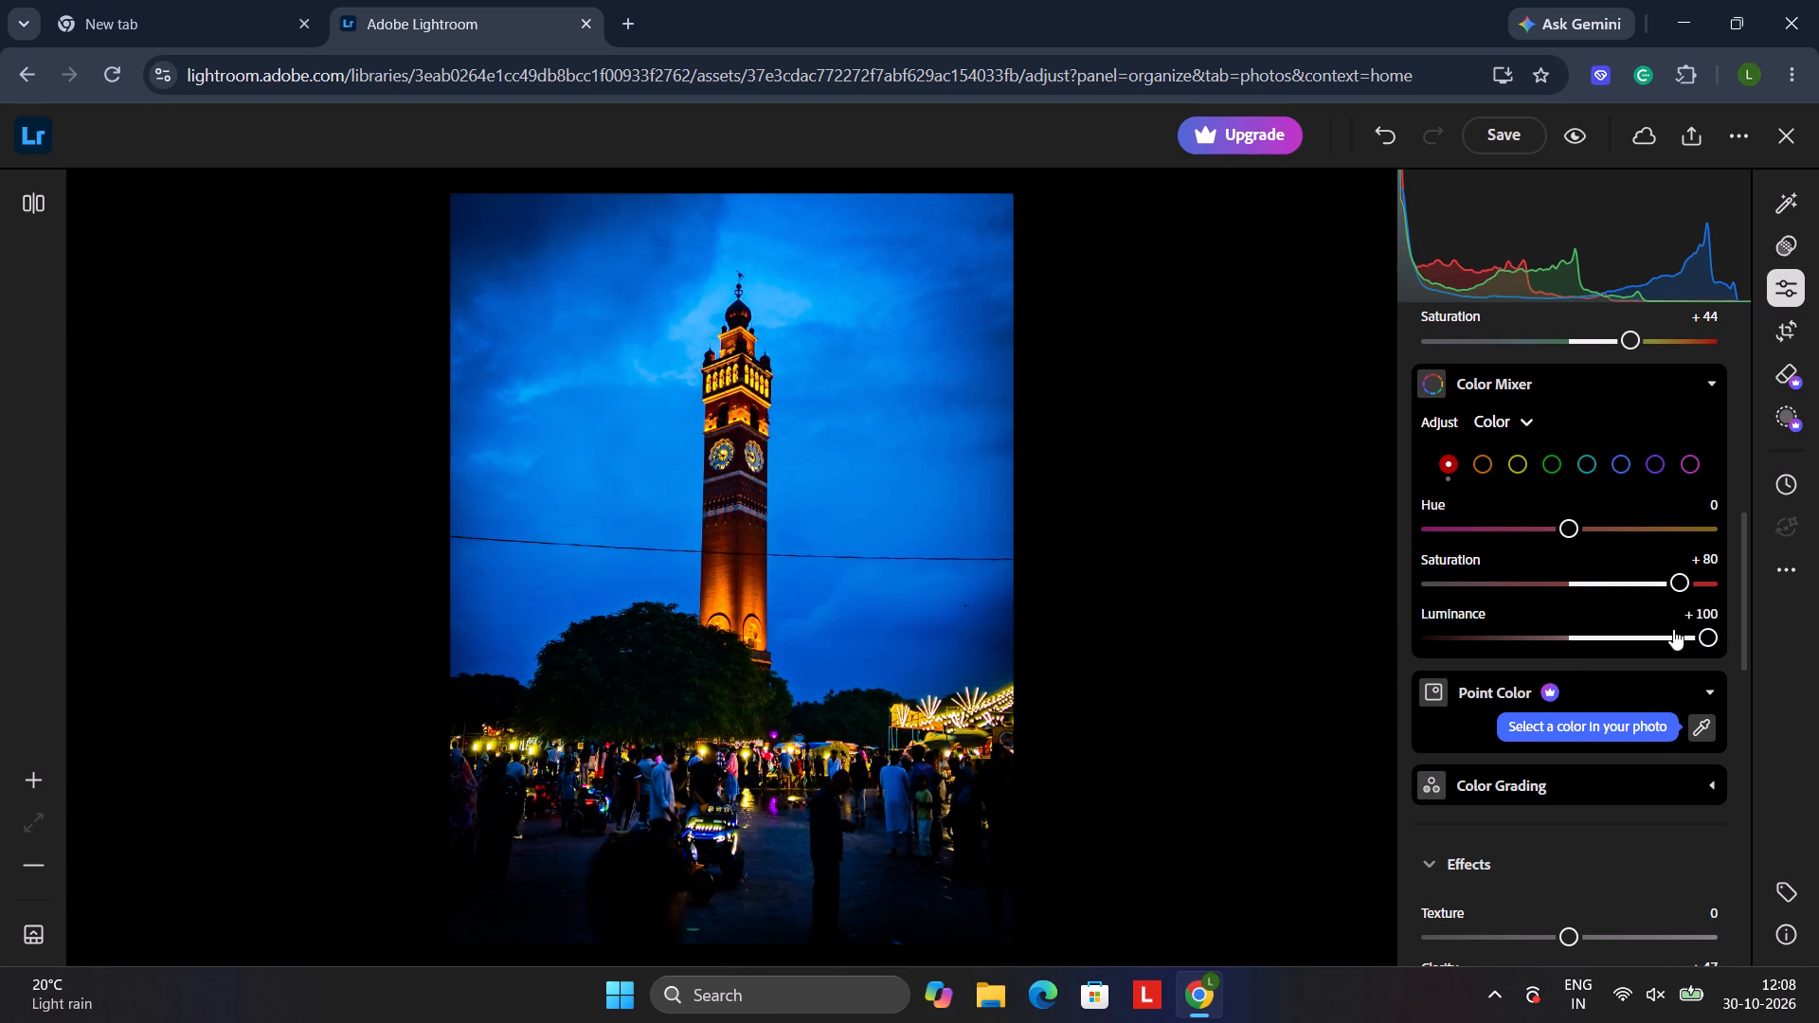
left_click_drag(1438, 626, 1303, 627)
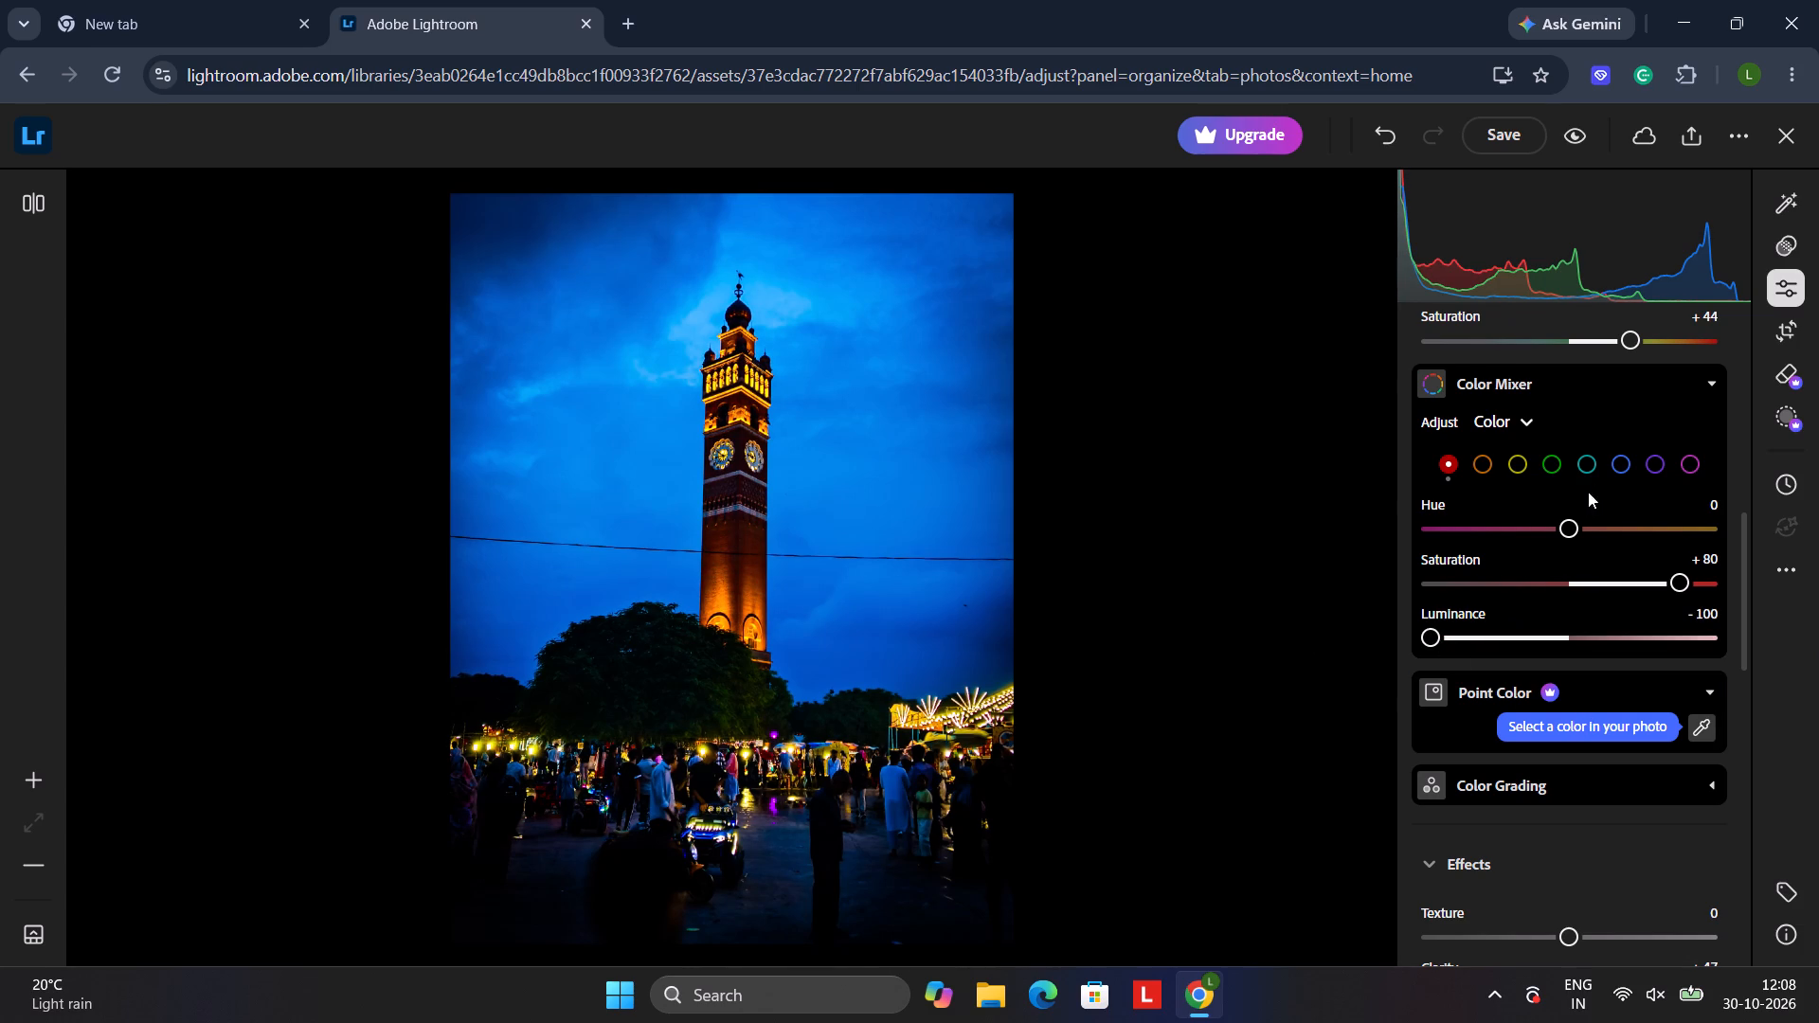
Try Blacks at about +43, -100 and +5 in the light settings, and set it to -27.
scroll(1595, 472, "up", 3)
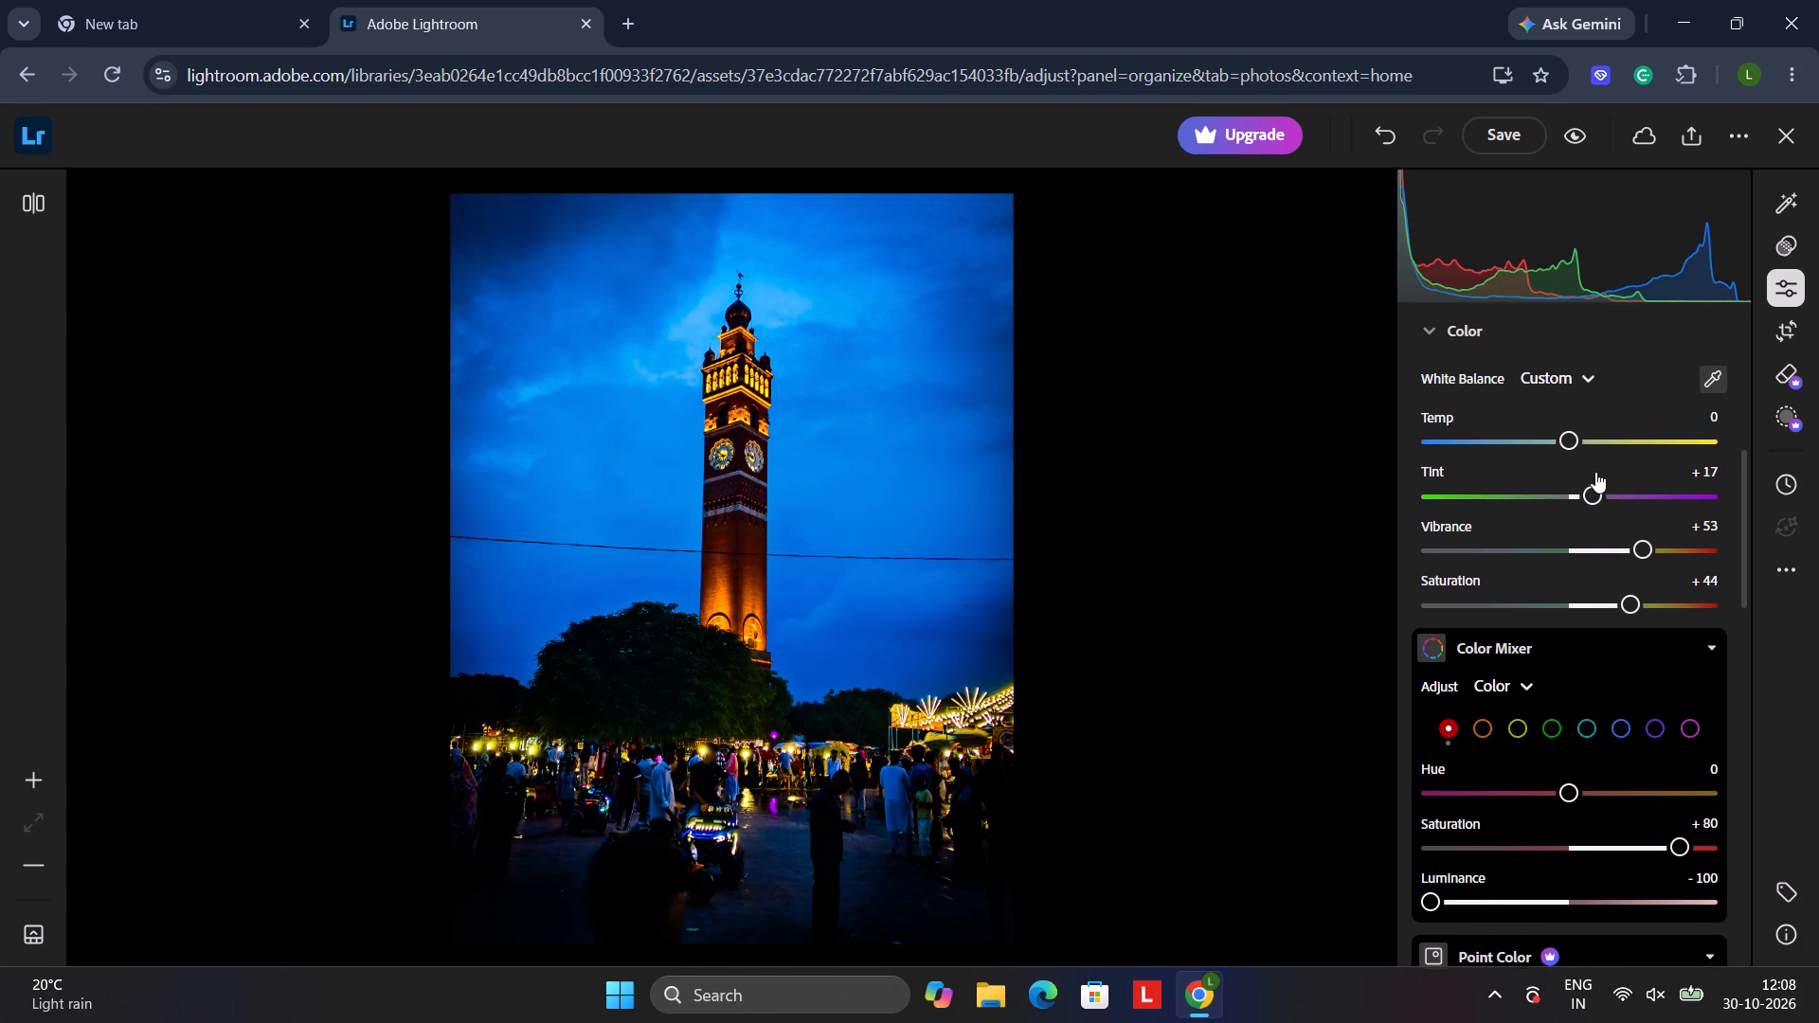
scroll(1595, 472, "up", 1)
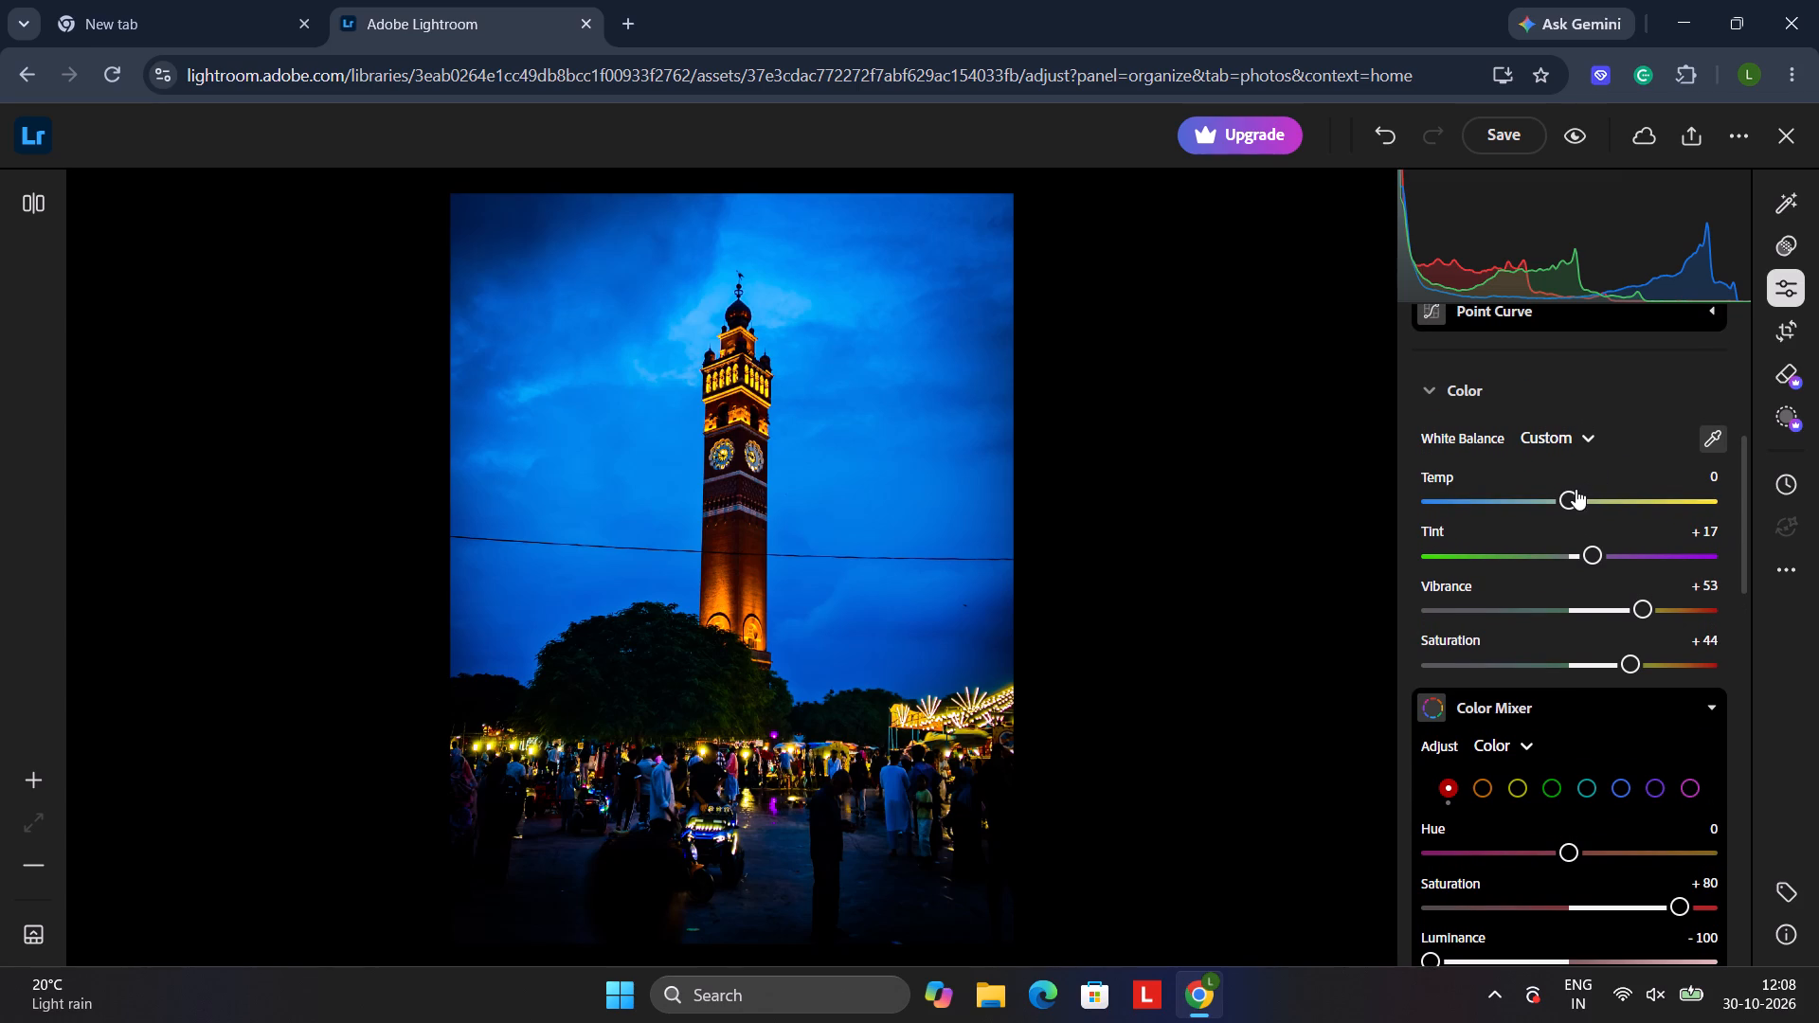
left_click(1563, 511)
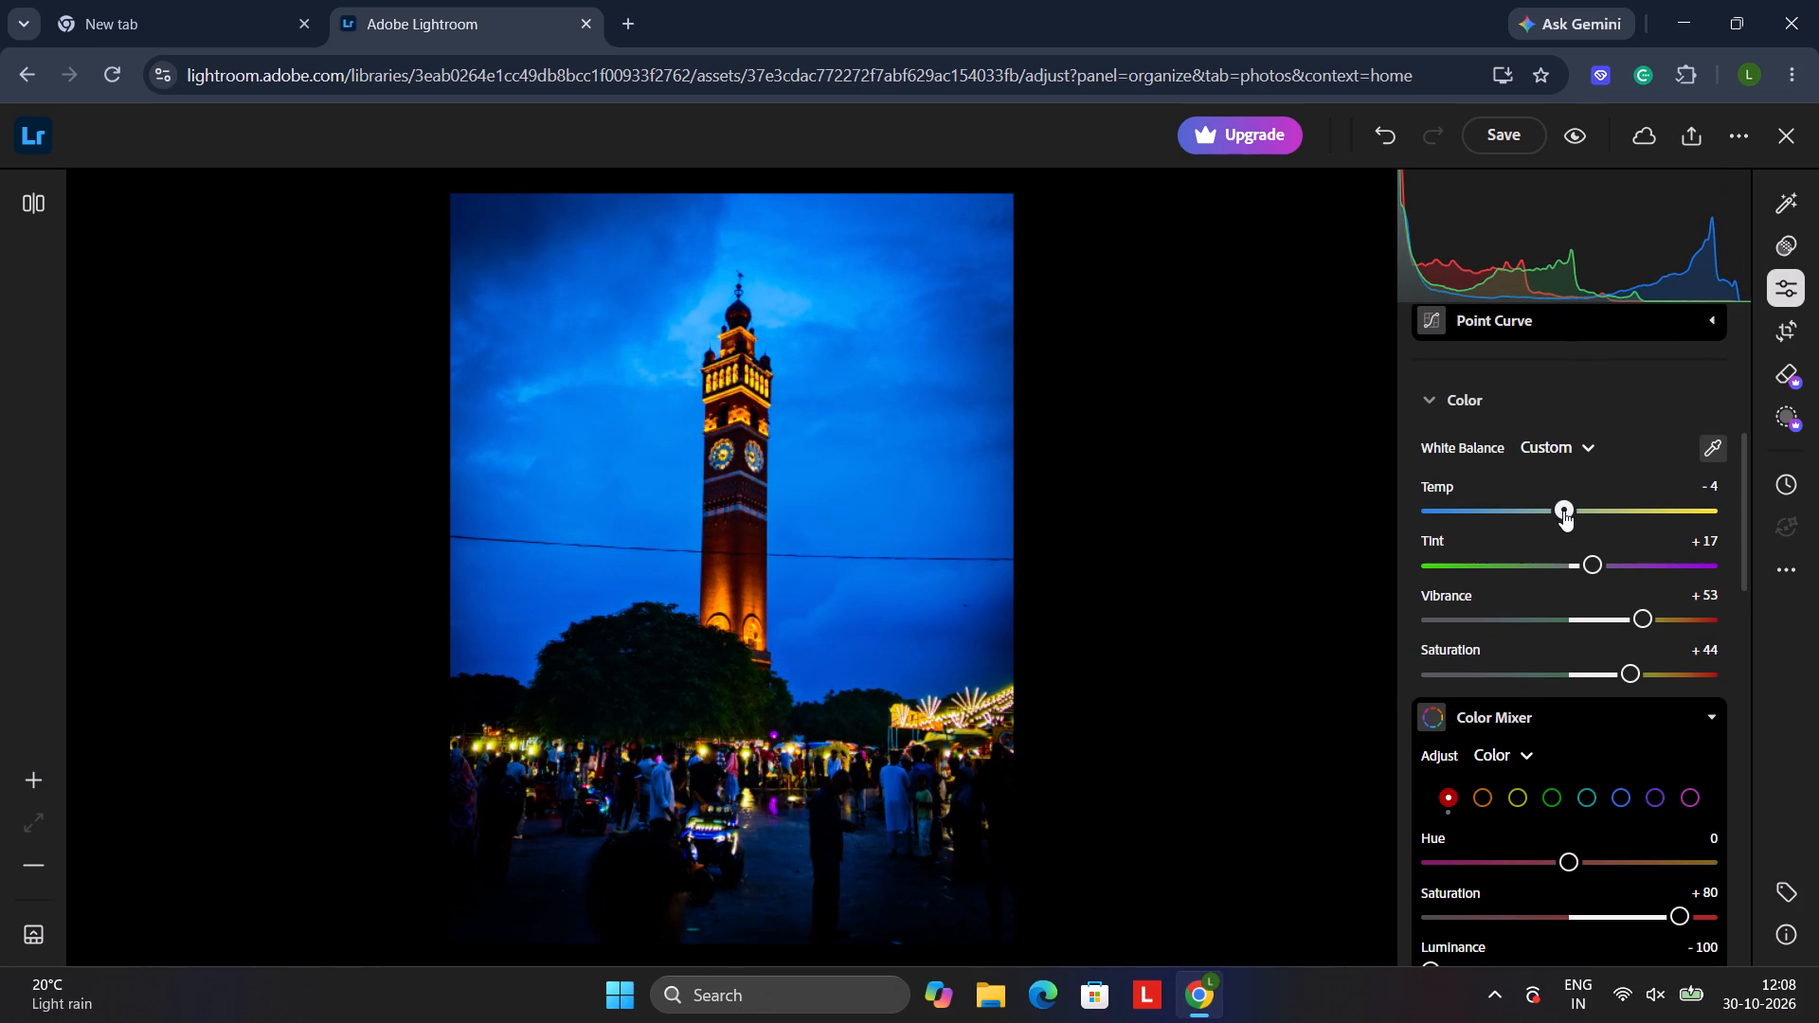
left_click(1610, 483)
scroll(1610, 483, "up", 3)
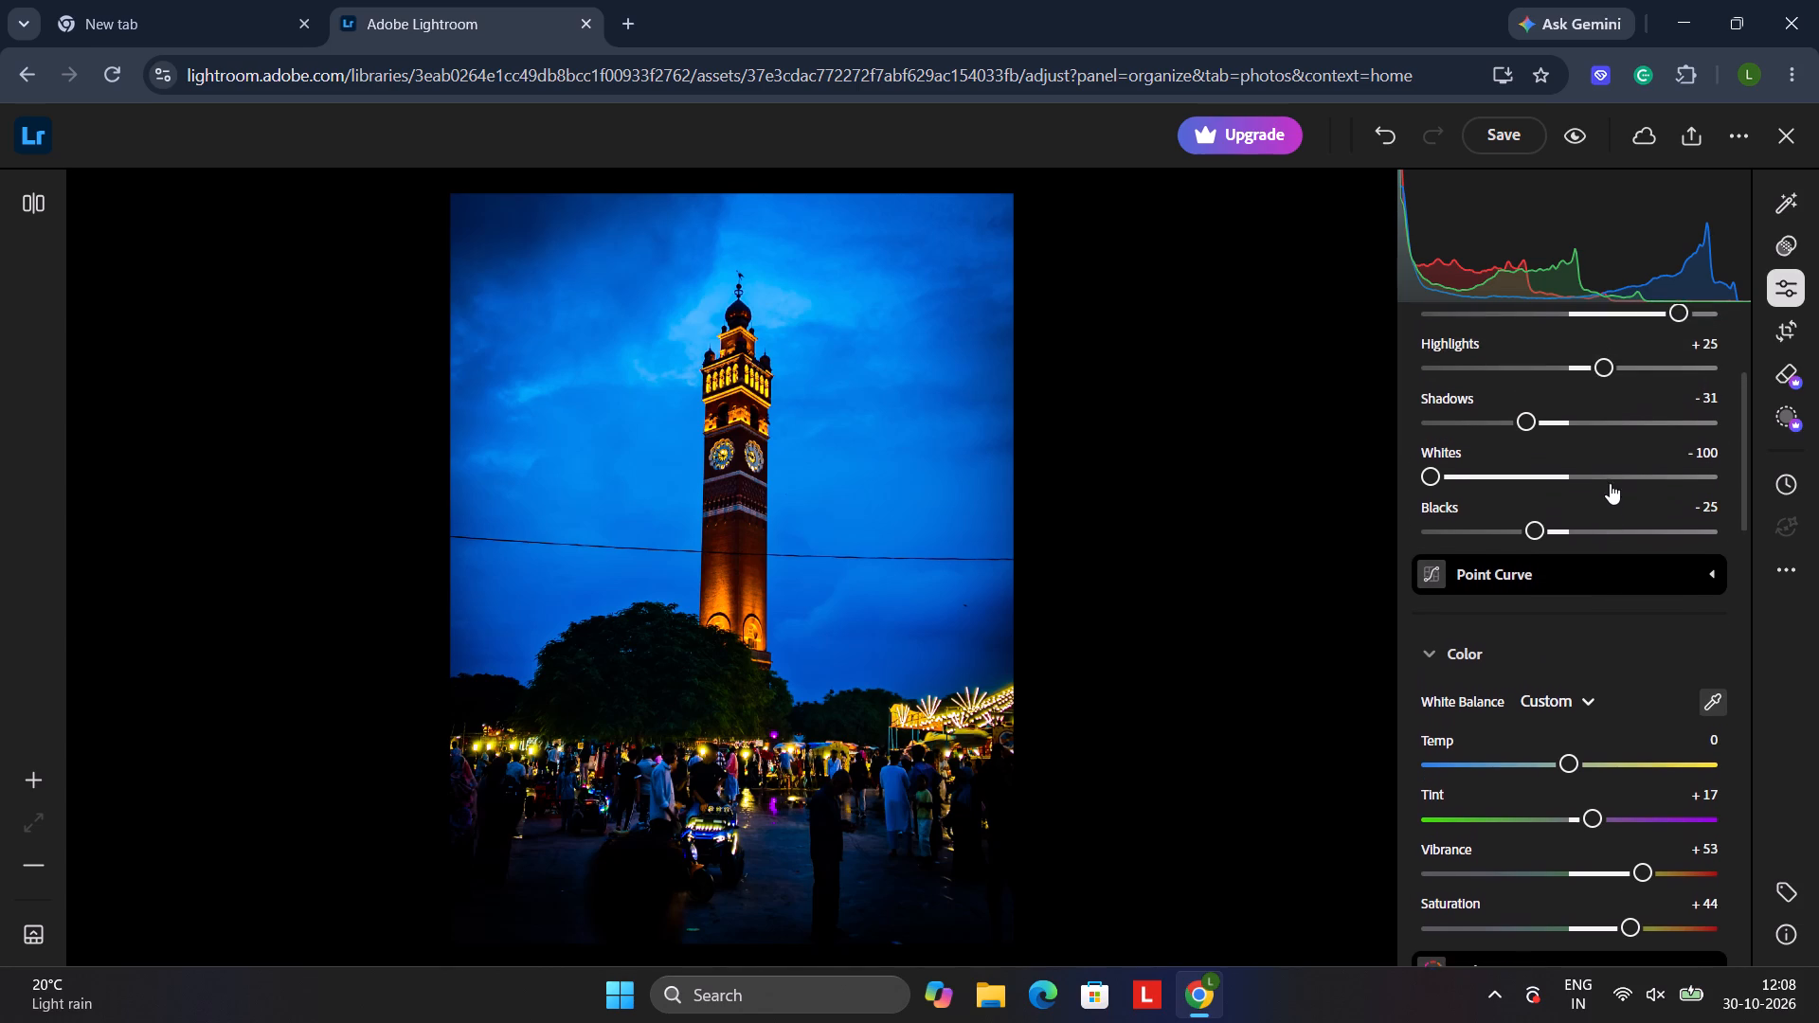
scroll(1610, 483, "up", 1)
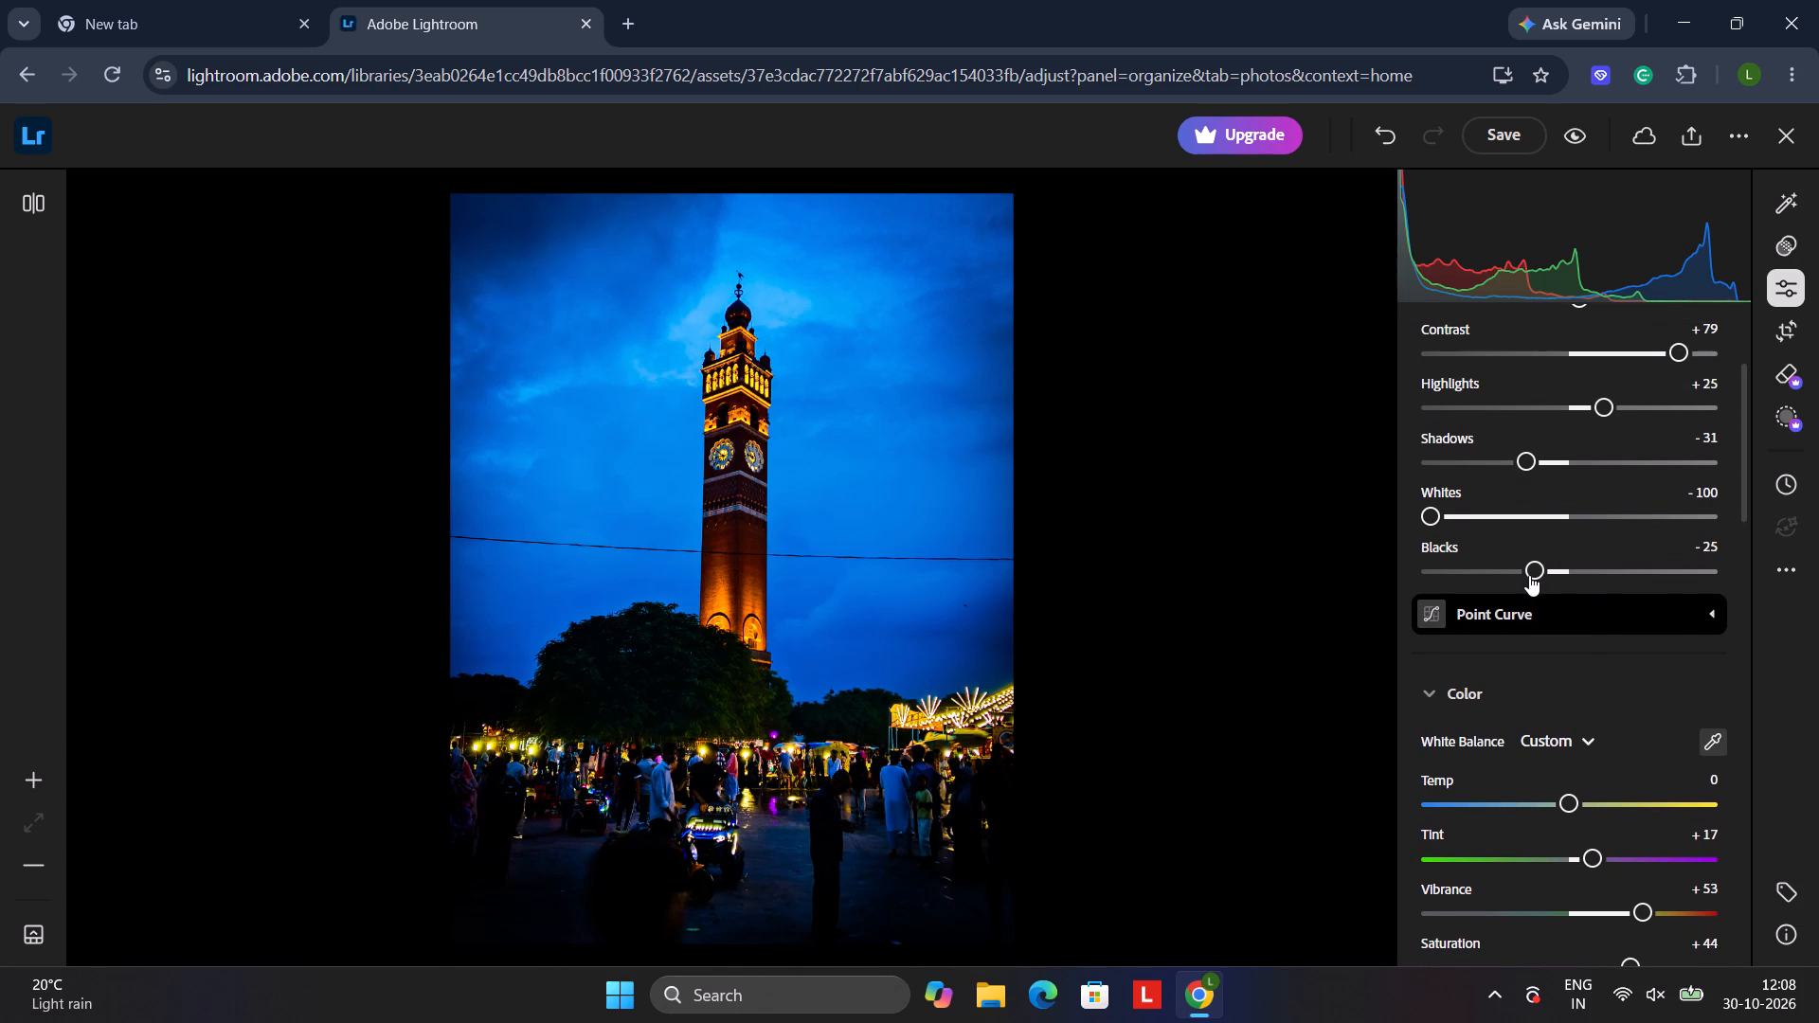
left_click_drag(1529, 575, 1633, 588)
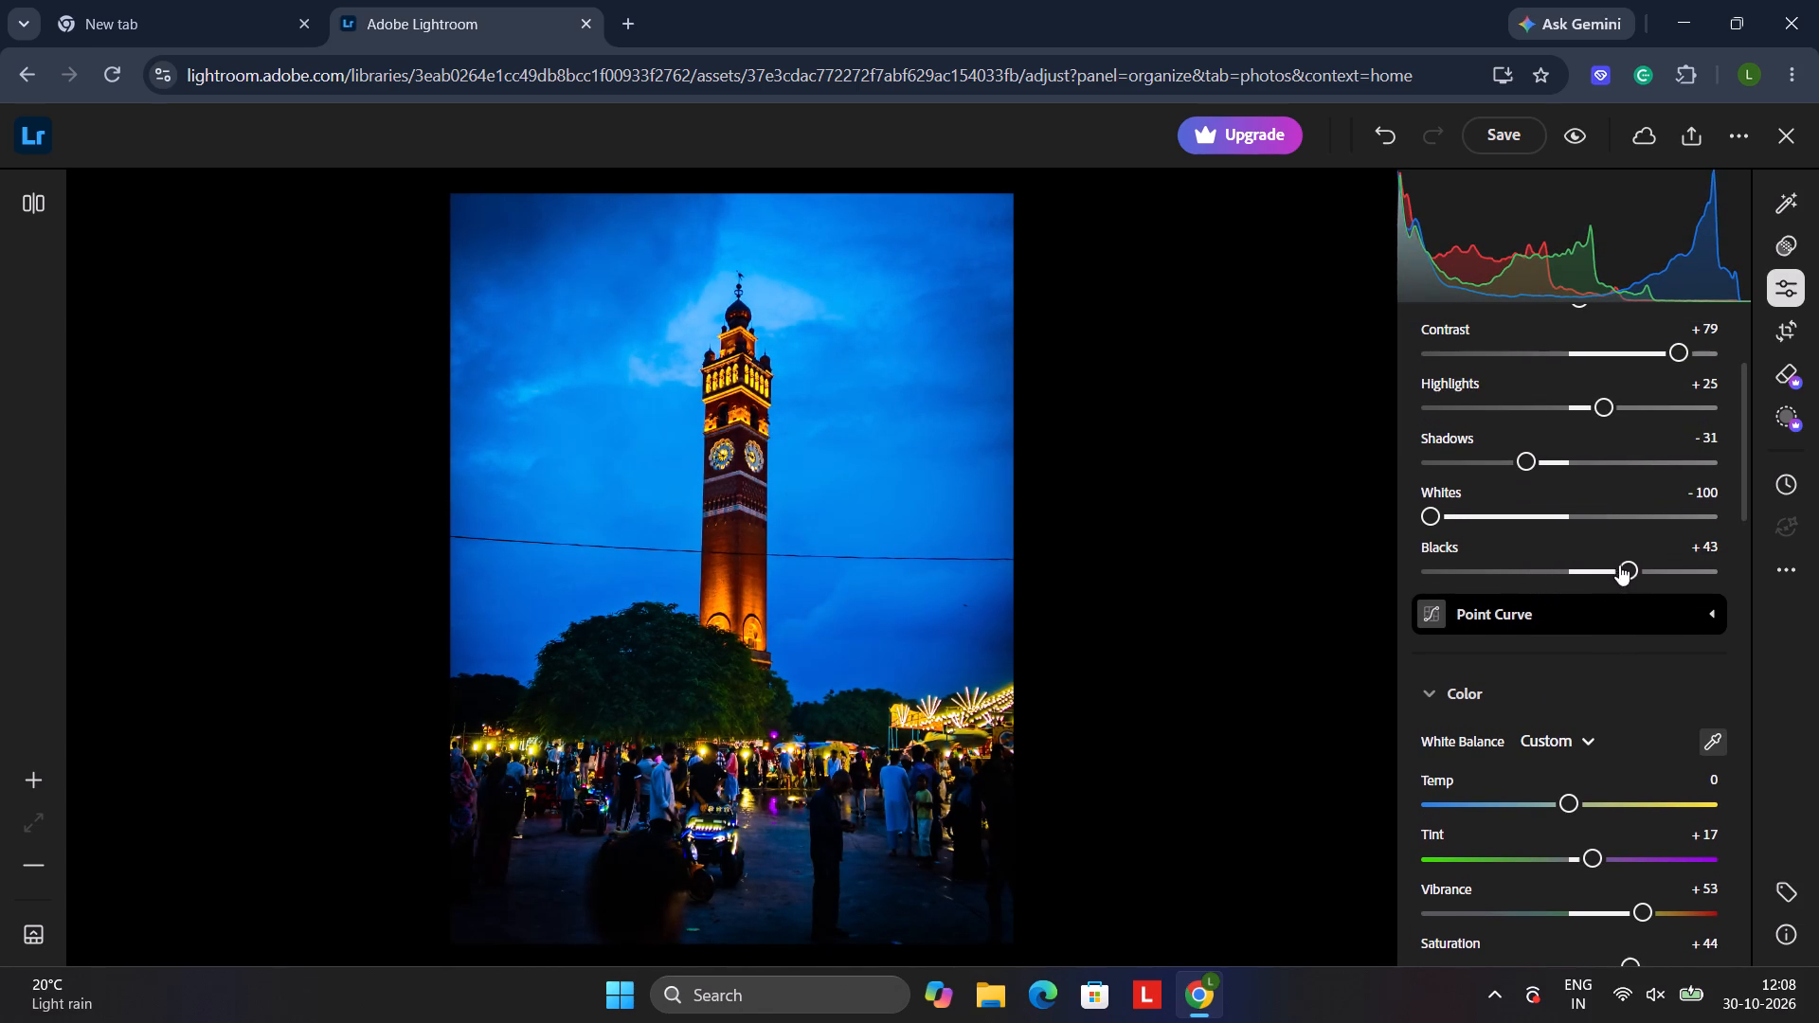
left_click_drag(1618, 563, 1548, 568)
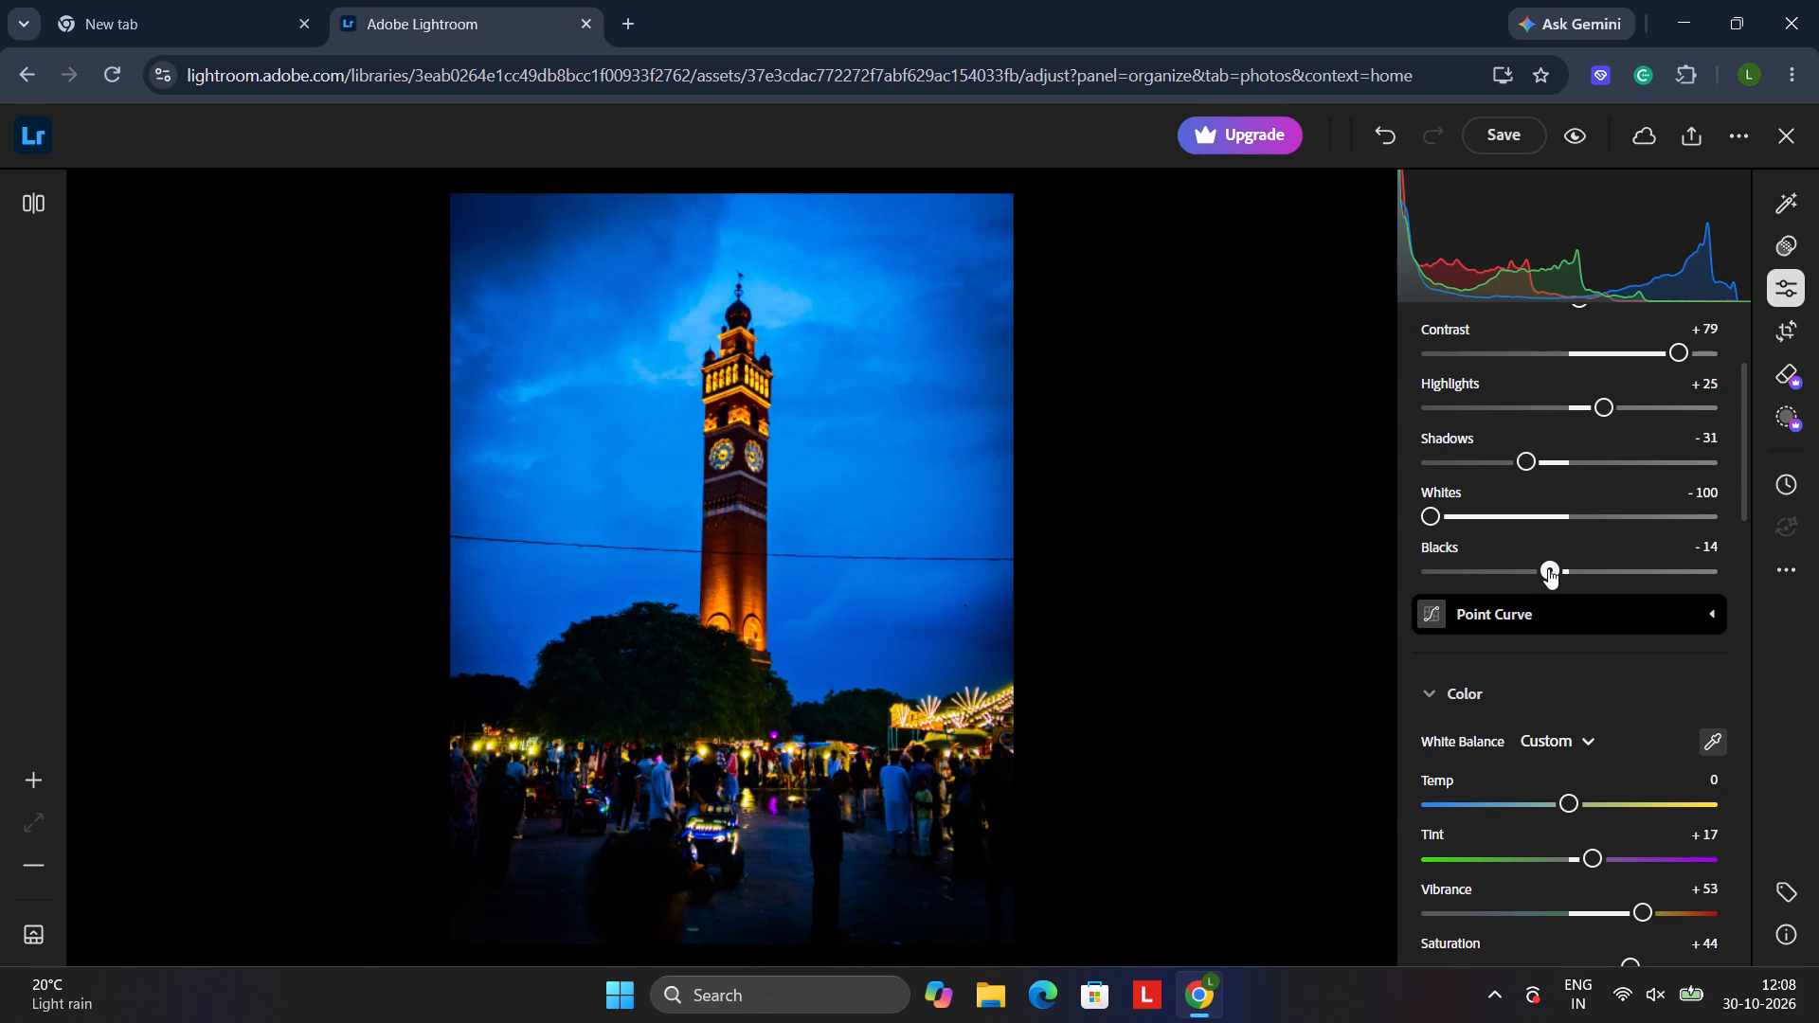
left_click_drag(1548, 568, 1406, 576)
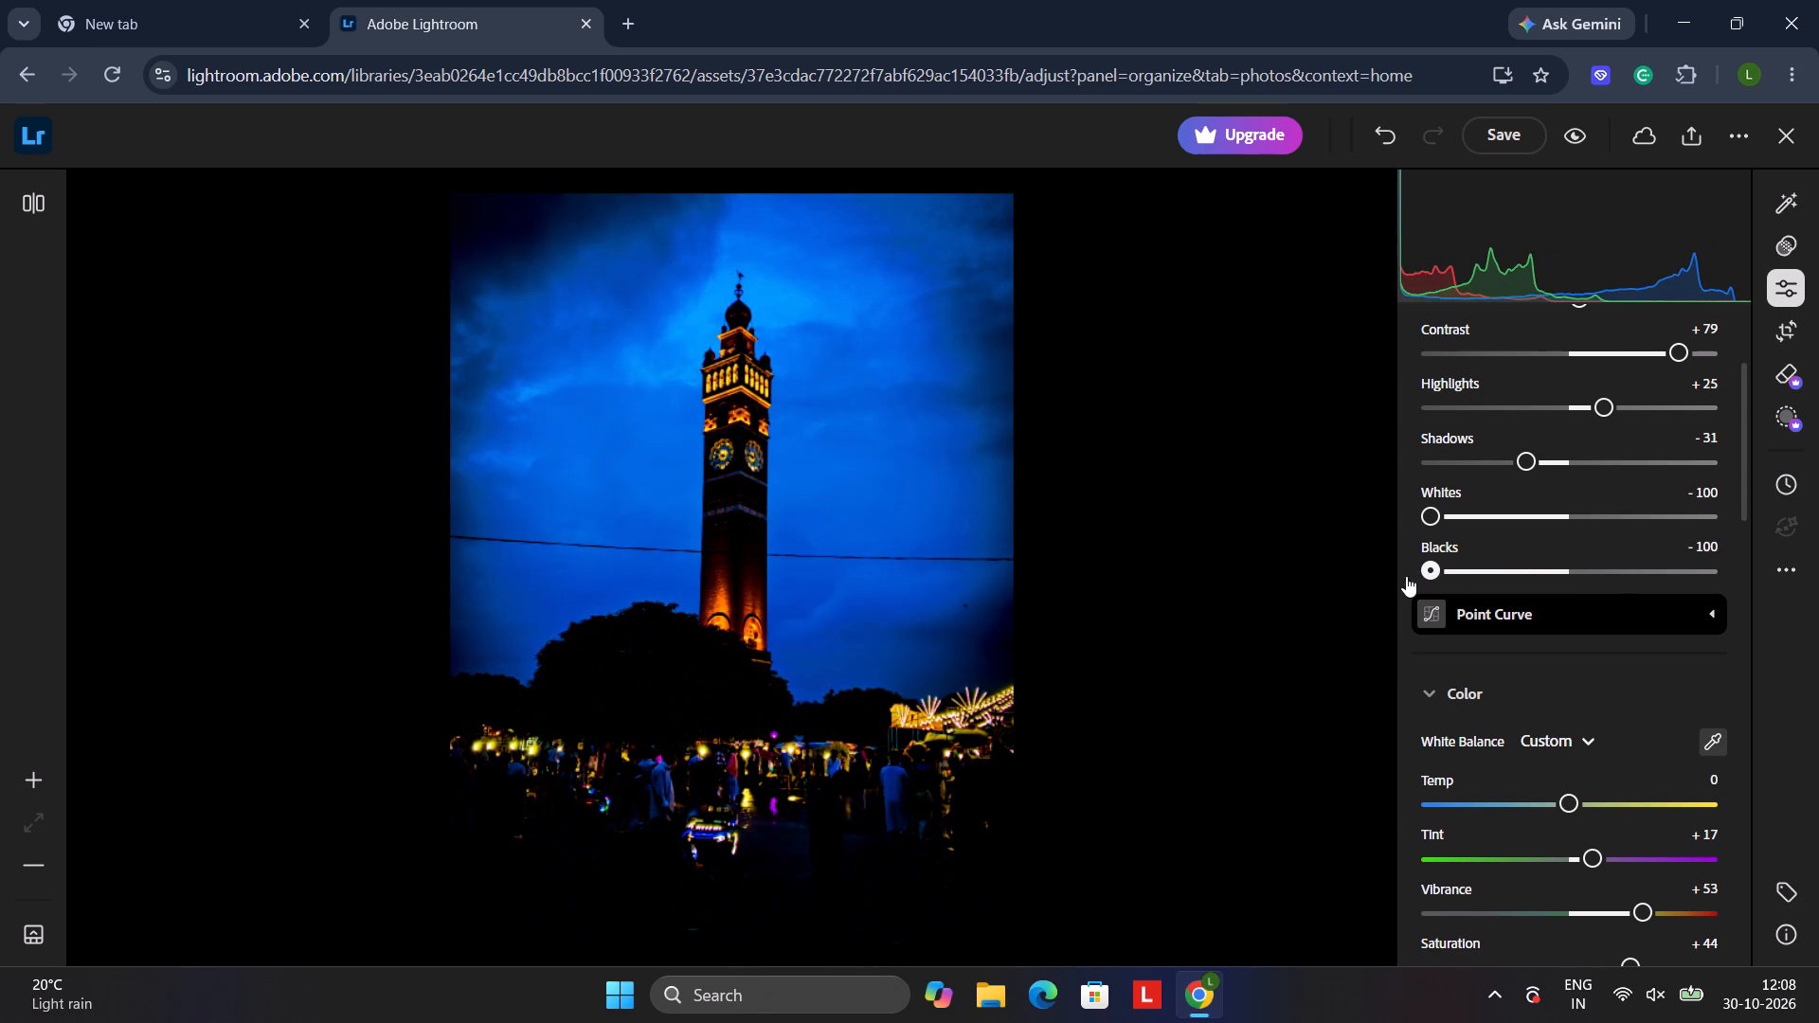
left_click_drag(1406, 576, 1577, 614)
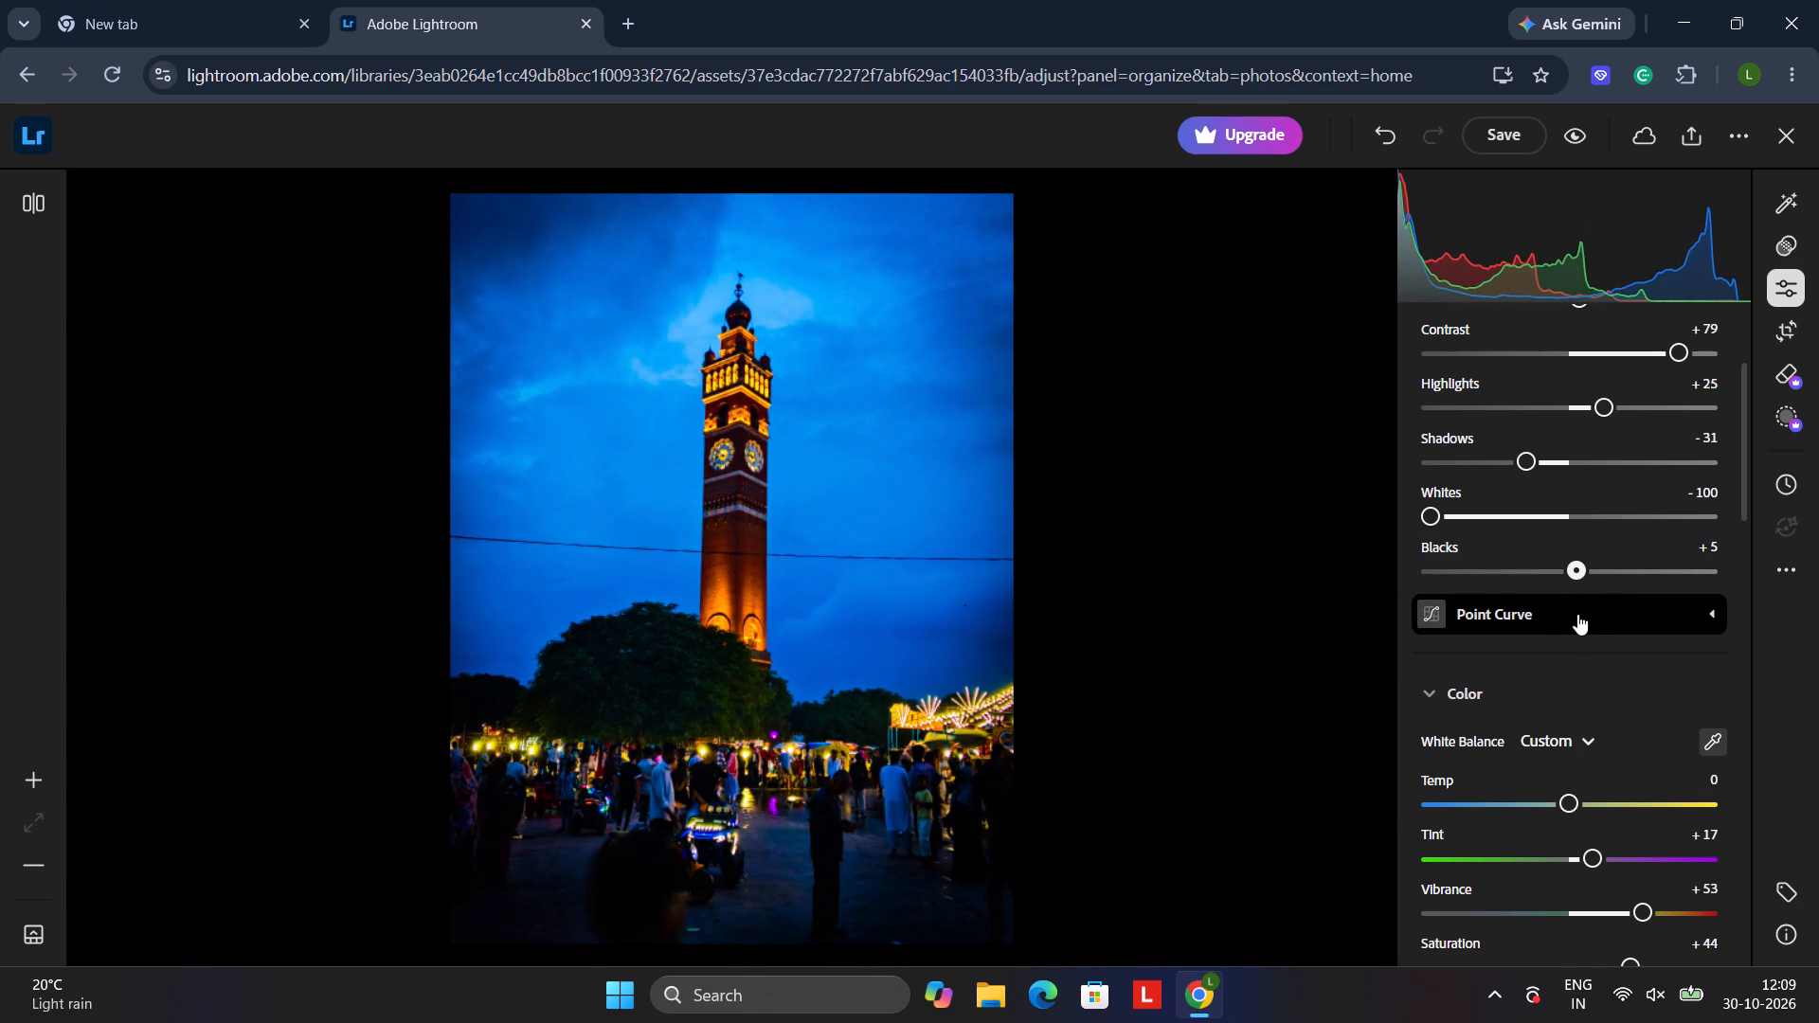
left_click_drag(1577, 614, 1553, 620)
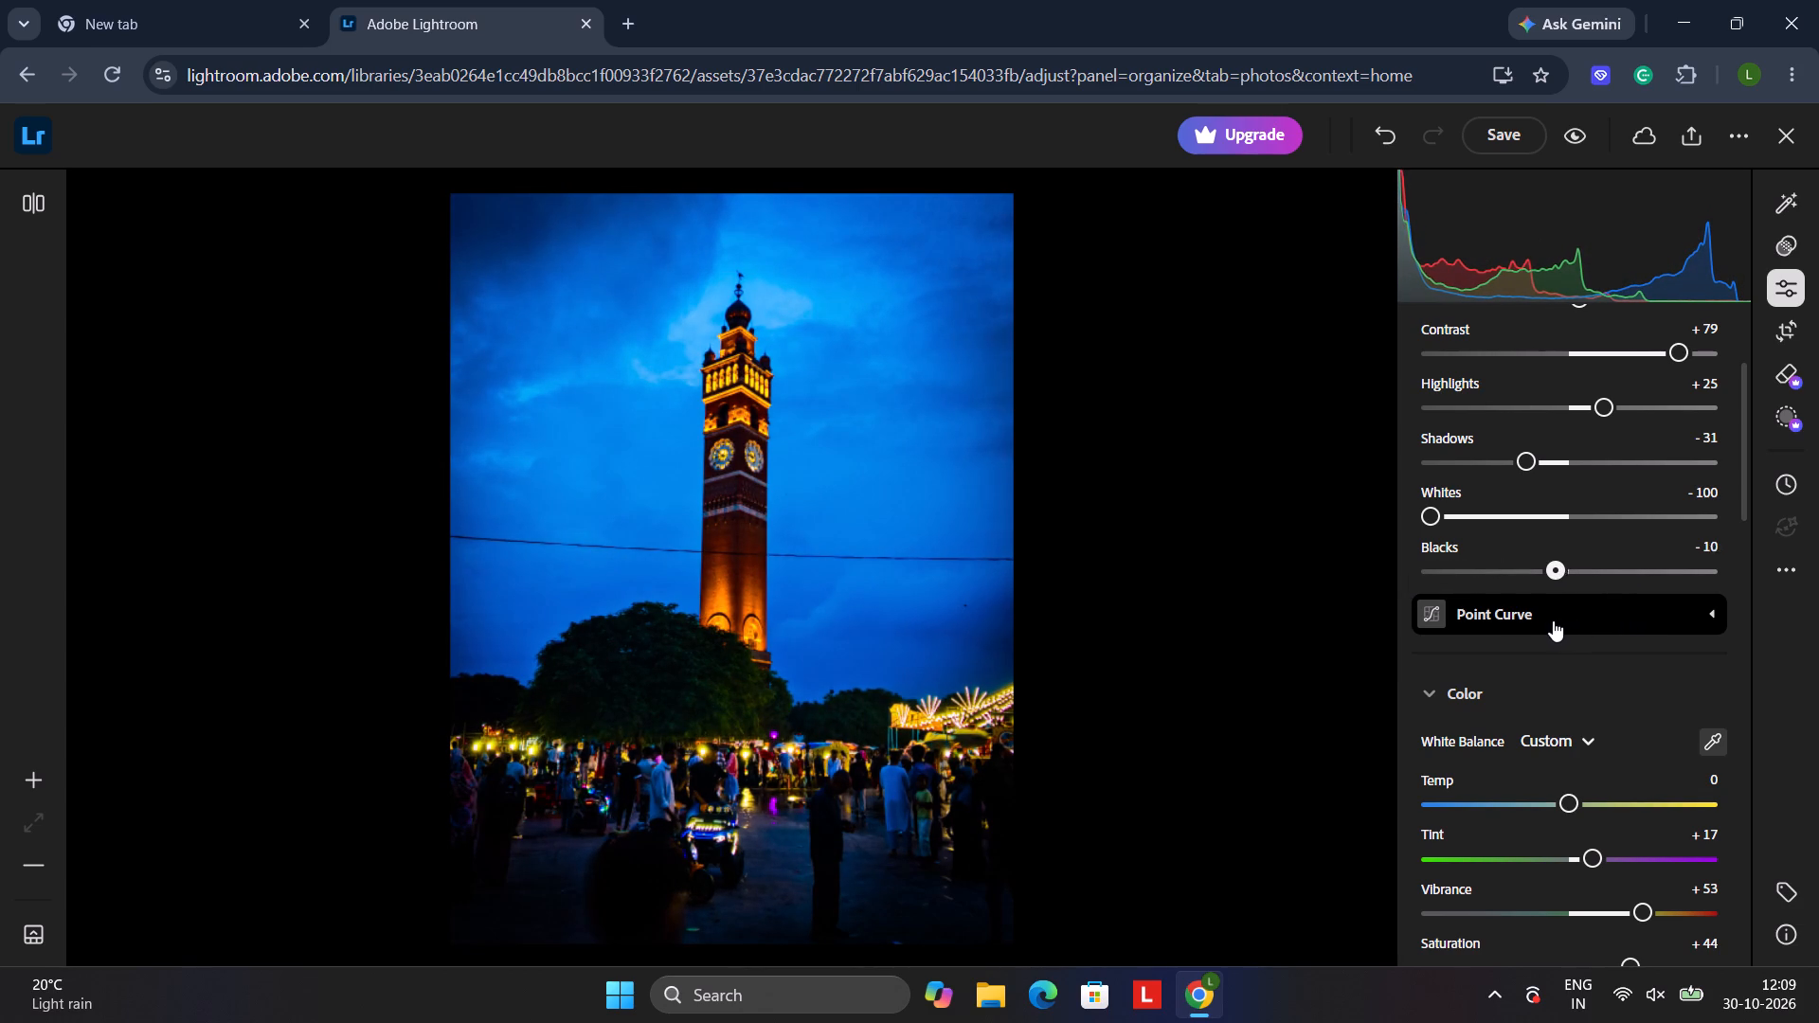
left_click_drag(1553, 620, 1529, 626)
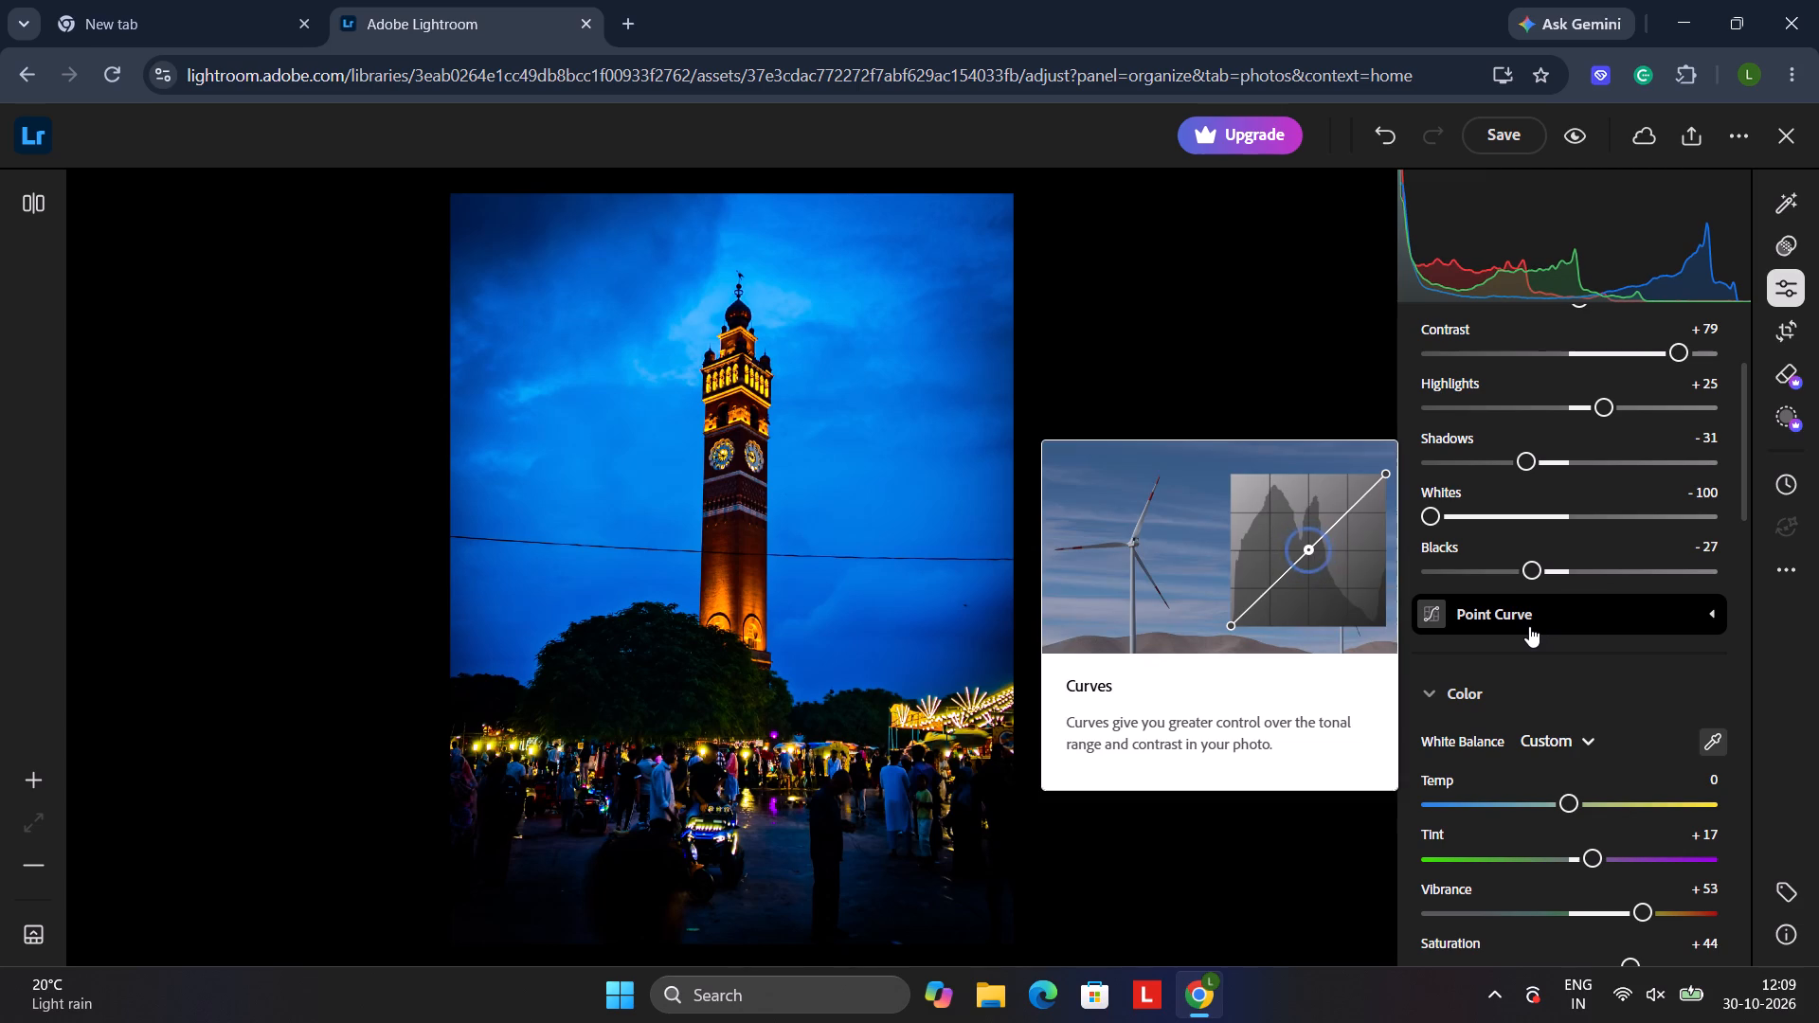
left_click(1050, 494)
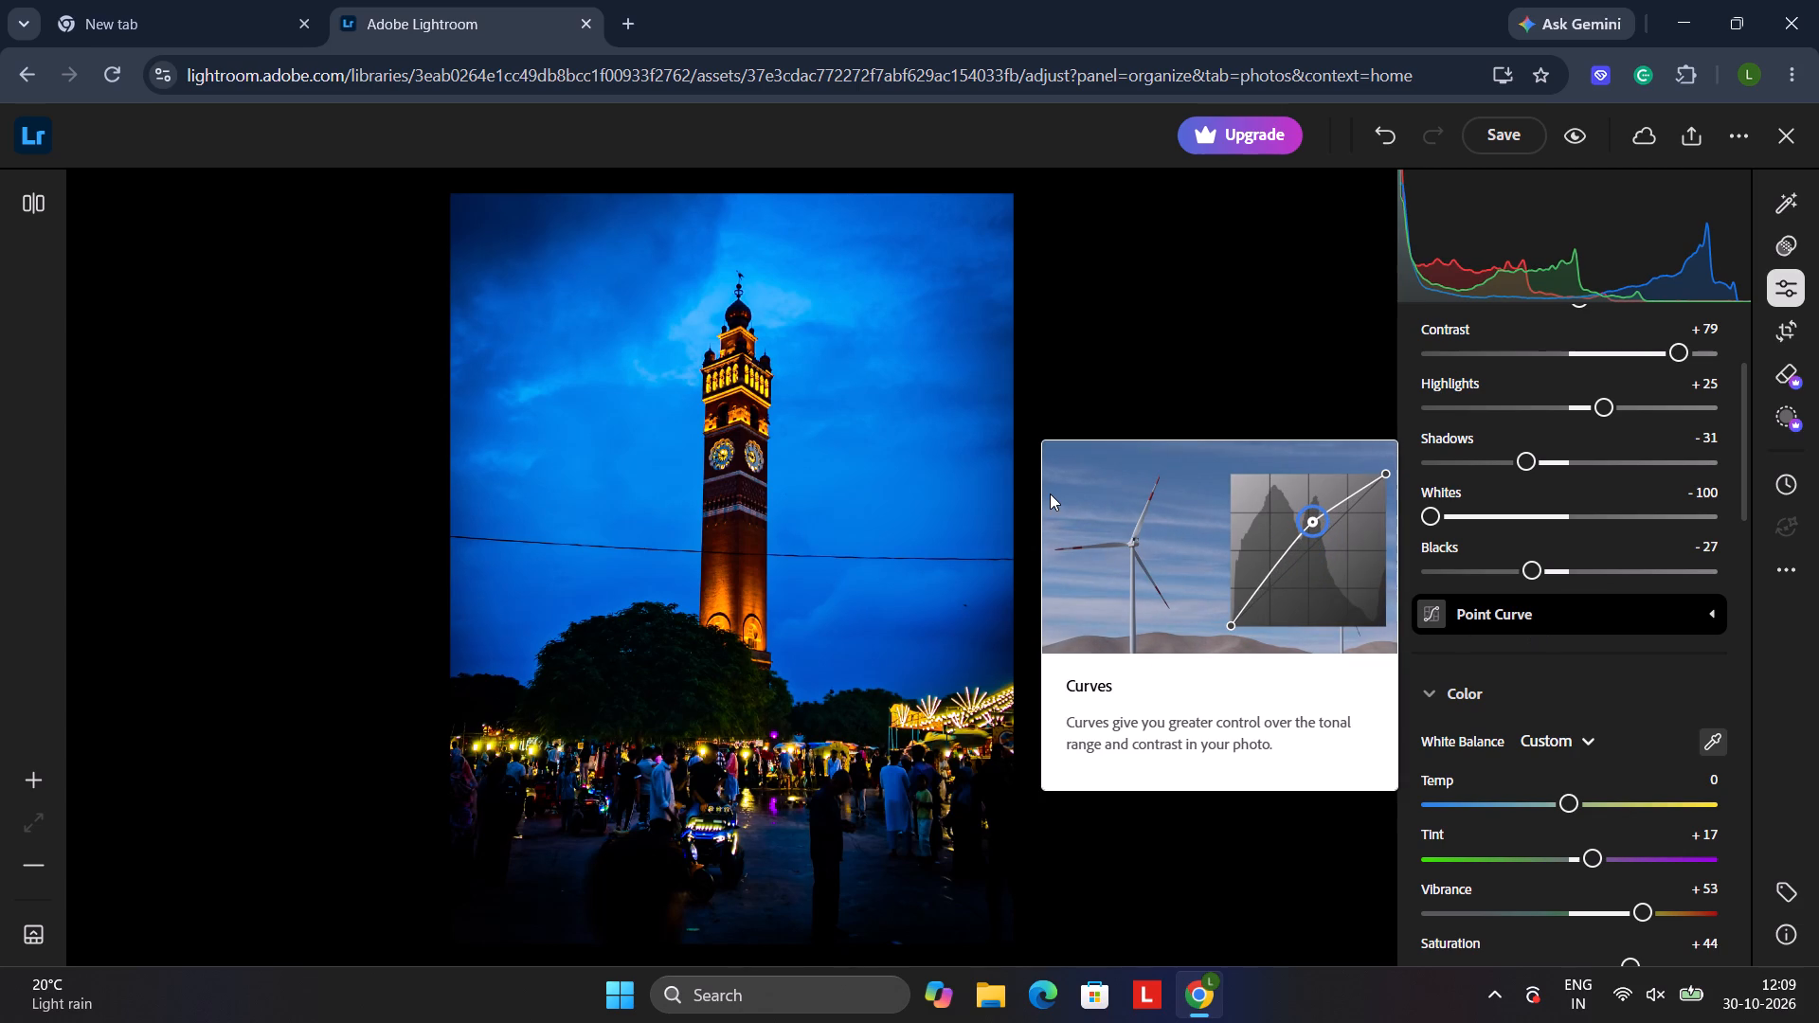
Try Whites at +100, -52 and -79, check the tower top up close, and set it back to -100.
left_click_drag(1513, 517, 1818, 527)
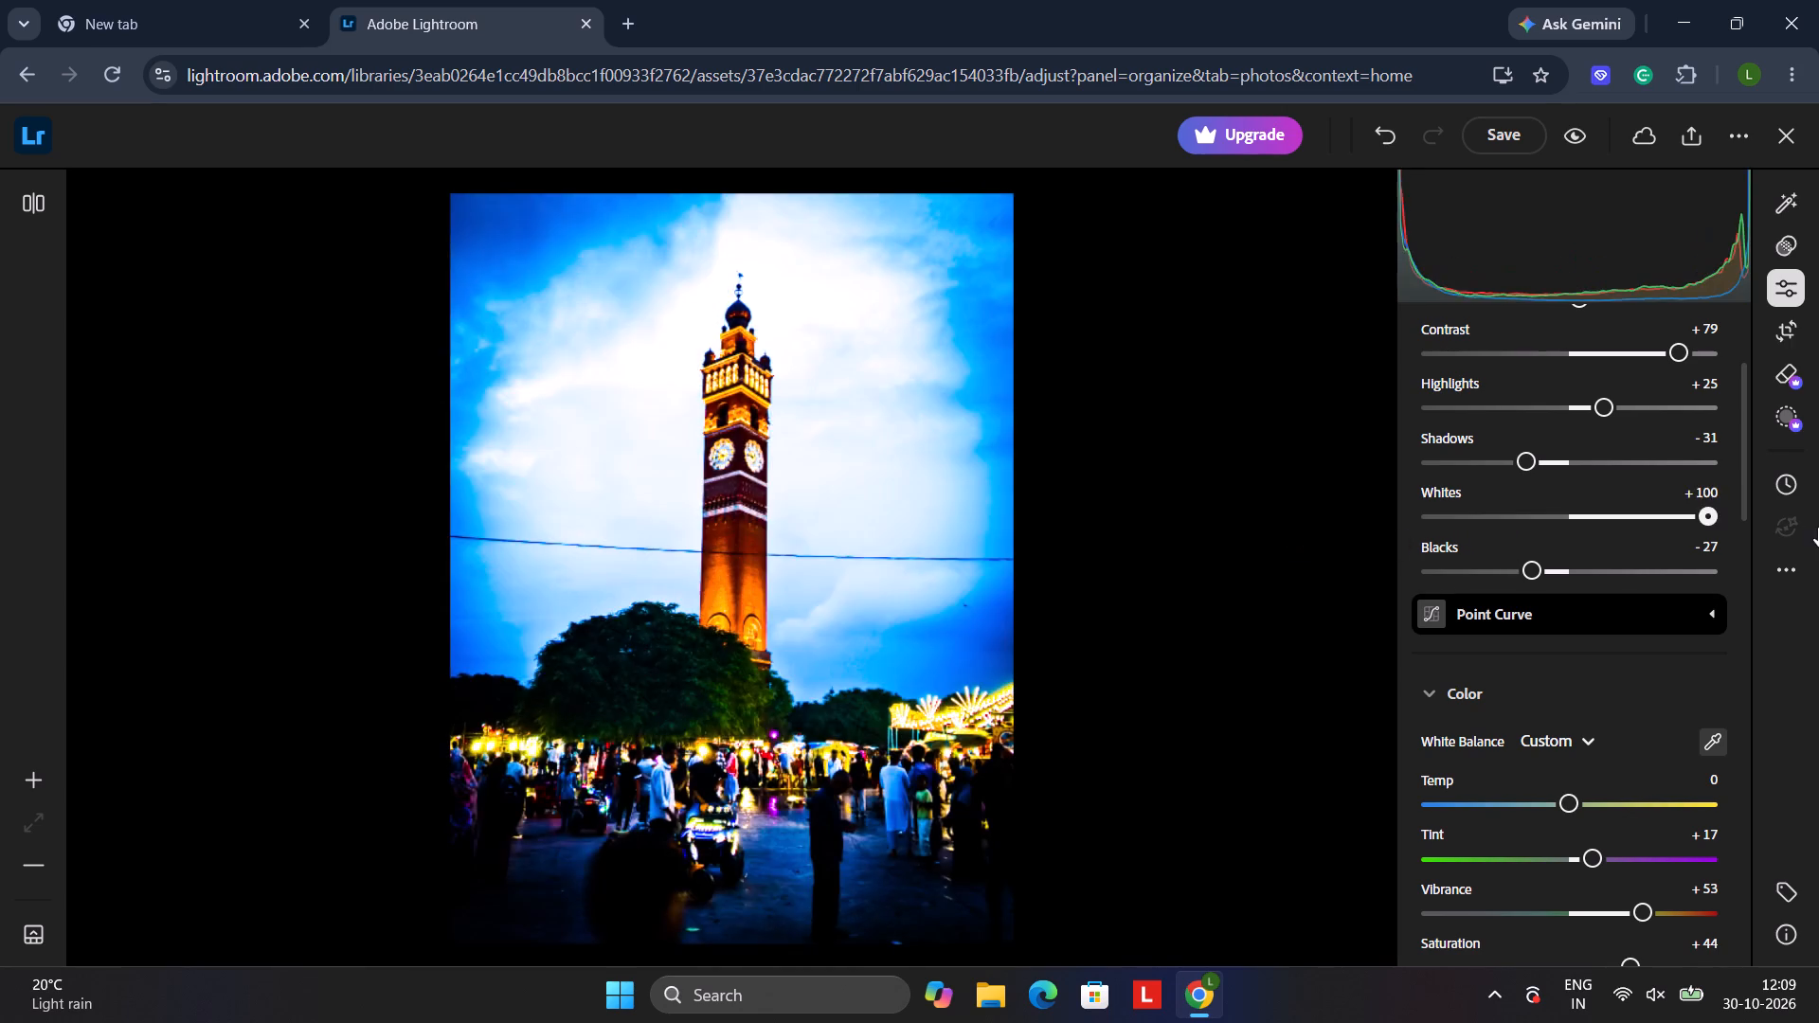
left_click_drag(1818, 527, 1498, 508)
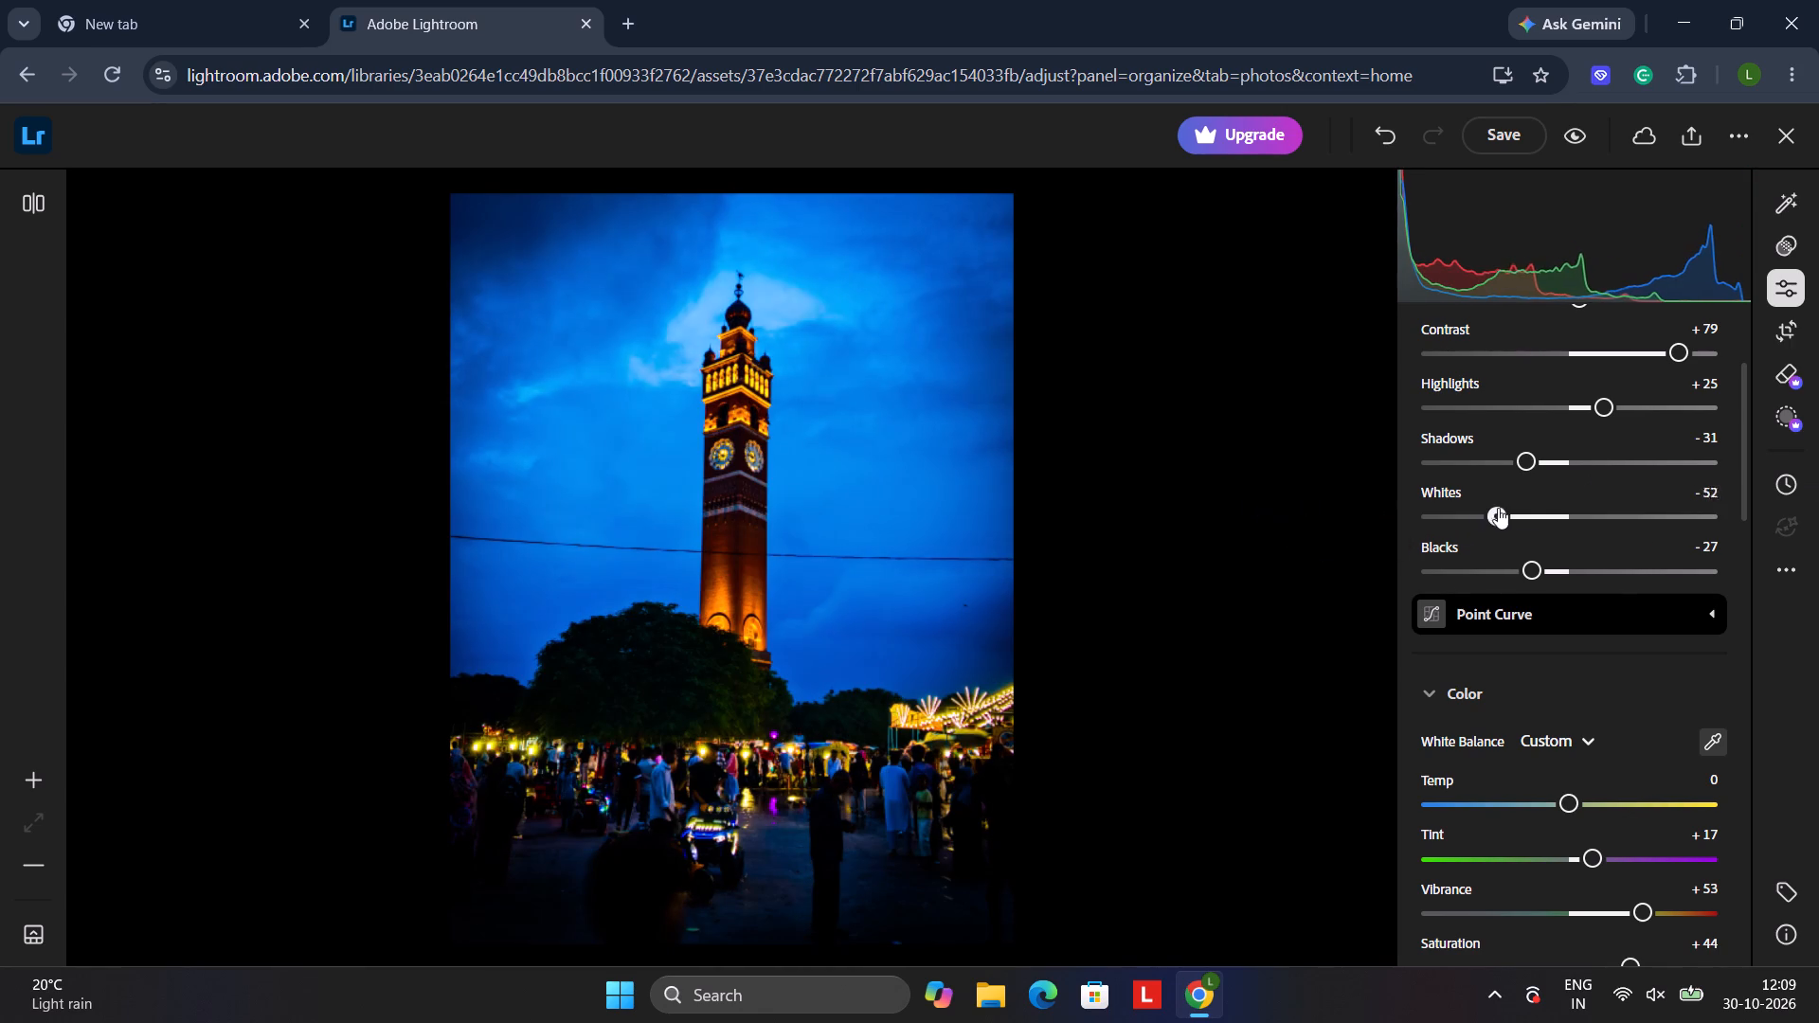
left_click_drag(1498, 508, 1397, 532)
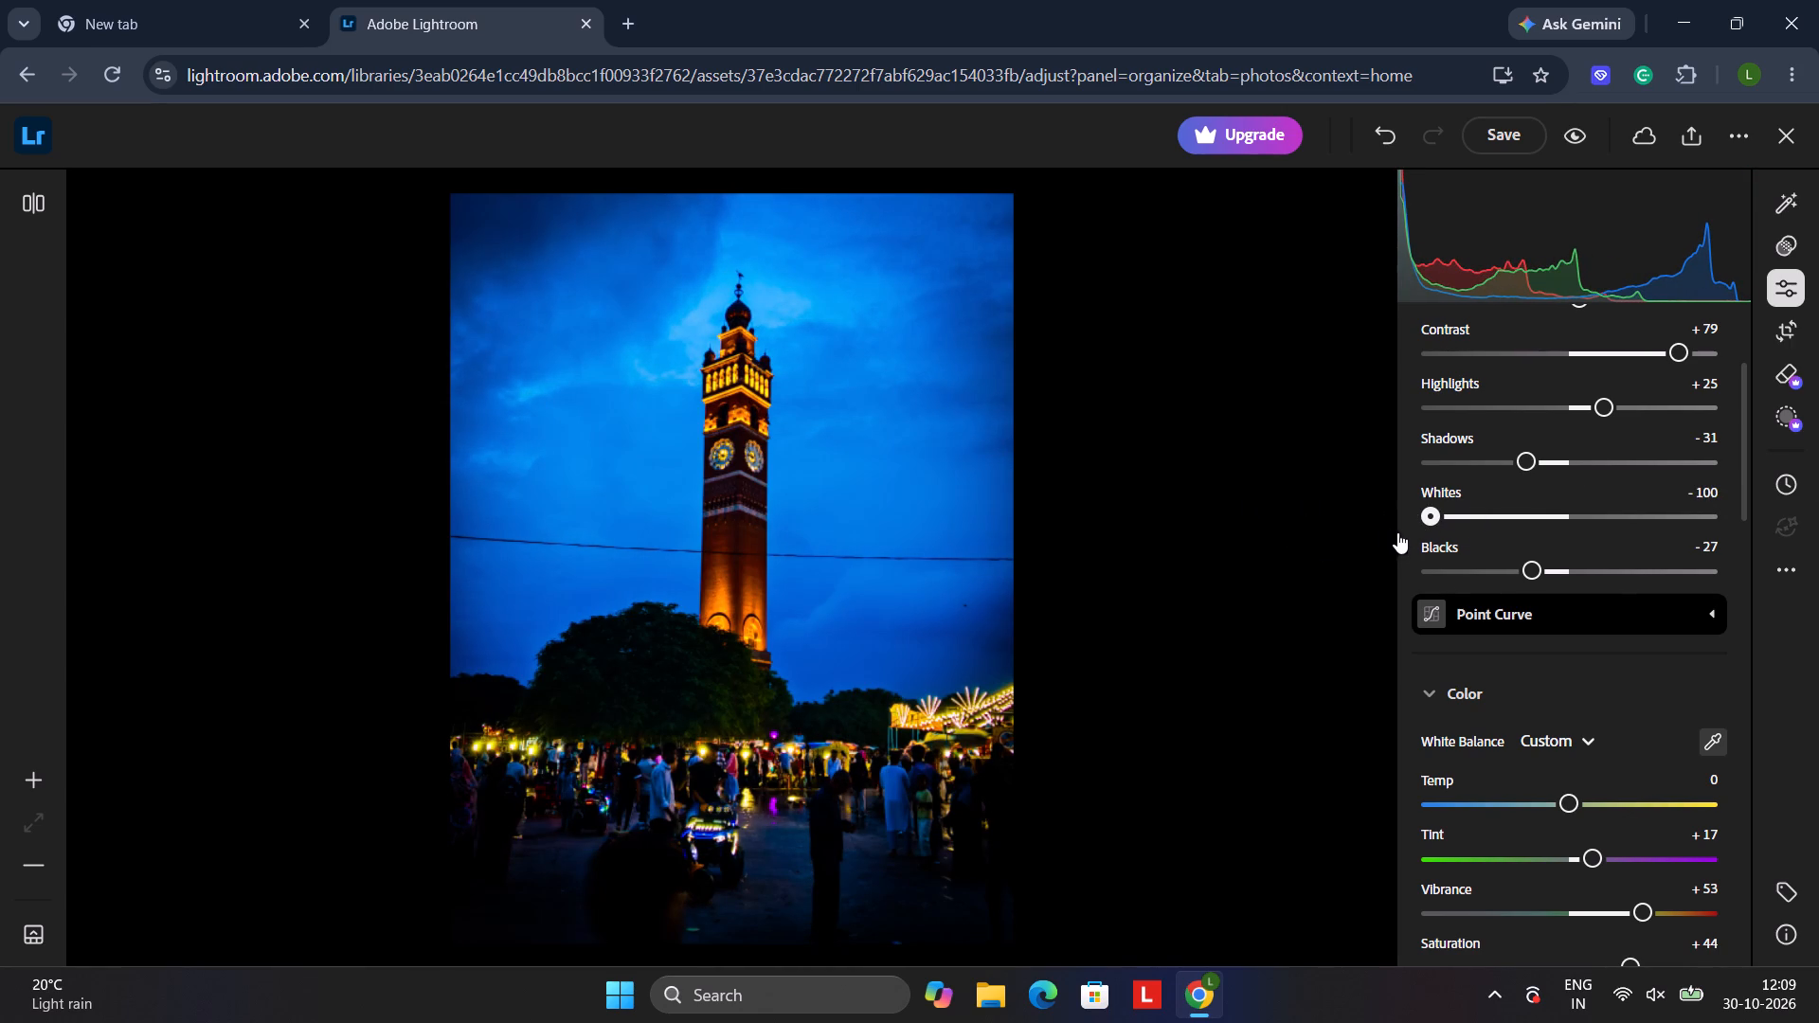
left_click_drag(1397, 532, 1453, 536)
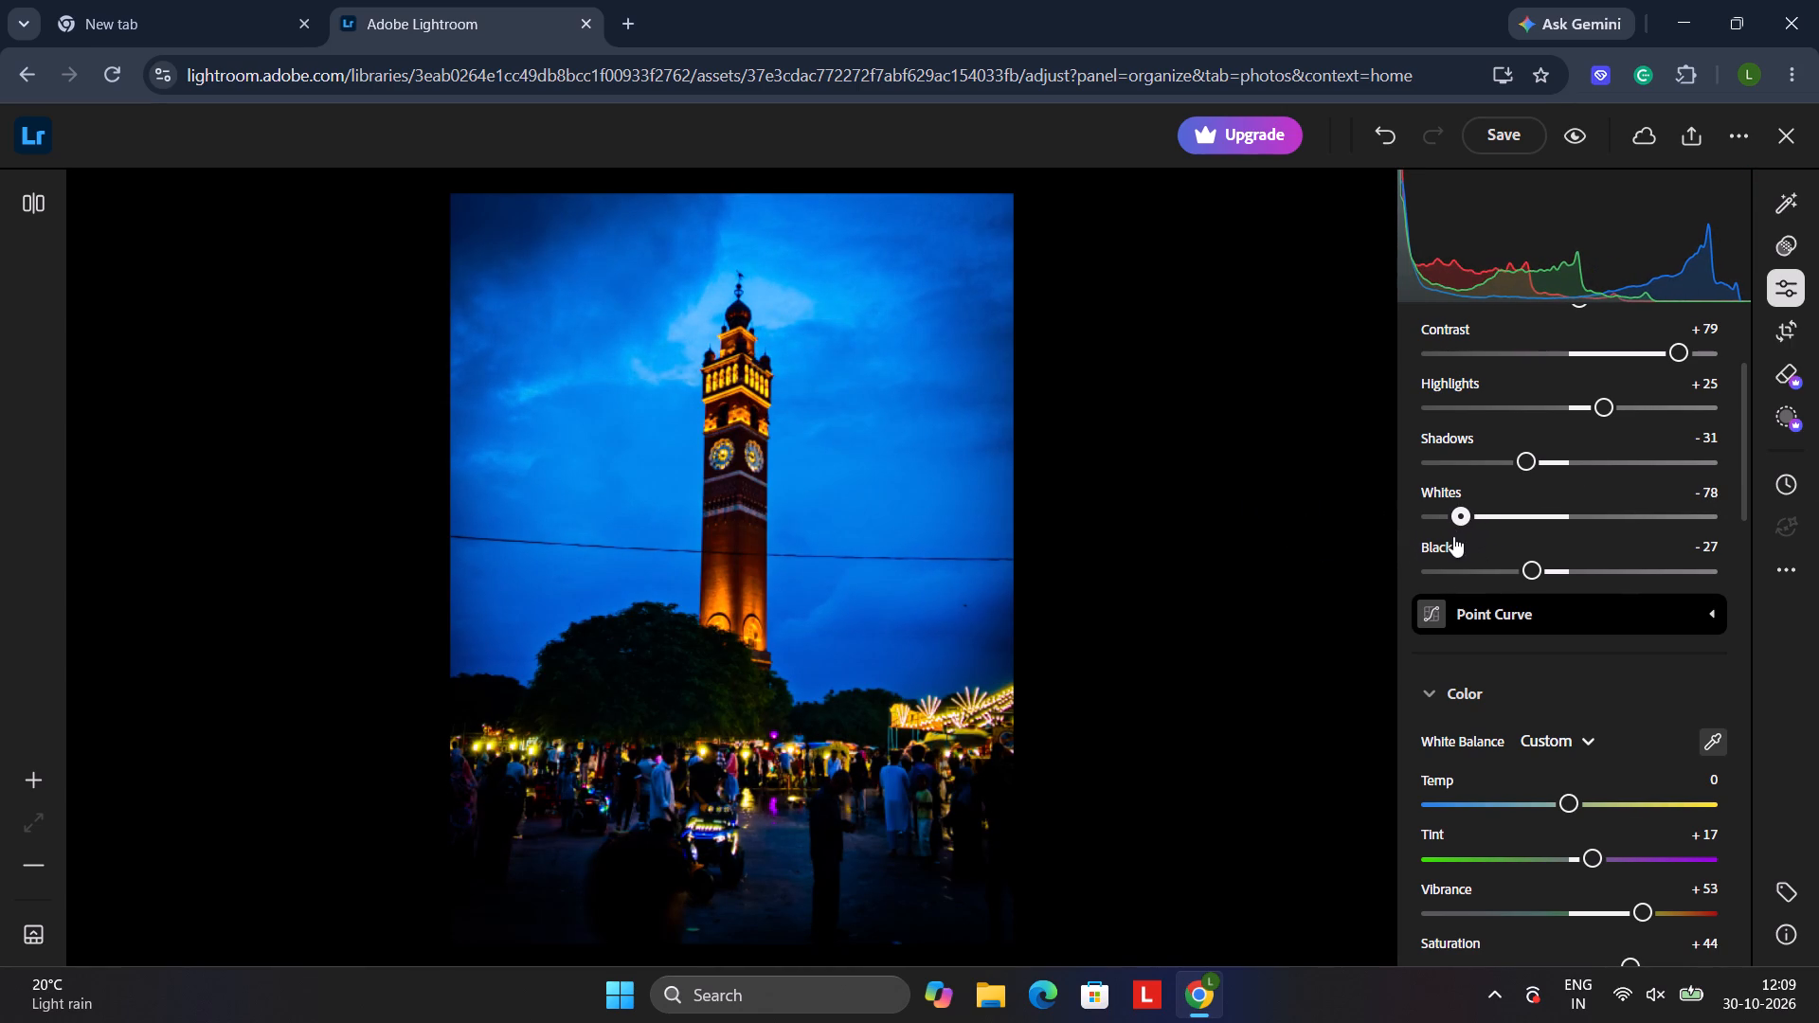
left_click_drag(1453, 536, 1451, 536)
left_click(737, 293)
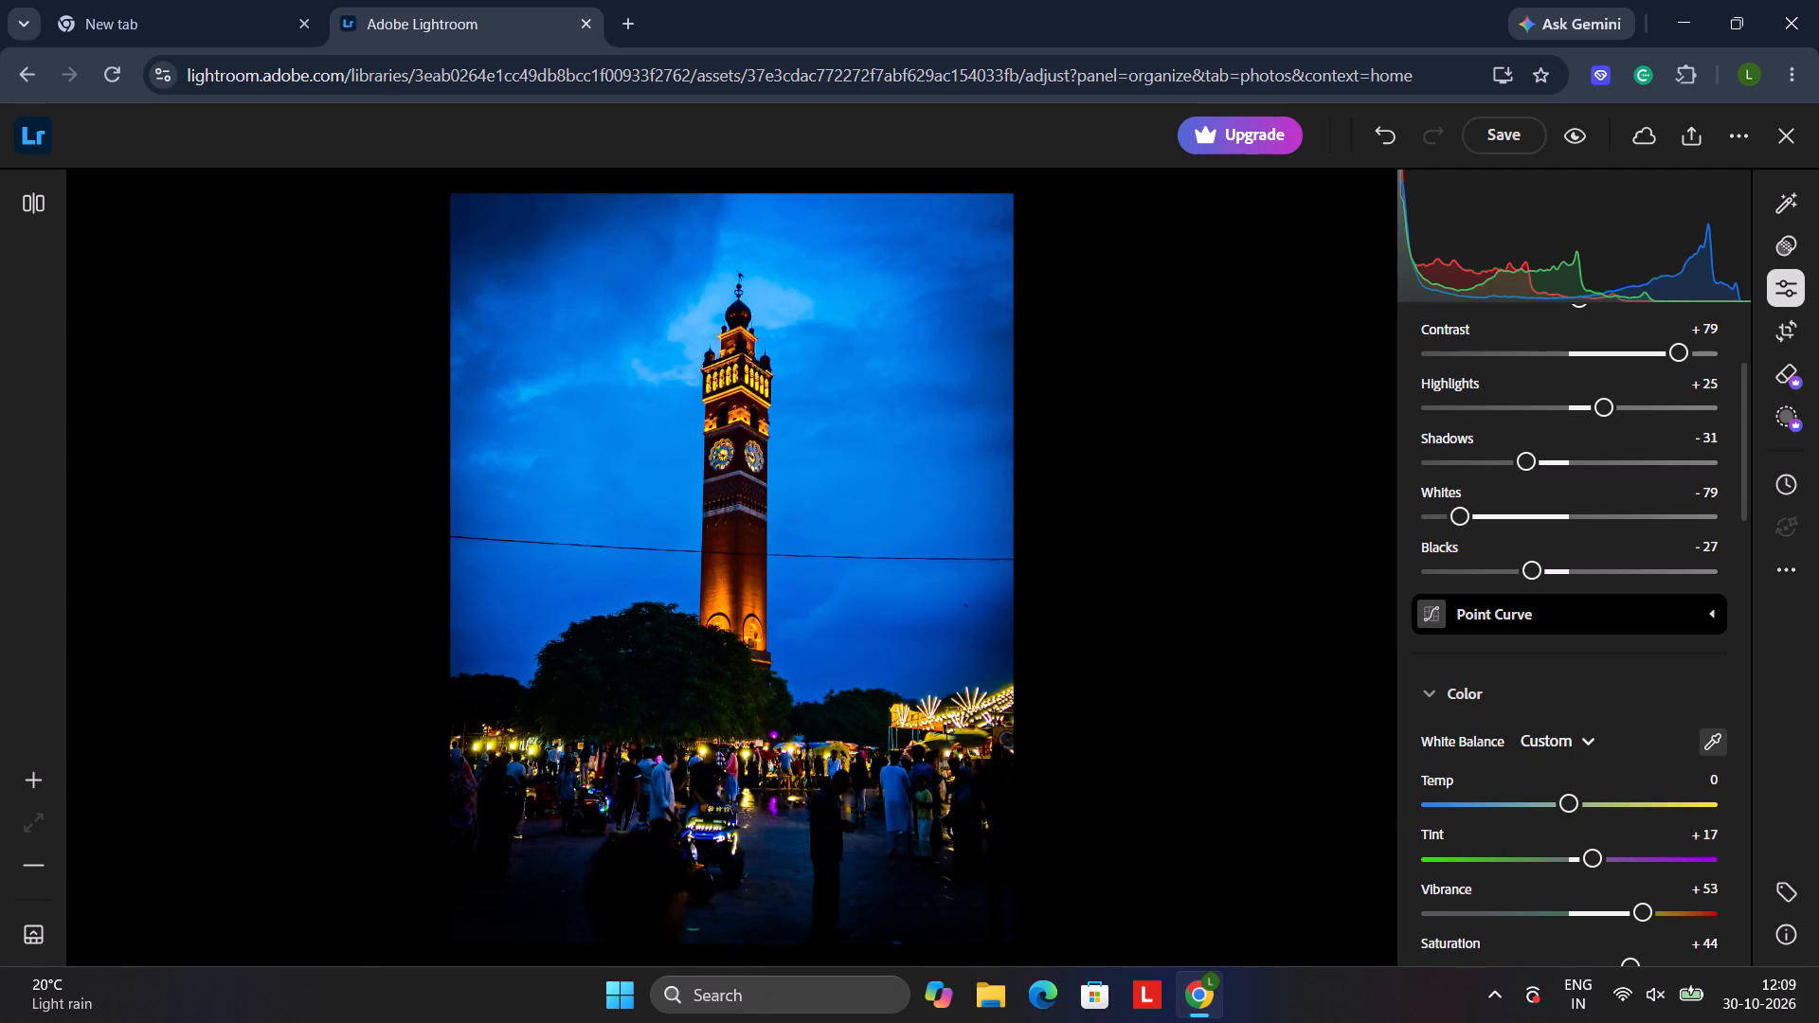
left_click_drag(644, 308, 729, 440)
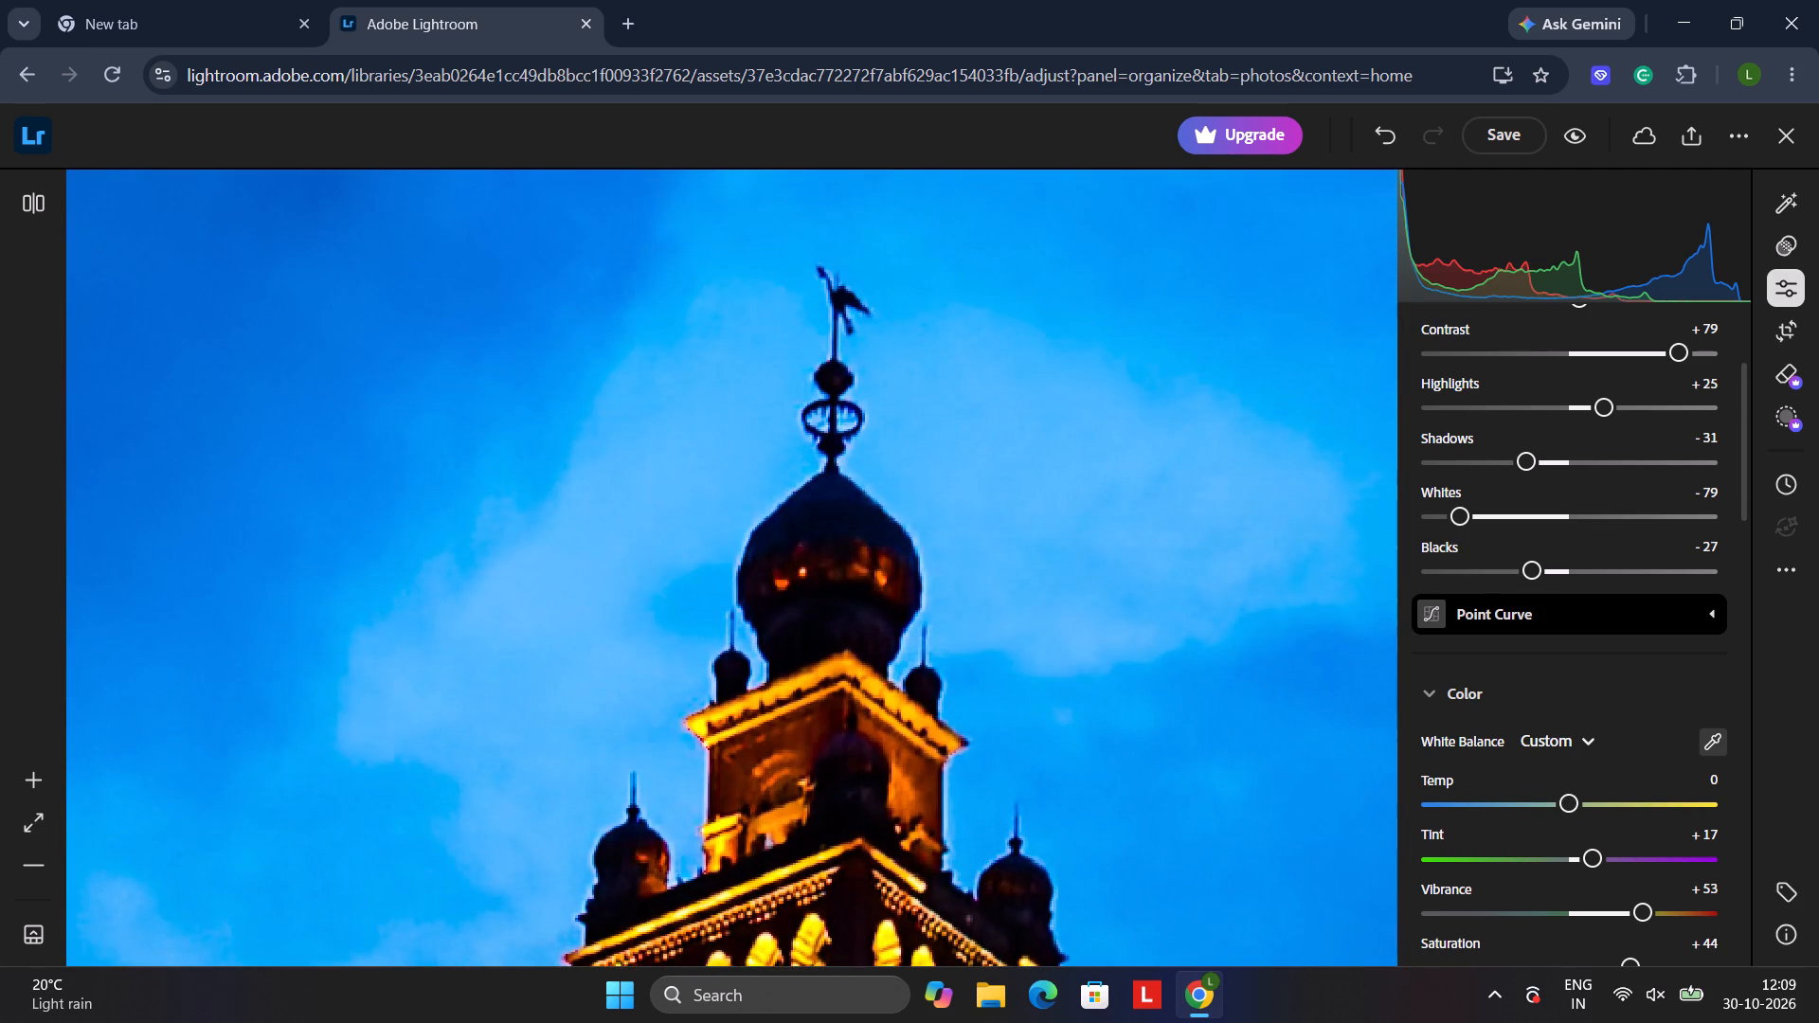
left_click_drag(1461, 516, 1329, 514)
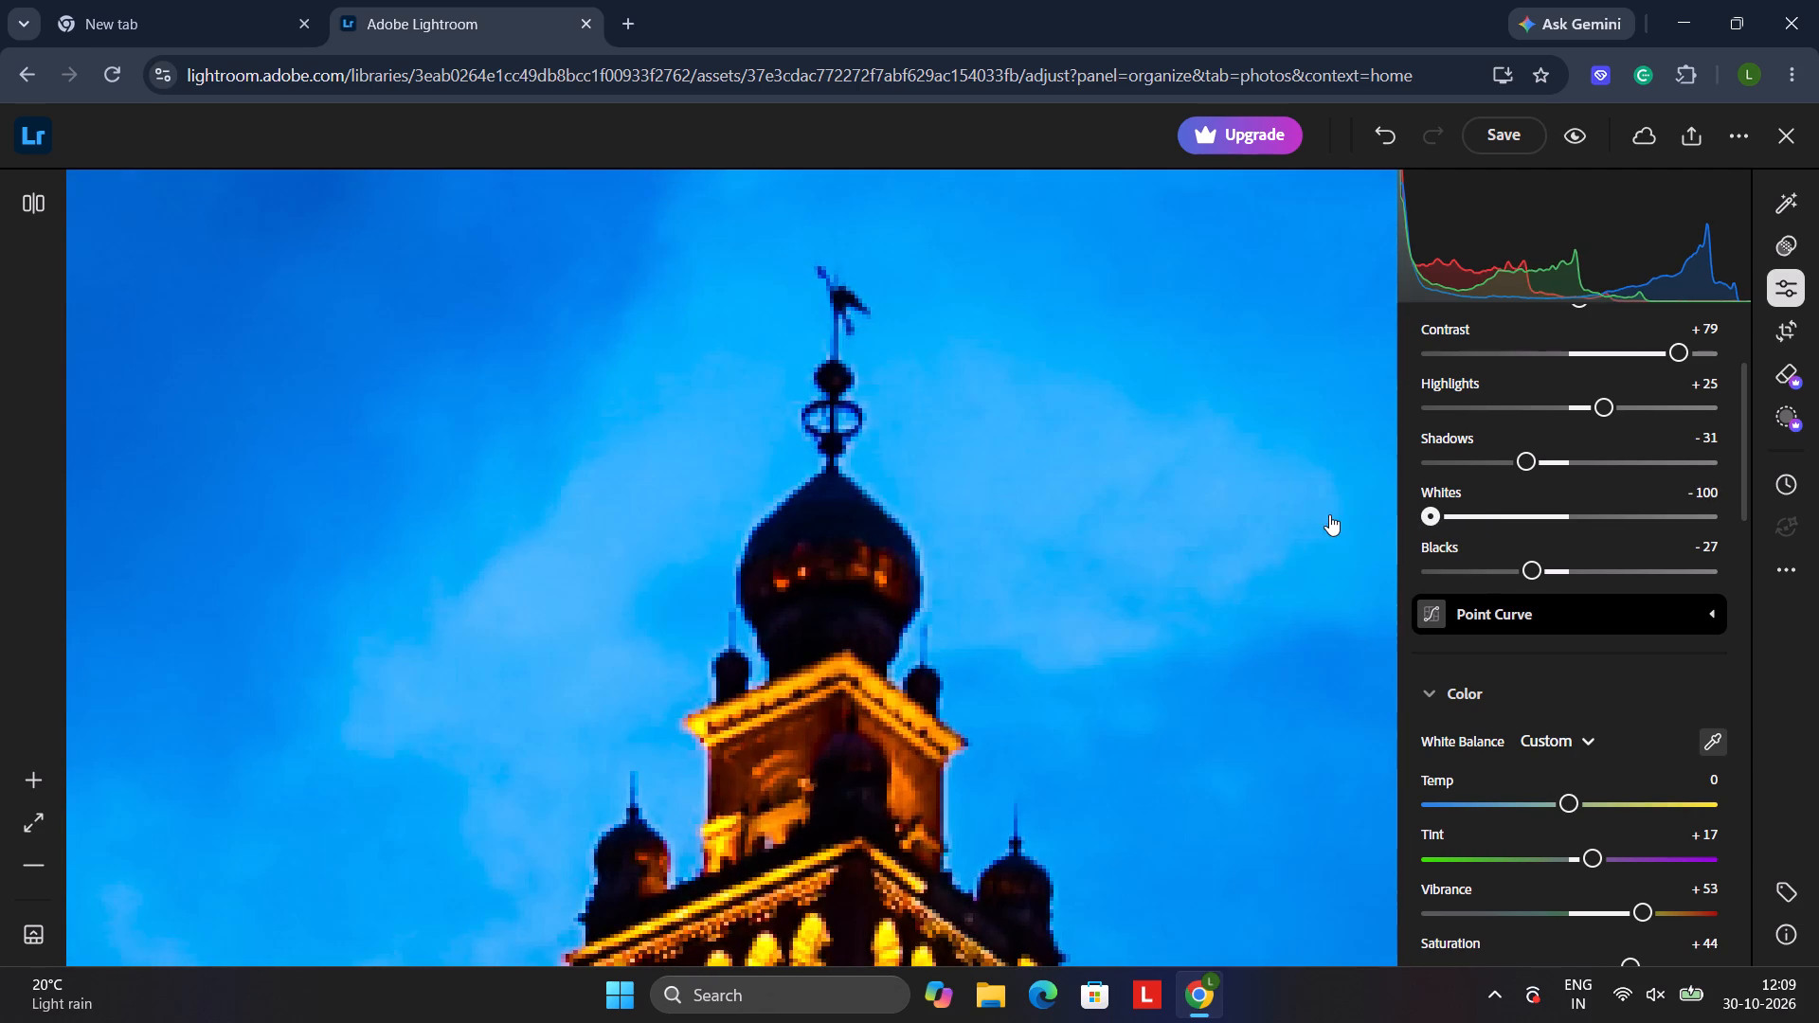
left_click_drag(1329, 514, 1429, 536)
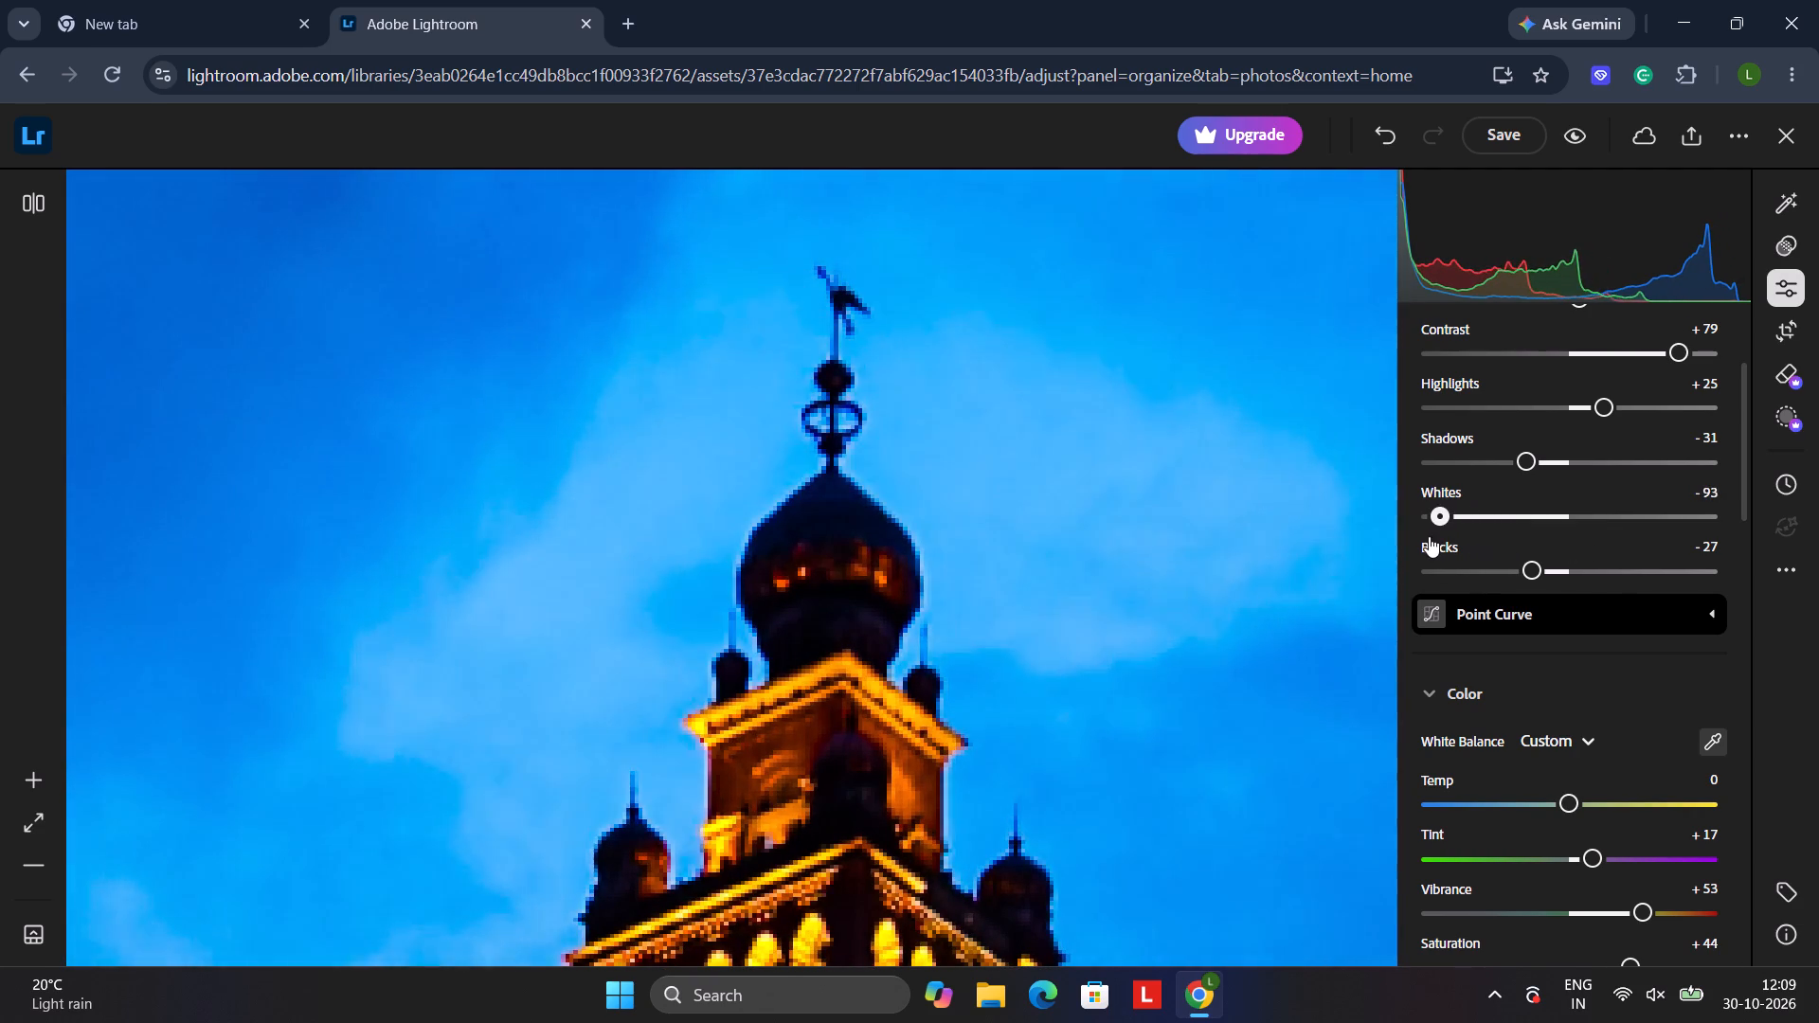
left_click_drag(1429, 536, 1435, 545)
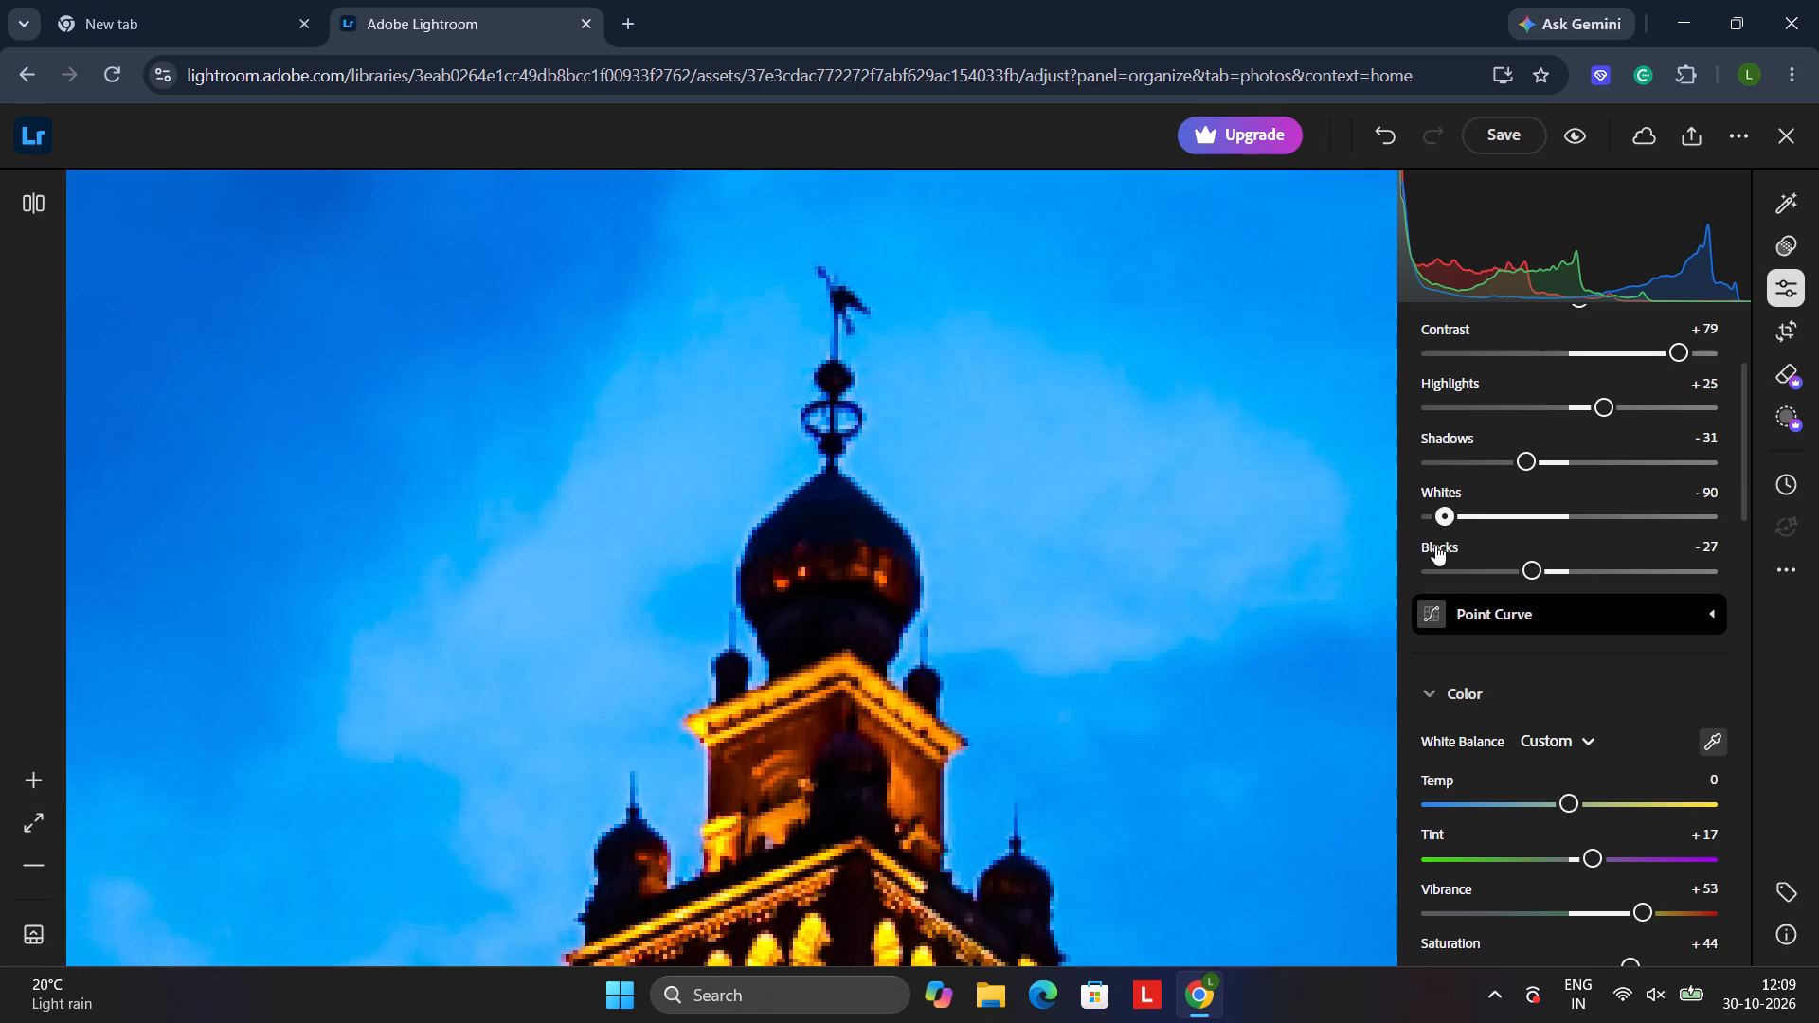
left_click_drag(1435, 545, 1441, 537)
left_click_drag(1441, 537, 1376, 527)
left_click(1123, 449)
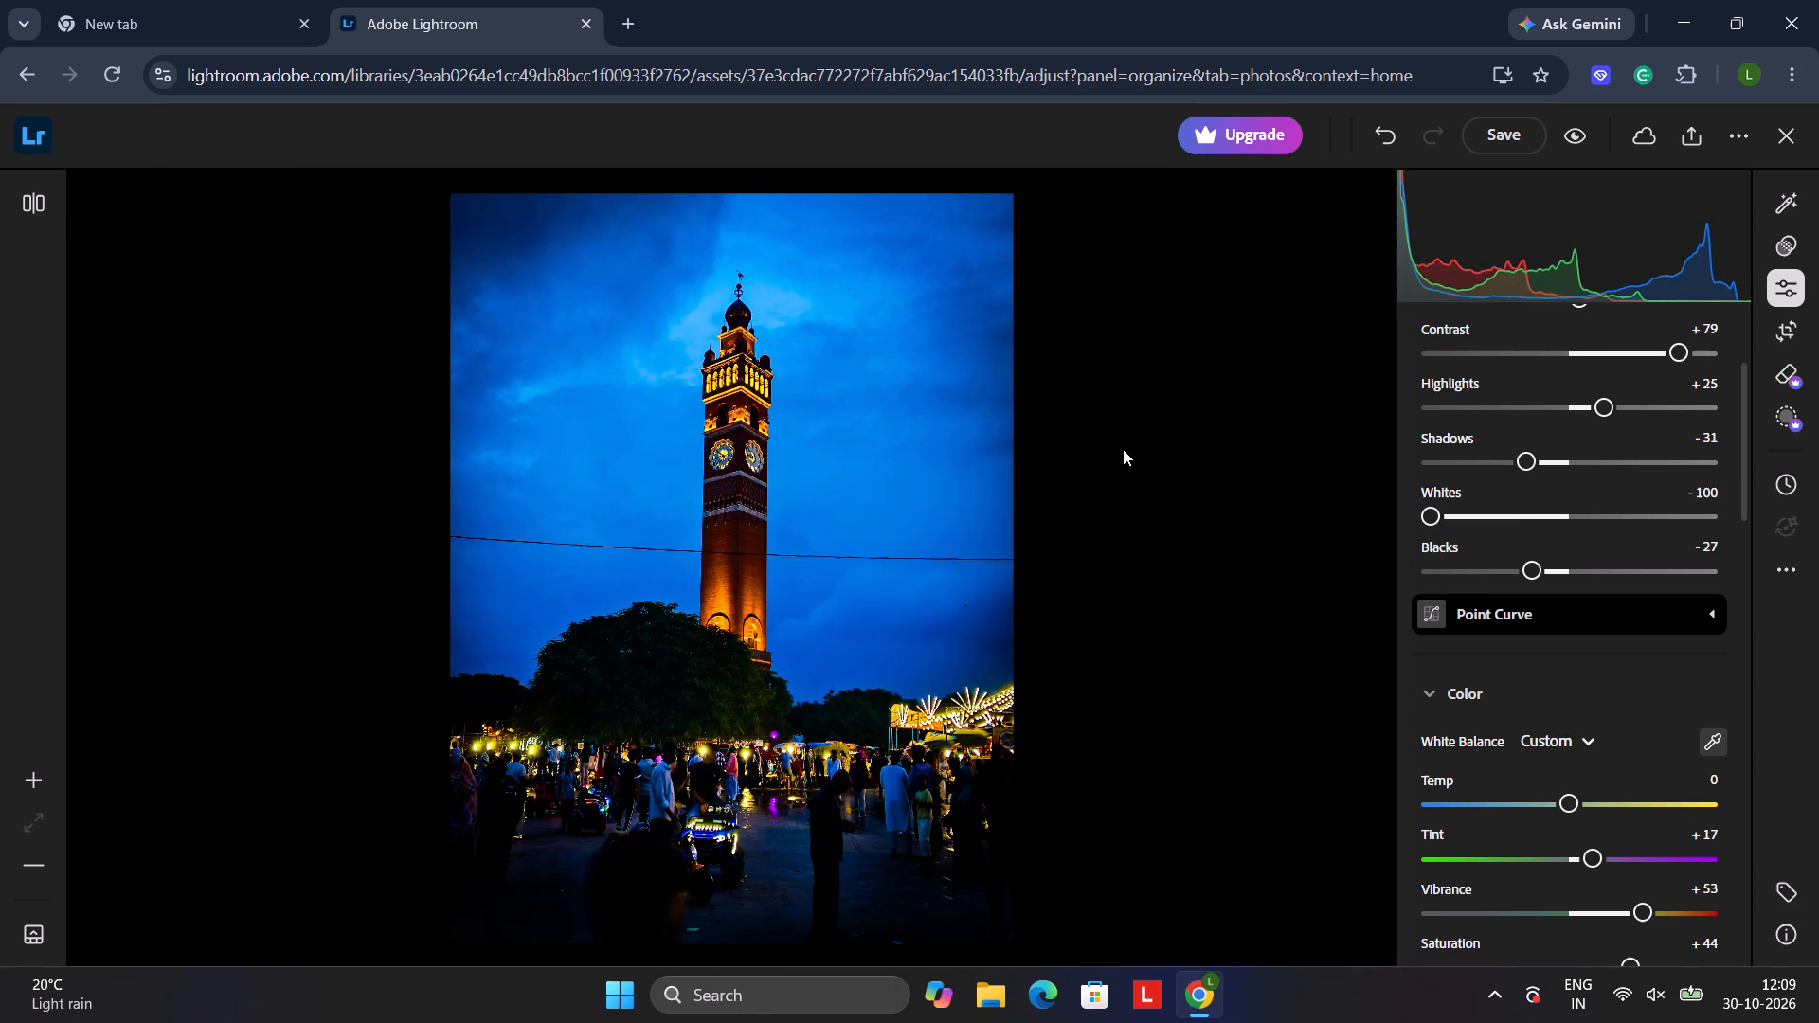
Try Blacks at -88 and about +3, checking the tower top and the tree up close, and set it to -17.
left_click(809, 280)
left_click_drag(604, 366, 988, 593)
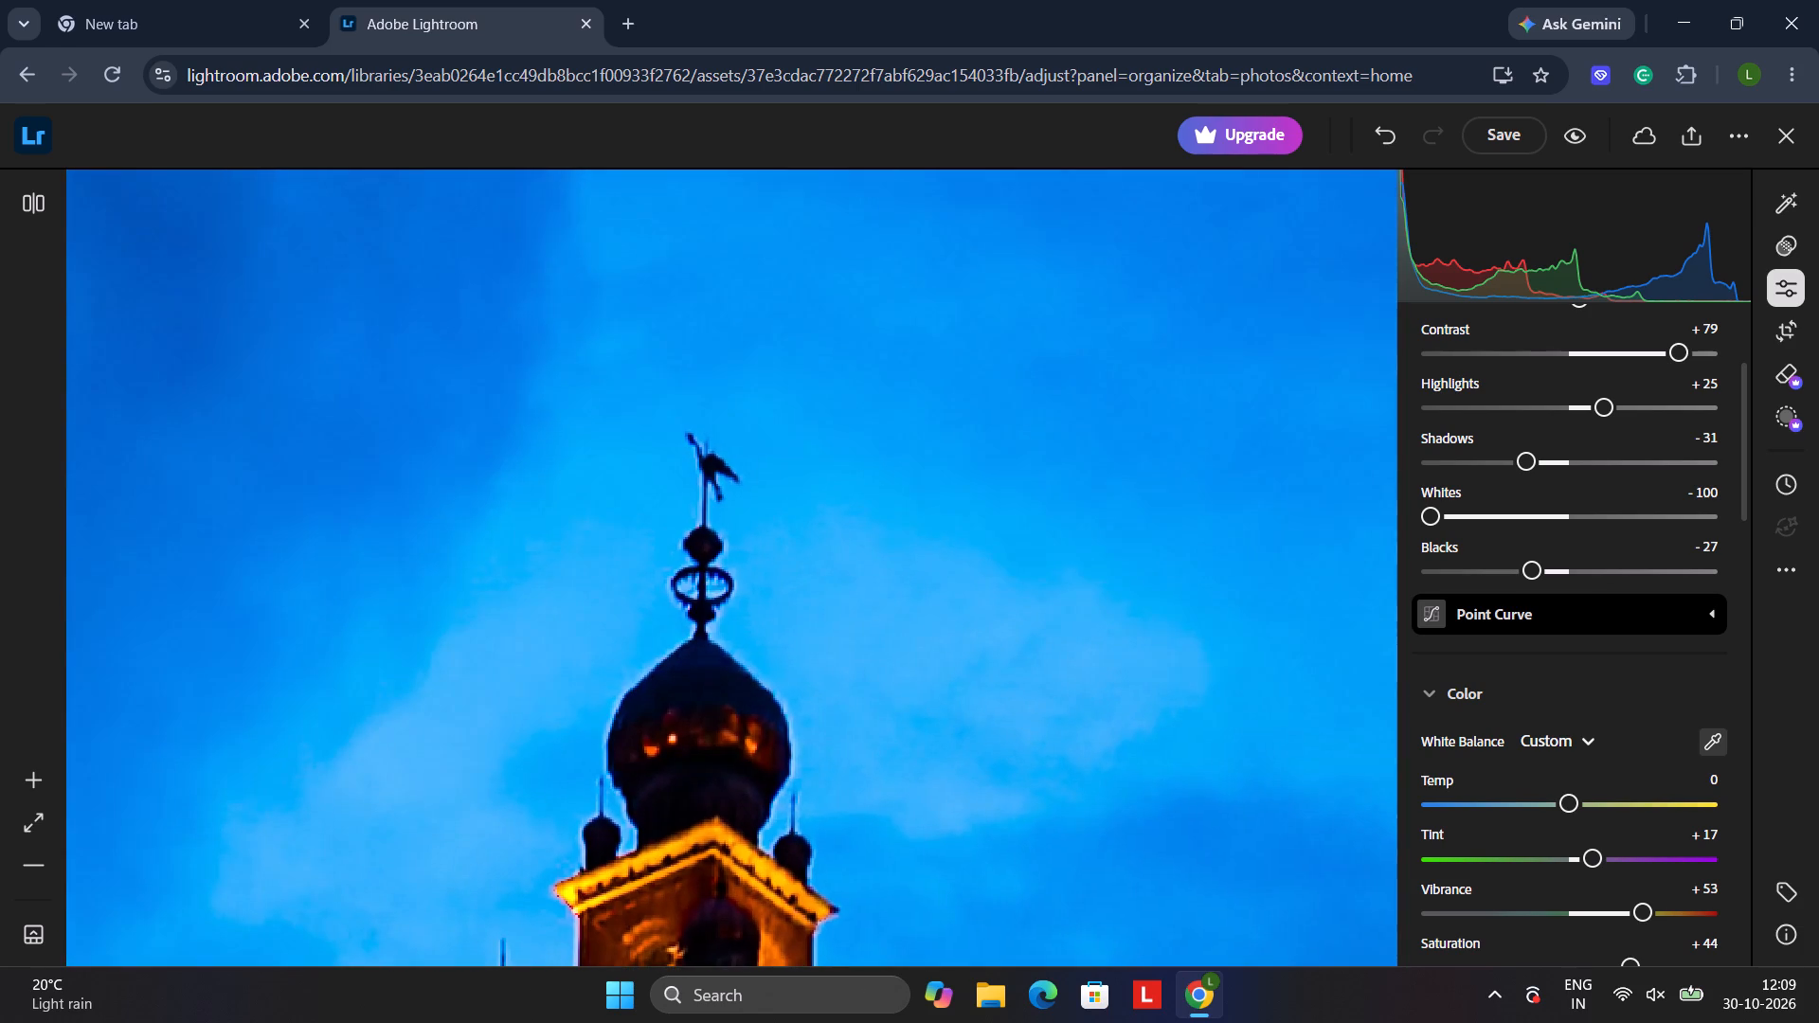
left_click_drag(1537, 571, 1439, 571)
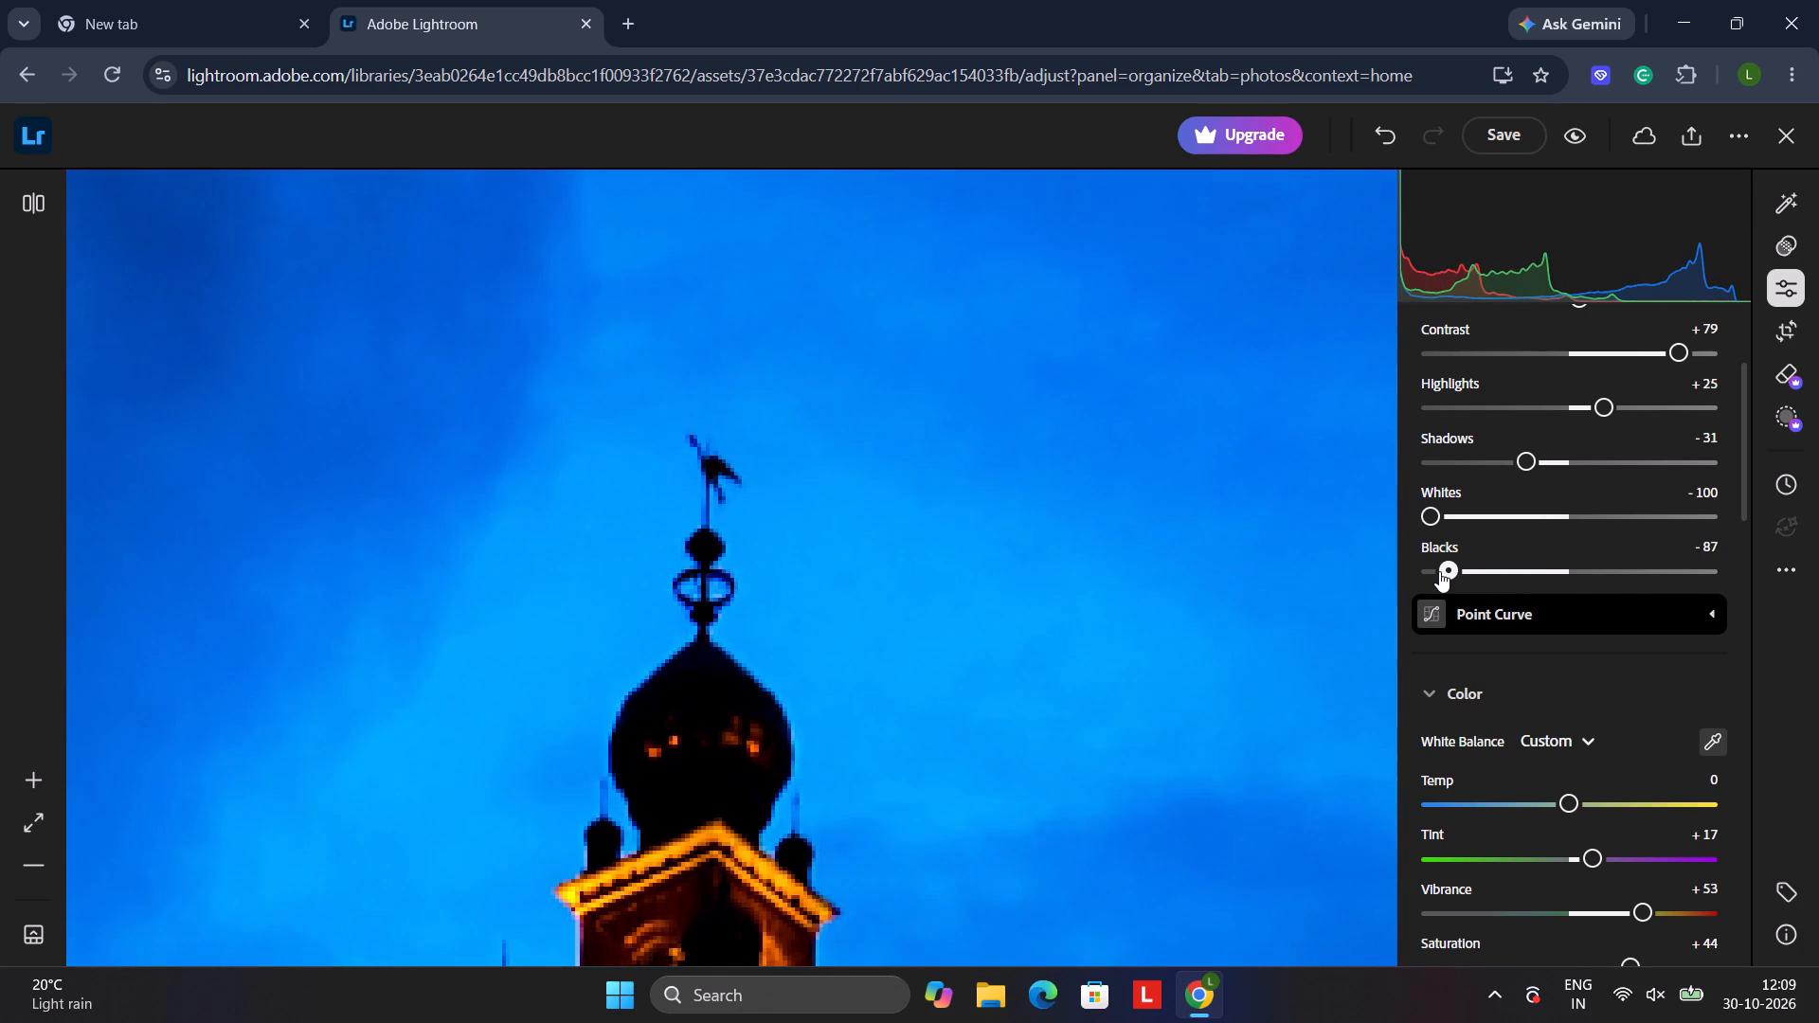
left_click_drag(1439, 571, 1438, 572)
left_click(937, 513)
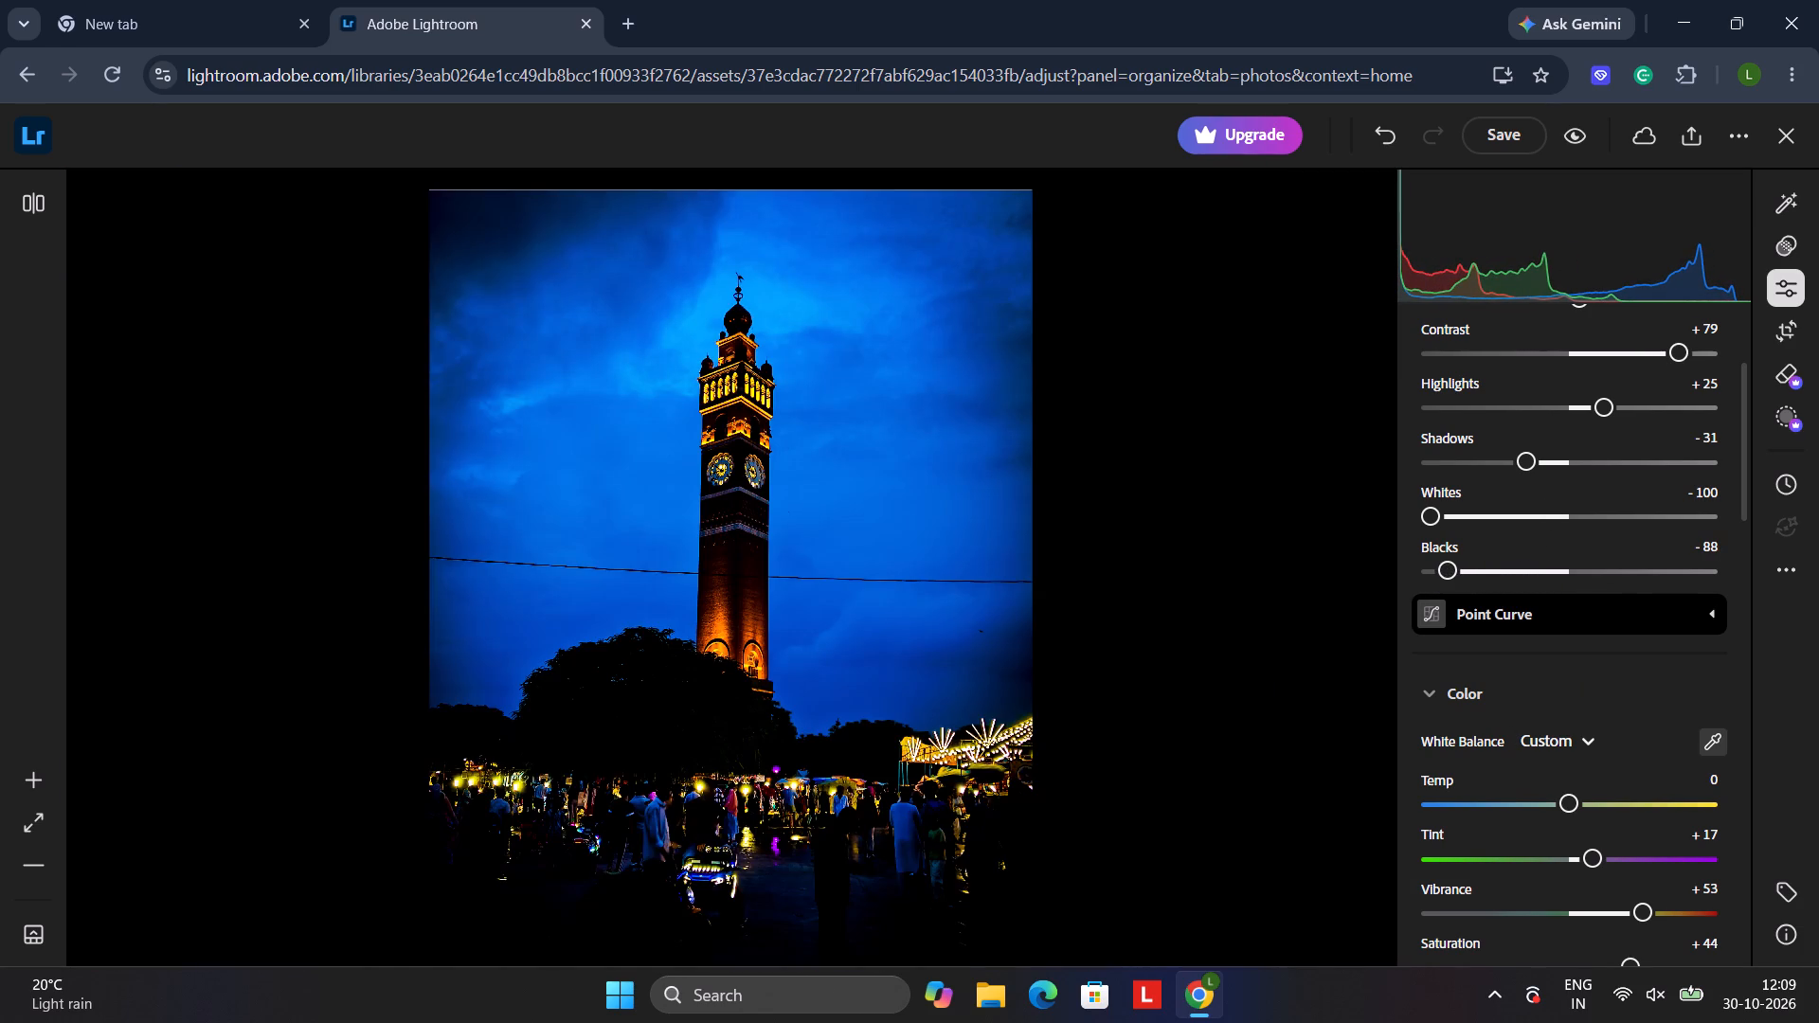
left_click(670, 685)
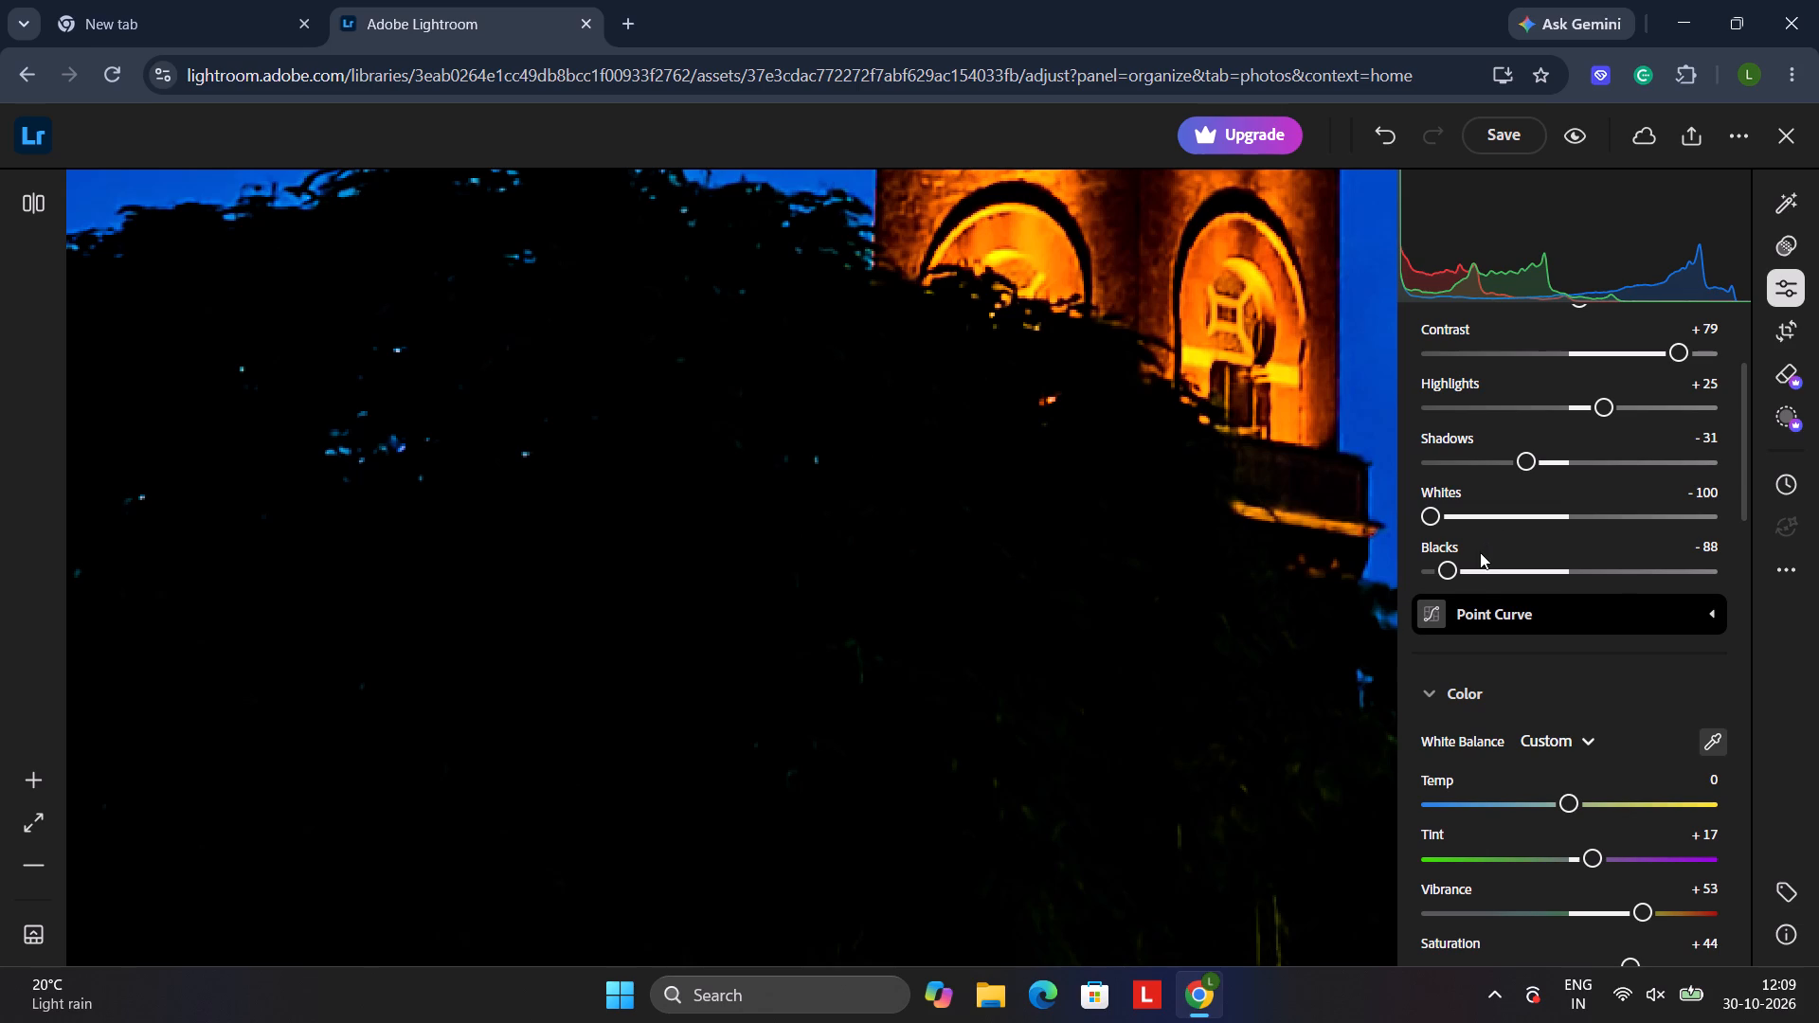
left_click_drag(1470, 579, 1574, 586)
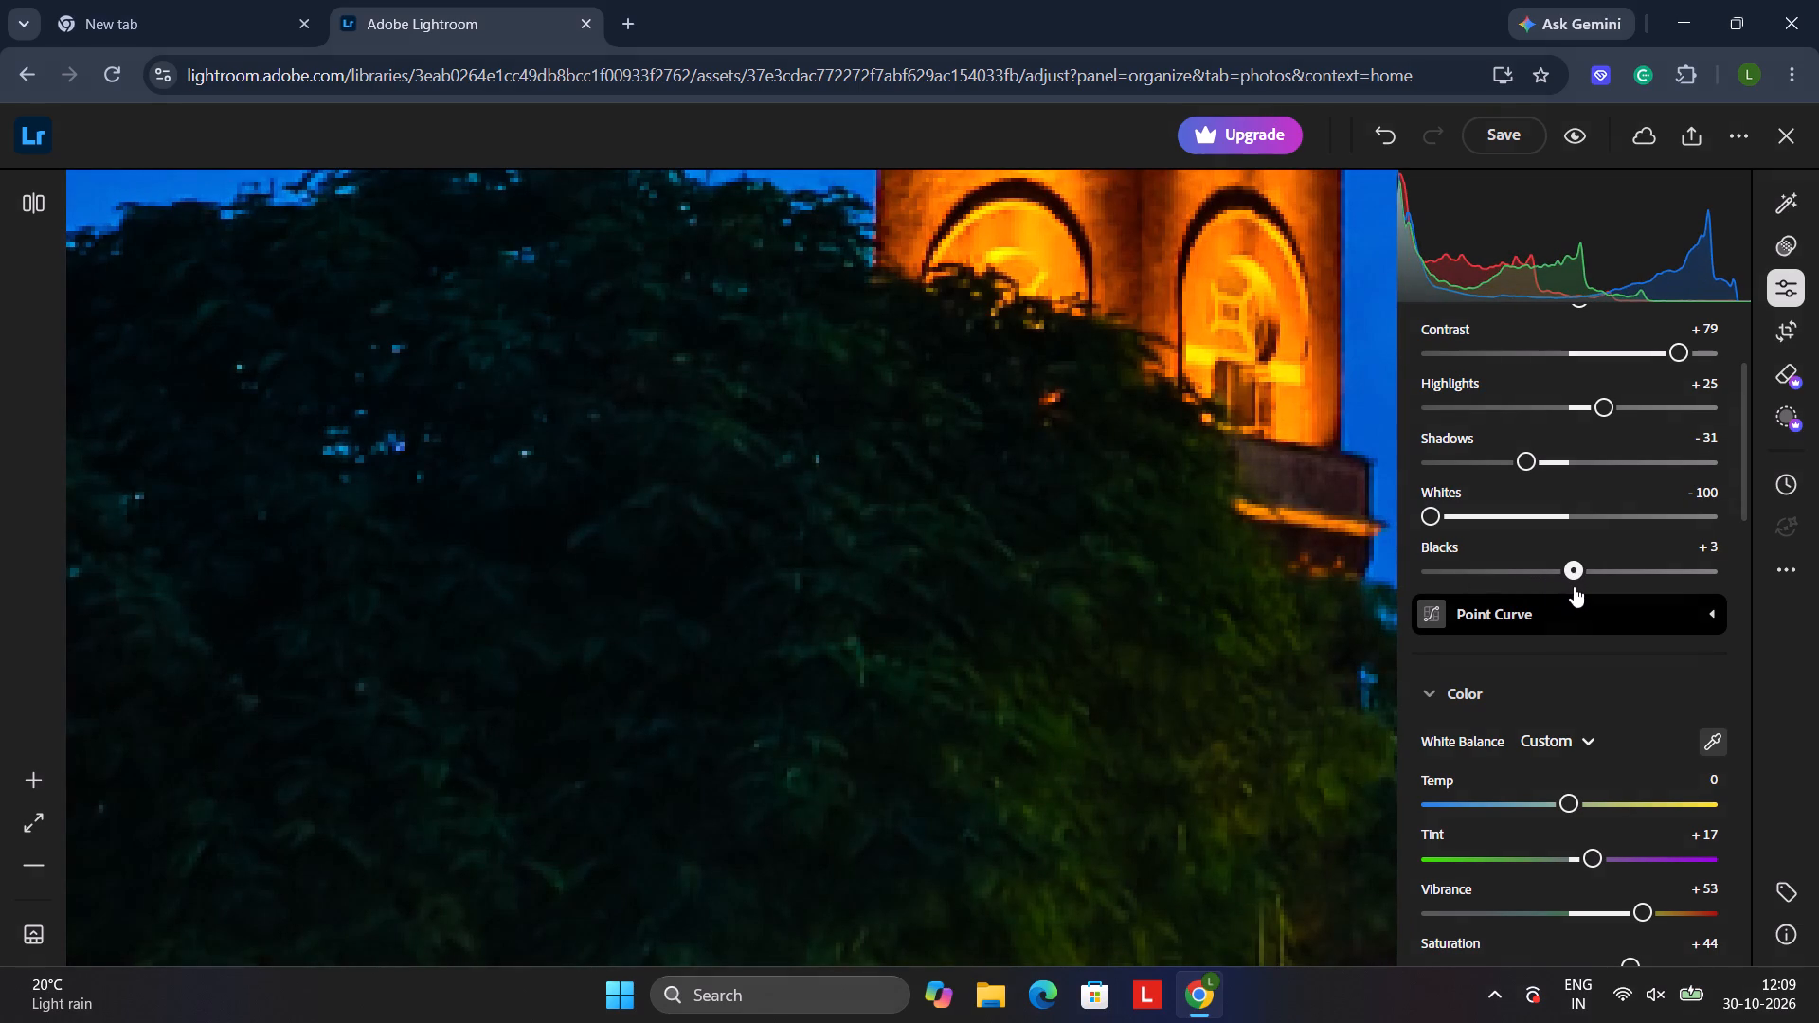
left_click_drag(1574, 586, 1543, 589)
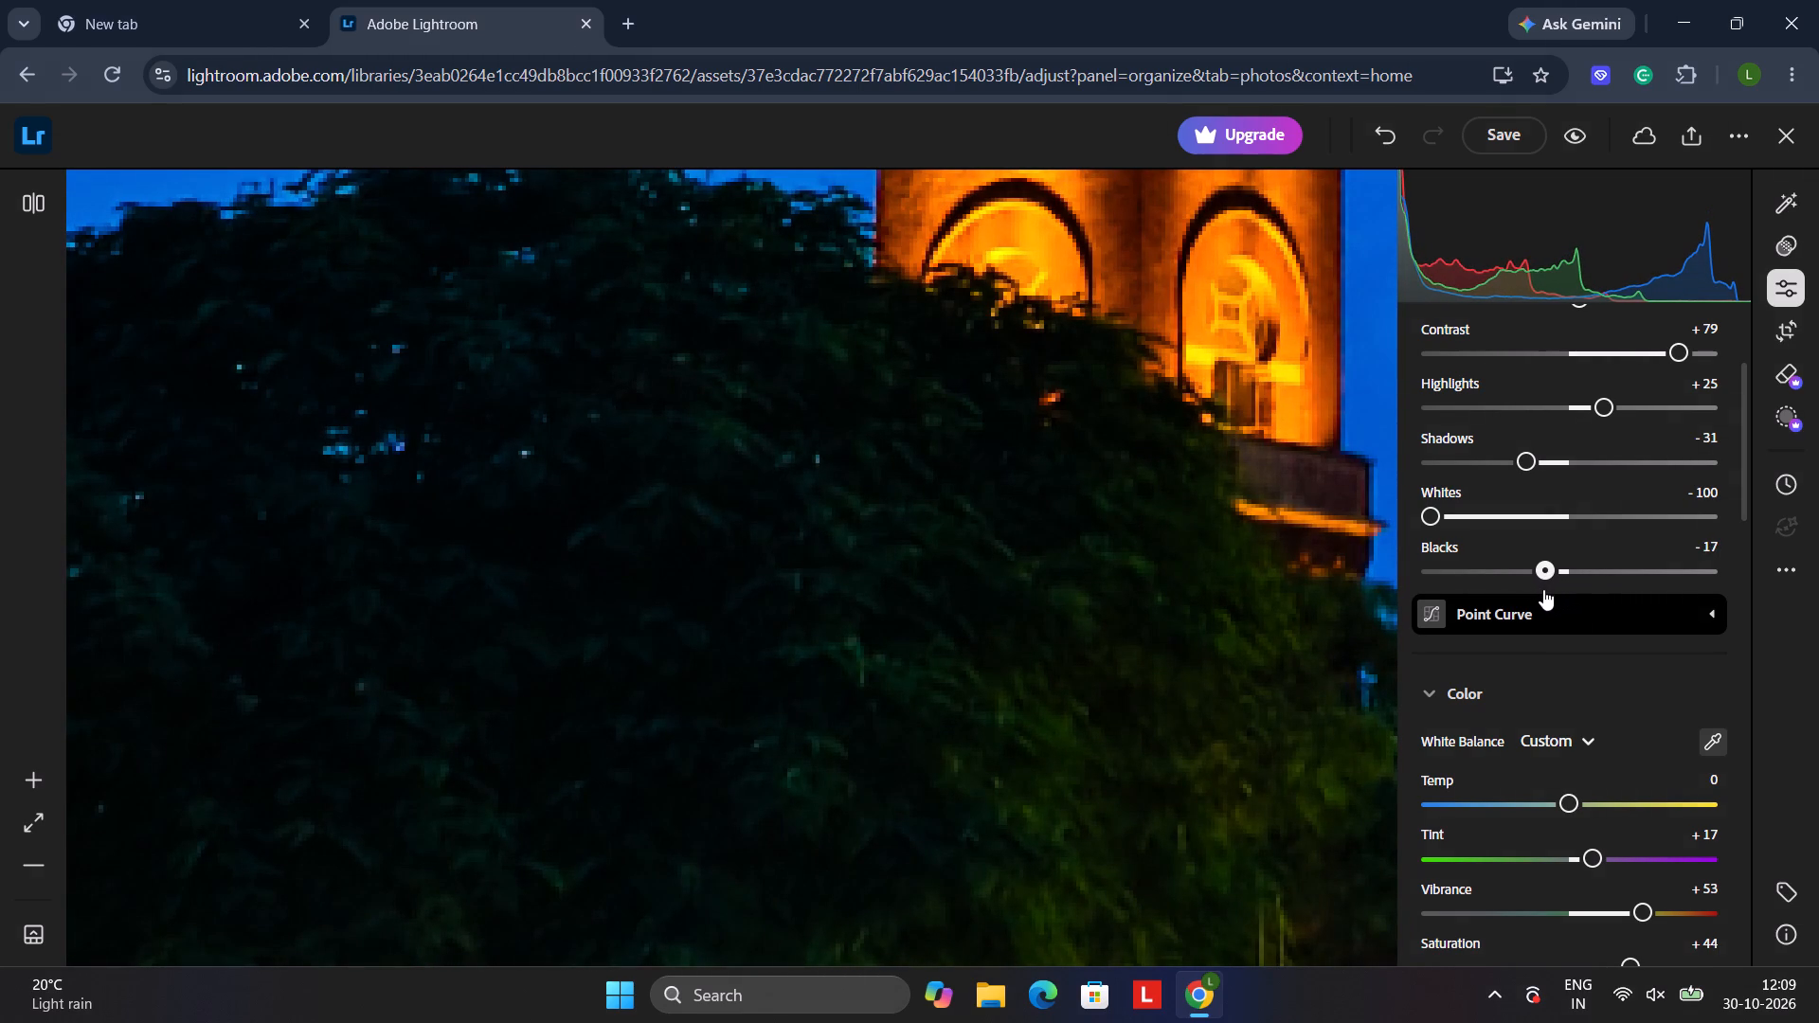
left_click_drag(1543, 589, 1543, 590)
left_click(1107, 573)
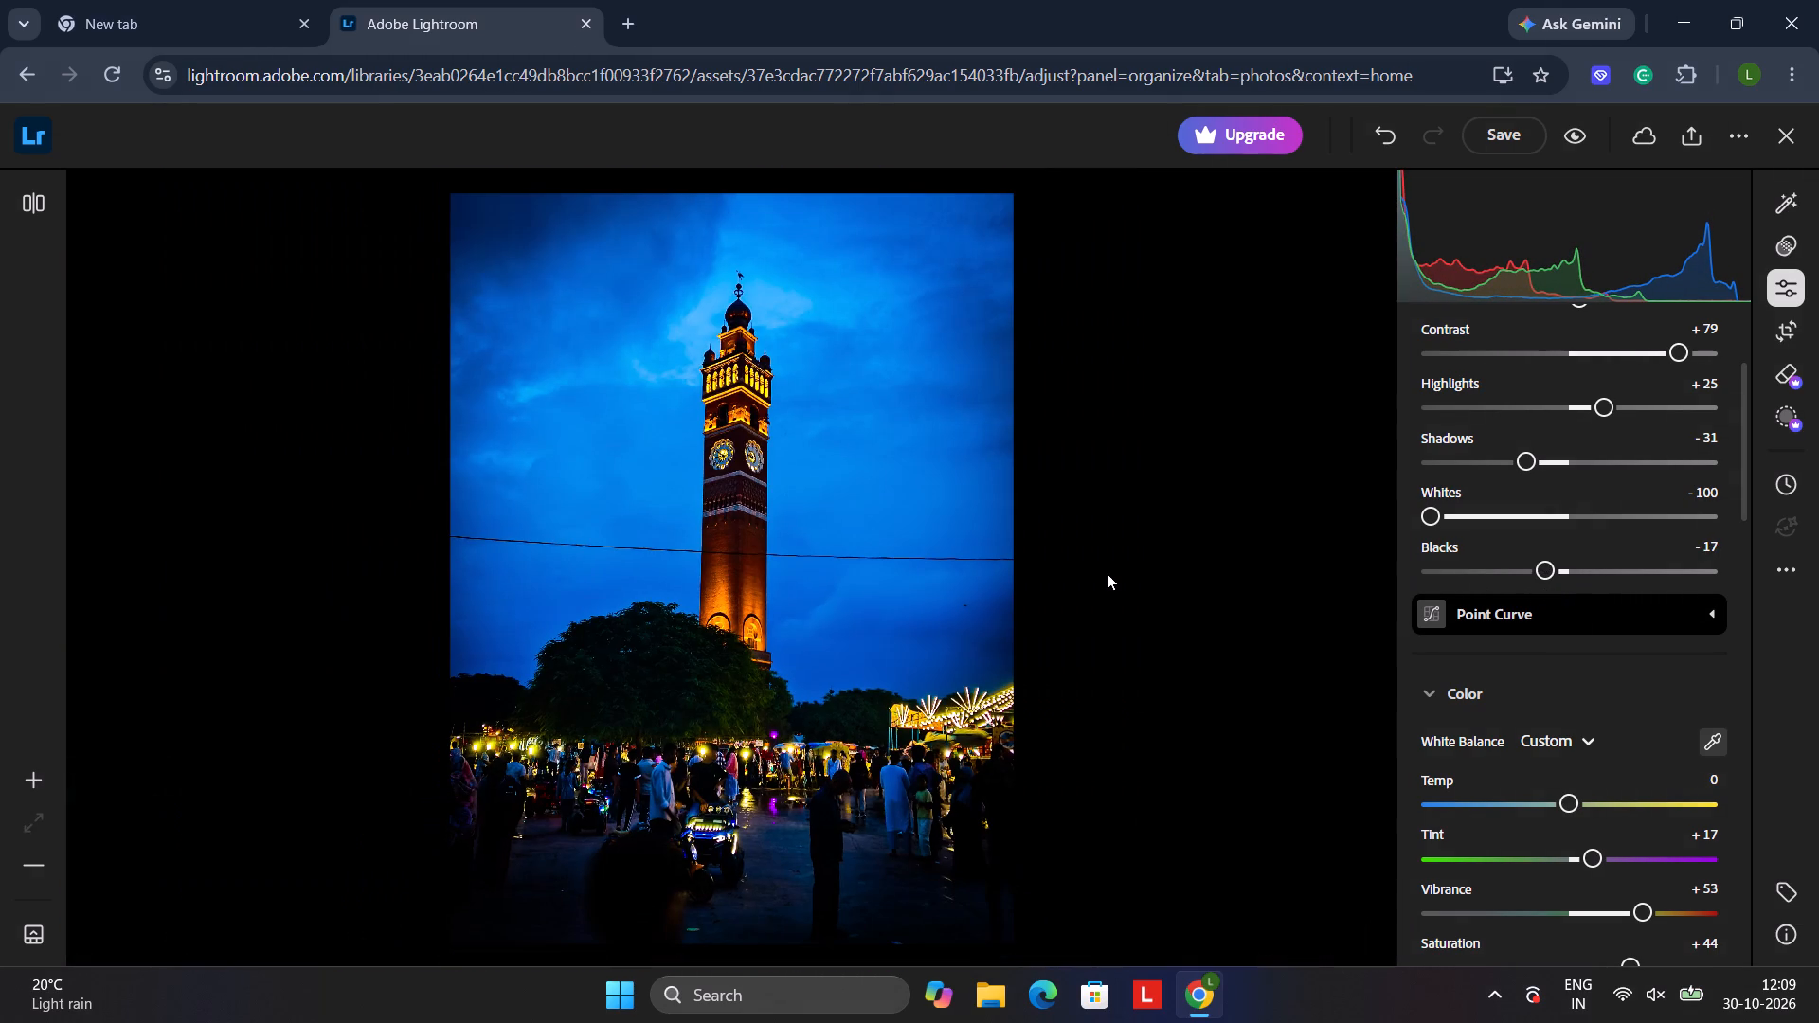
Fine-tune Blacks to -26 in the light settings while checking the tree's edge against the sky up close.
left_click(554, 669)
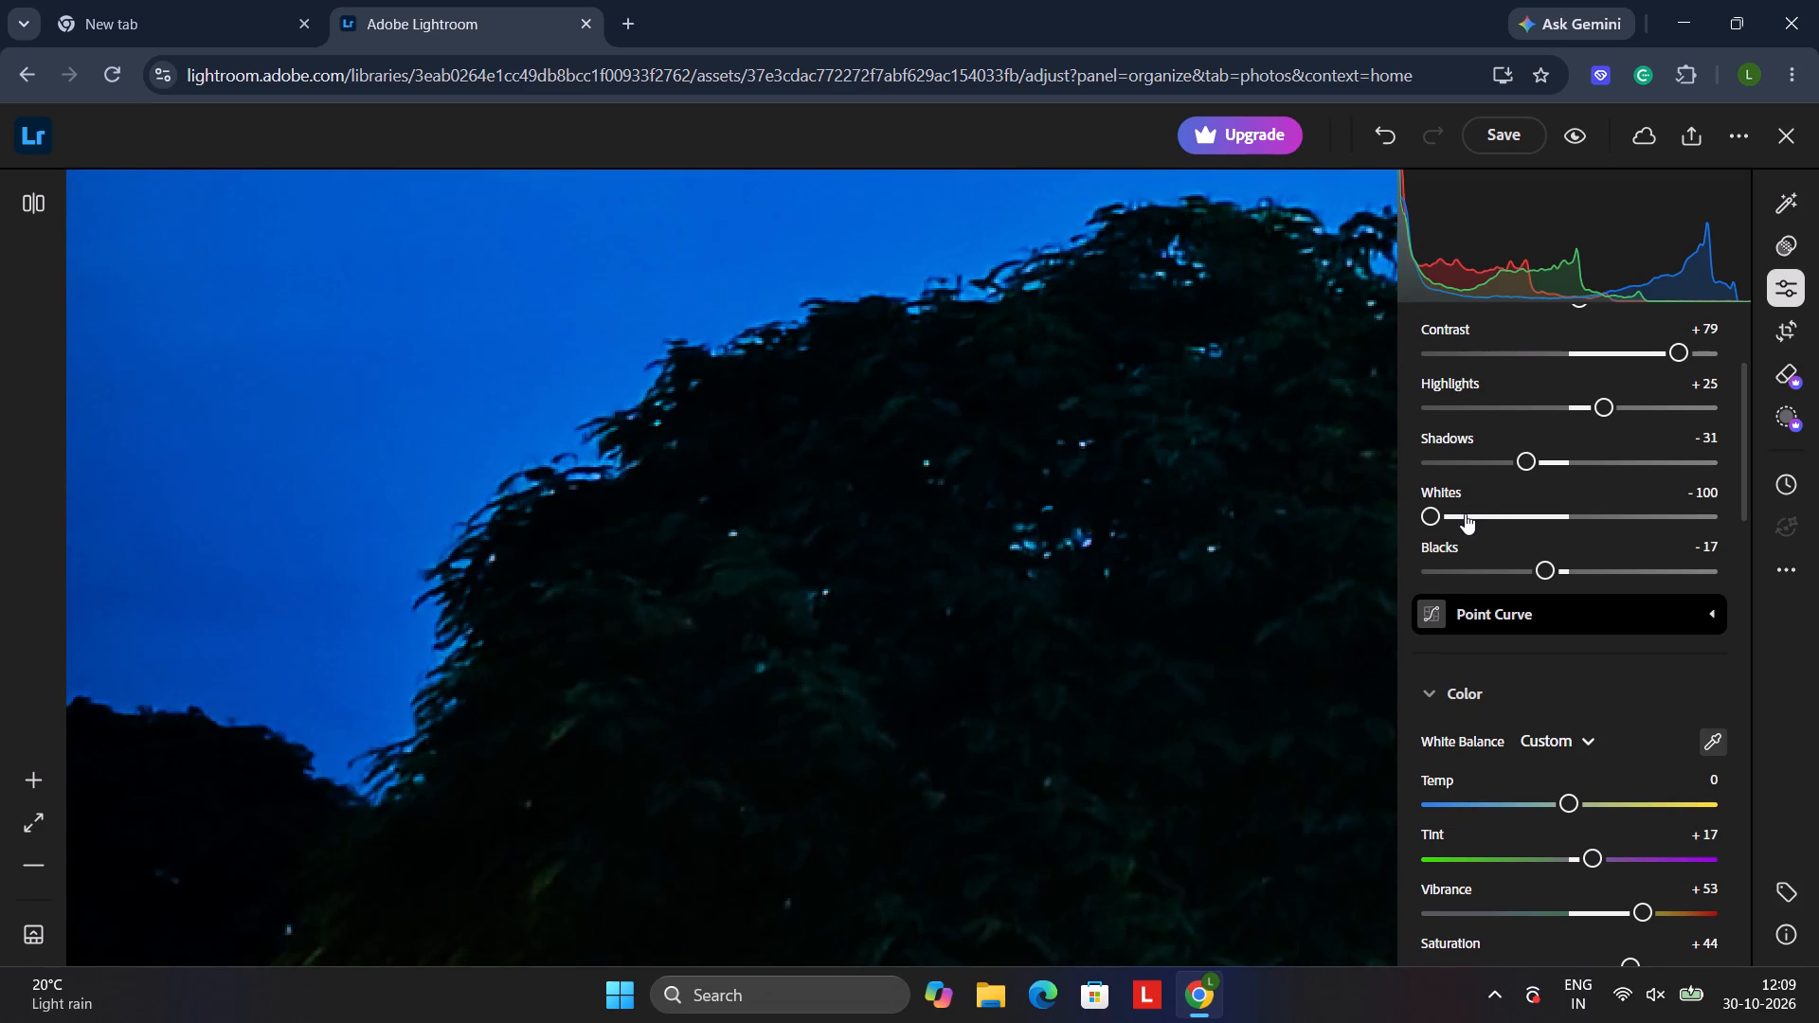
left_click_drag(1465, 513, 1259, 496)
left_click(1549, 572)
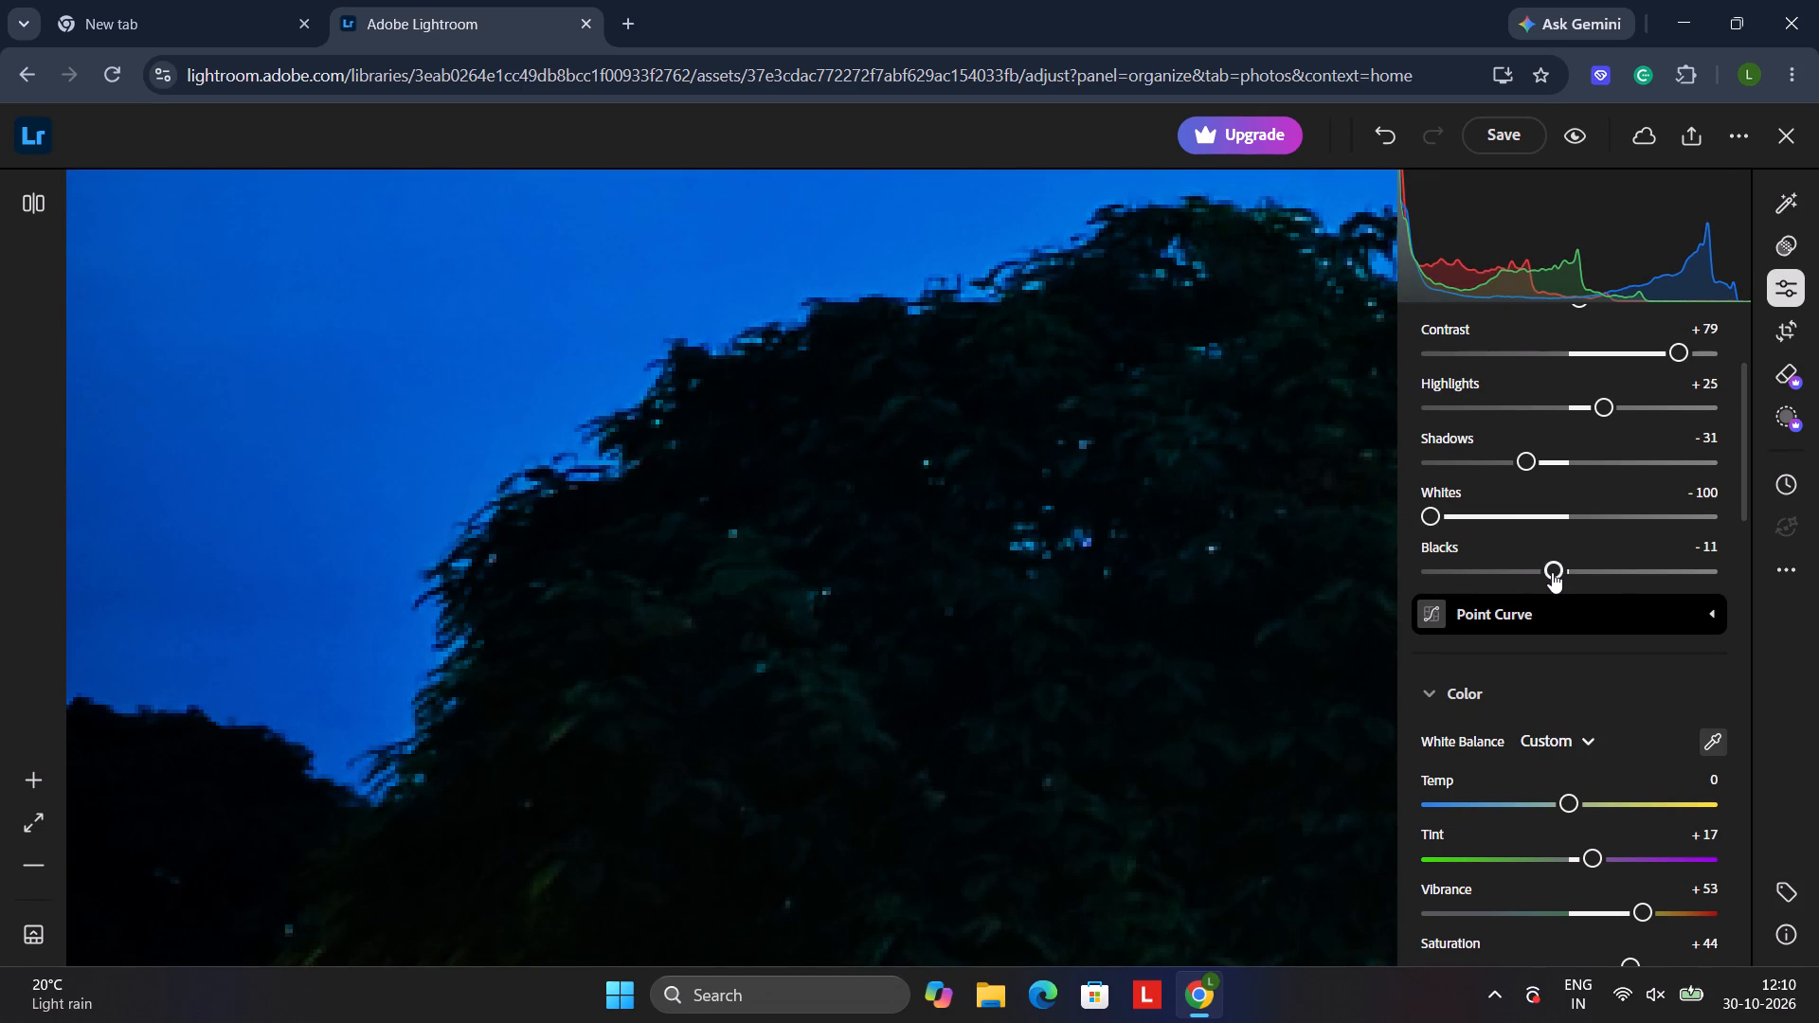
left_click_drag(1552, 572, 1533, 572)
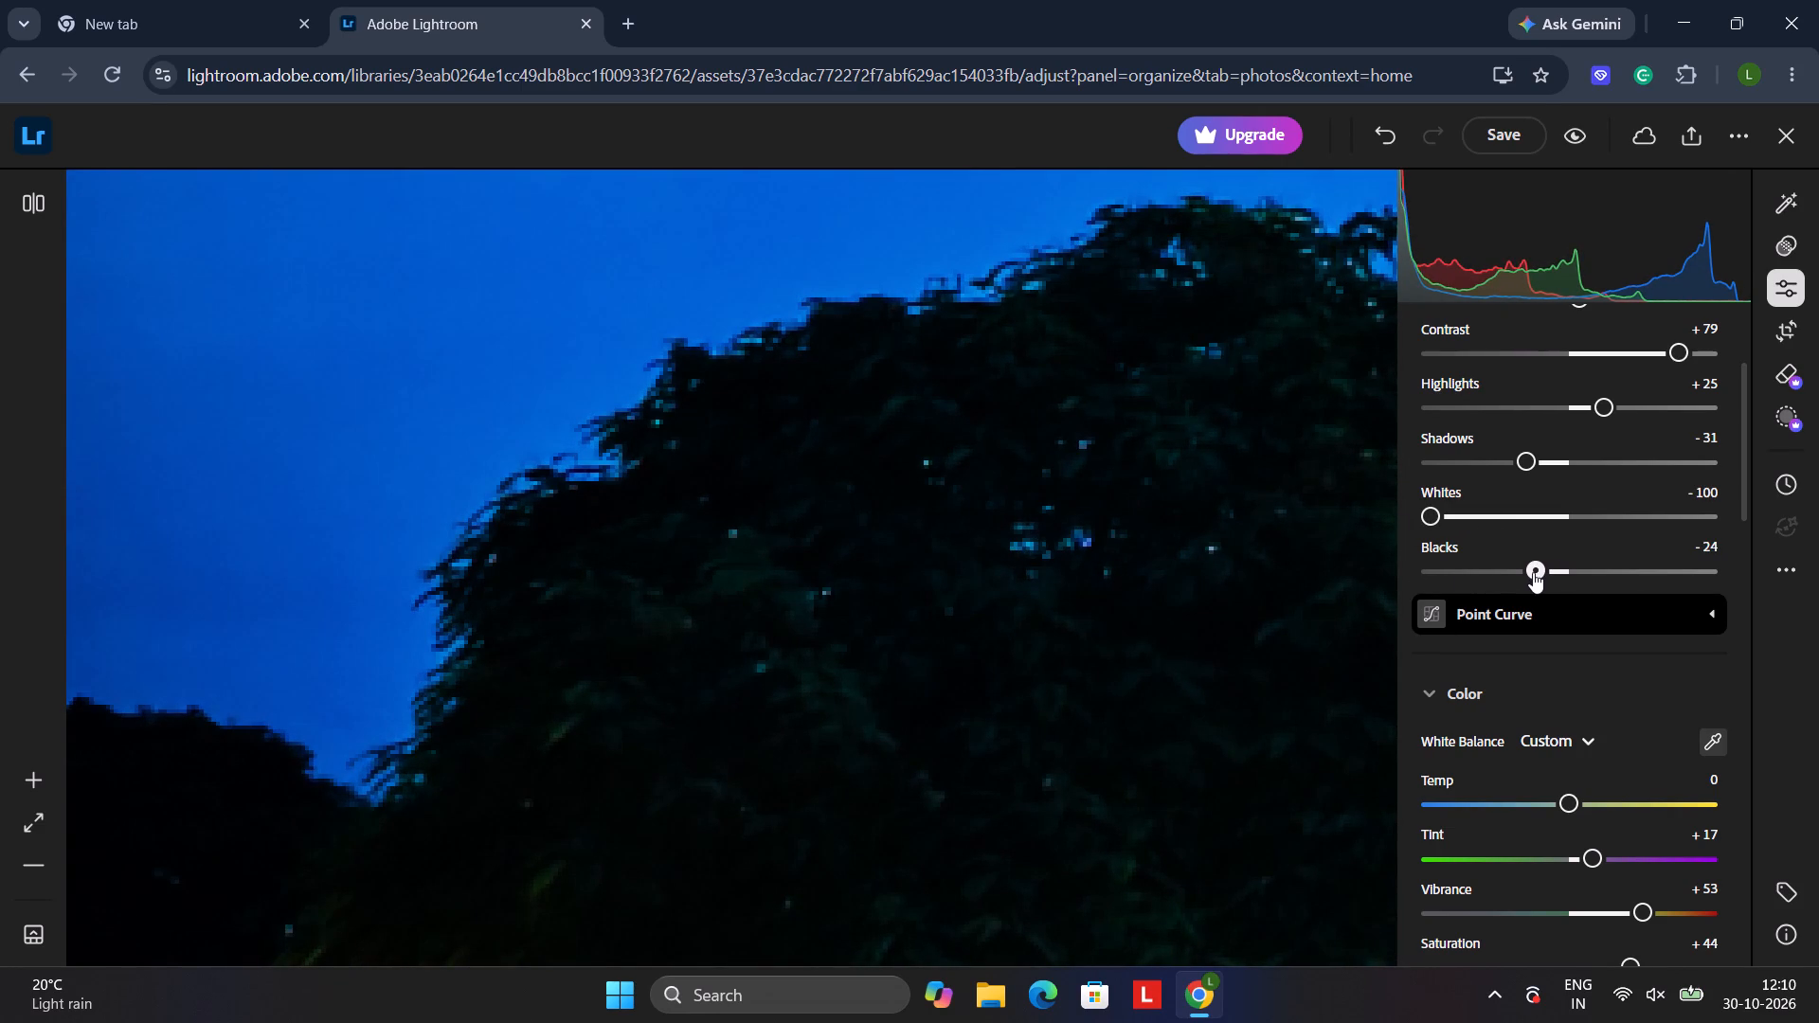
left_click_drag(1533, 572, 1530, 574)
left_click(1071, 595)
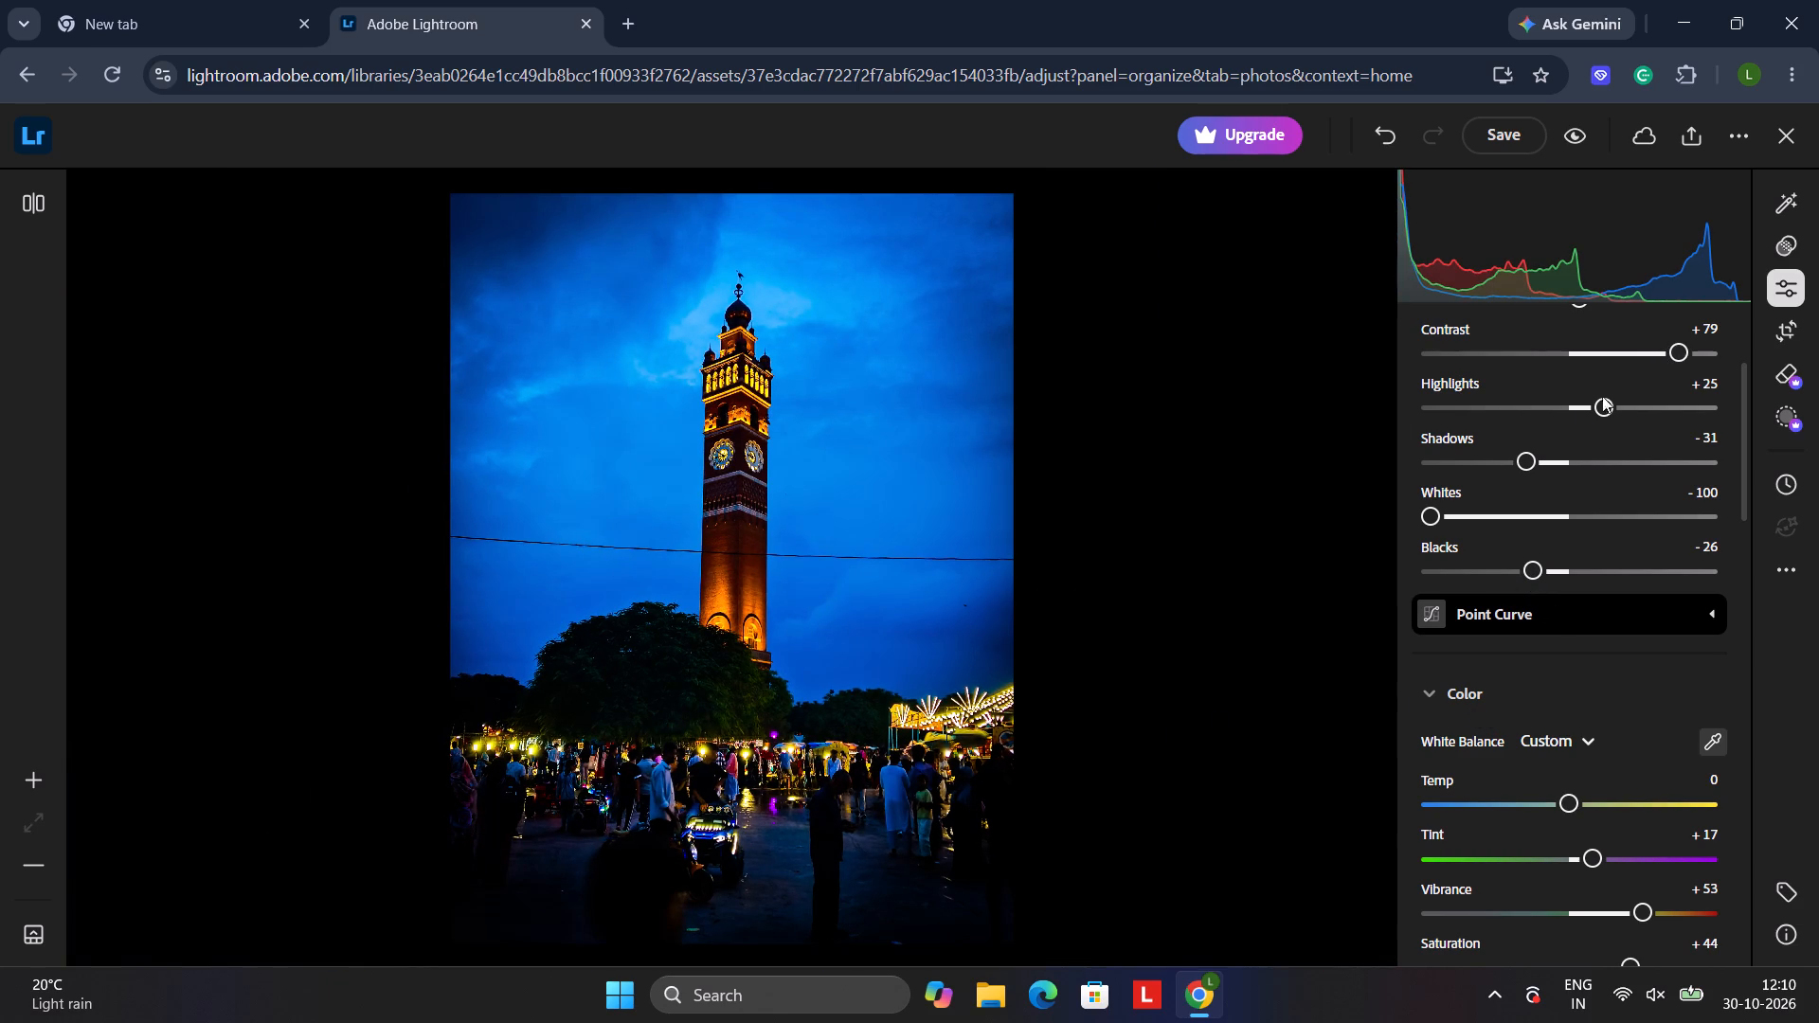
Review the crowd up close, the whole photo and all edit settings from Light through Color, Effects and Detail to Optics.
scroll(1579, 403, "up", 5)
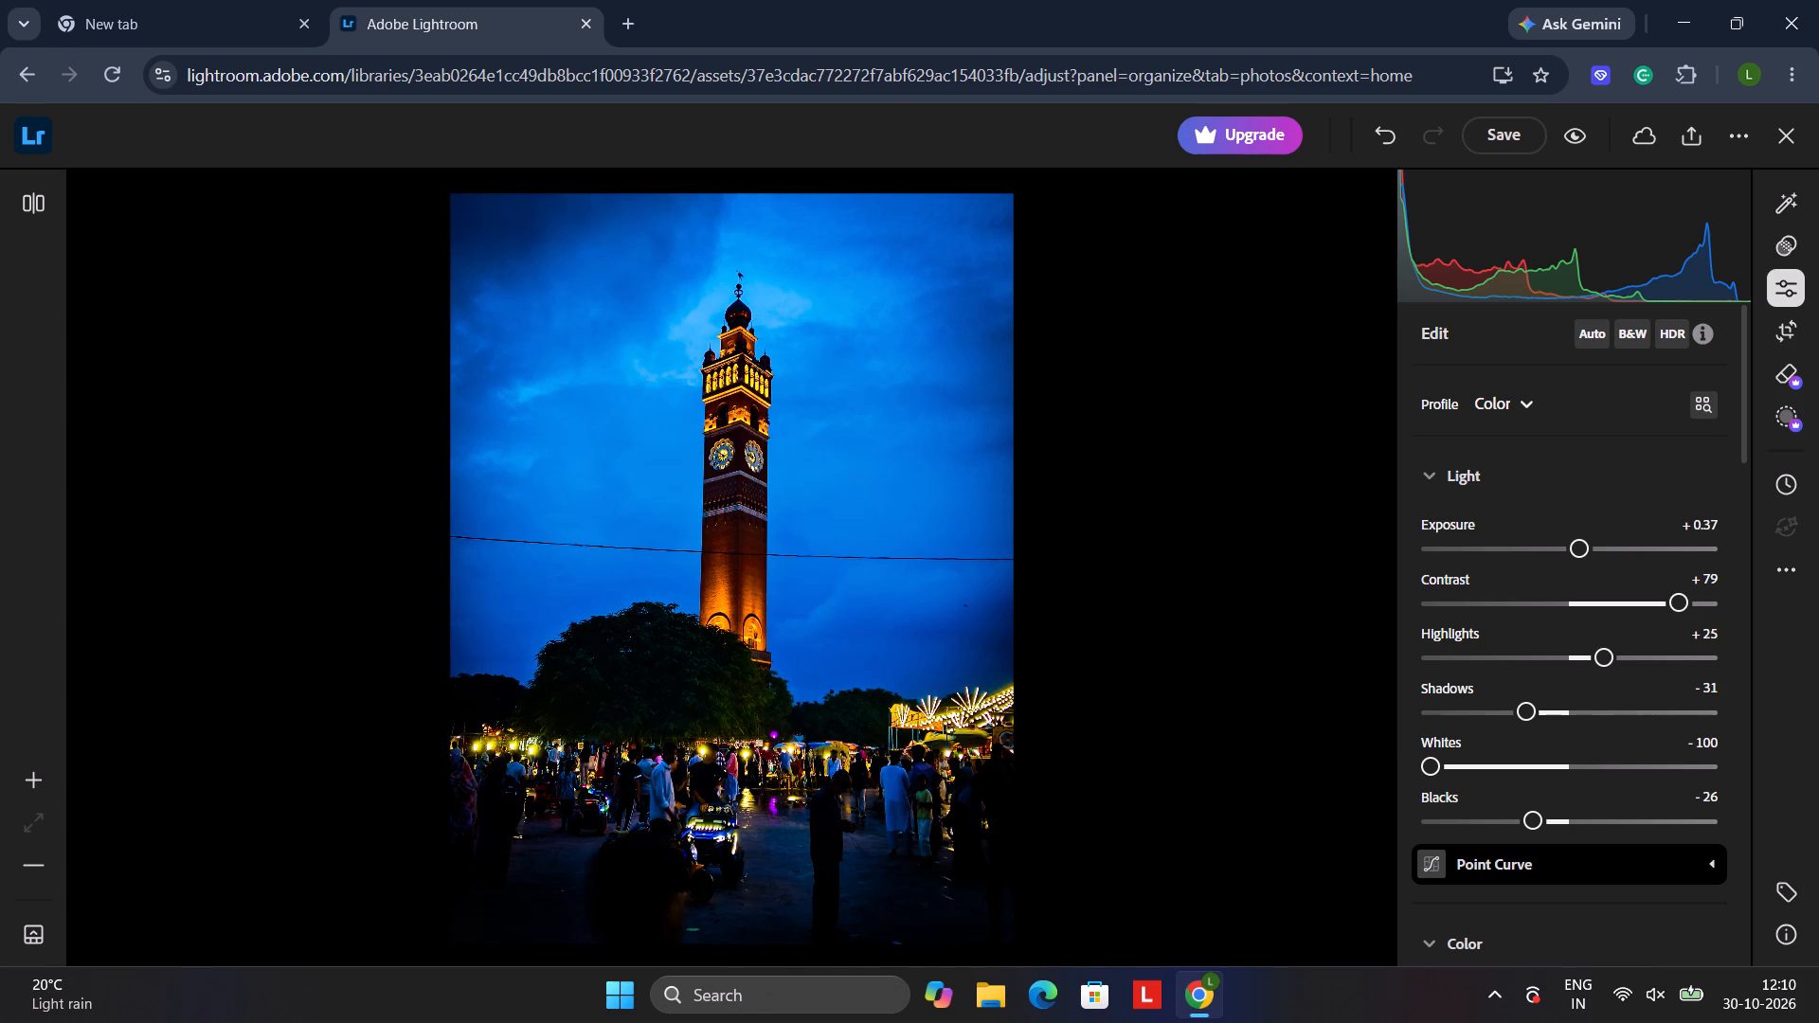
left_click(1579, 548)
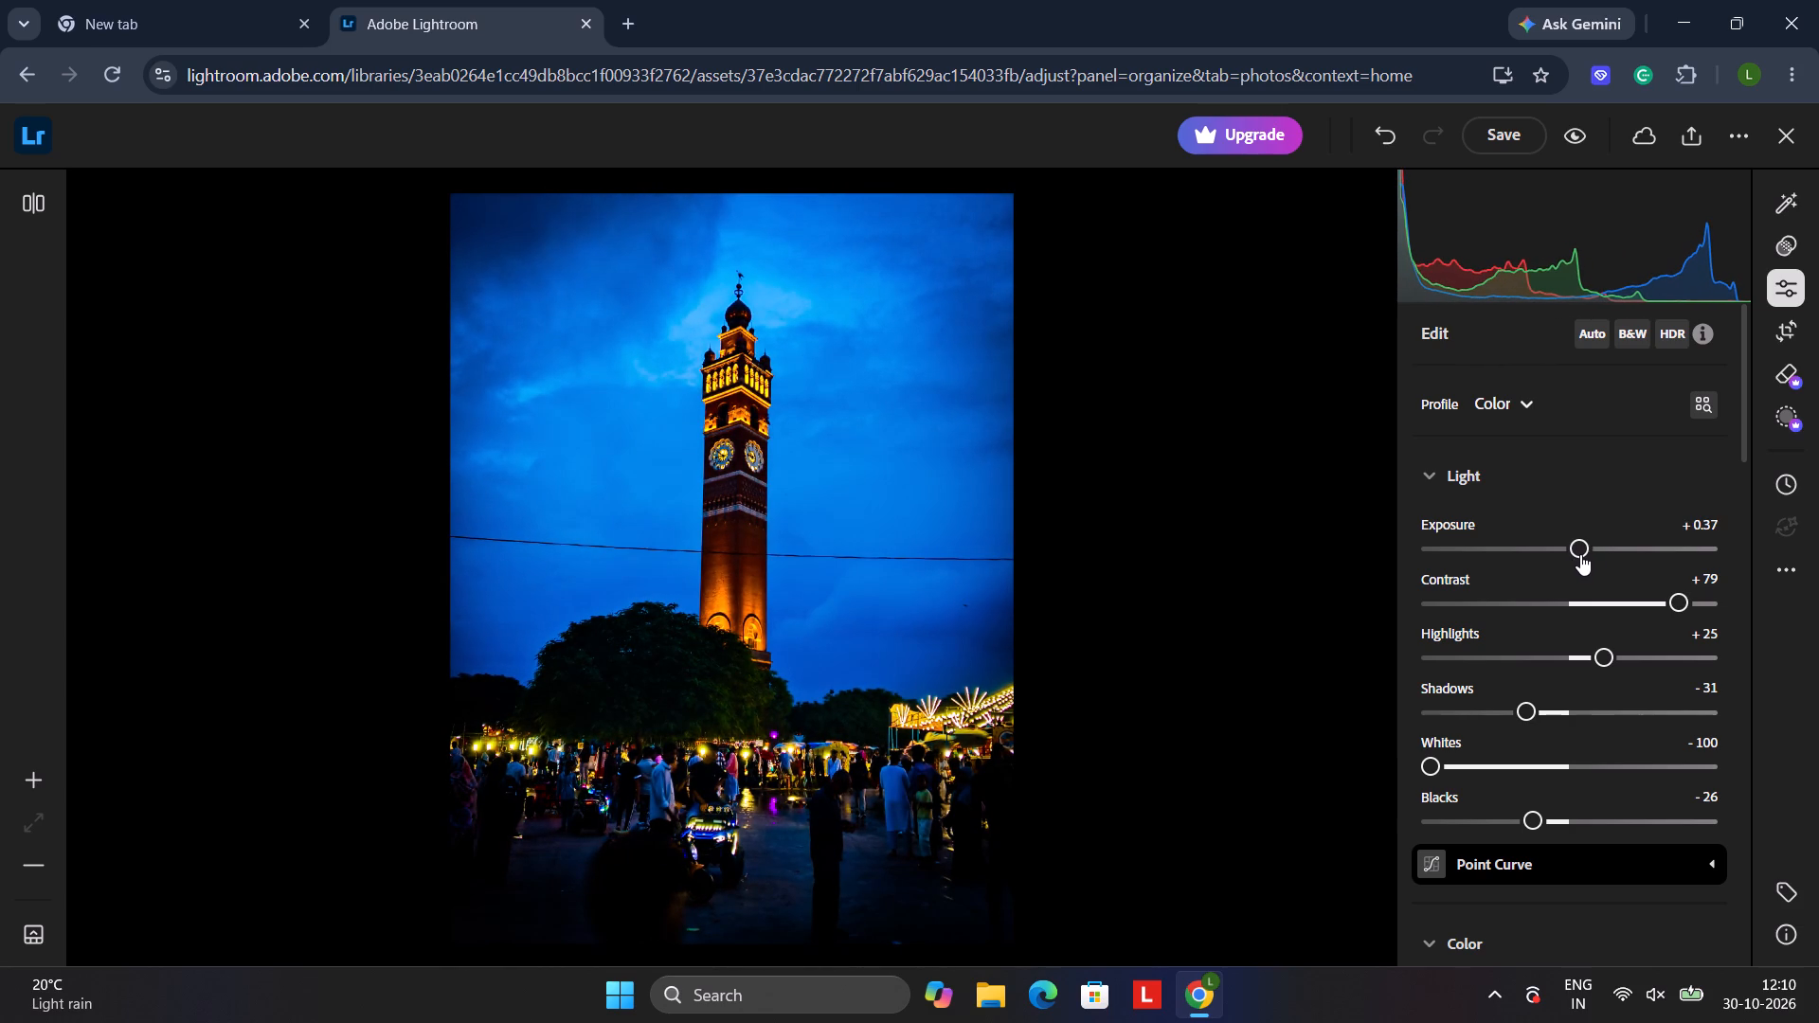
left_click(488, 768)
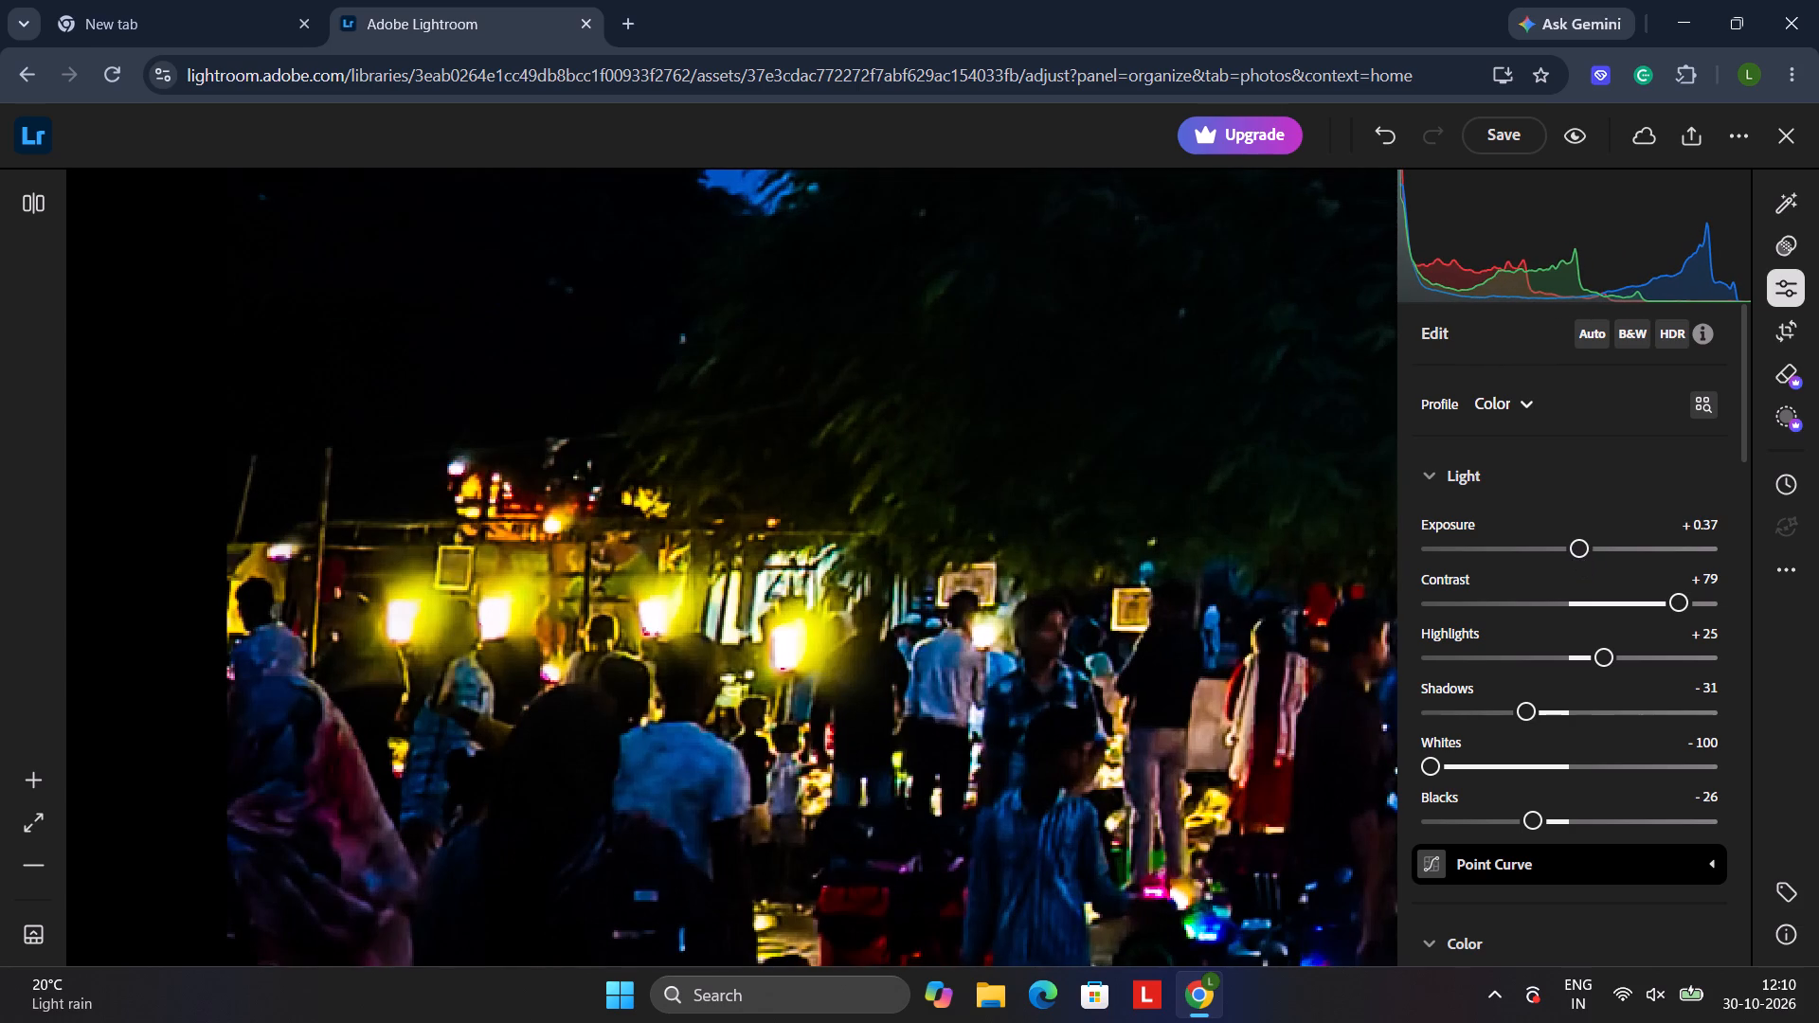
left_click(695, 686)
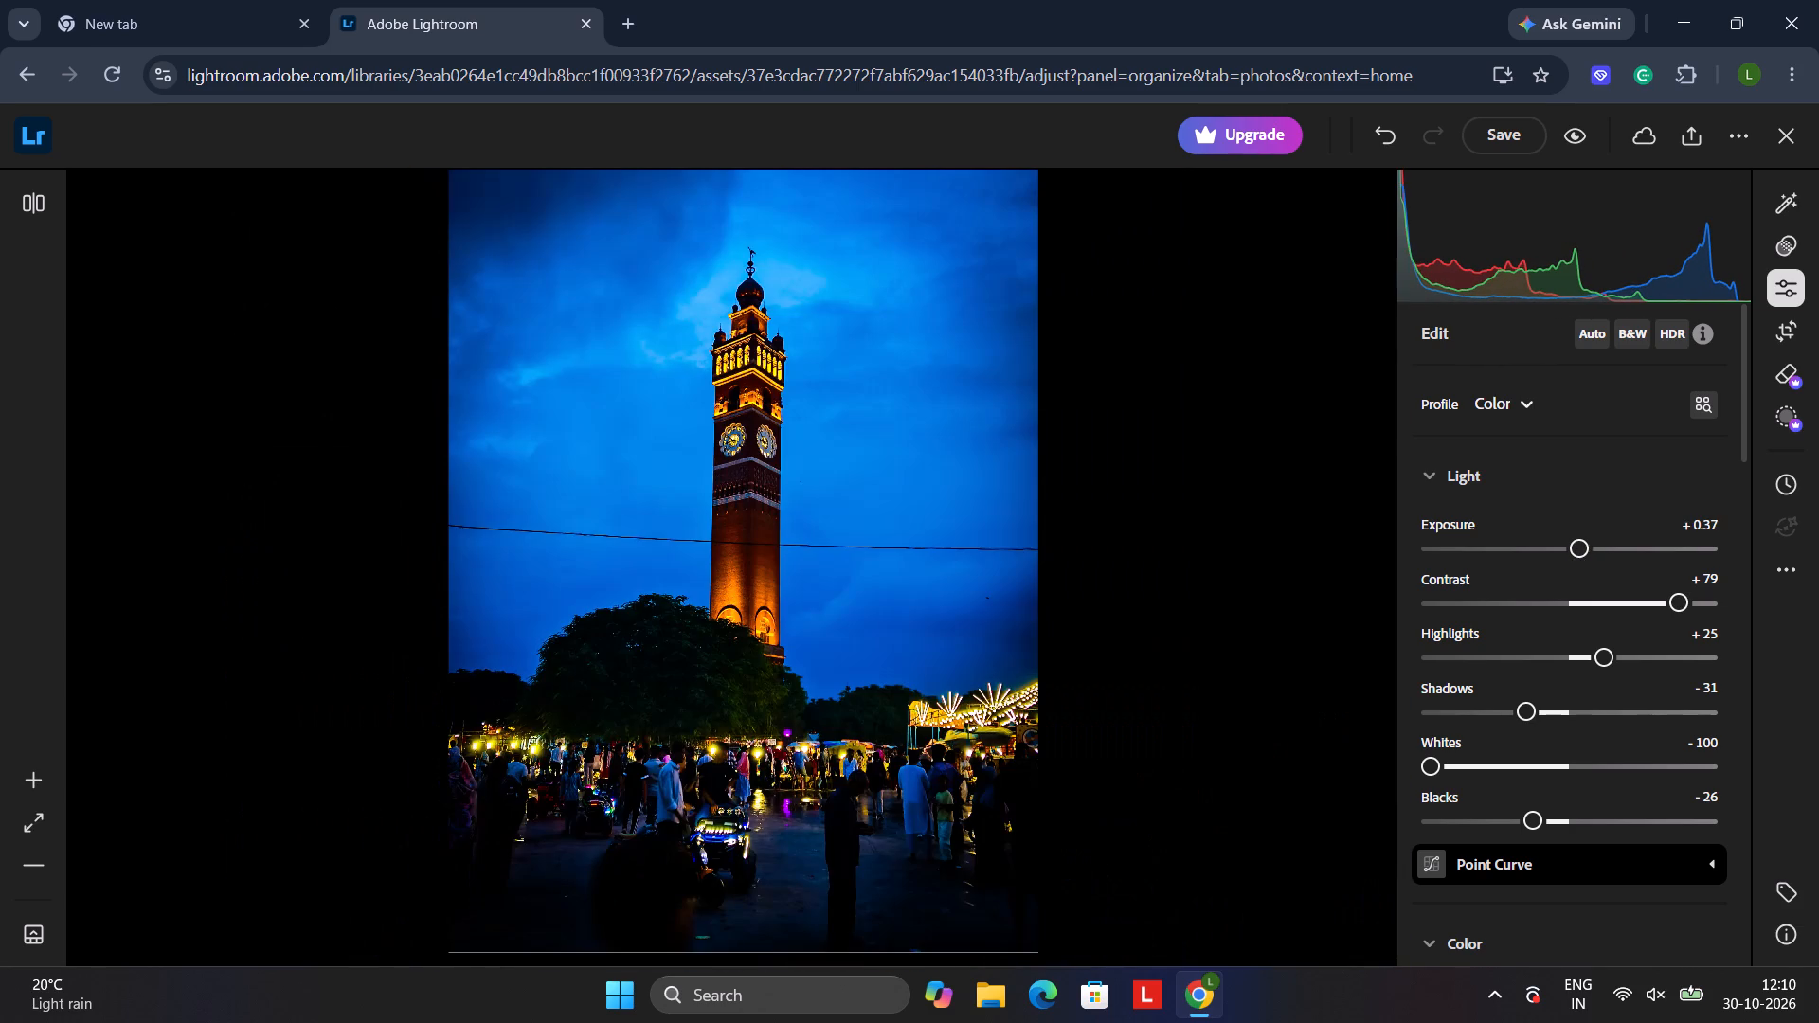
scroll(695, 686, "down", 4)
scroll(1504, 477, "down", 4)
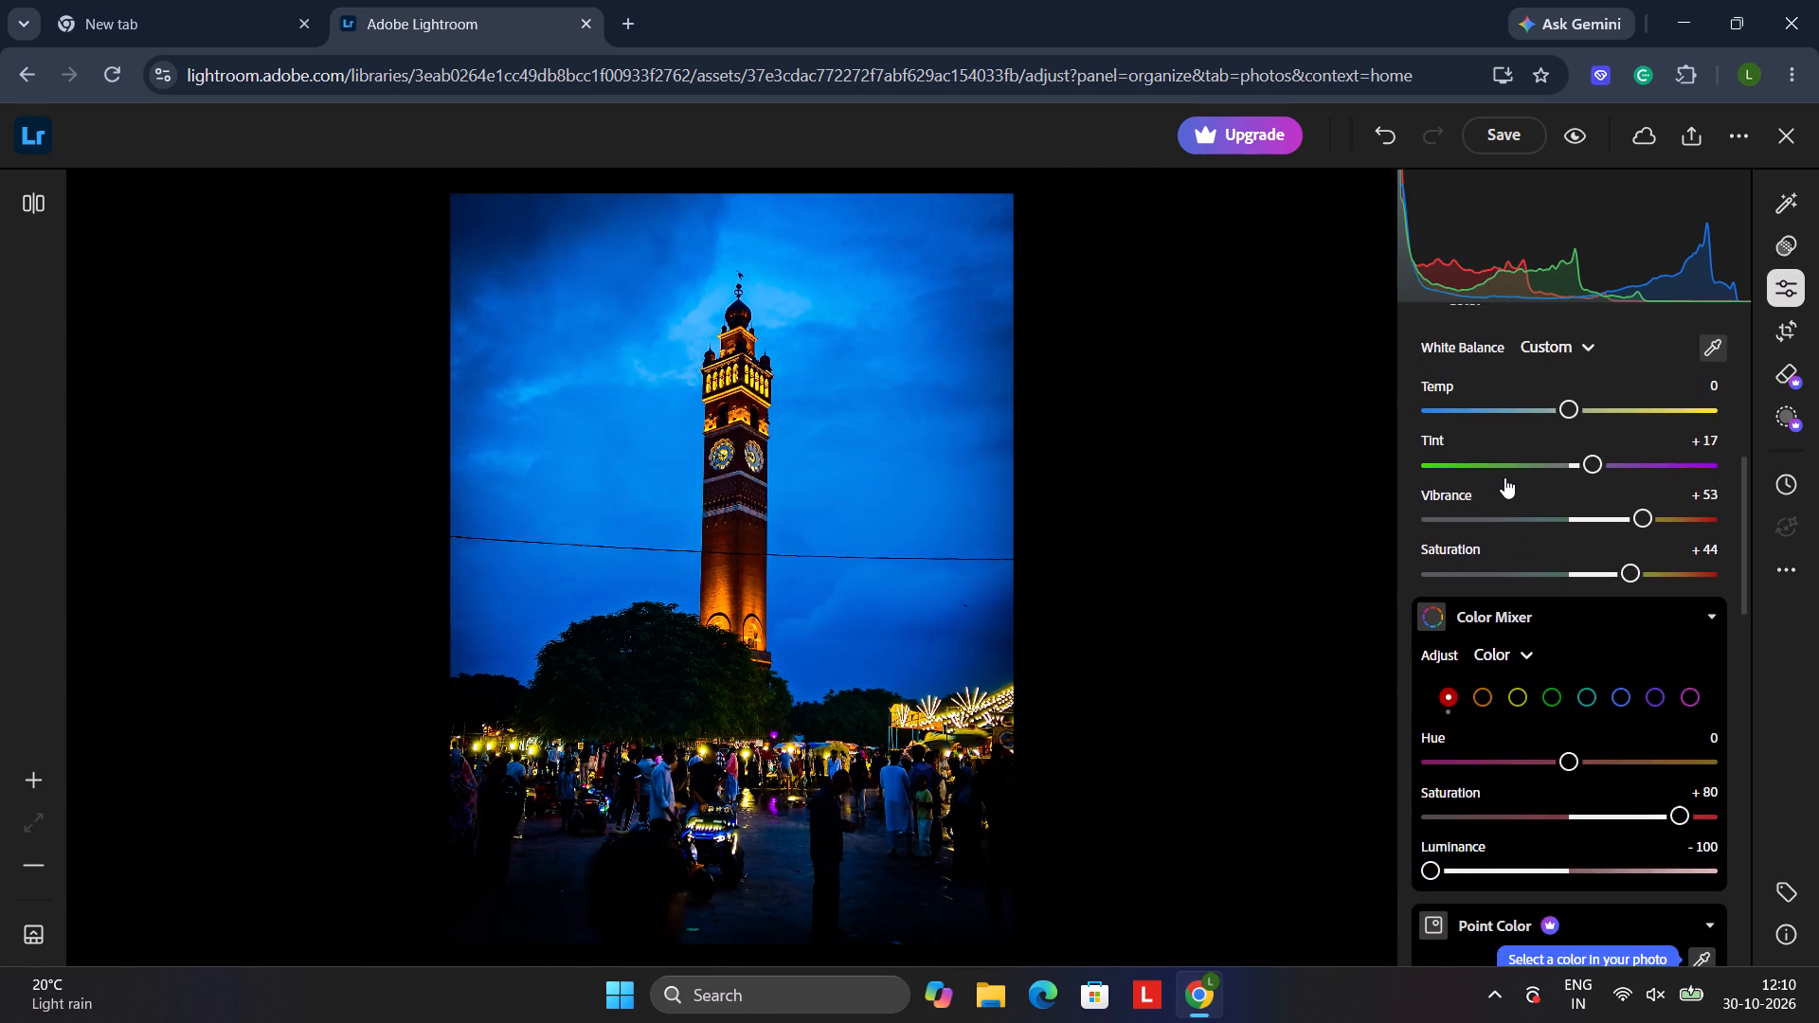
scroll(1504, 477, "down", 2)
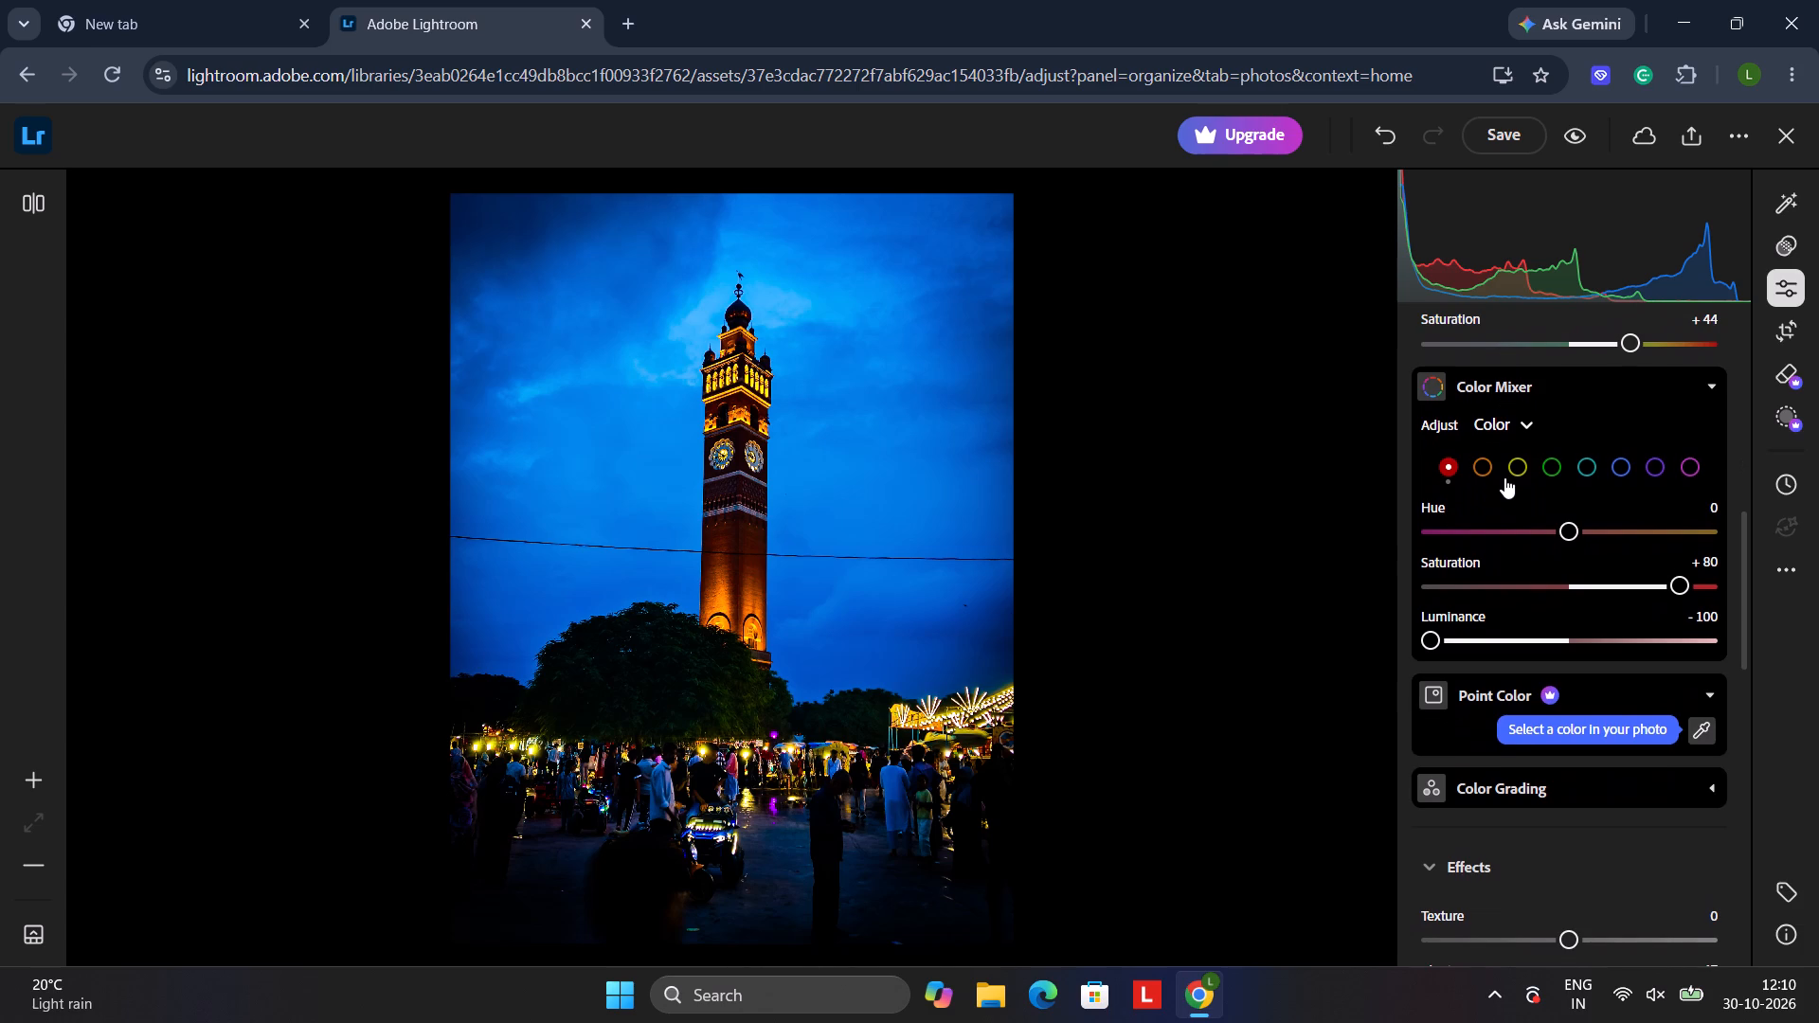
scroll(1504, 477, "down", 2)
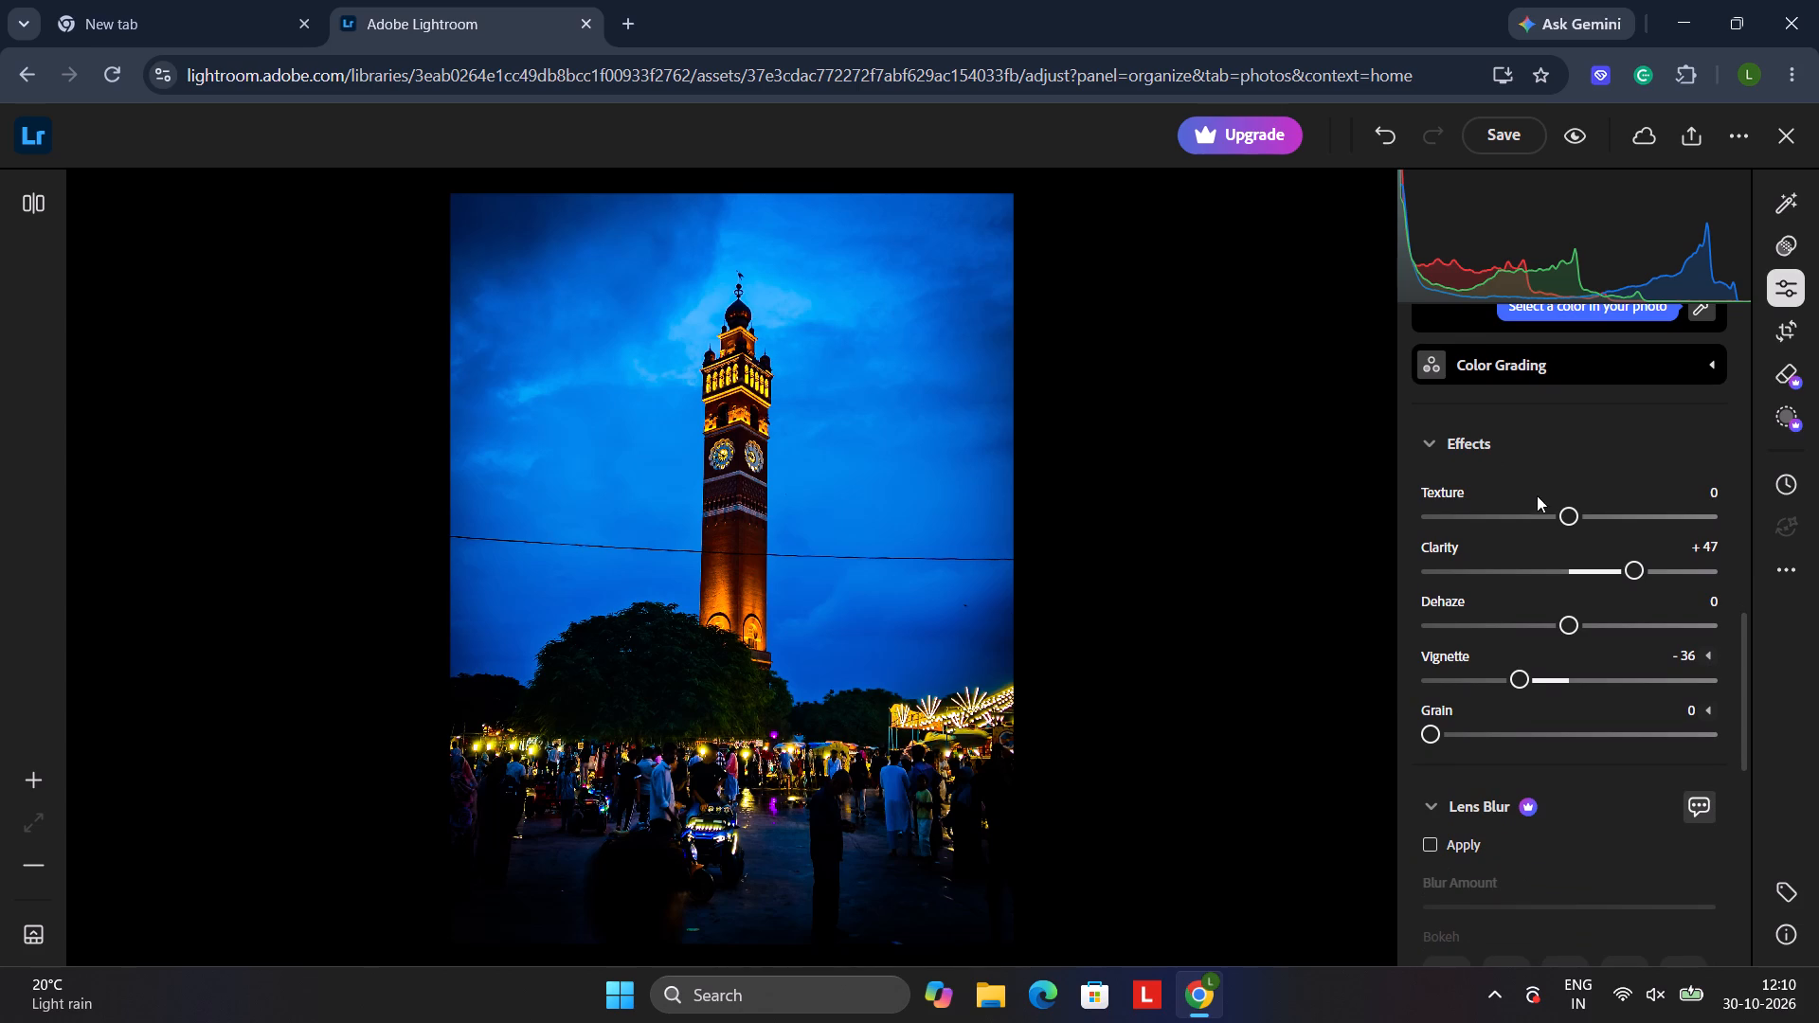
scroll(1558, 531, "down", 4)
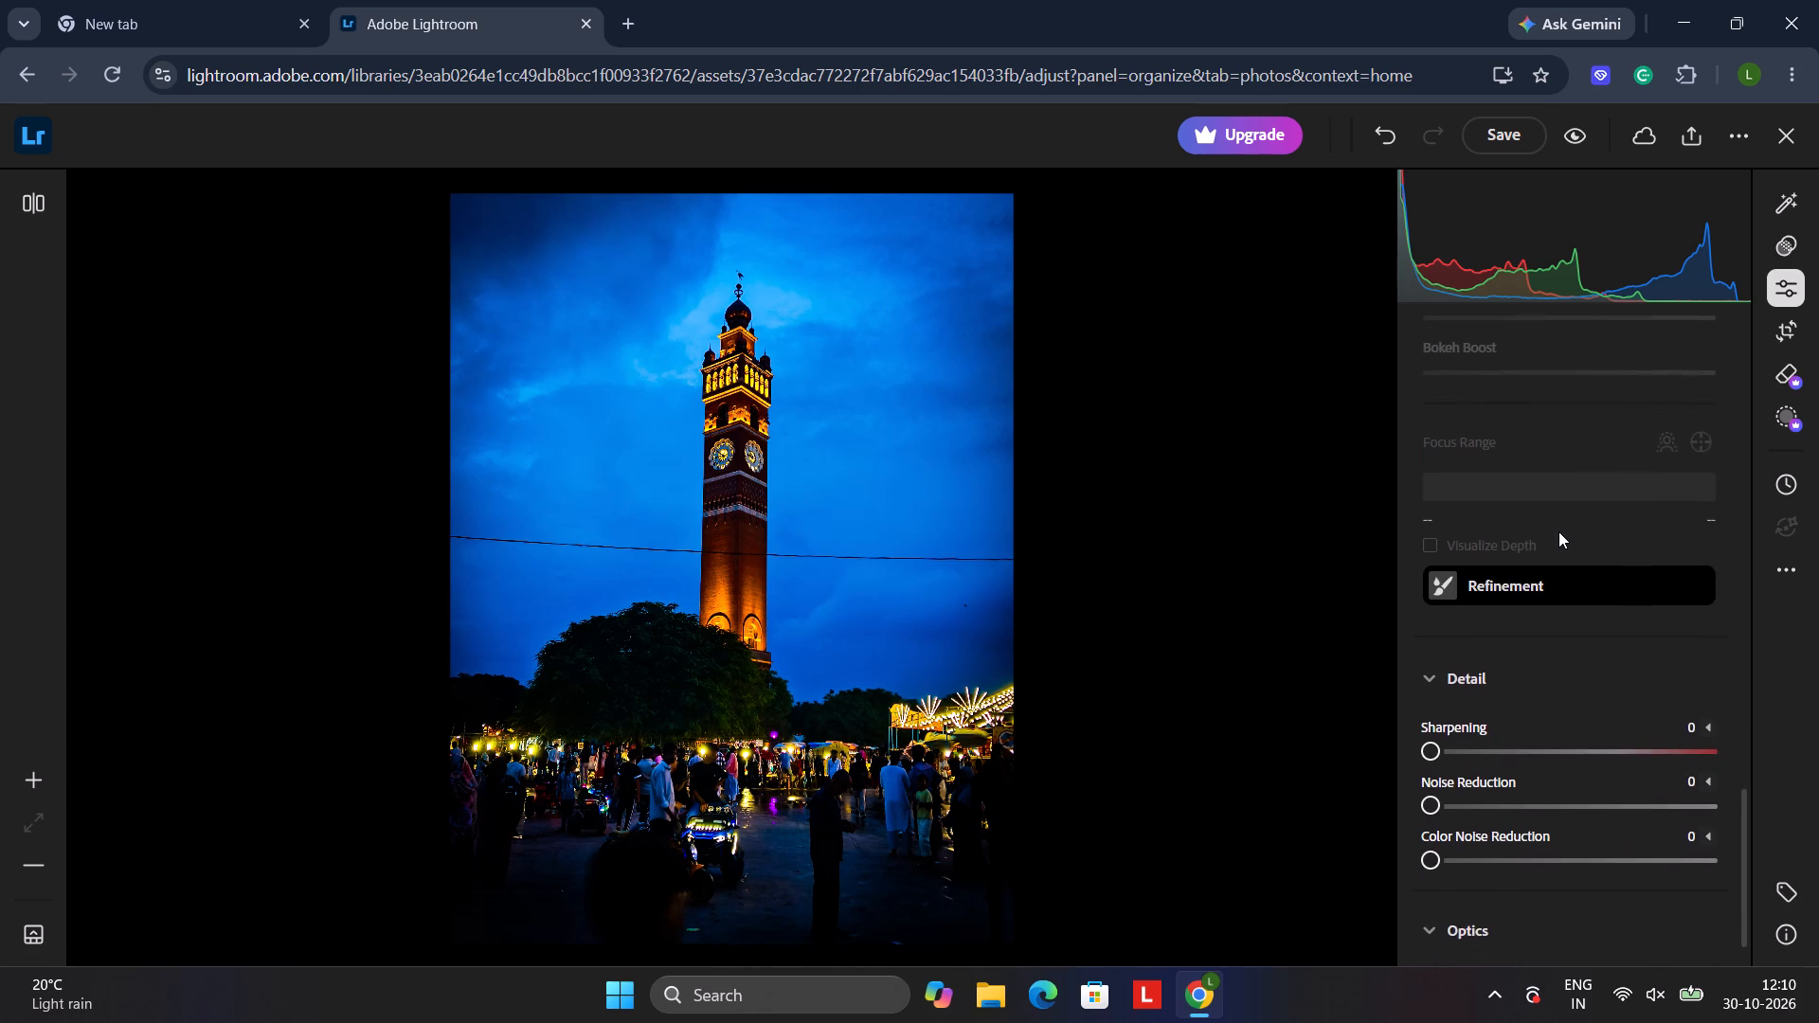
scroll(1558, 531, "down", 4)
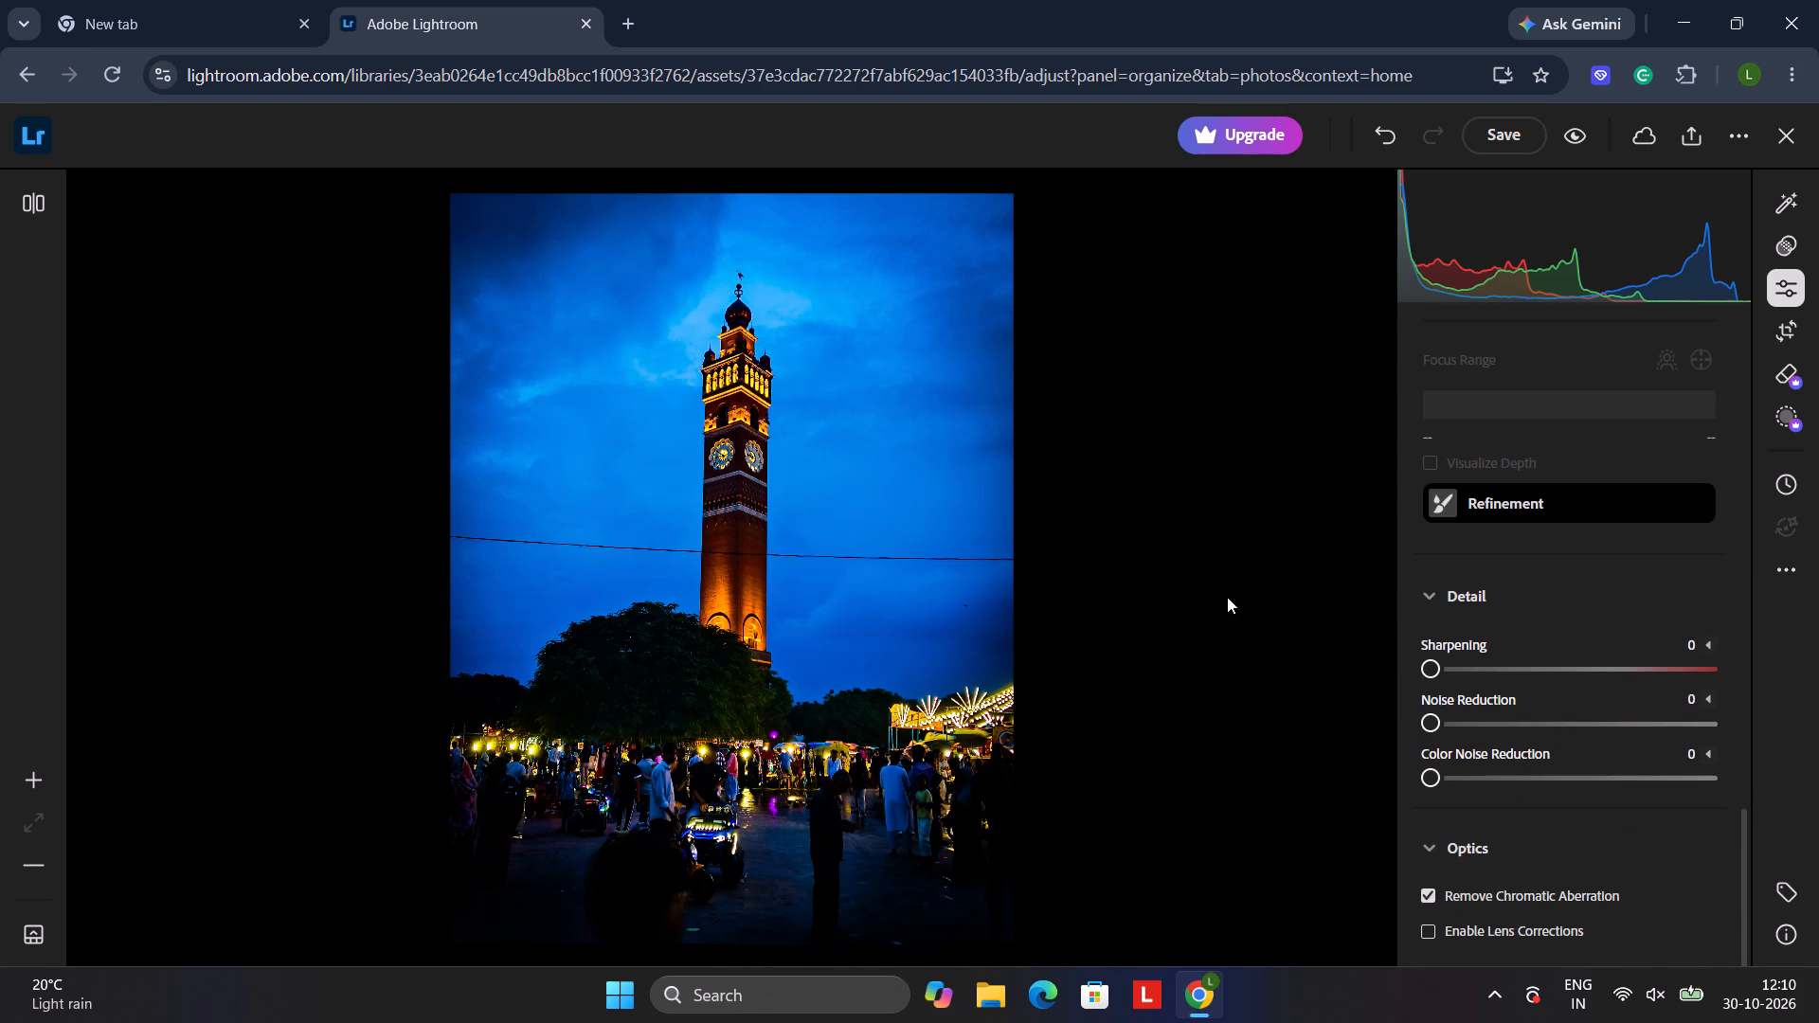
Save the edited clock tower photo.
left_click(1537, 131)
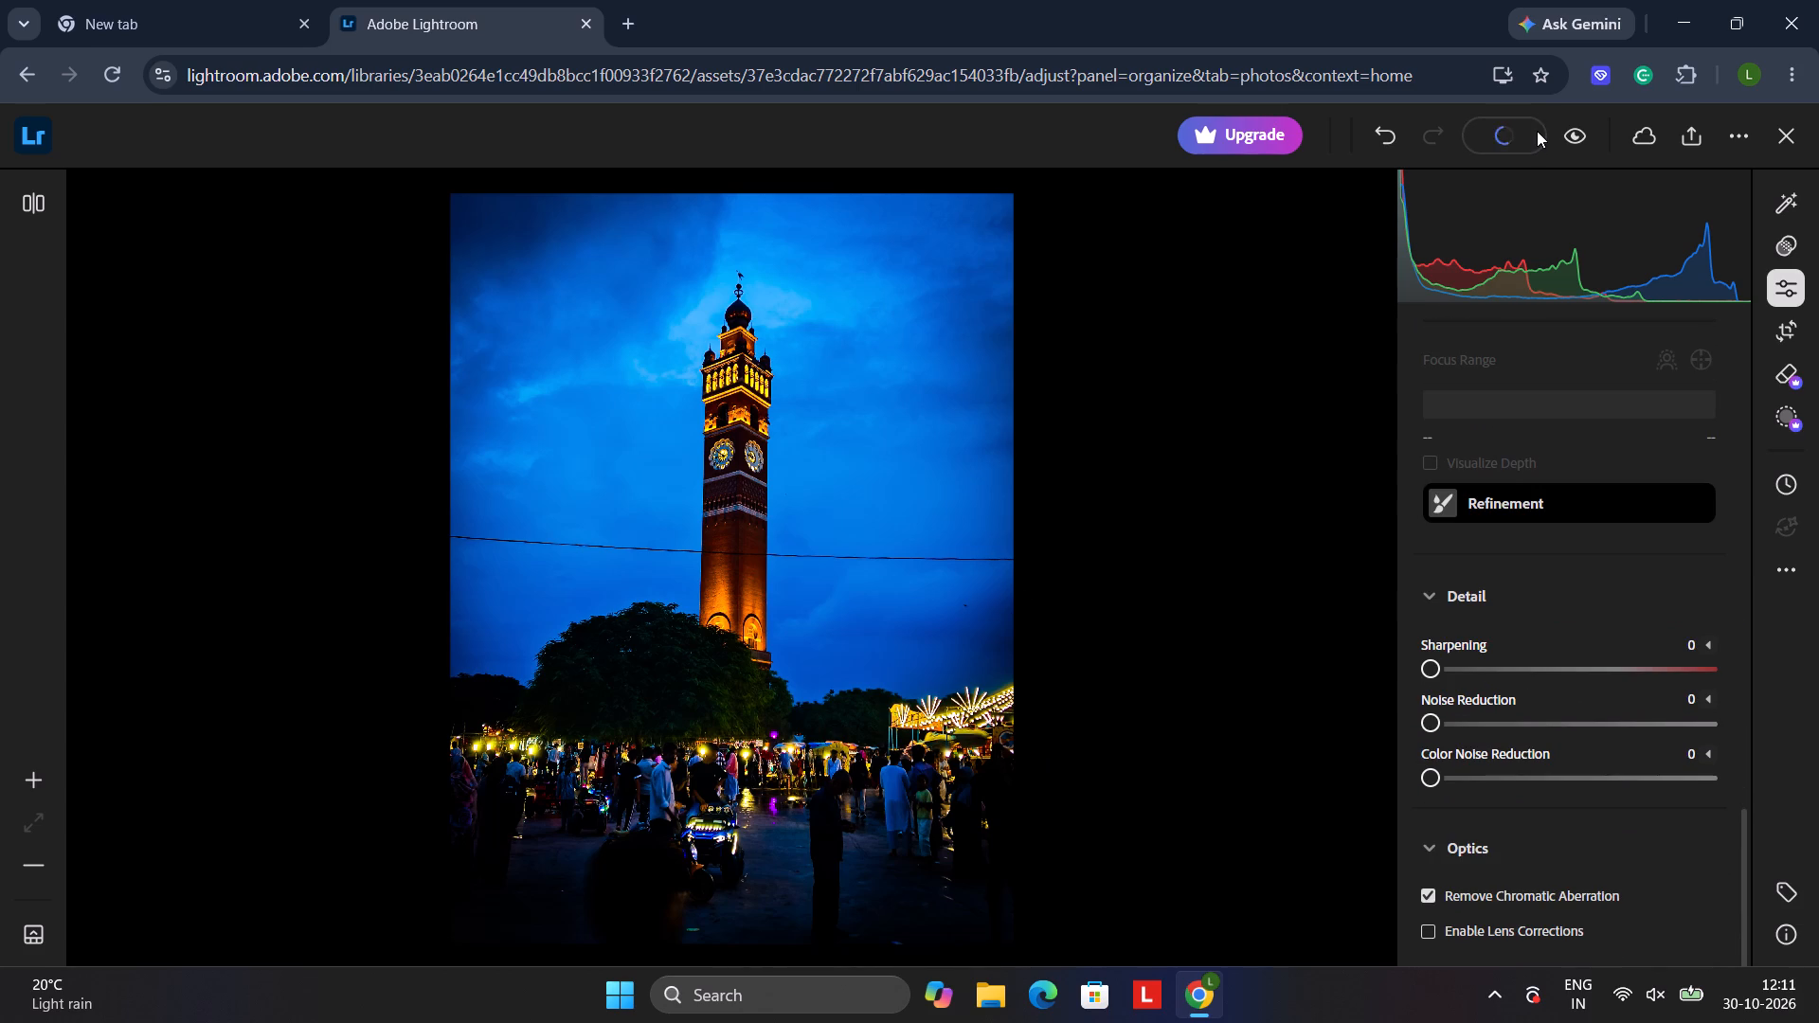
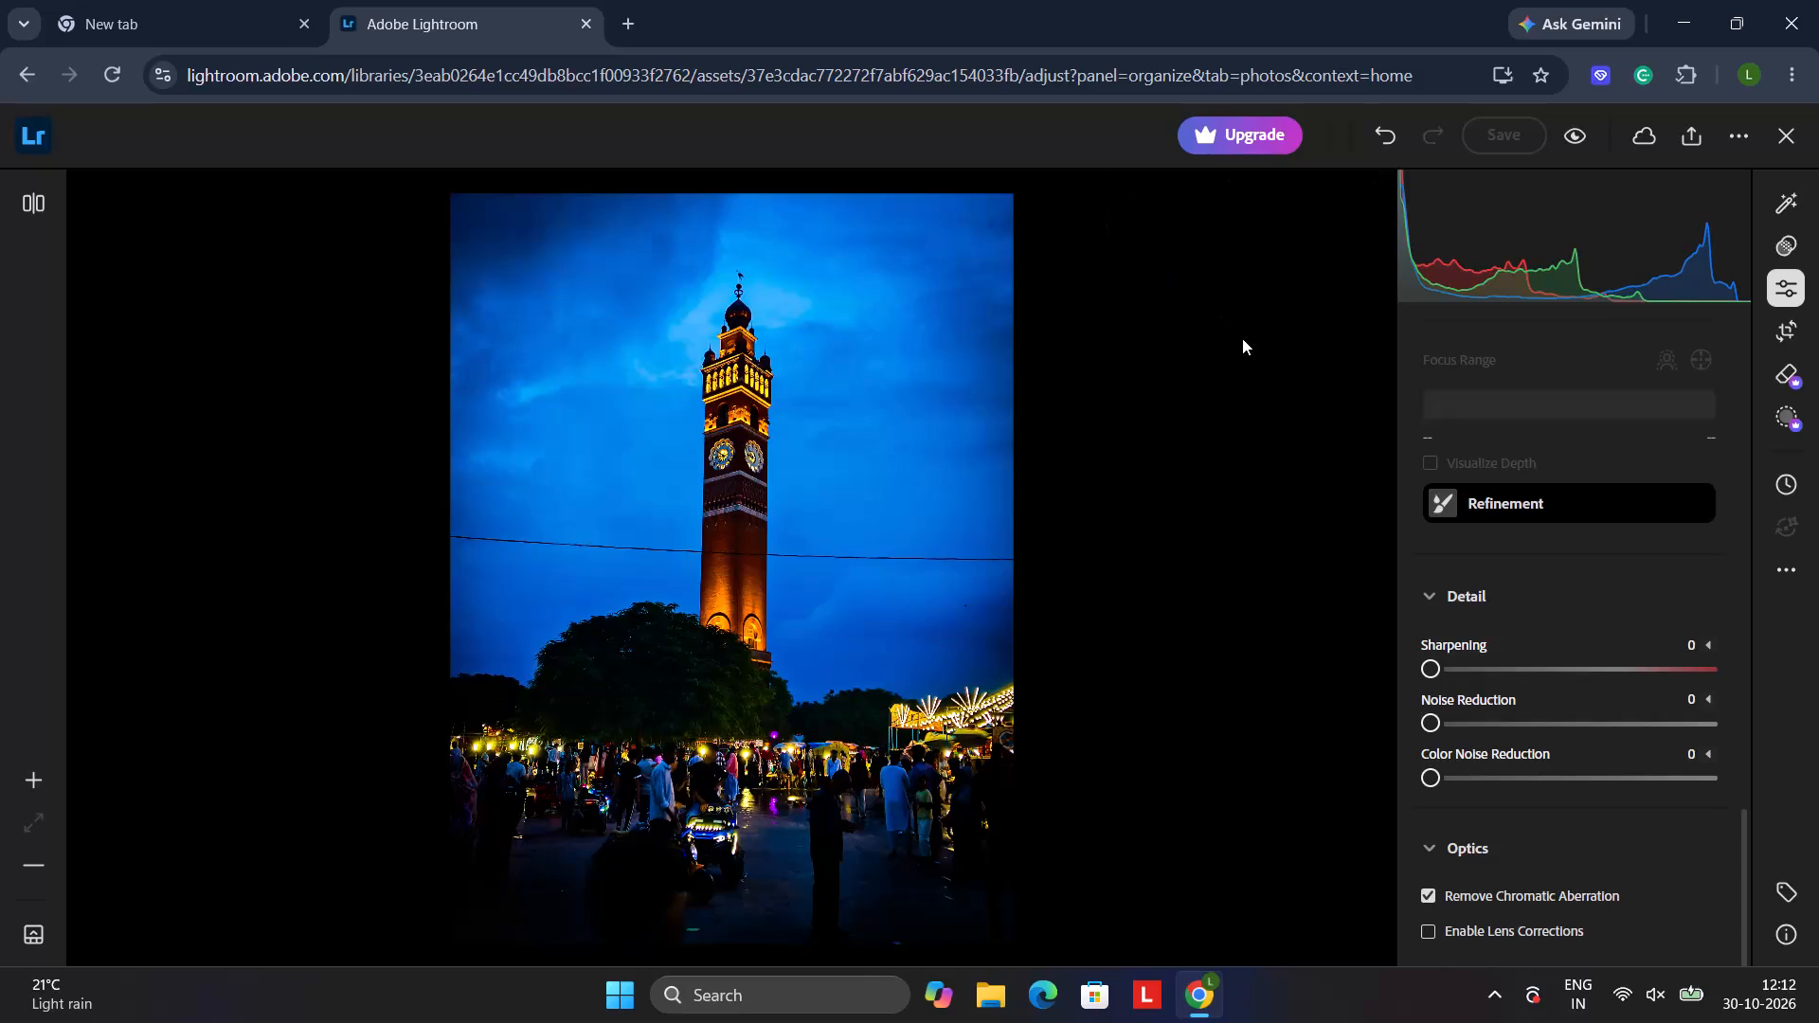
Download the edited clock tower photo as a full-size JPG with the latest edits.
scroll(1242, 338, "up", 5)
left_click(1687, 124)
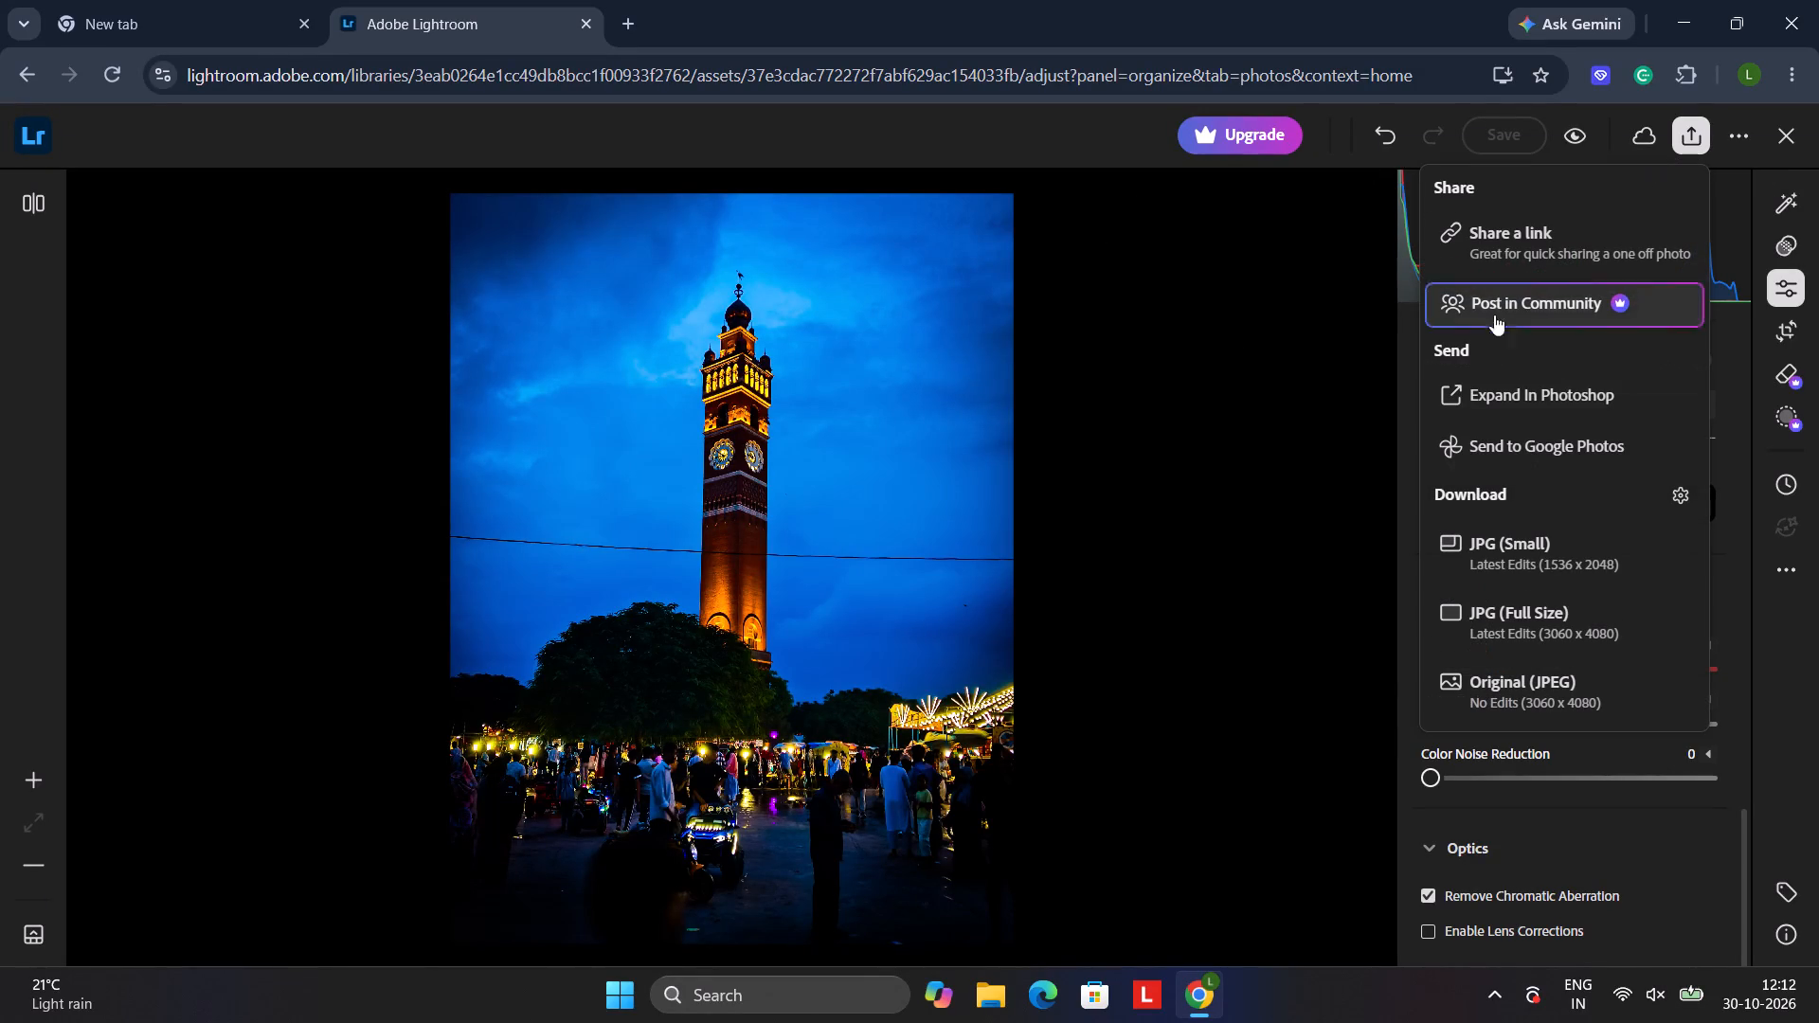
left_click(1563, 623)
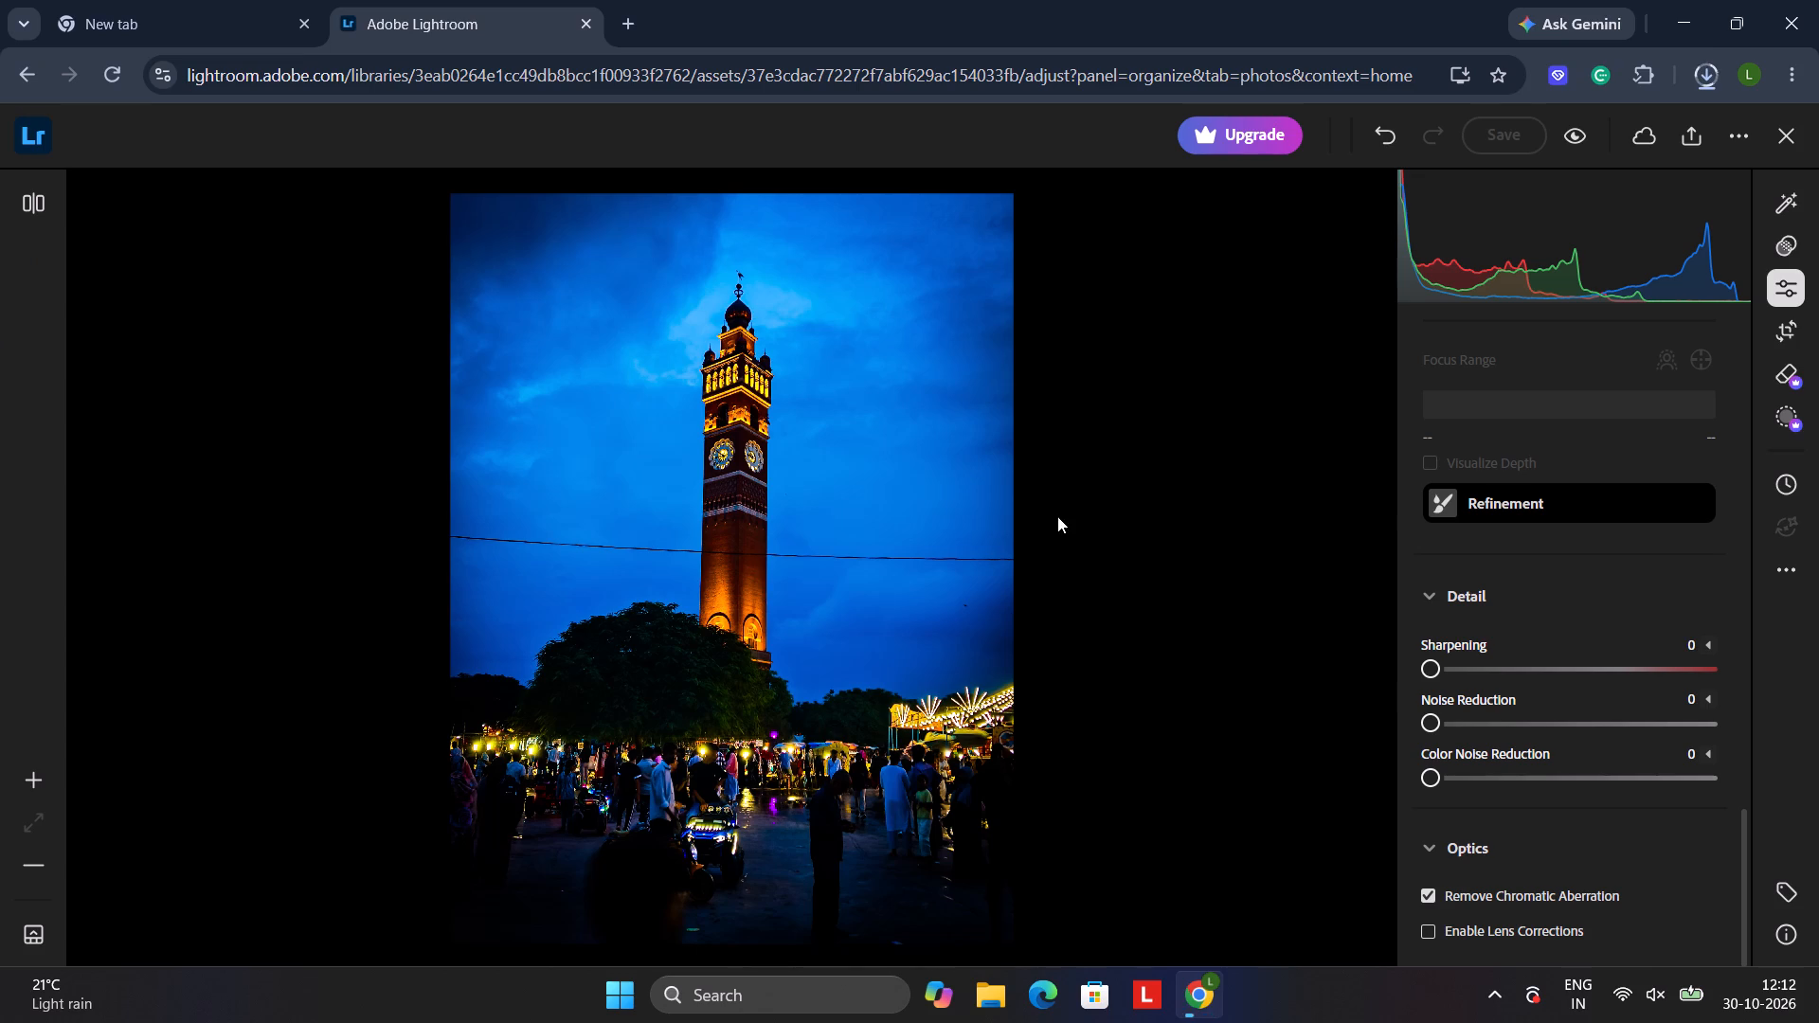
Open the Lightroom website in a new browser tab.
left_click(627, 30)
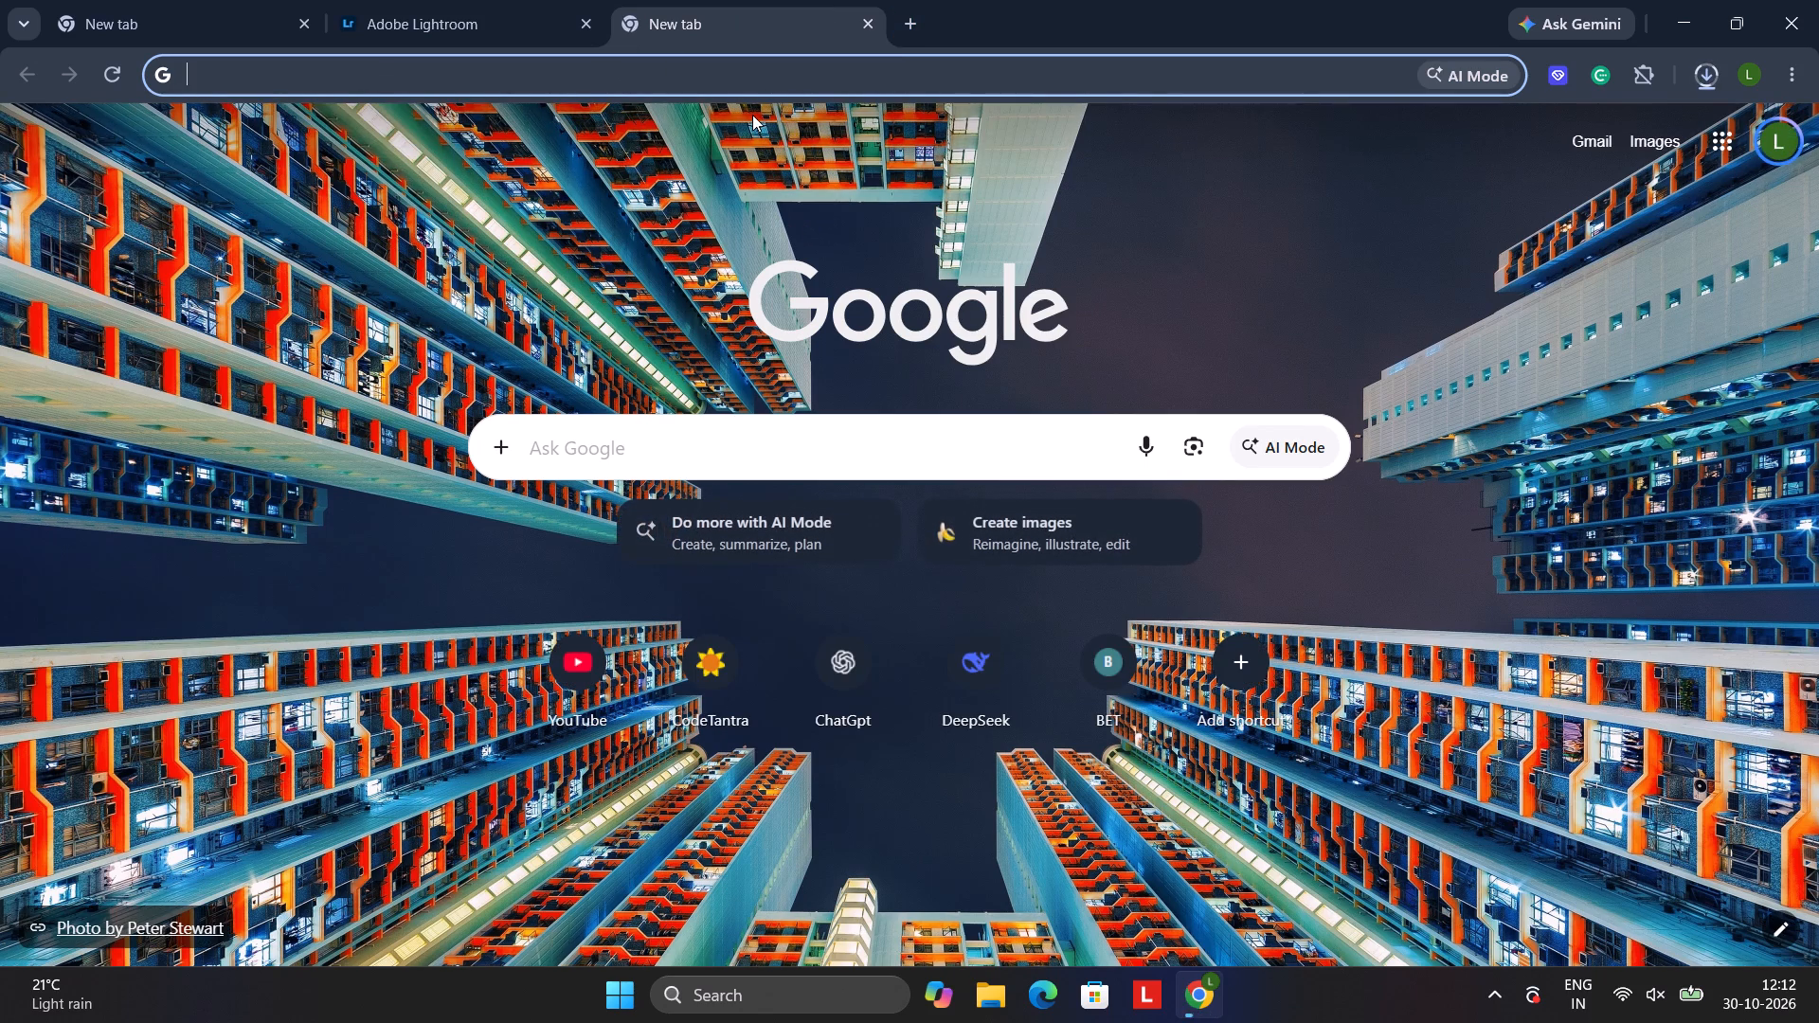
type("lig")
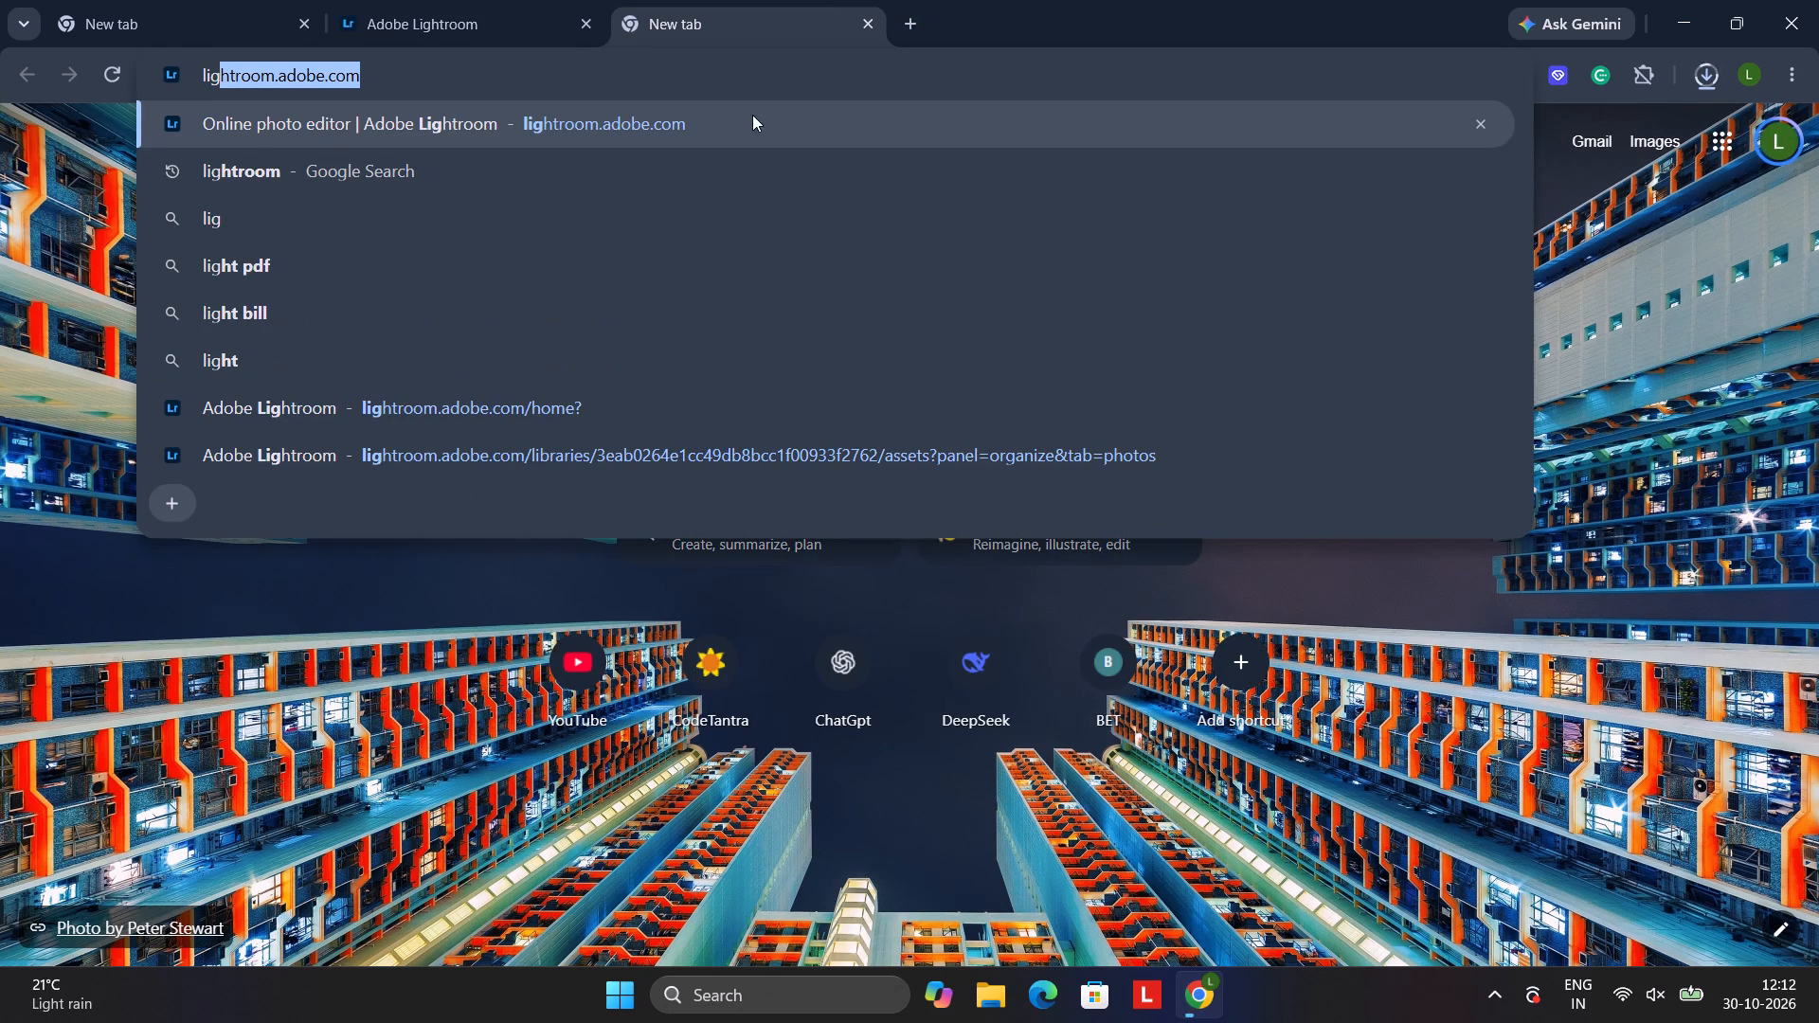
key("Return")
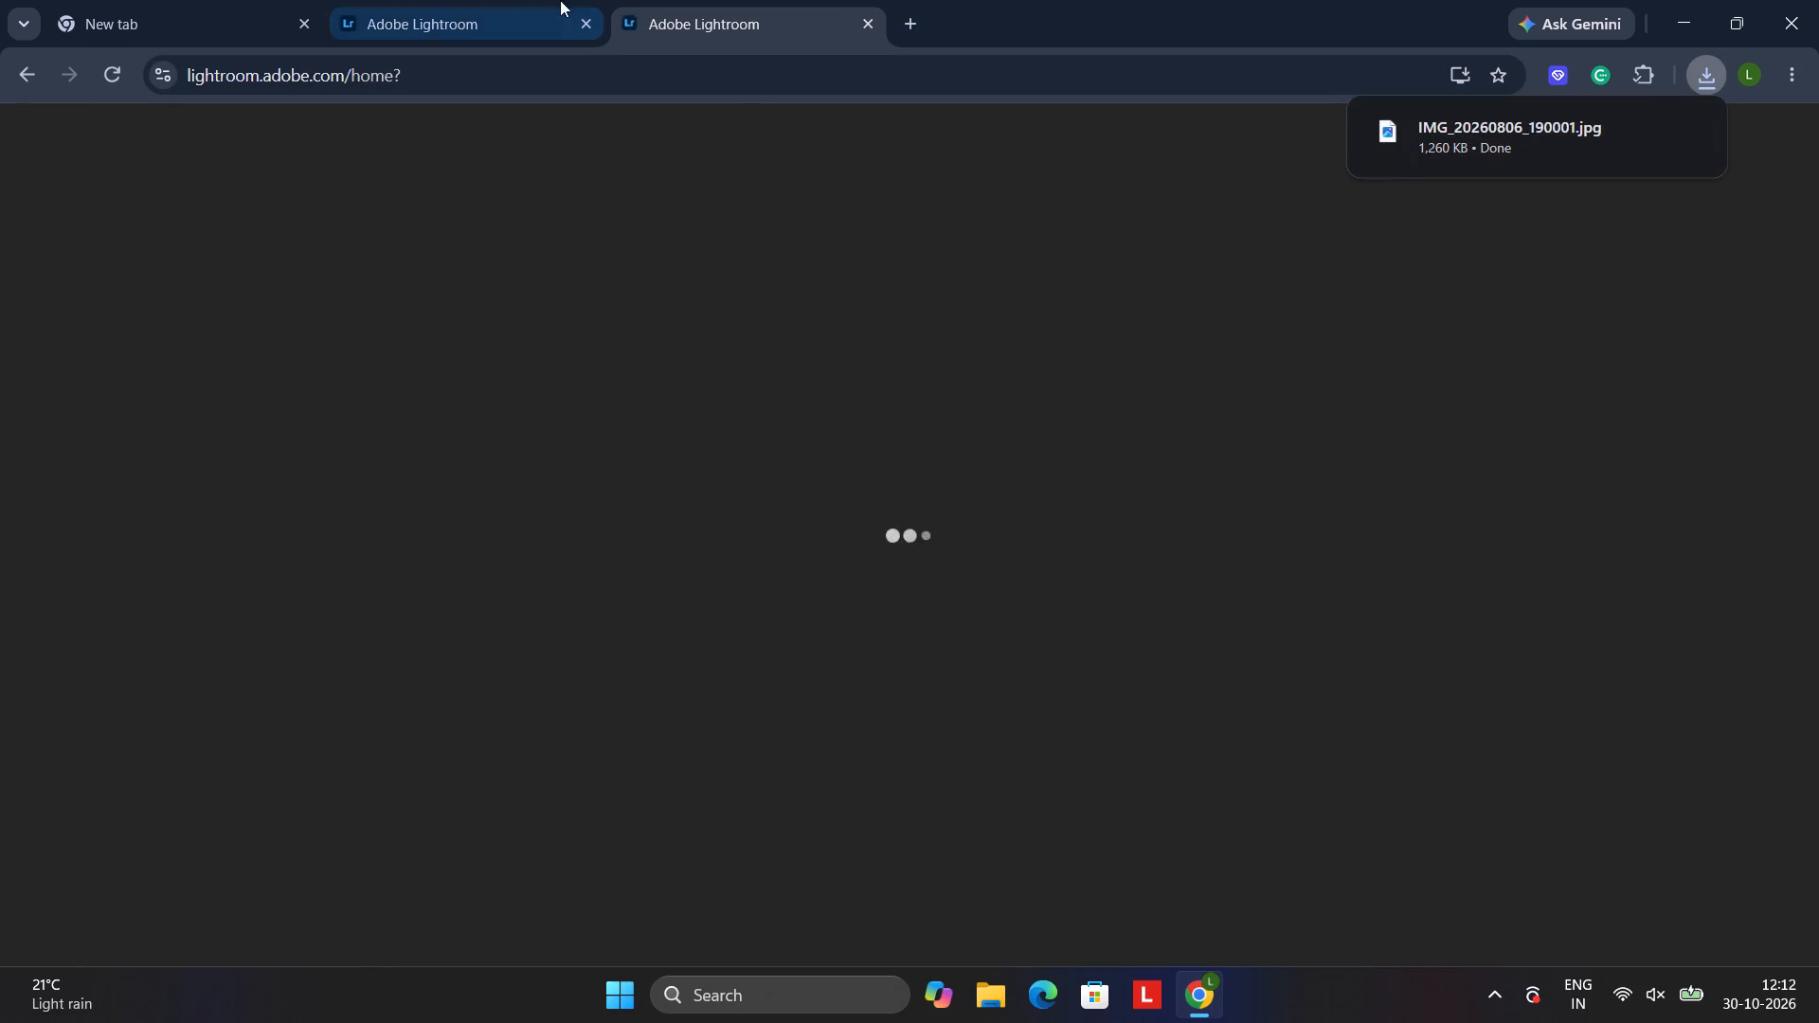
Return to the clock tower photo's browser tab and close its editor to reach the Lightroom home page.
left_click(545, 0)
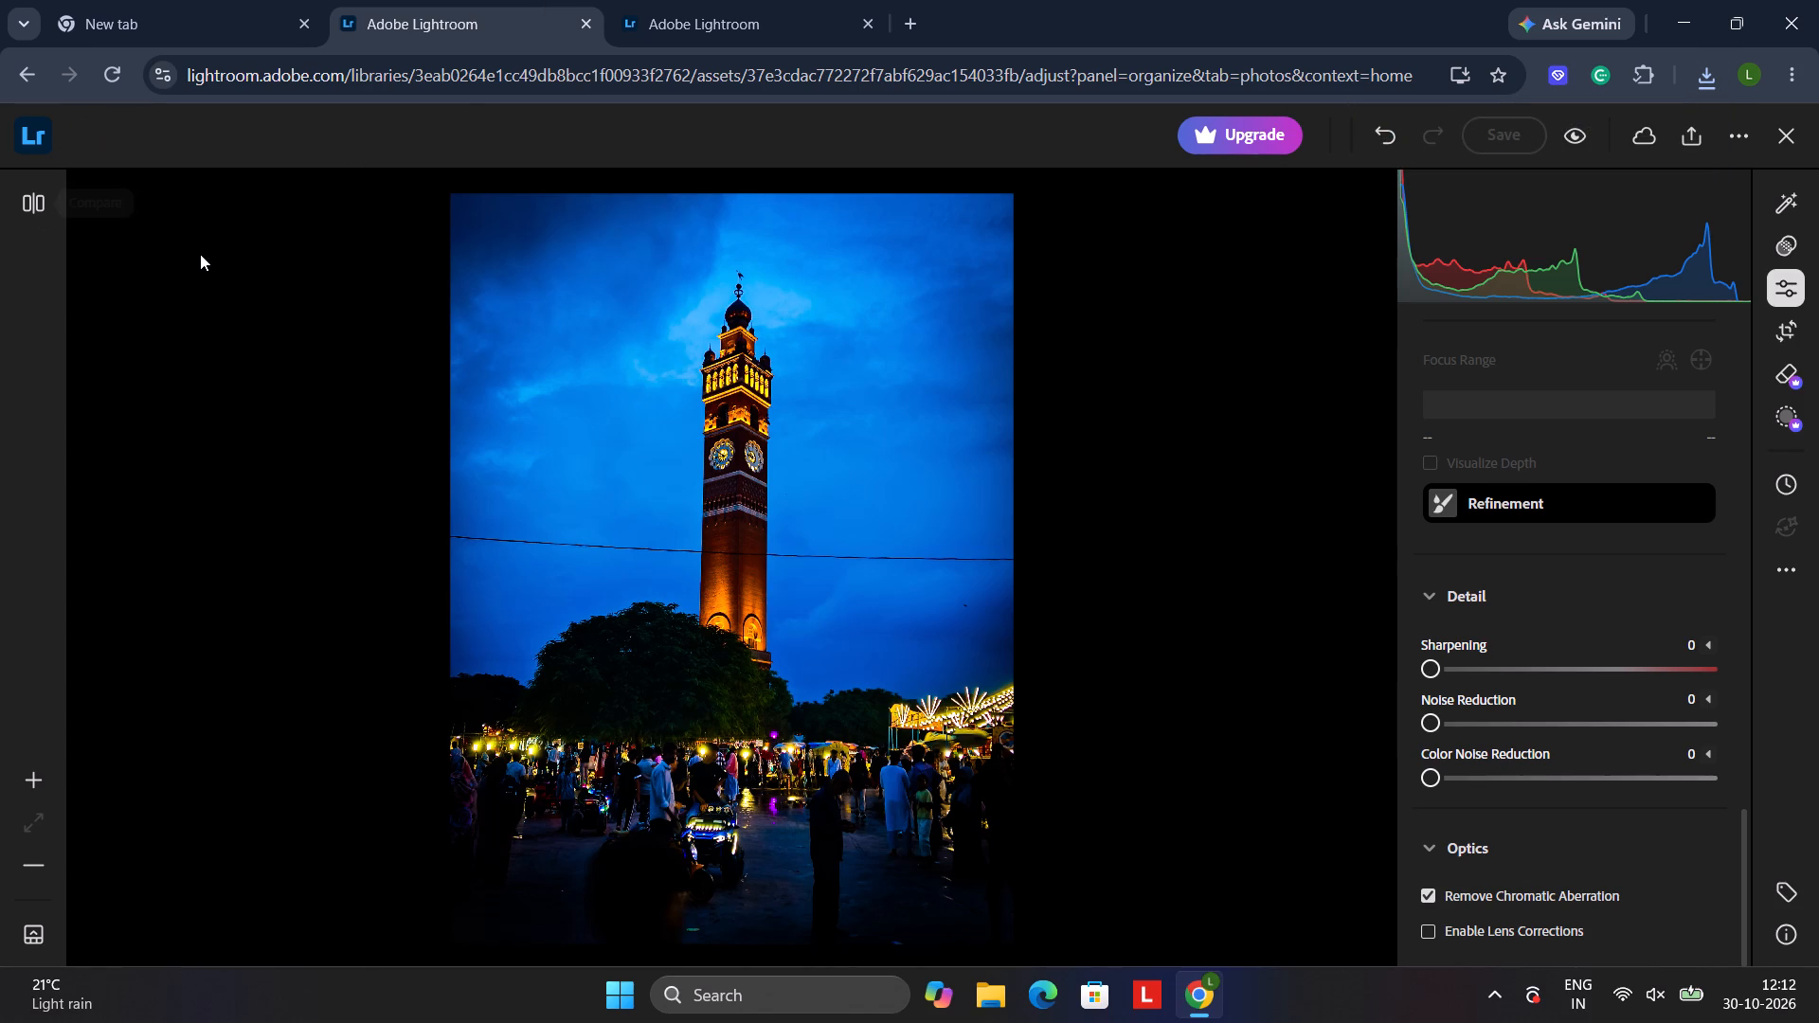
scroll(200, 254, "up", 5)
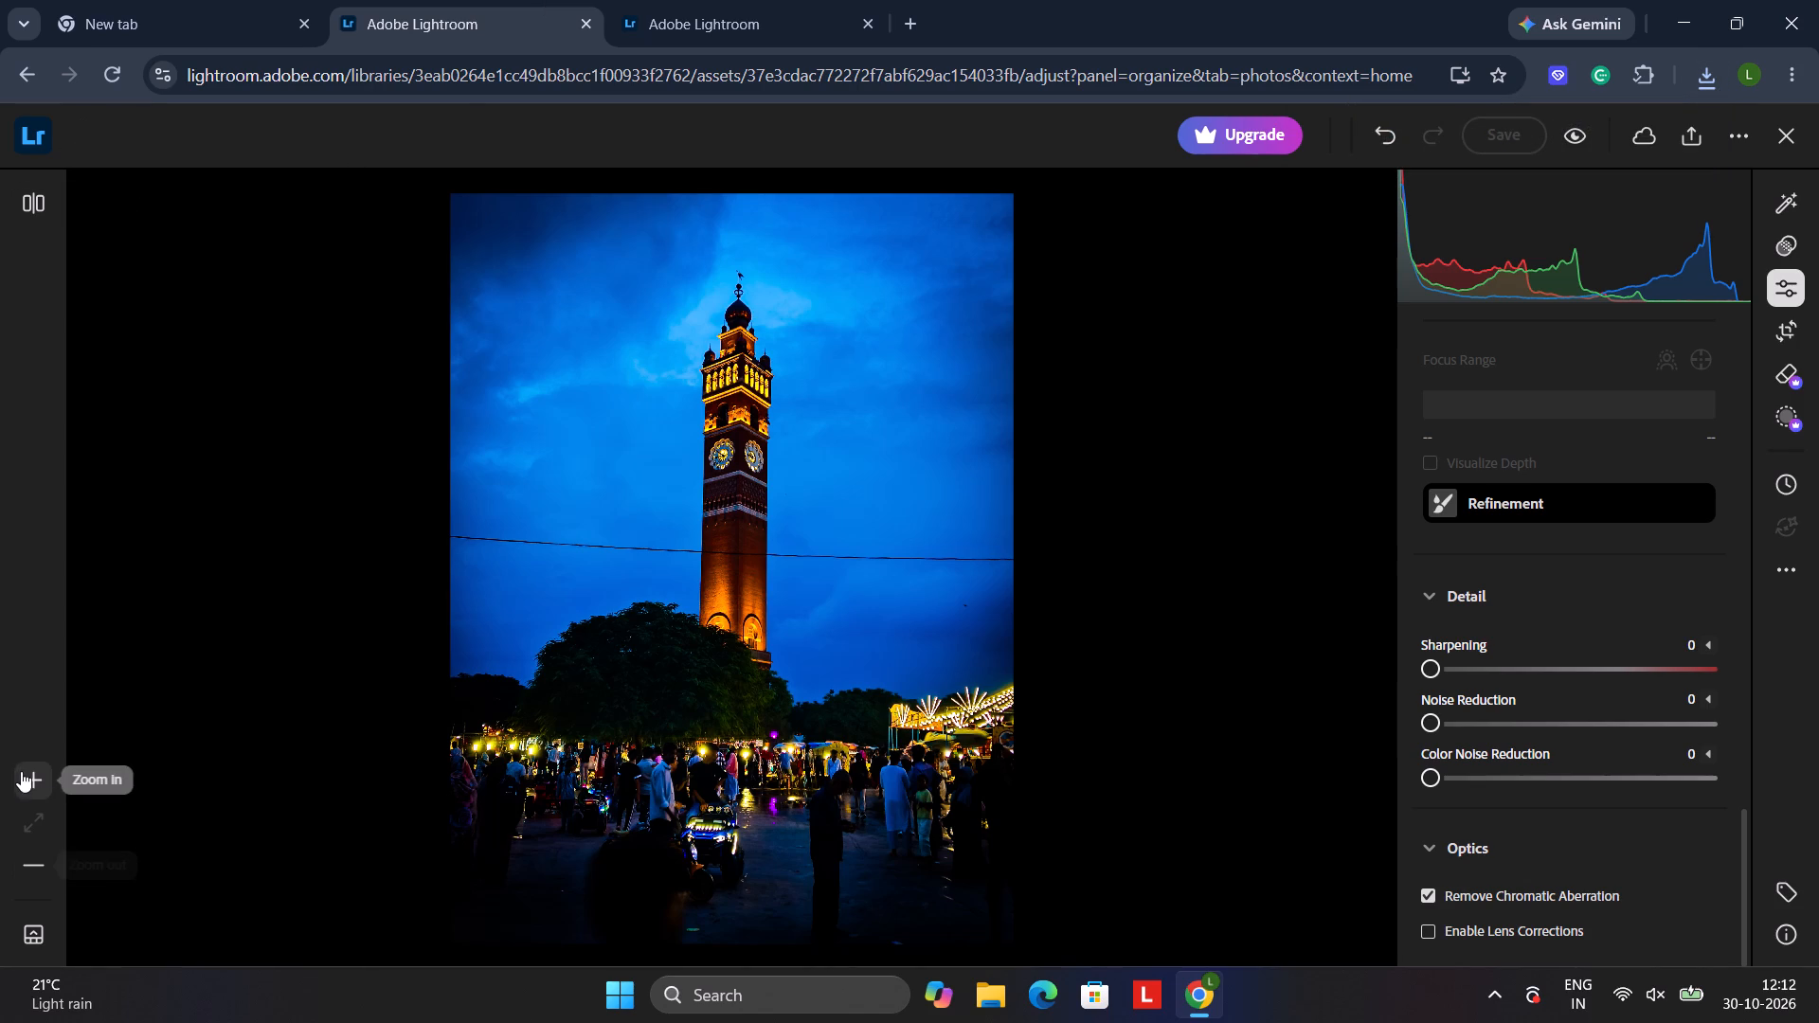
left_click(1799, 146)
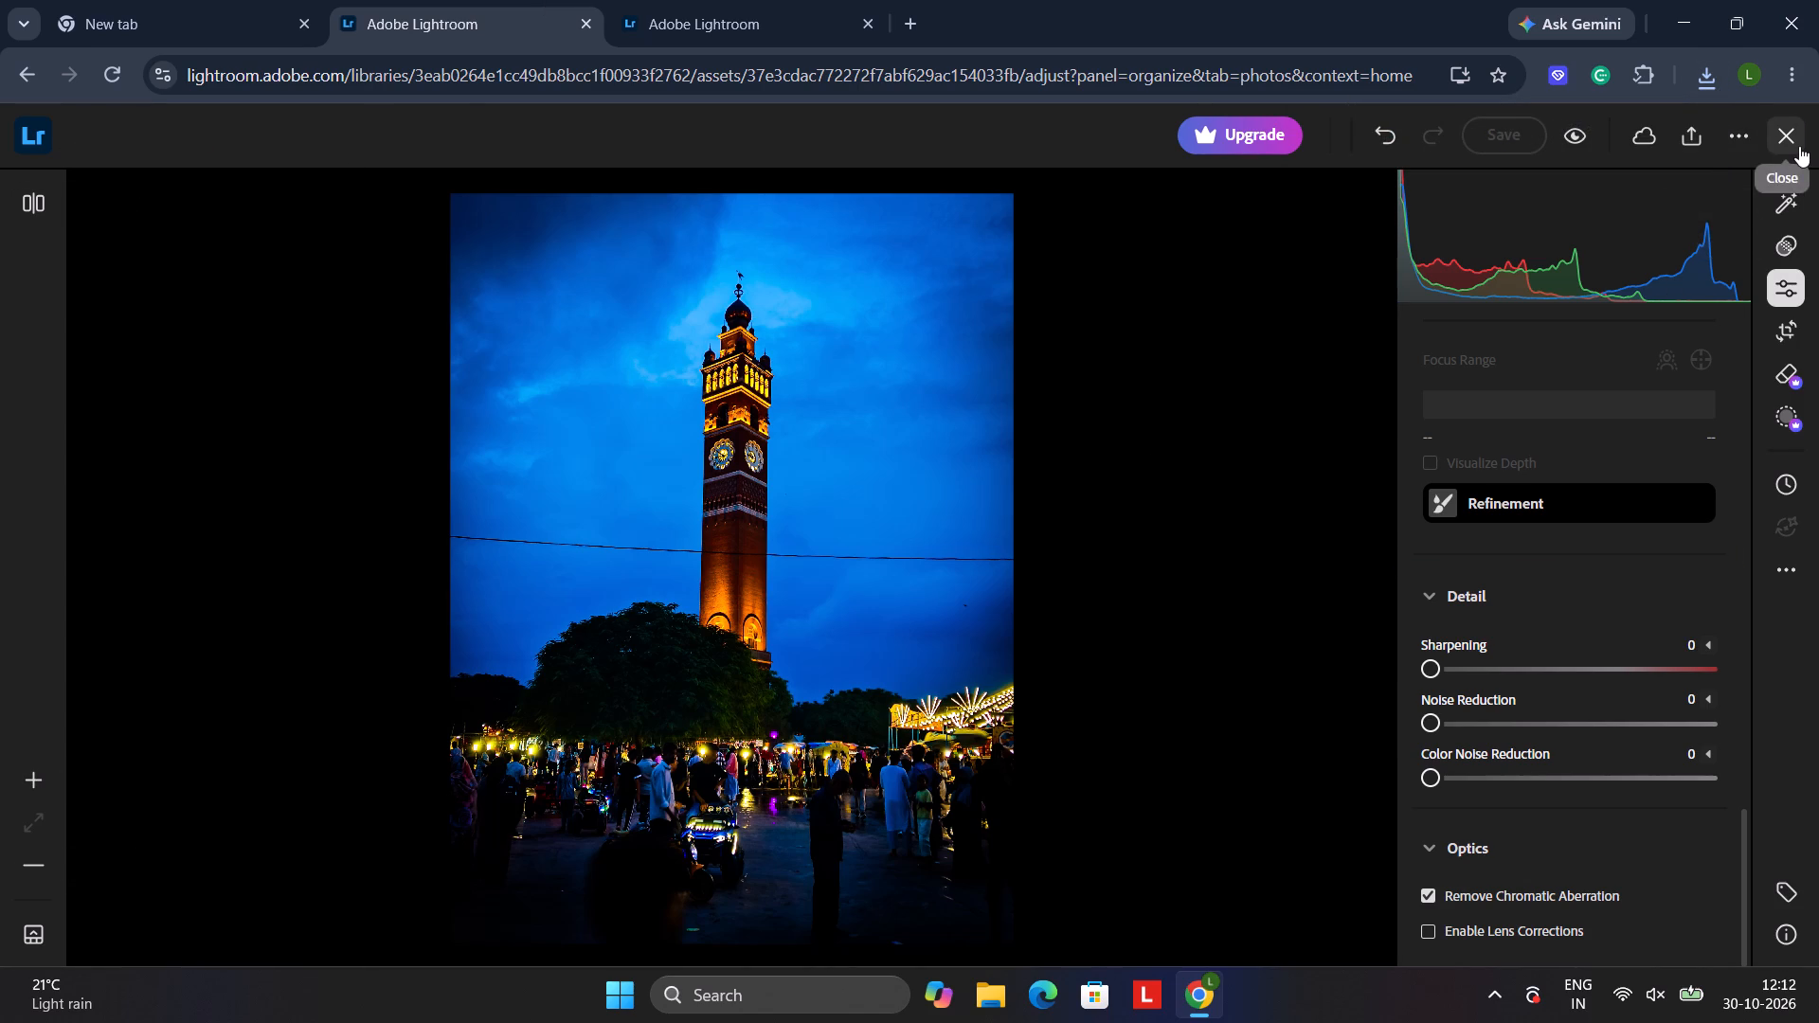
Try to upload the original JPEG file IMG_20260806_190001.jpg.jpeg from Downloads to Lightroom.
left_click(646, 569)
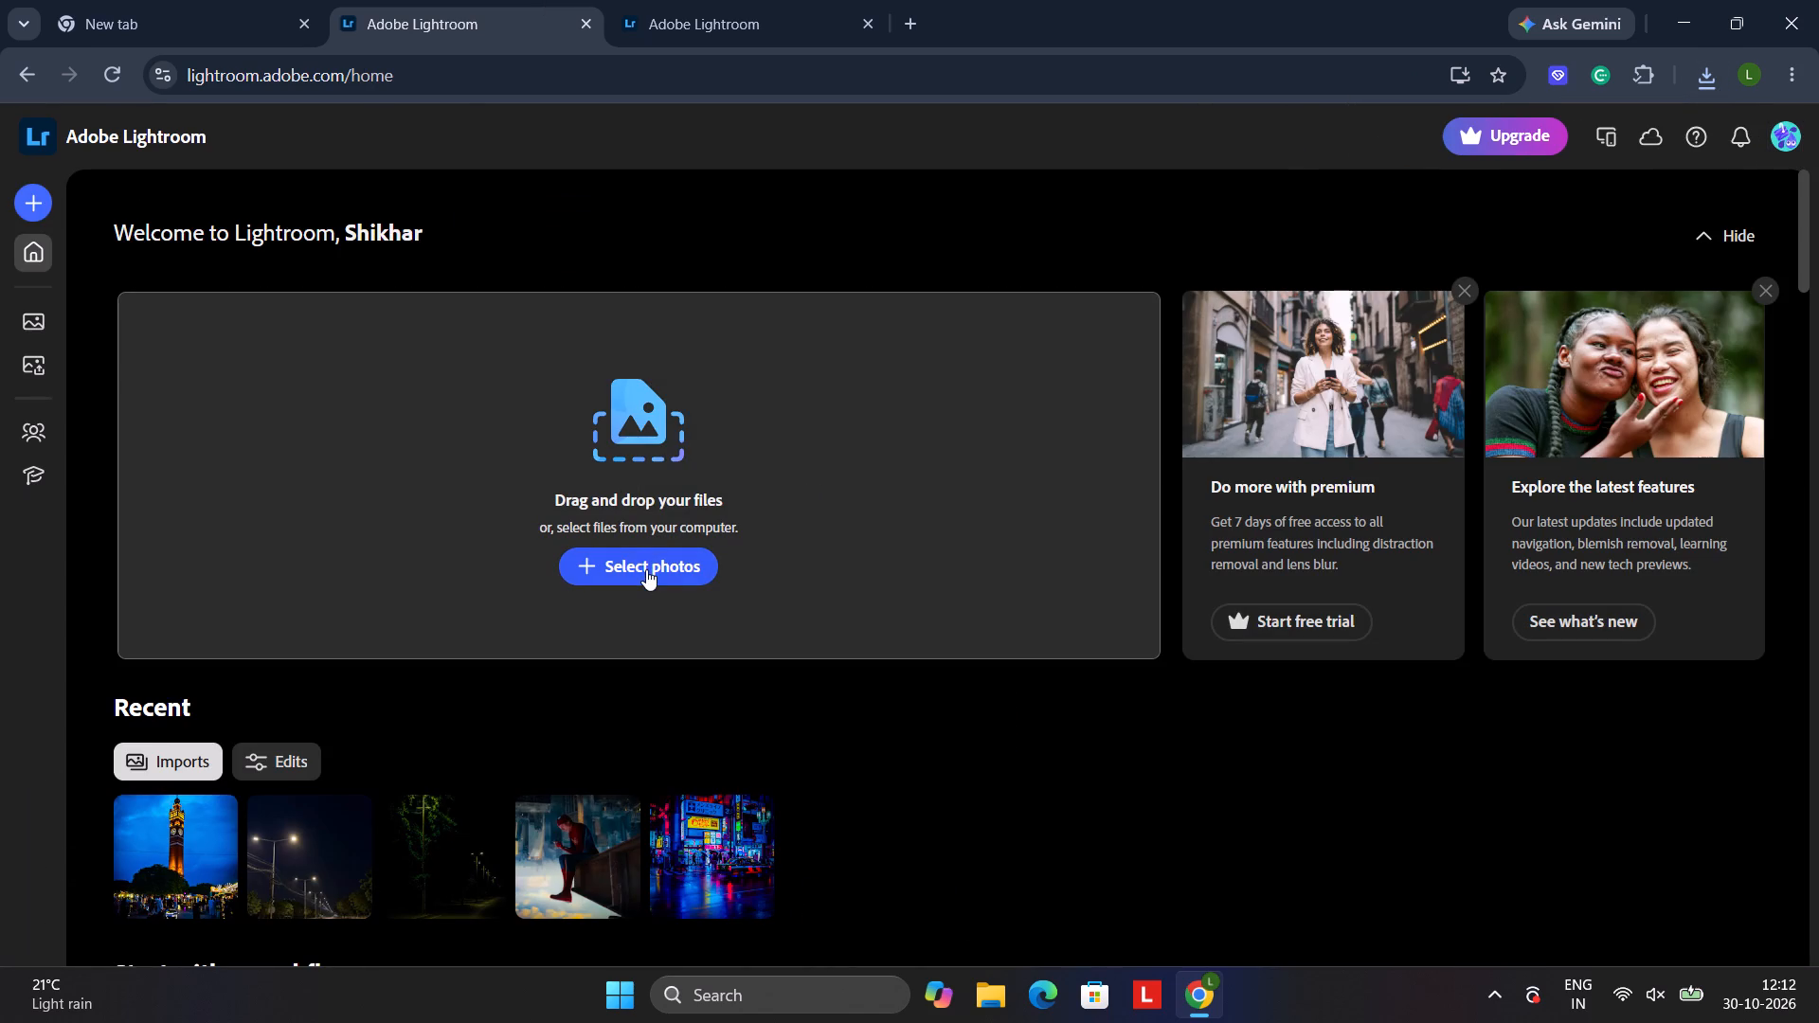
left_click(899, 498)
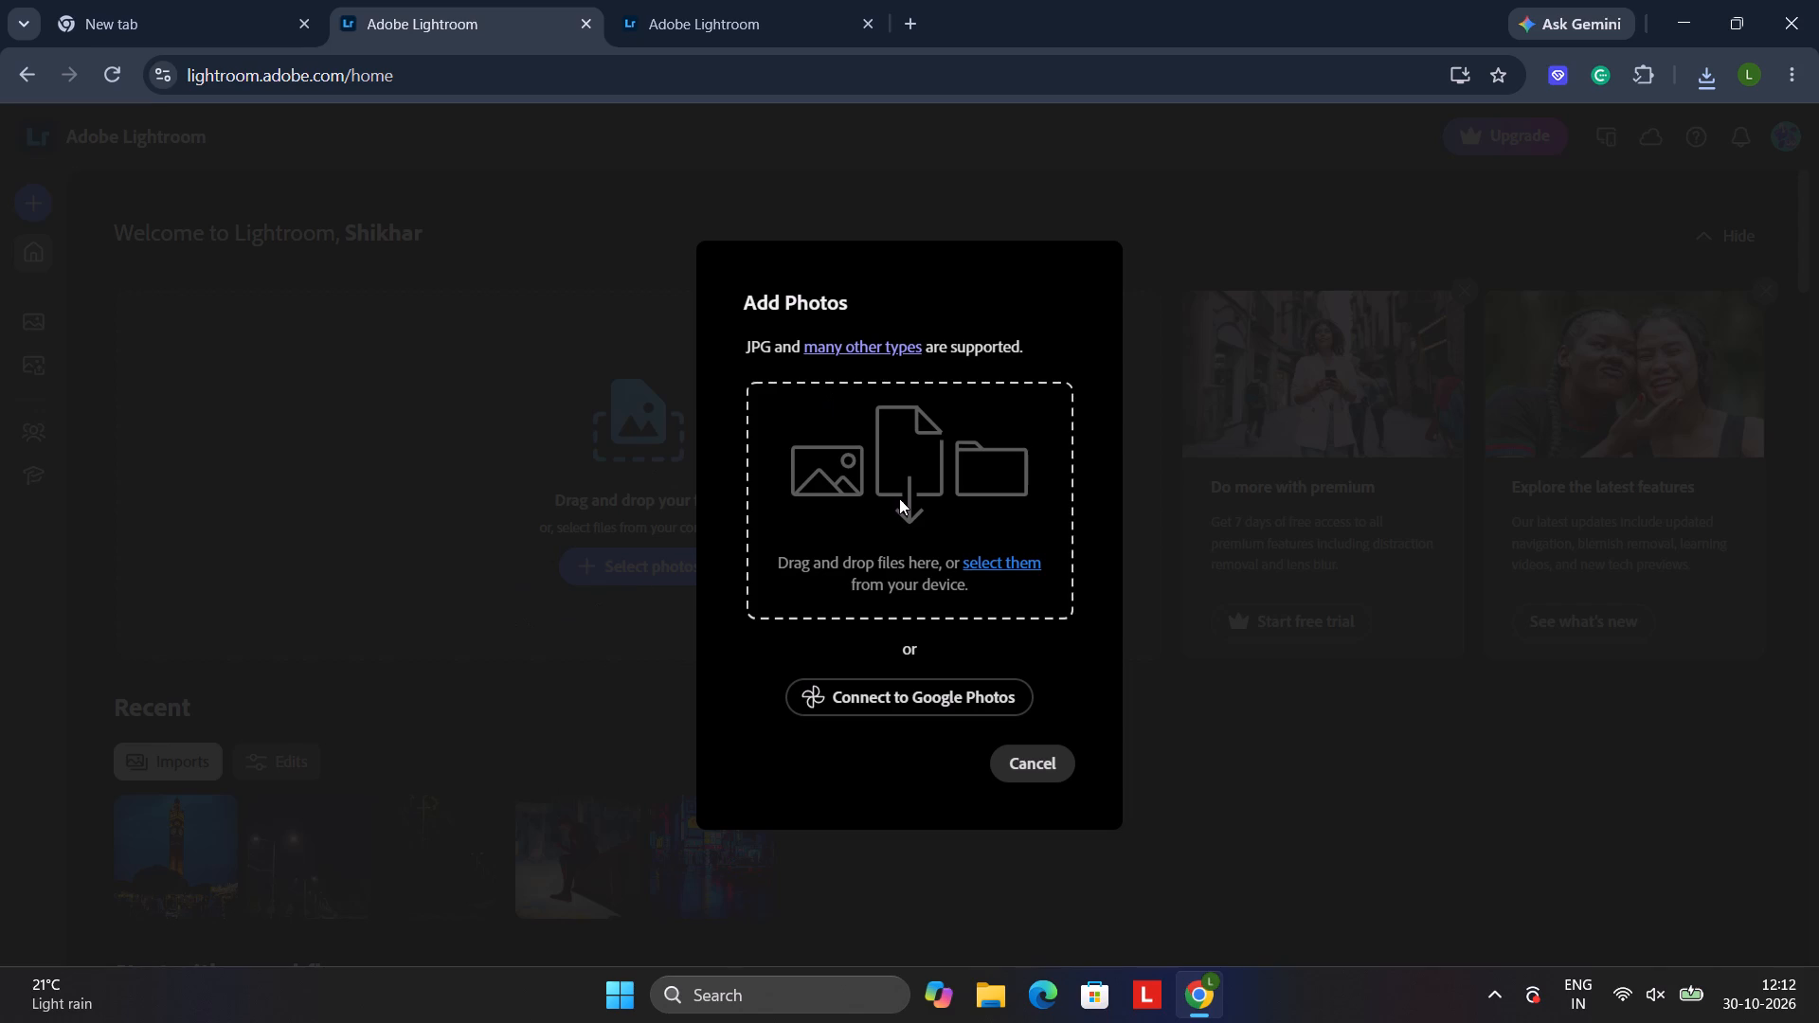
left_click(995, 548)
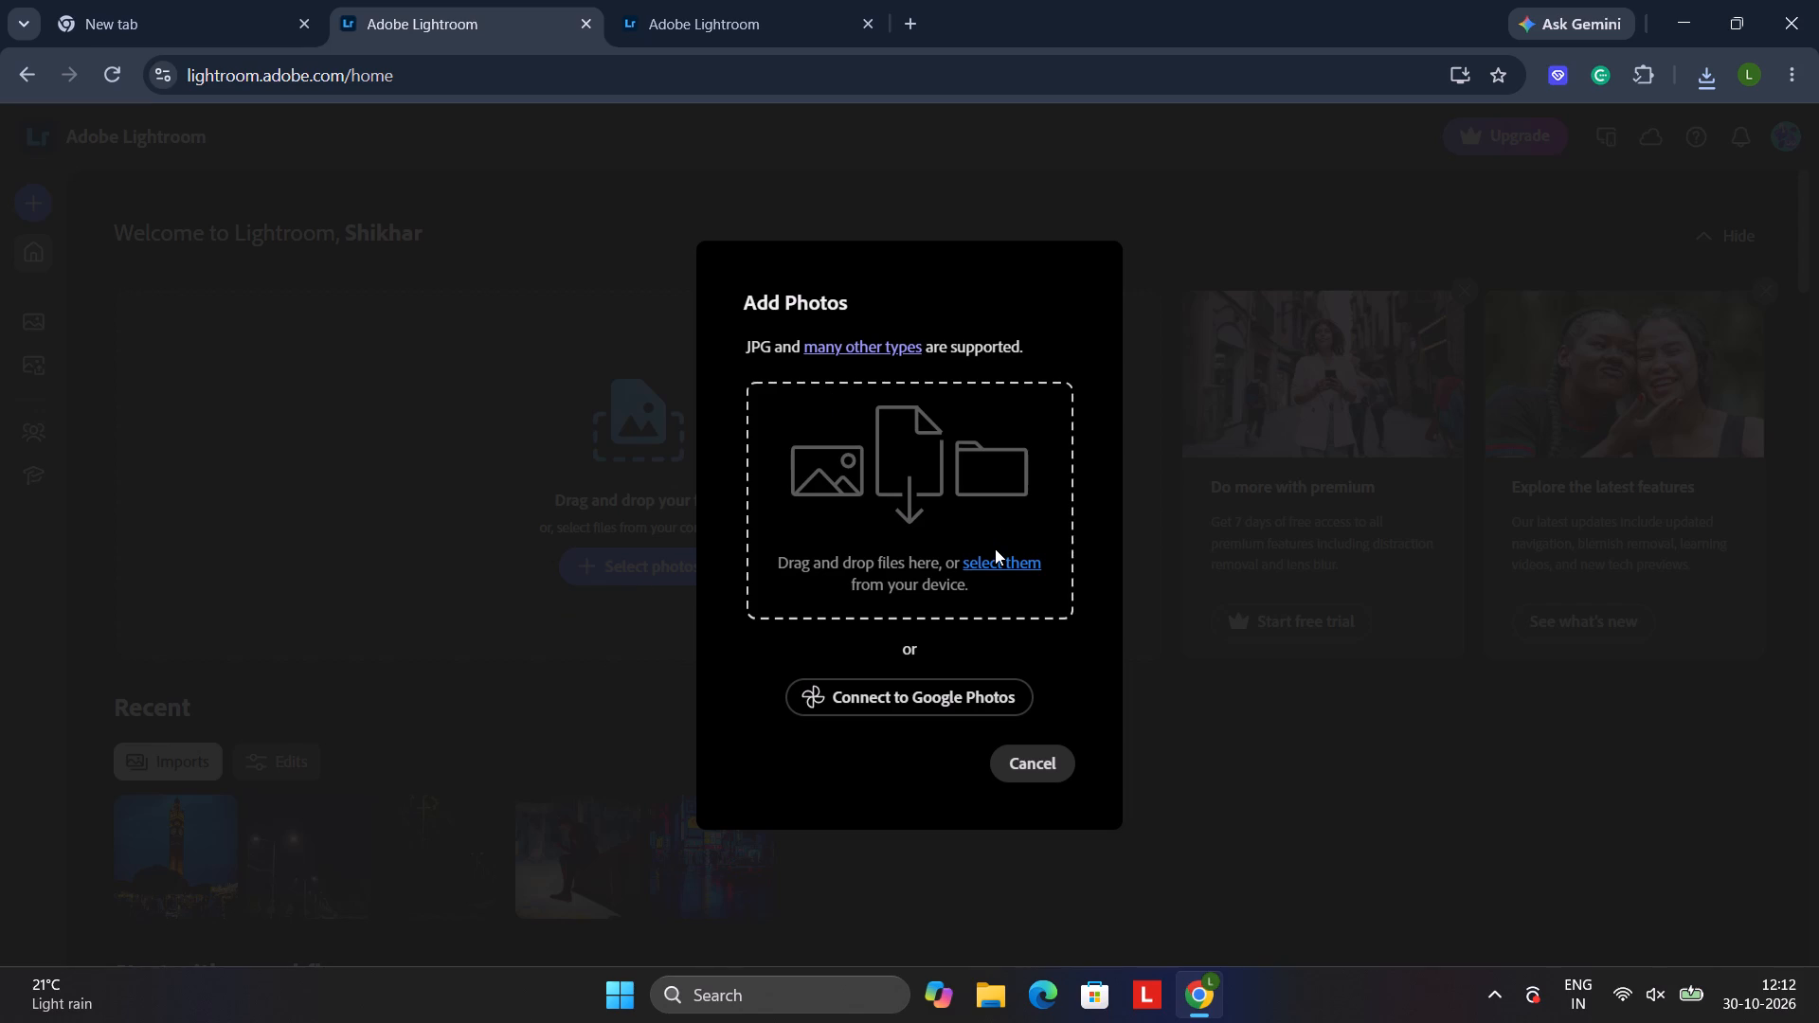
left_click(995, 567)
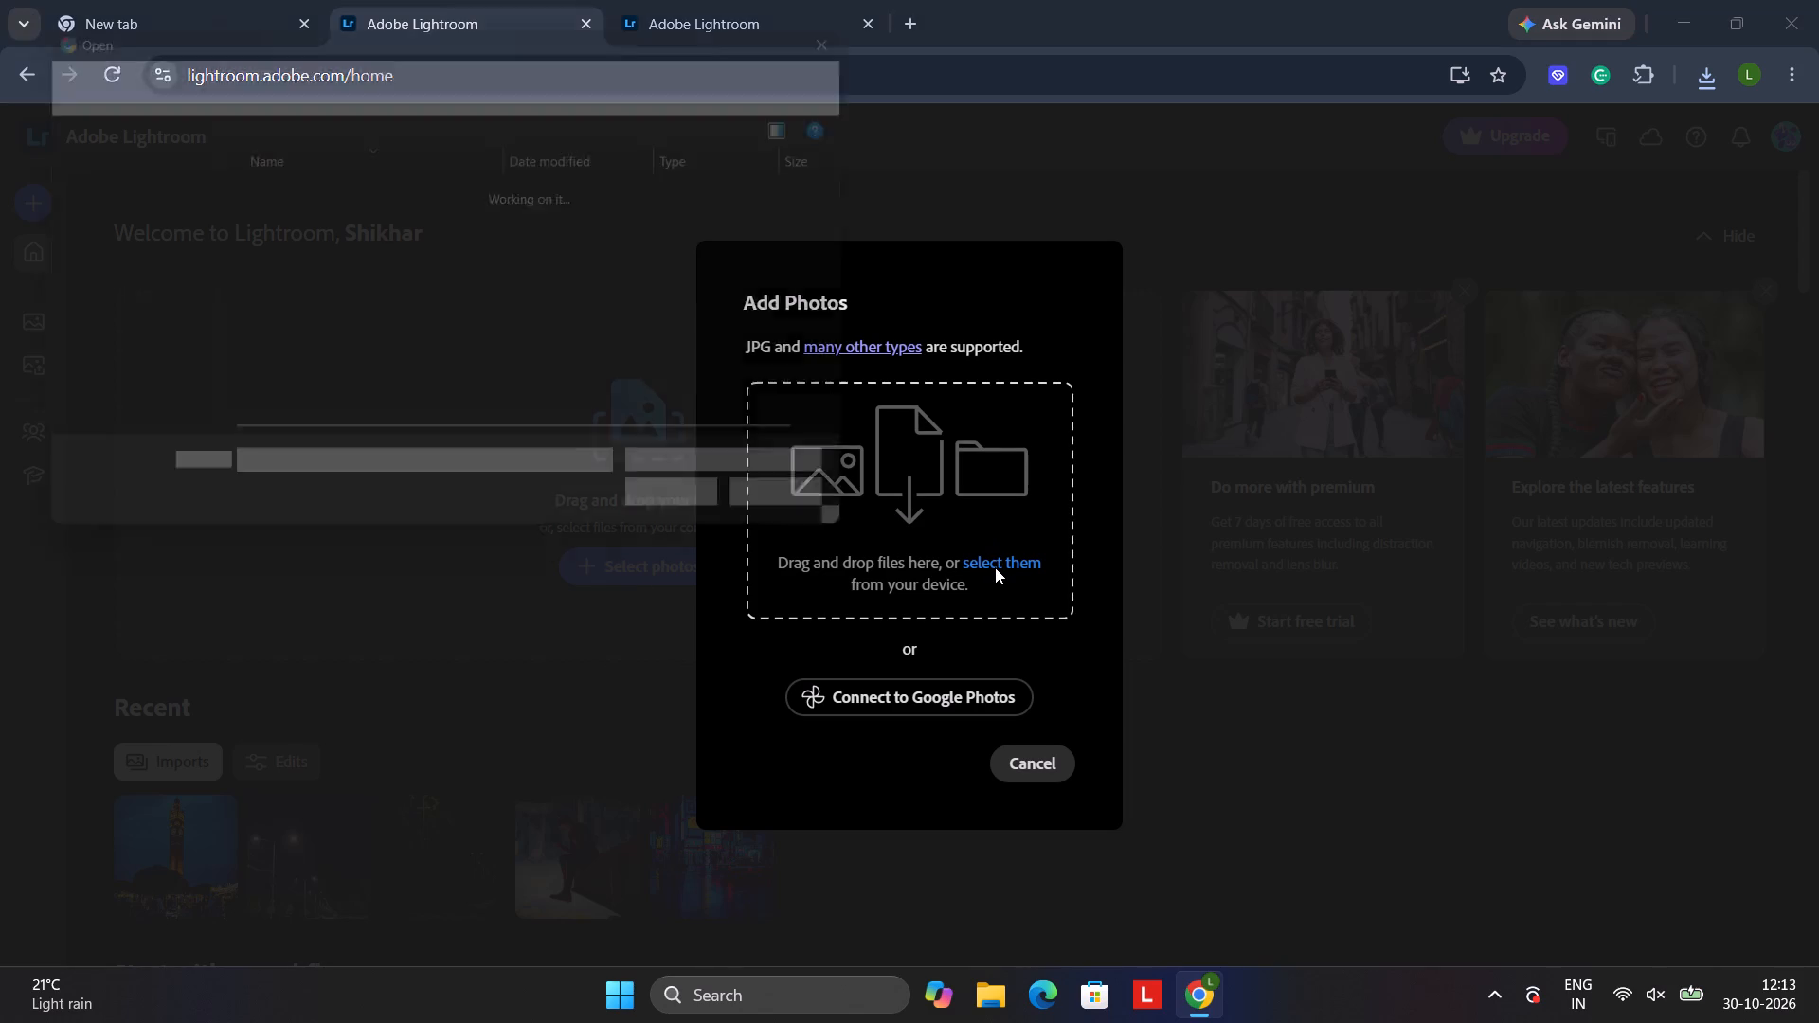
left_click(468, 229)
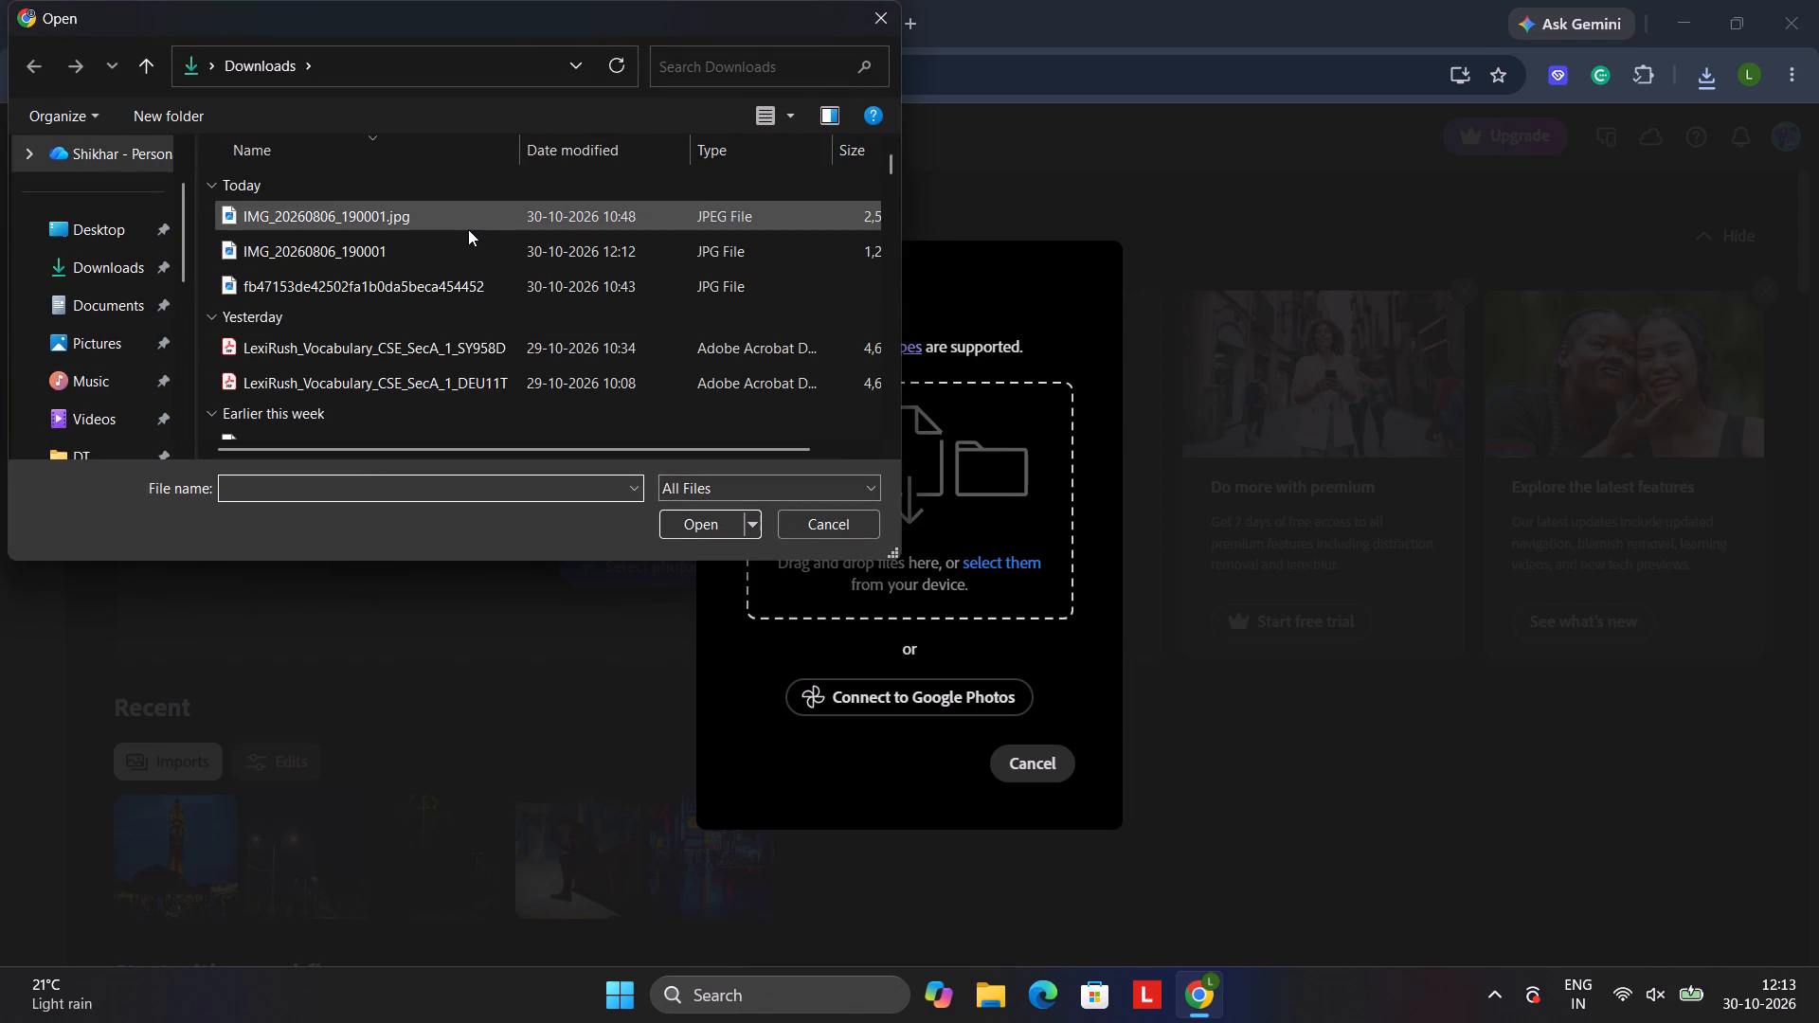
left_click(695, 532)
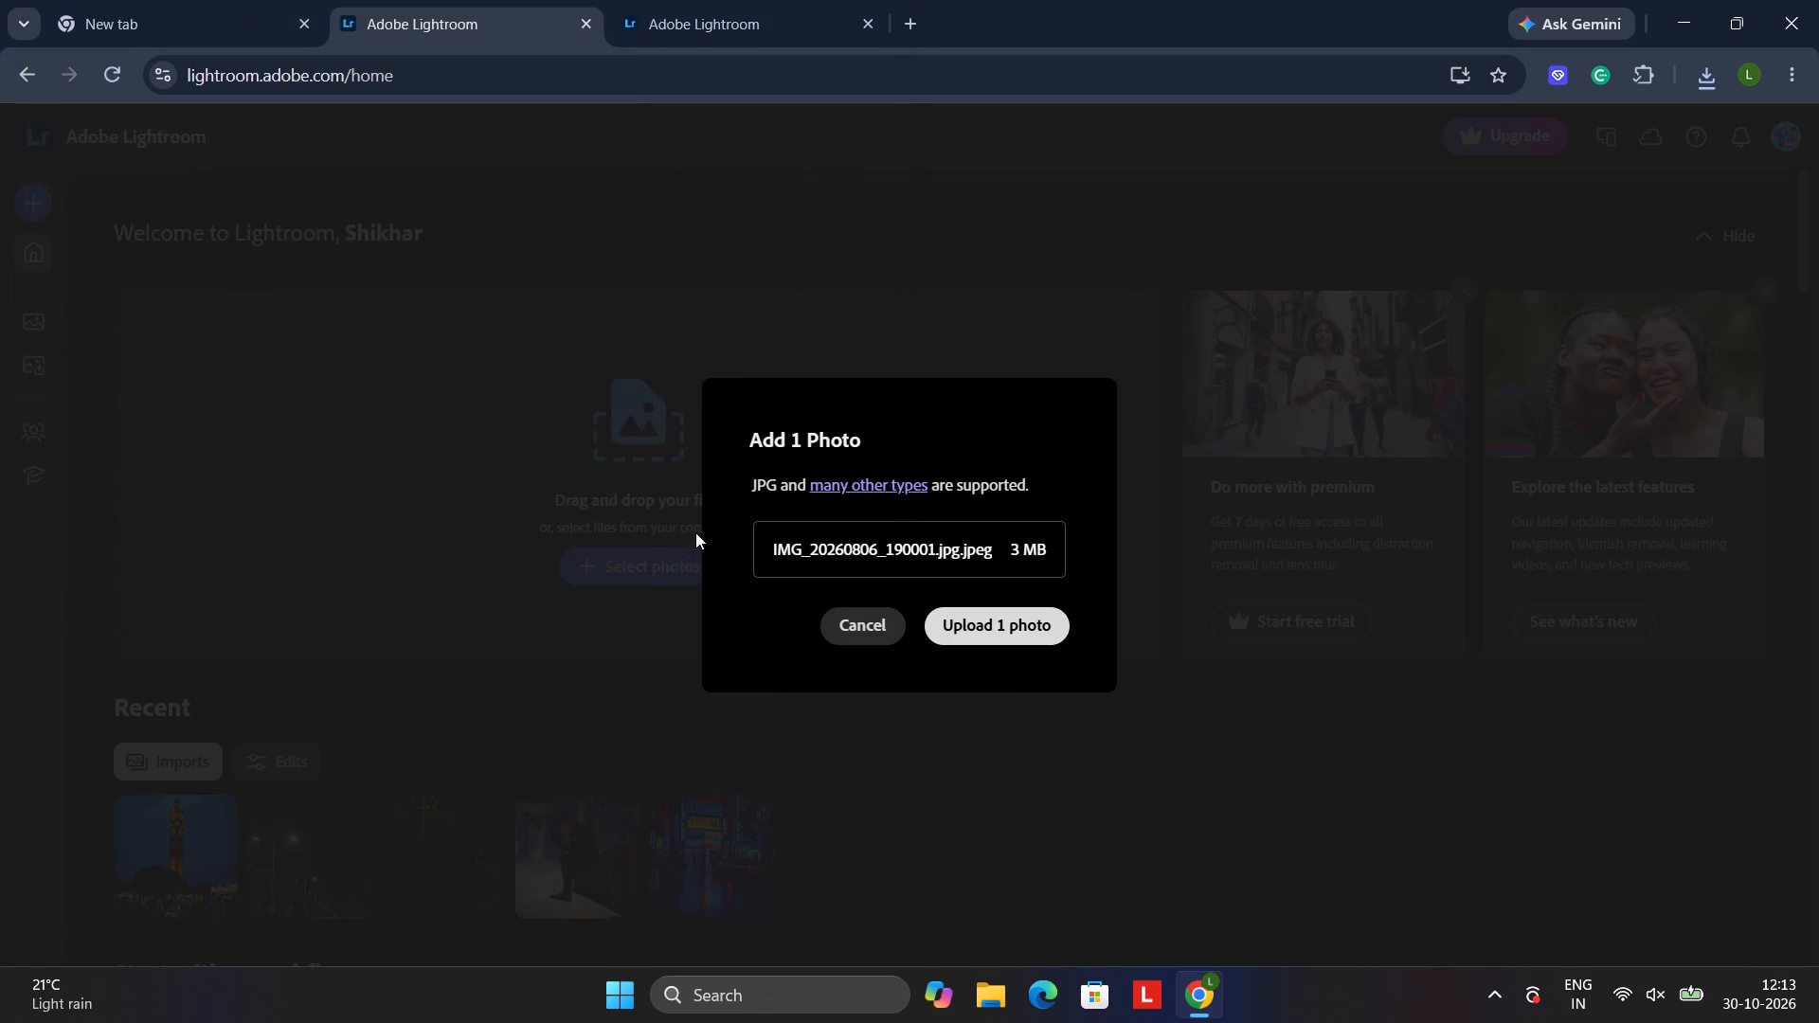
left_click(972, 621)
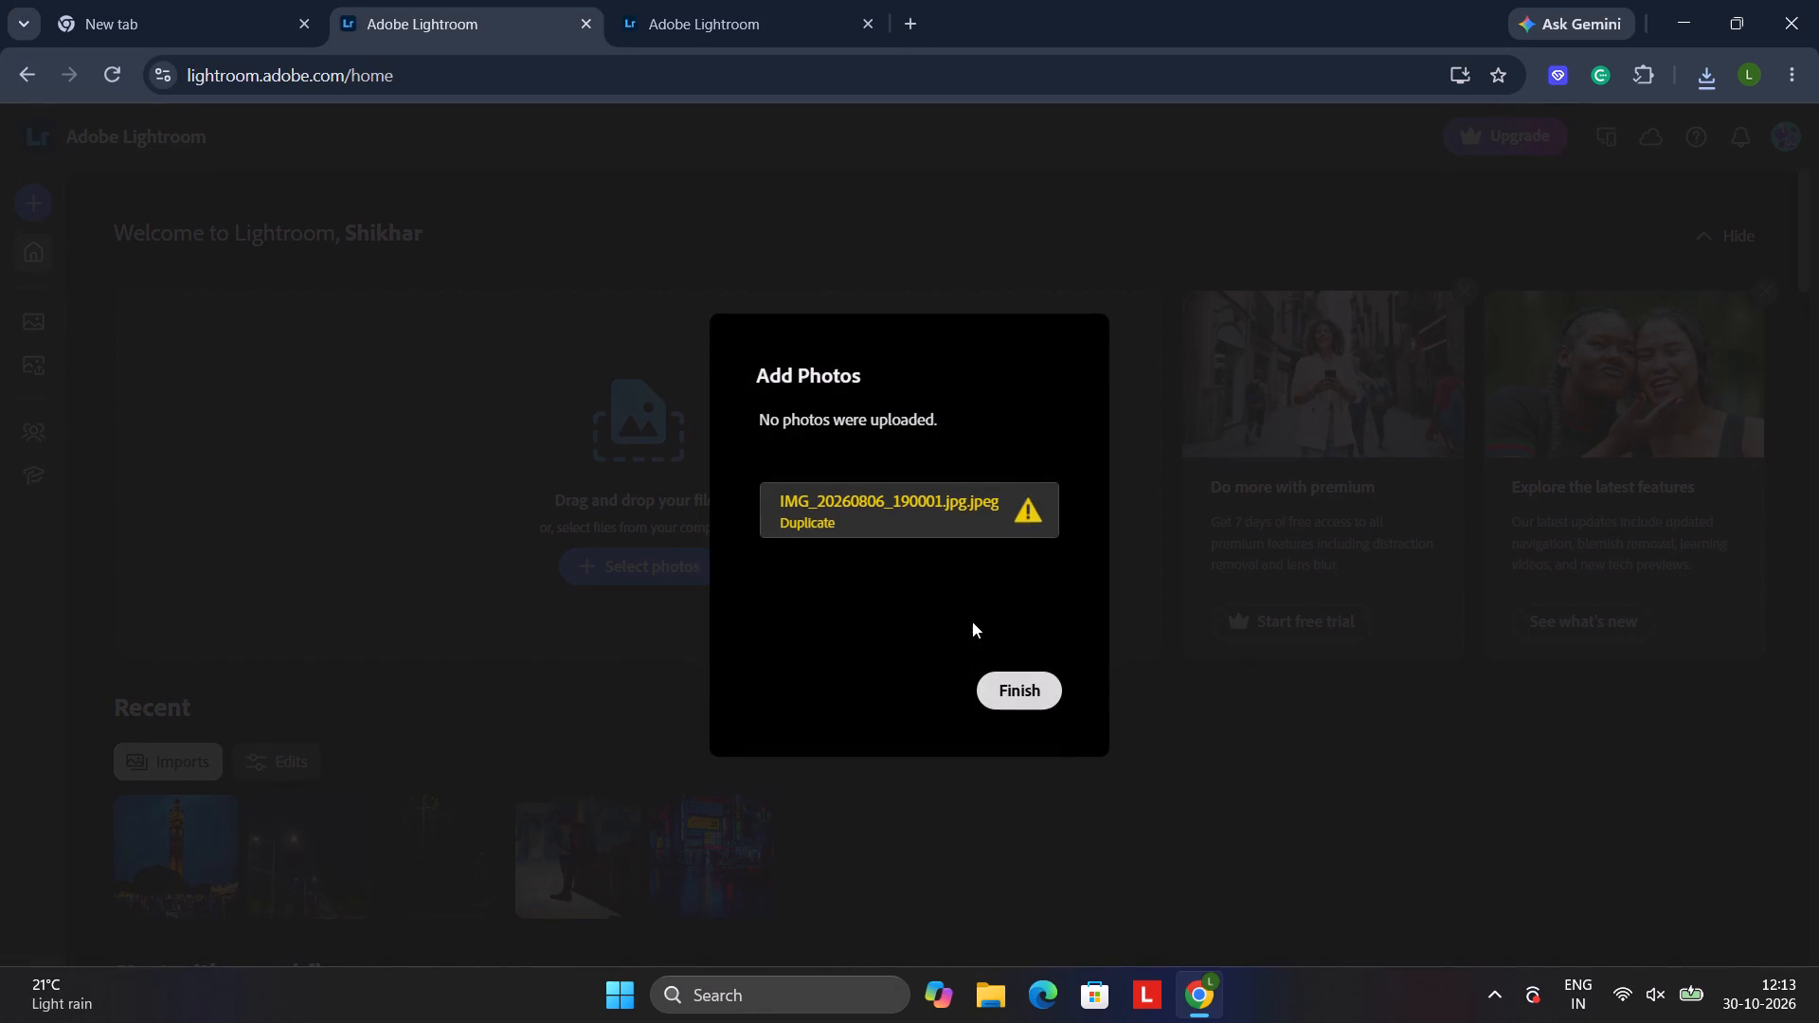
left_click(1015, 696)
Upload the exported JPG IMG_20260806_190001.jpg from Downloads to Lightroom and finish the import.
left_click(663, 581)
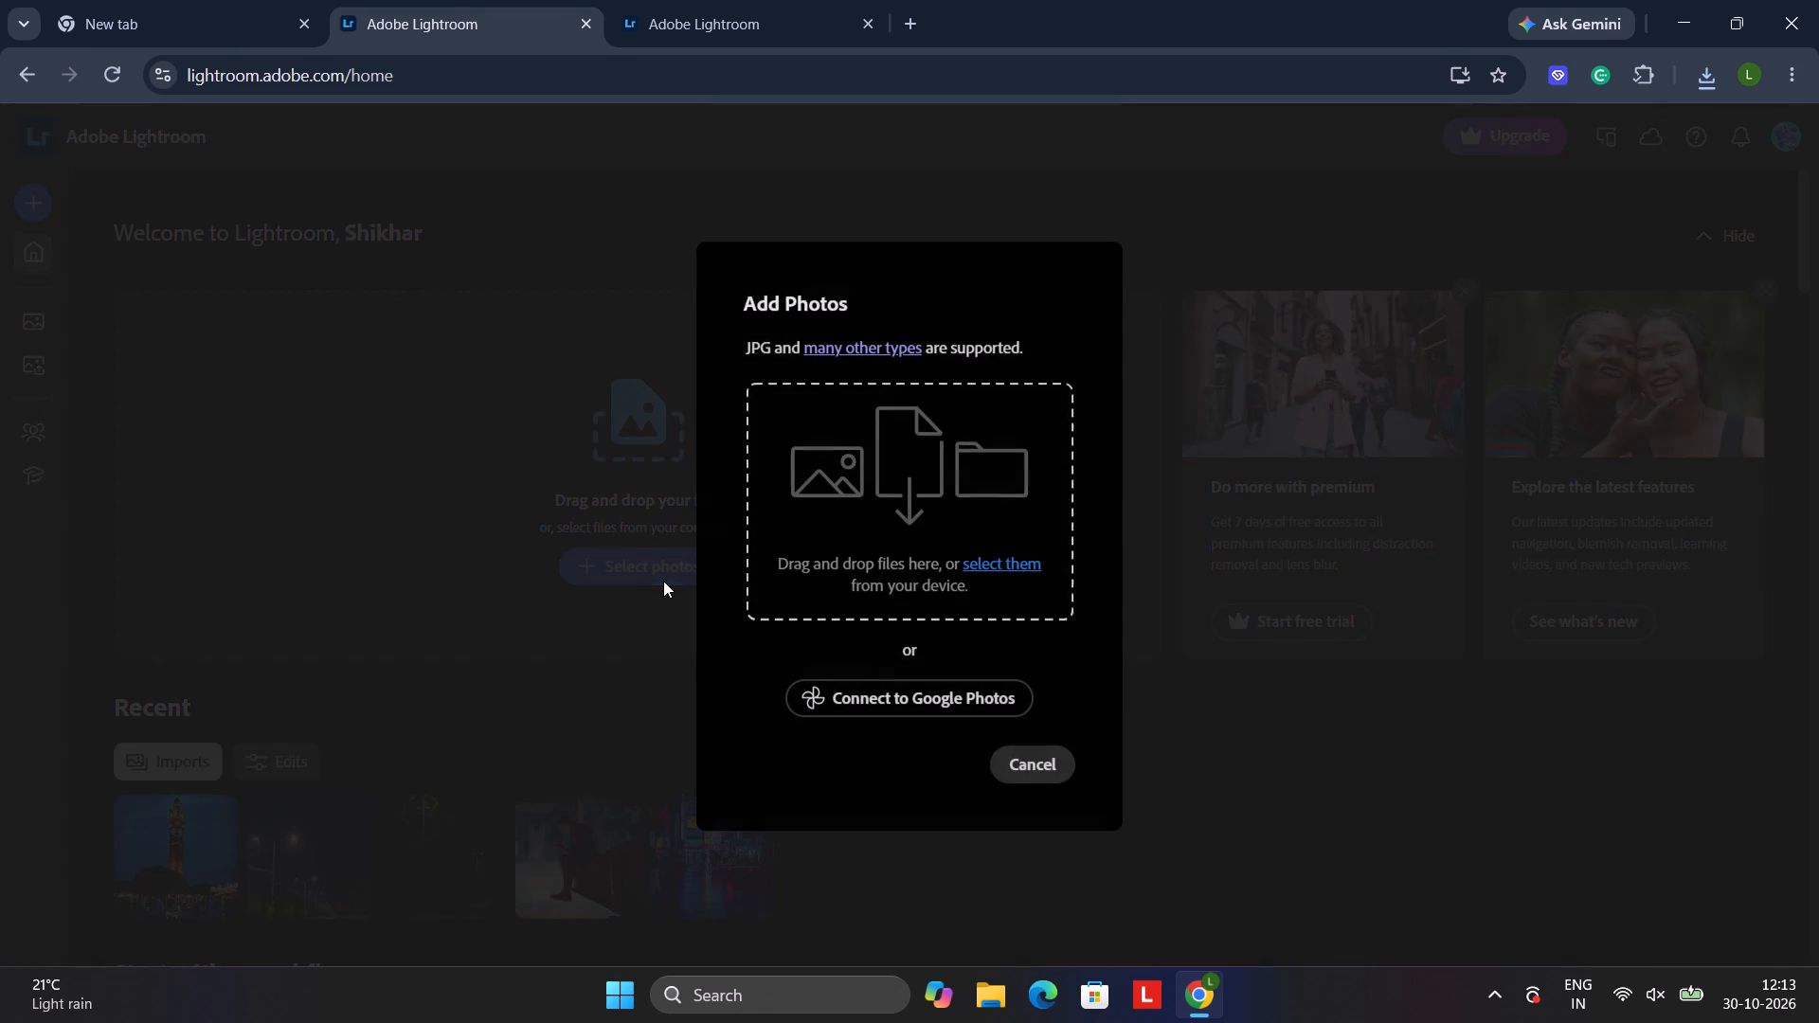
left_click(1001, 551)
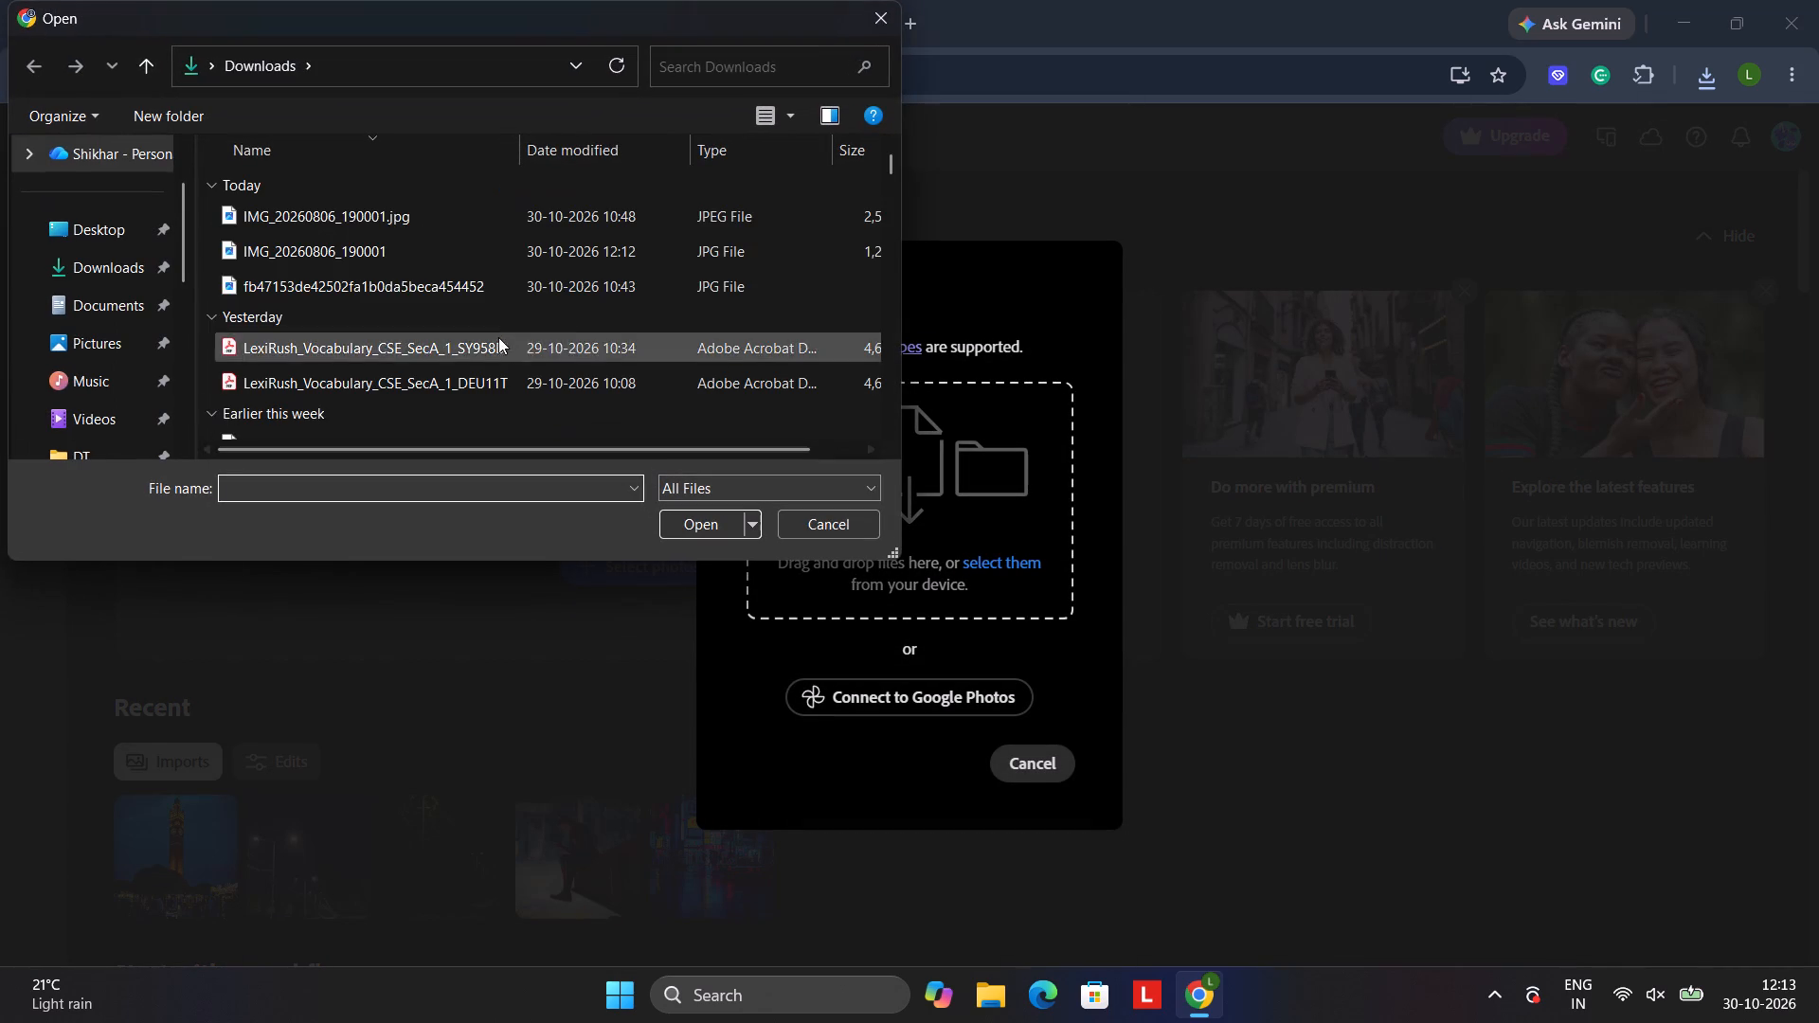
left_click(395, 250)
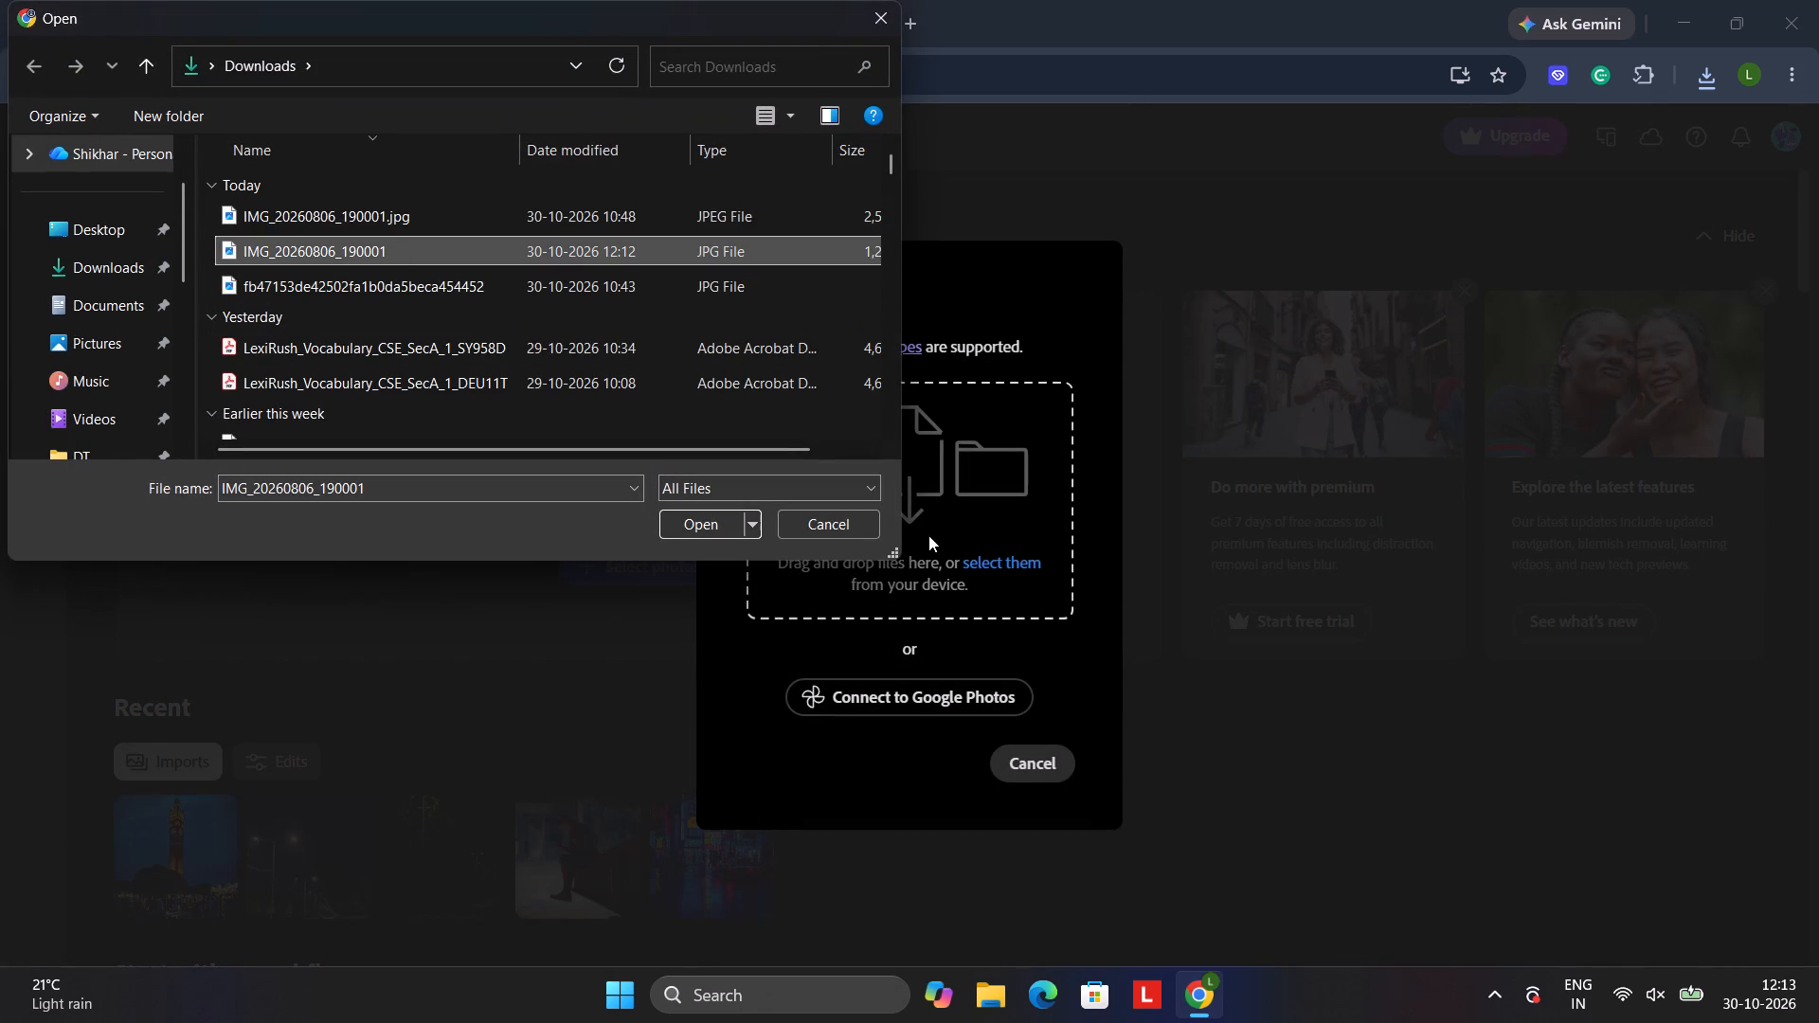
left_click(837, 531)
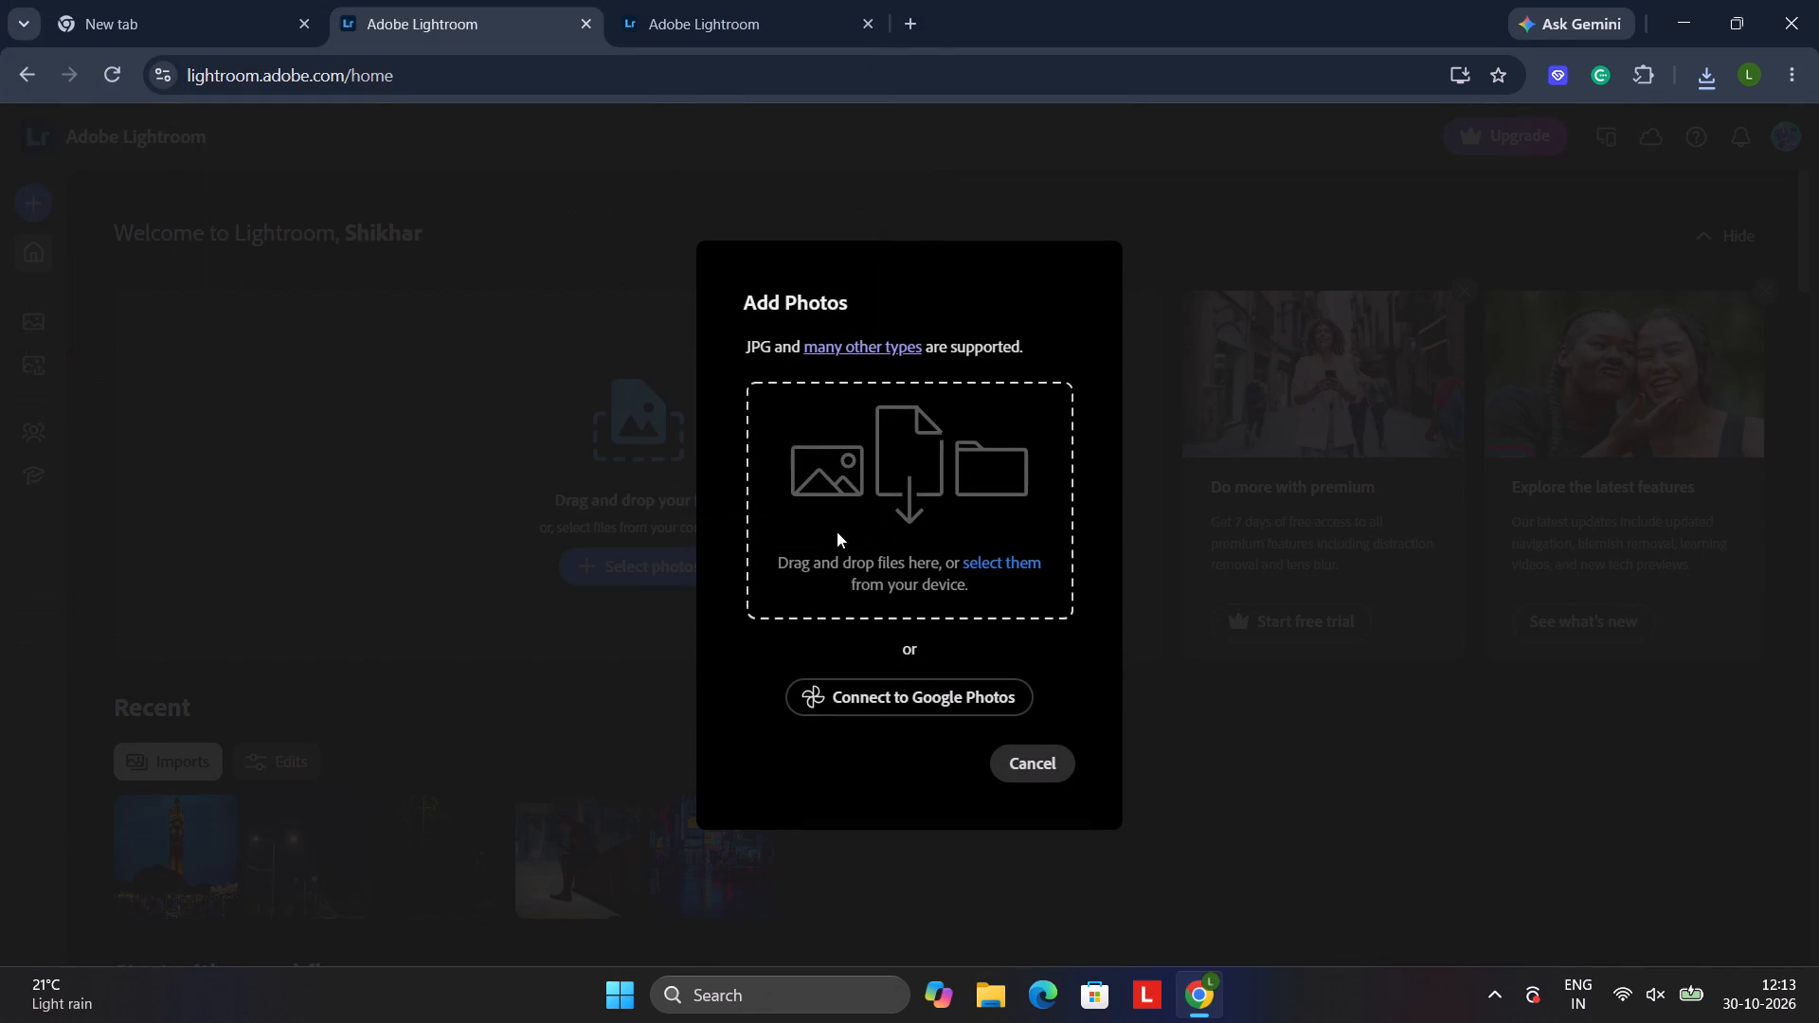
left_click(1010, 575)
left_click(1014, 563)
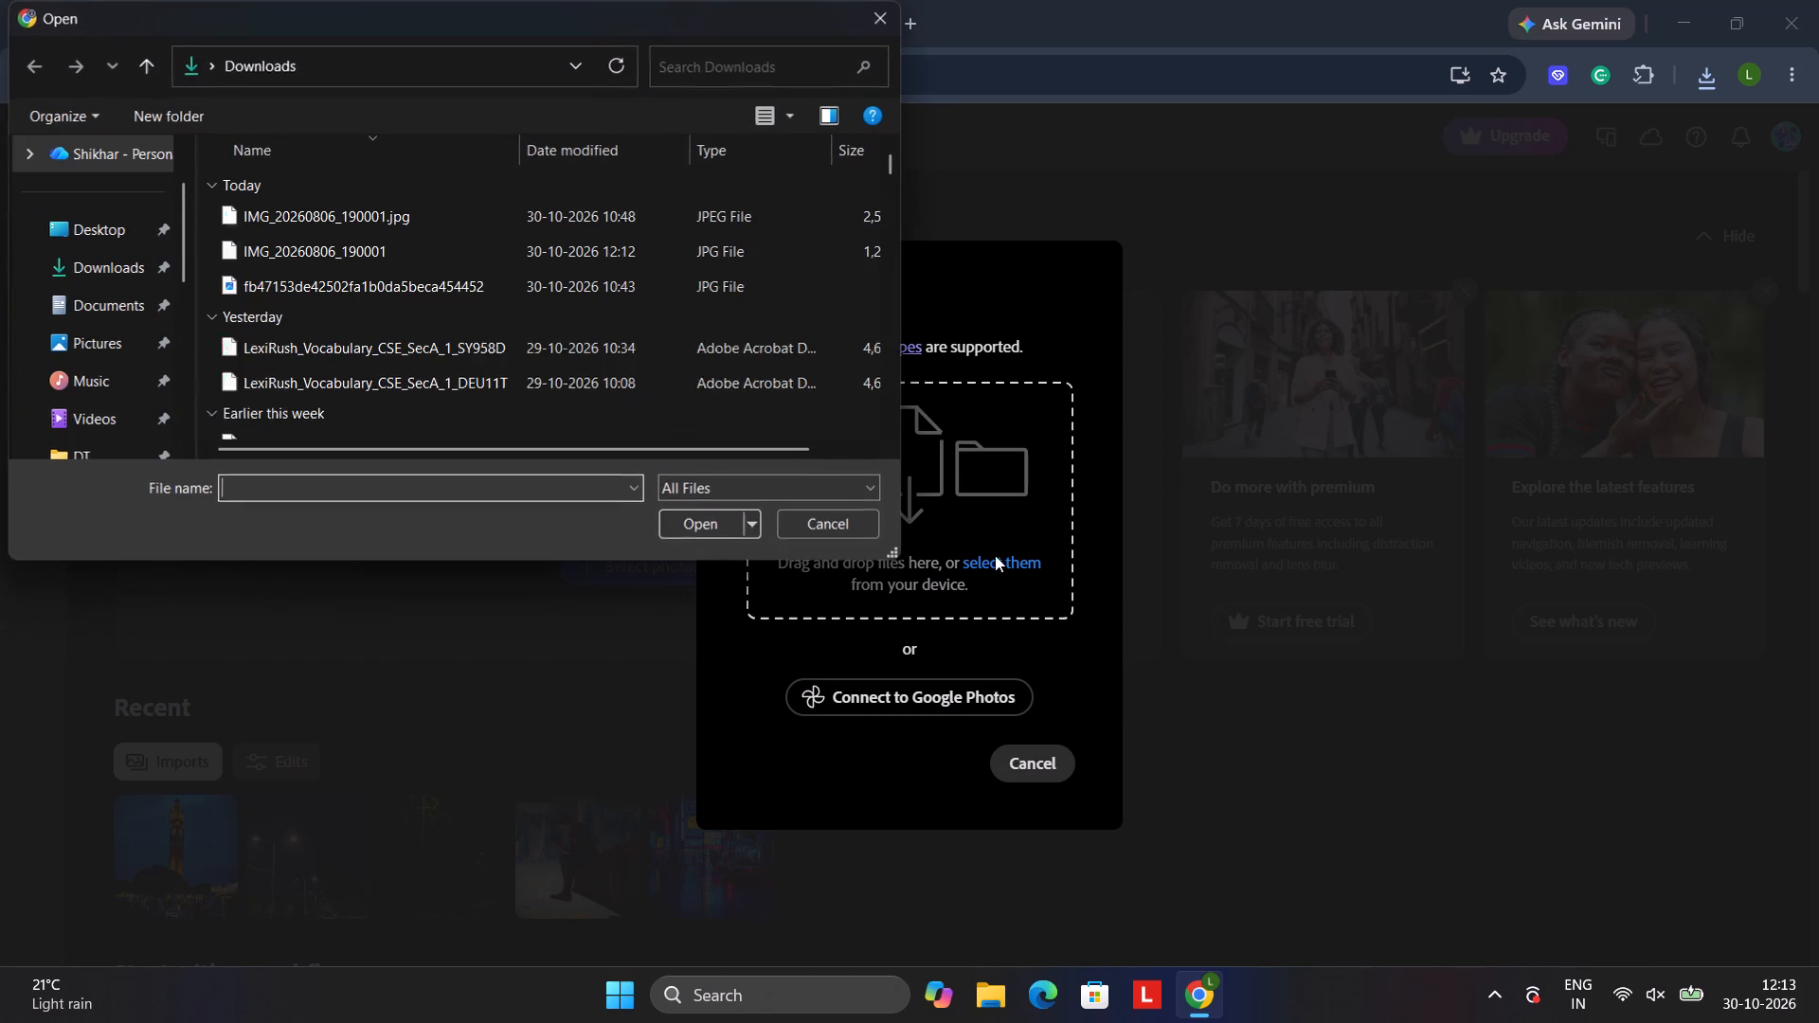
left_click(423, 263)
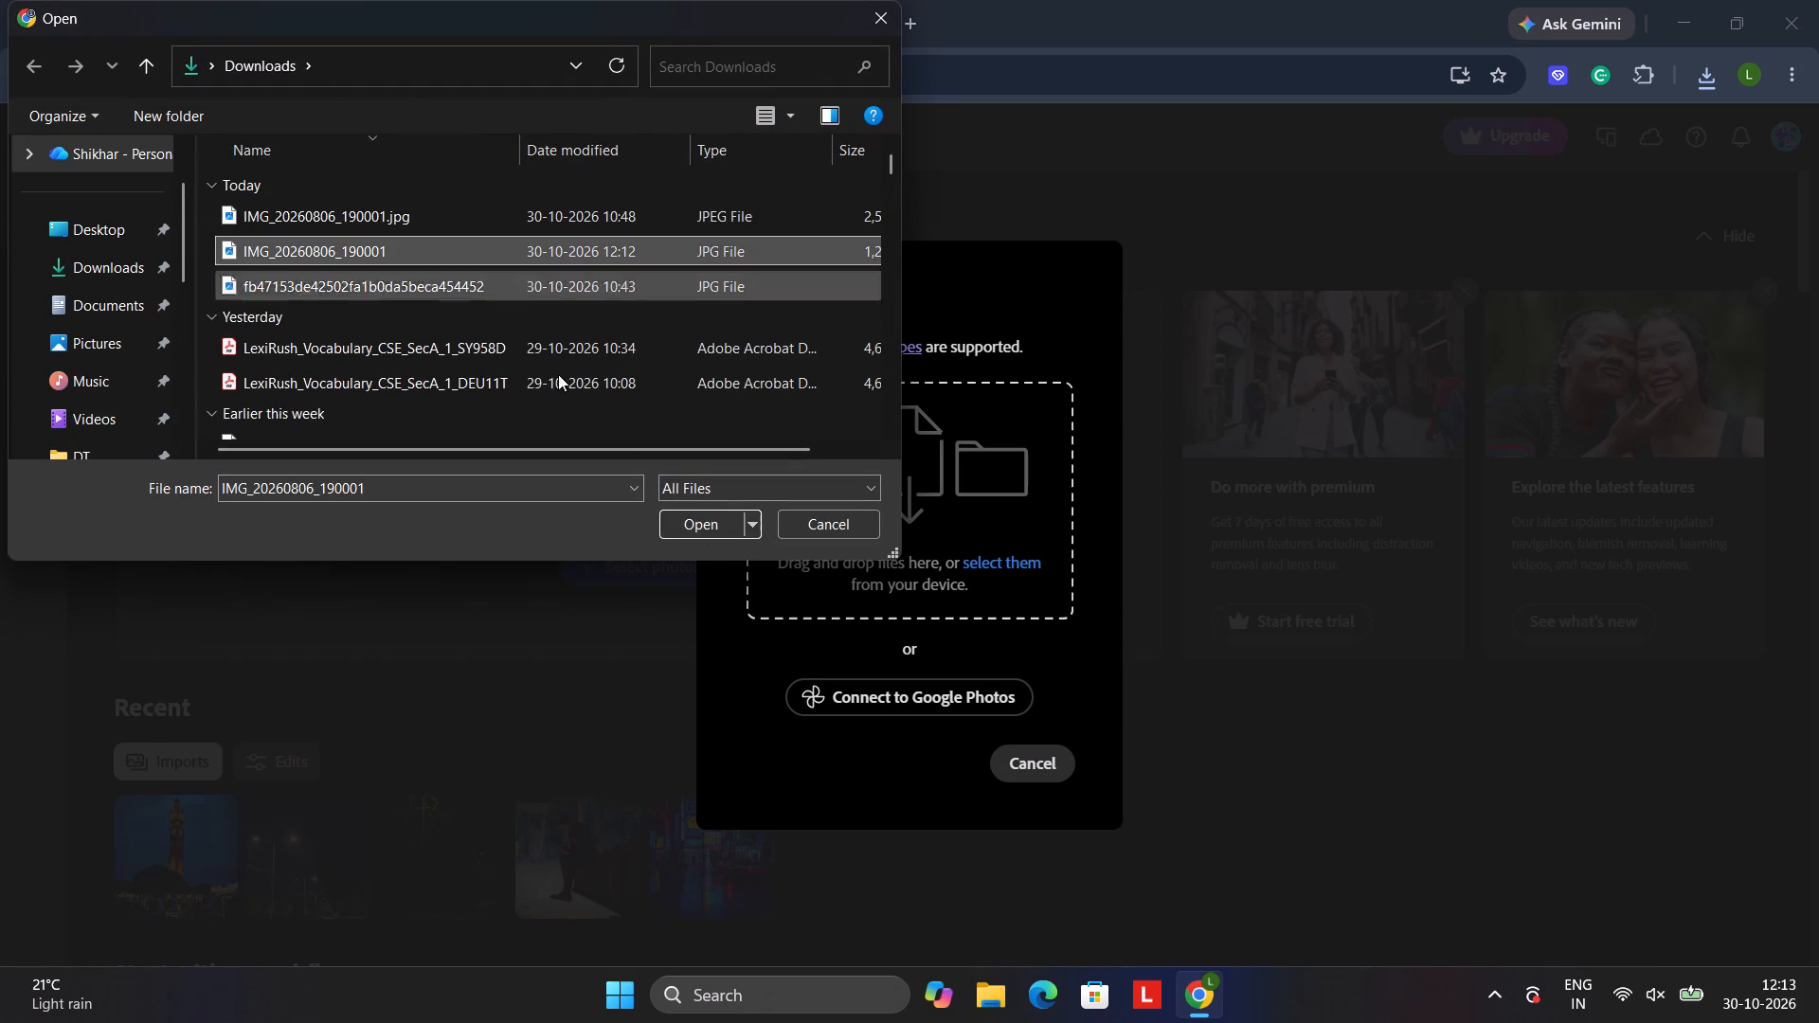
left_click(691, 522)
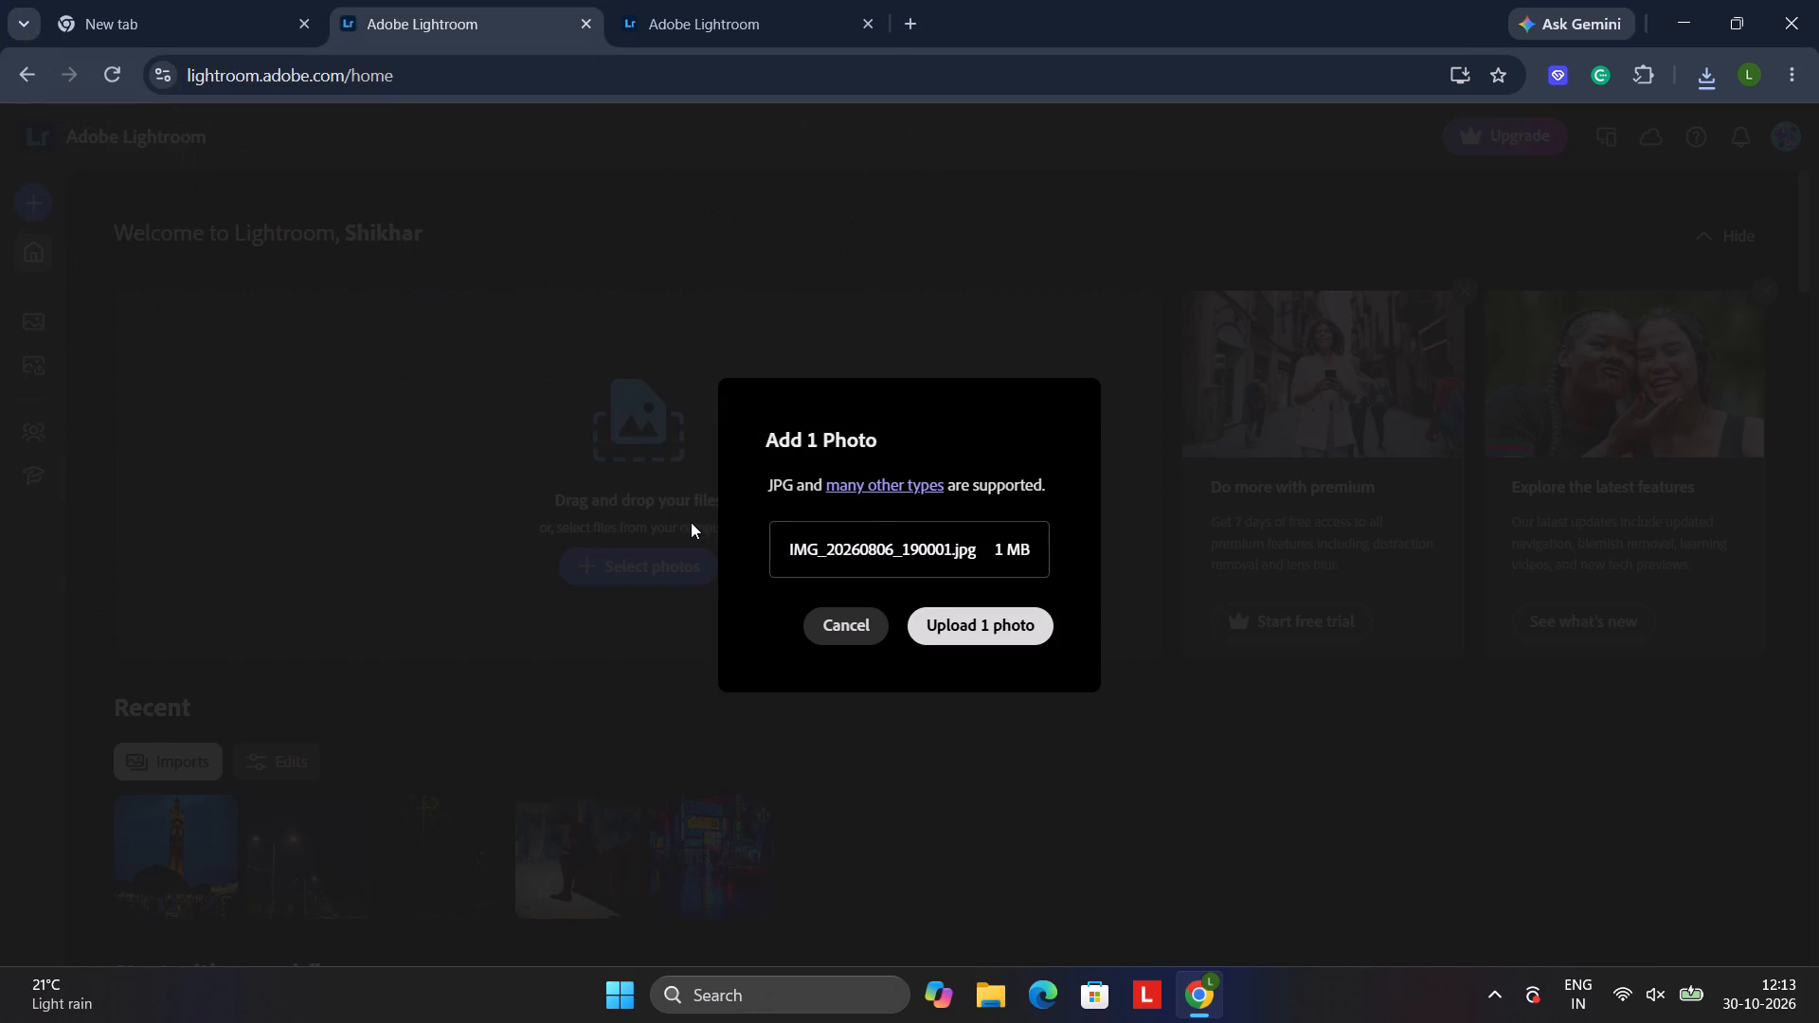
left_click(989, 631)
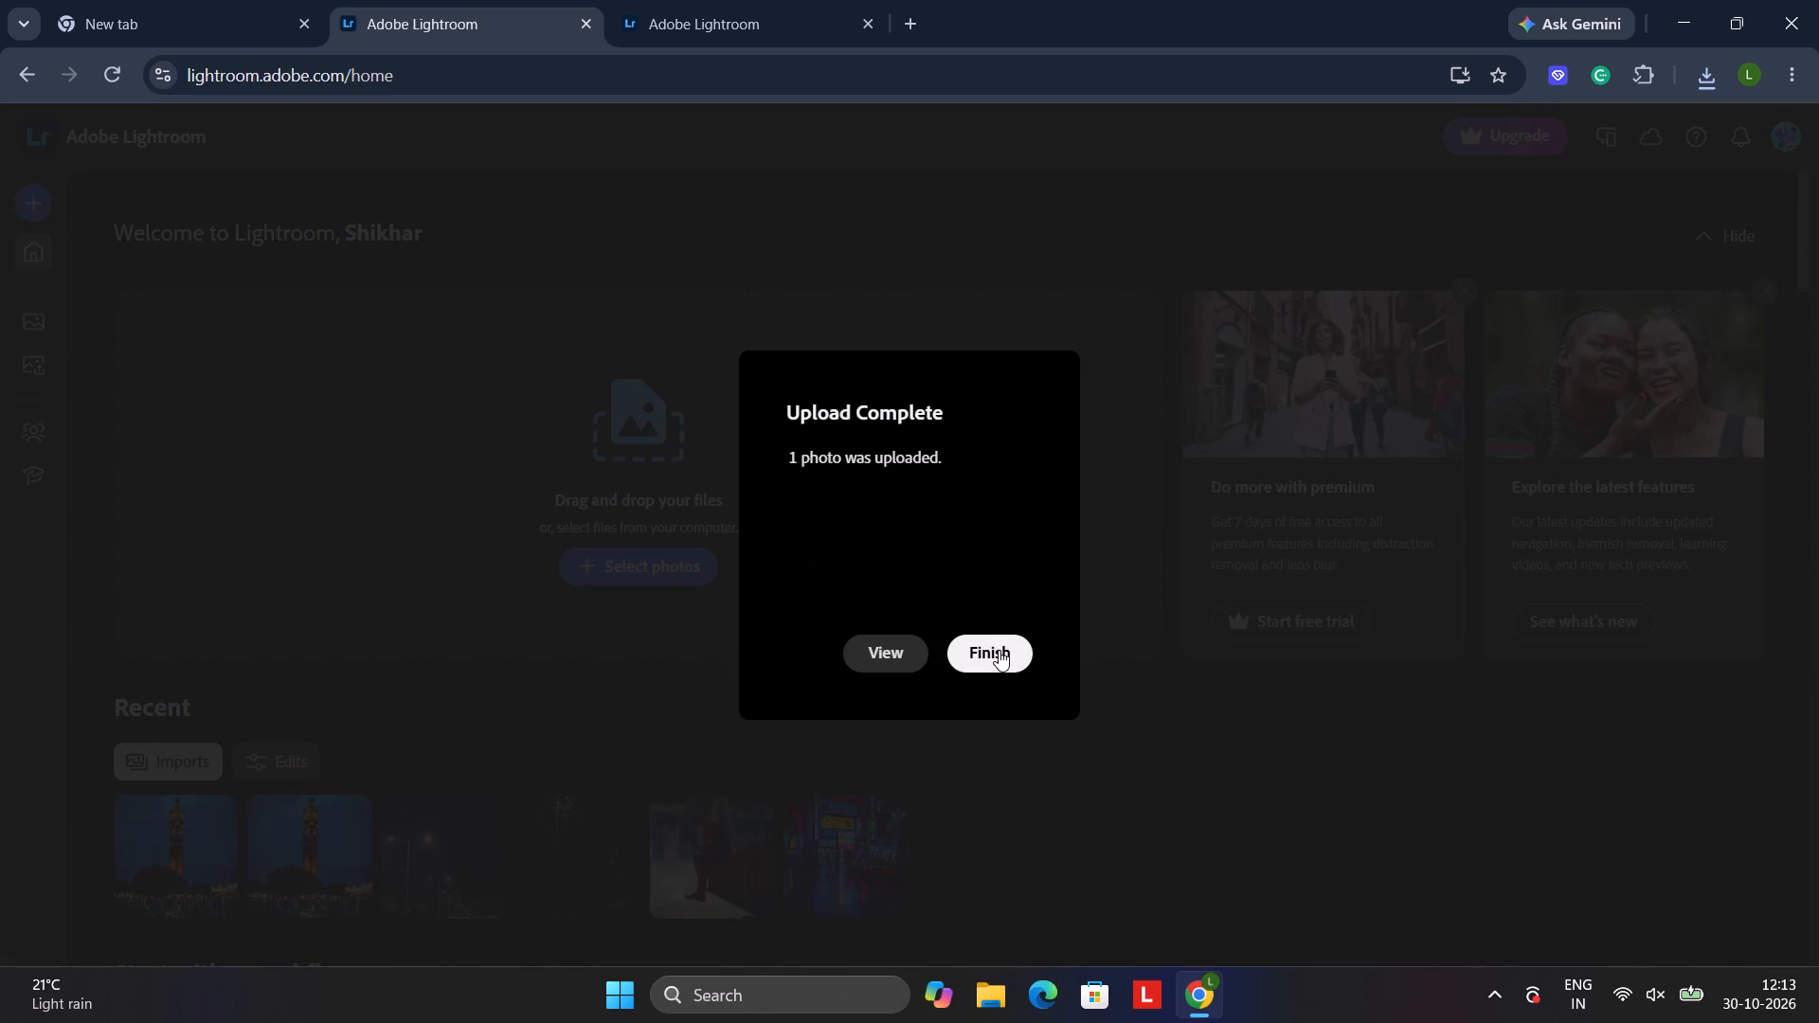
left_click(998, 650)
Look over the recent imports on the home page and the All Photos library for the two clock tower photos.
scroll(545, 744, "right", 1)
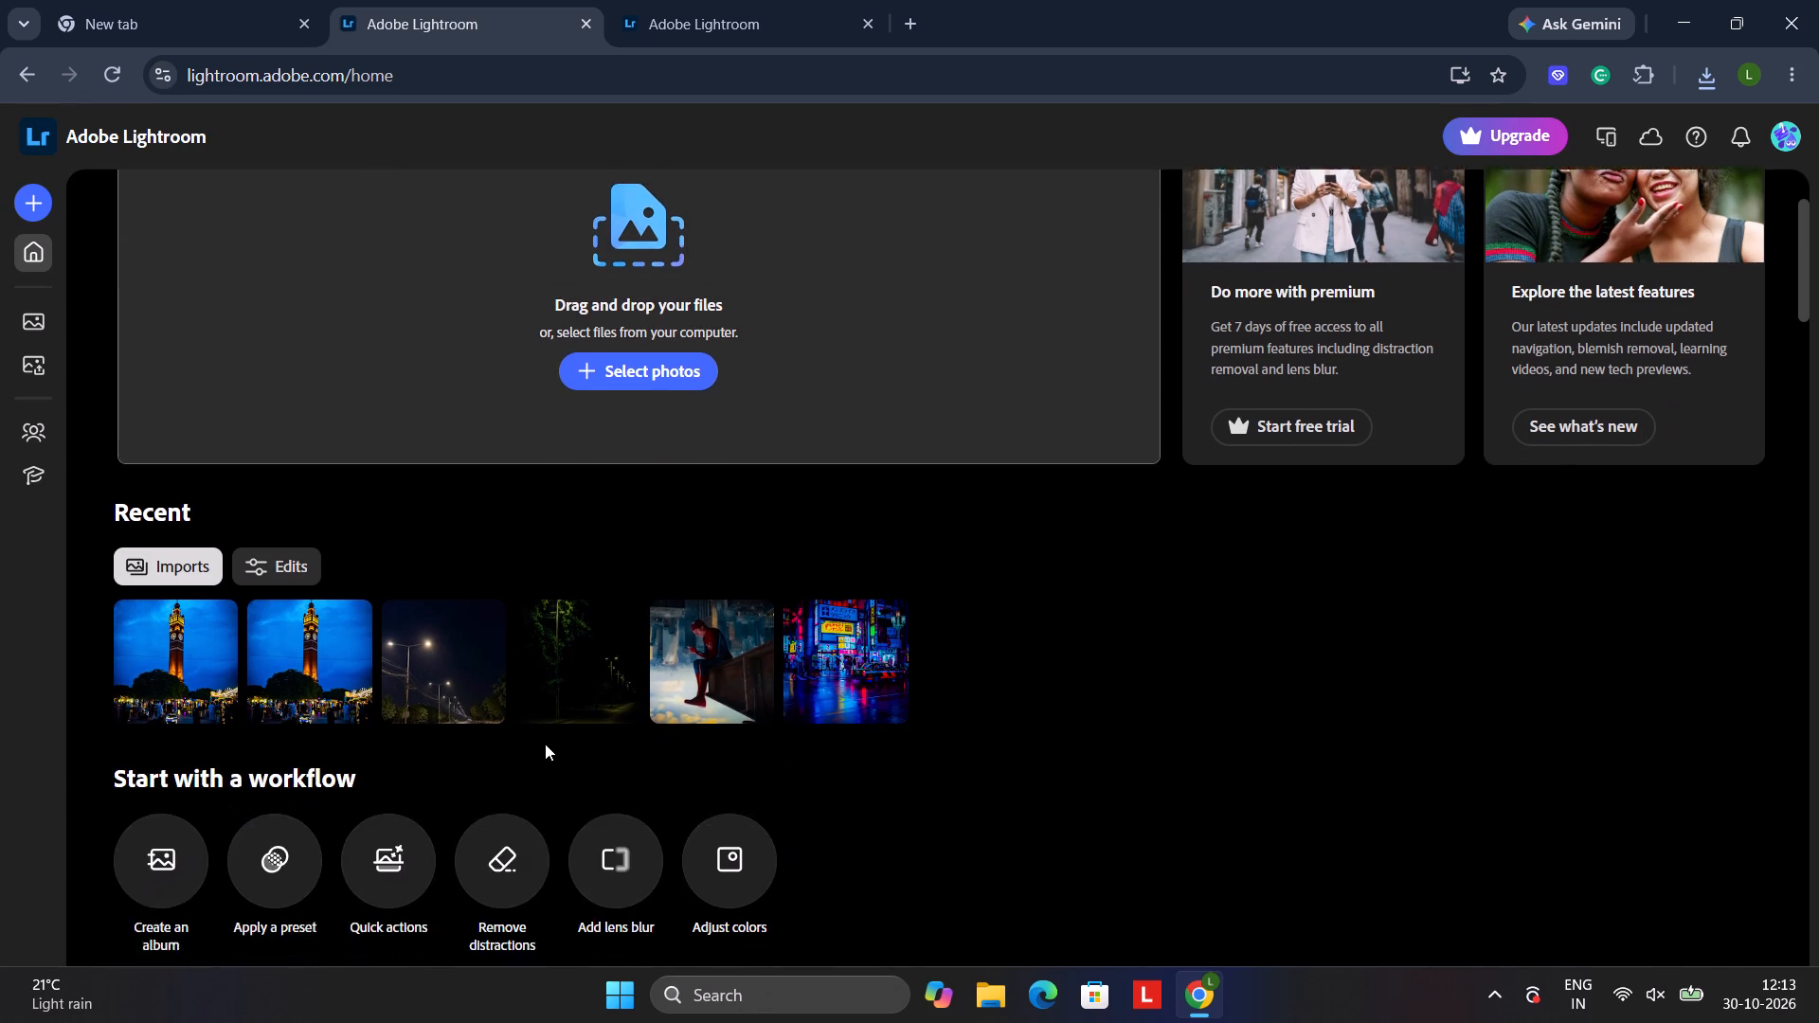
scroll(545, 744, "right", 1)
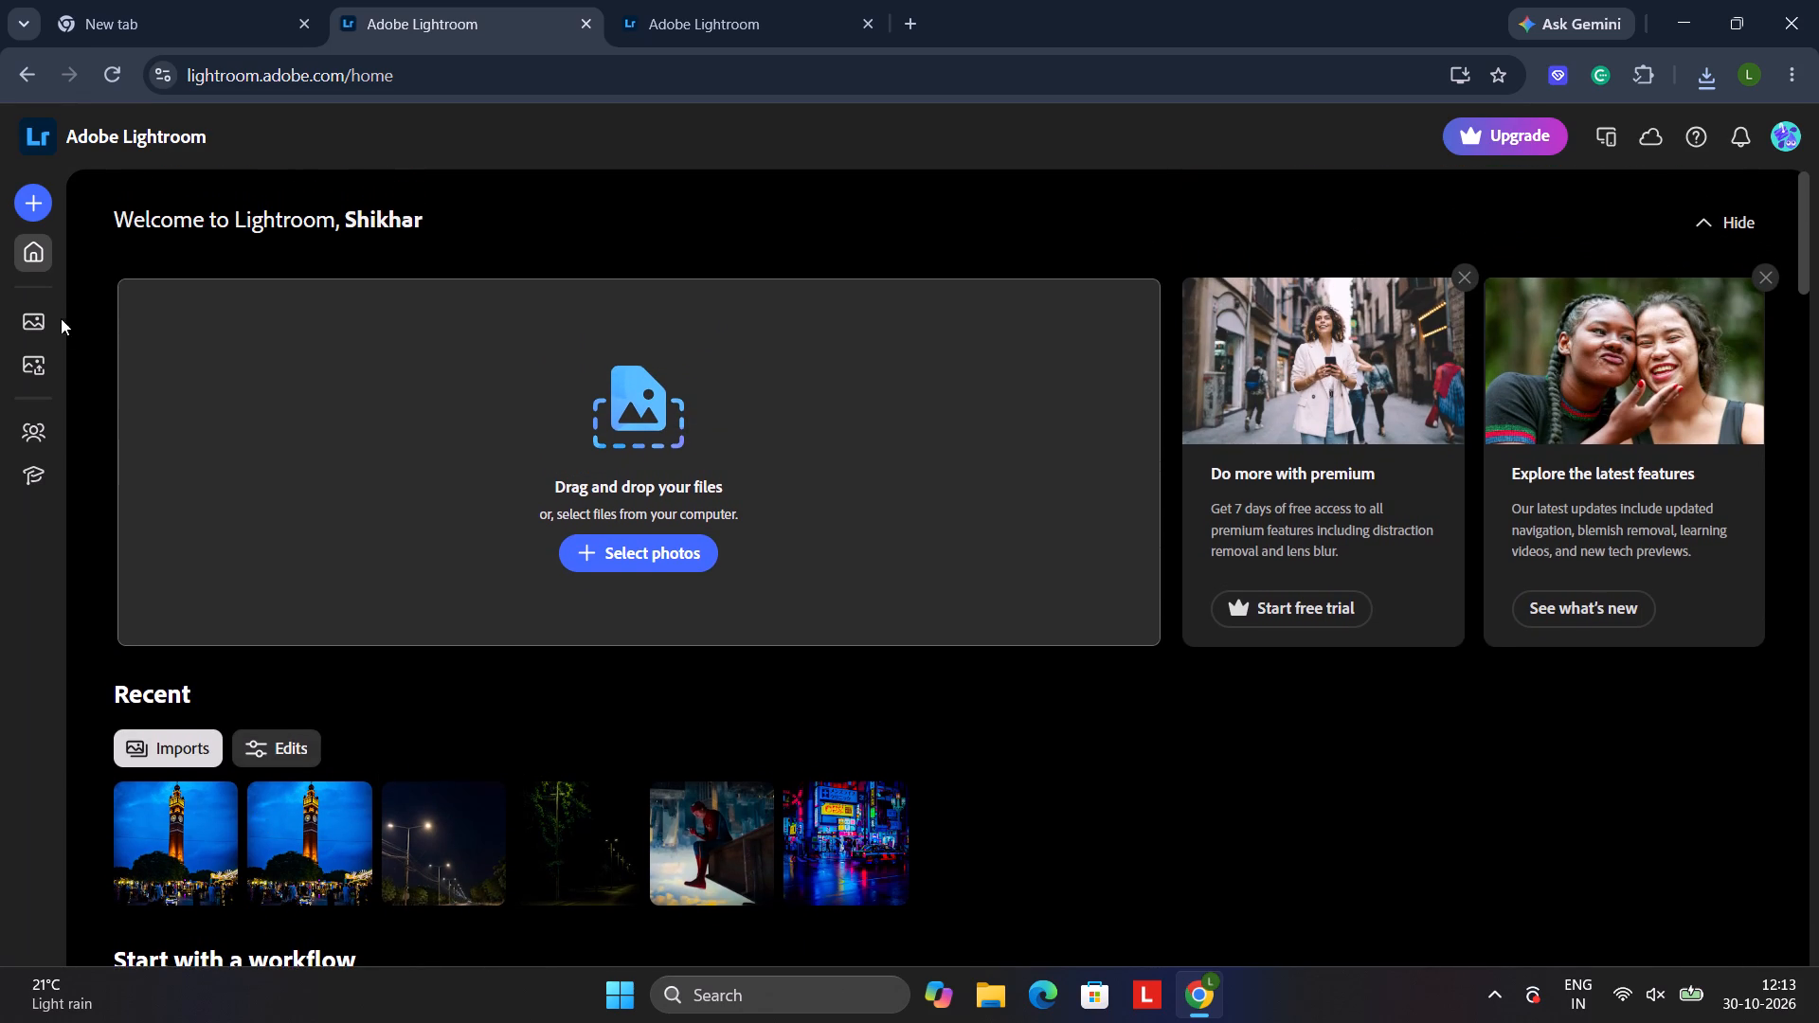
left_click(30, 320)
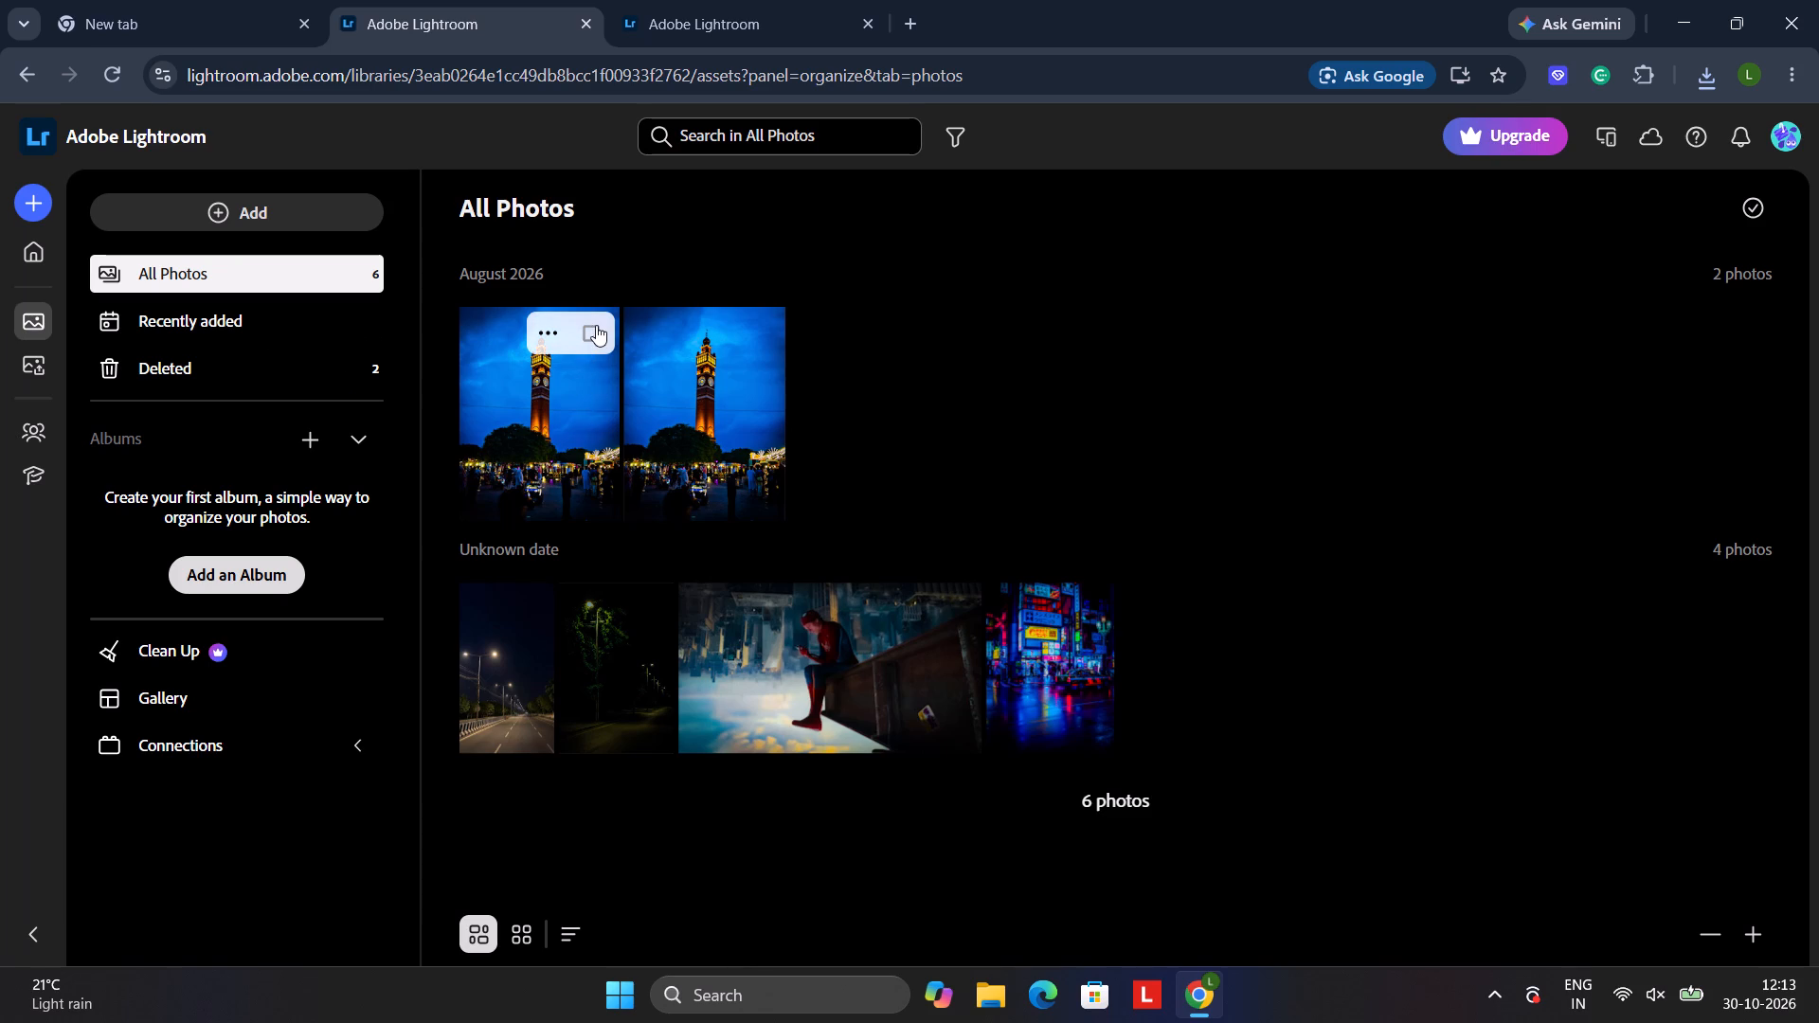
left_click(38, 253)
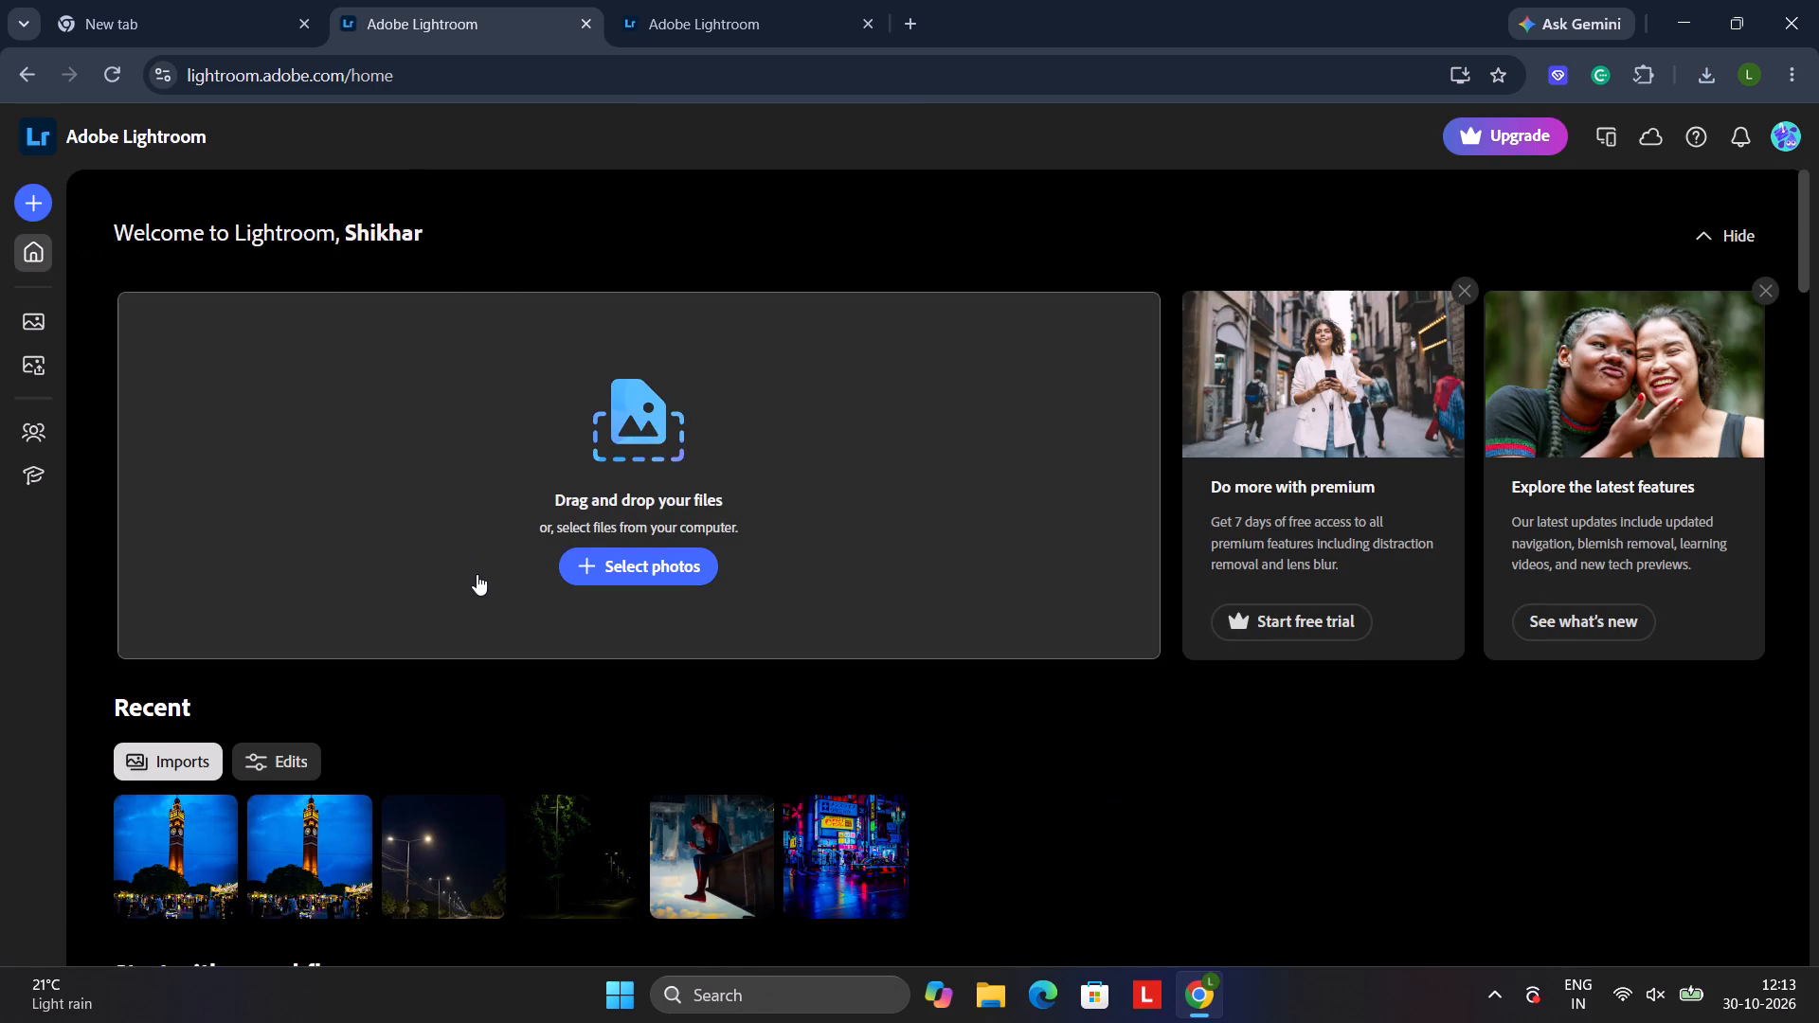
scroll(477, 574, "down", 1)
scroll(633, 481, "up", 9)
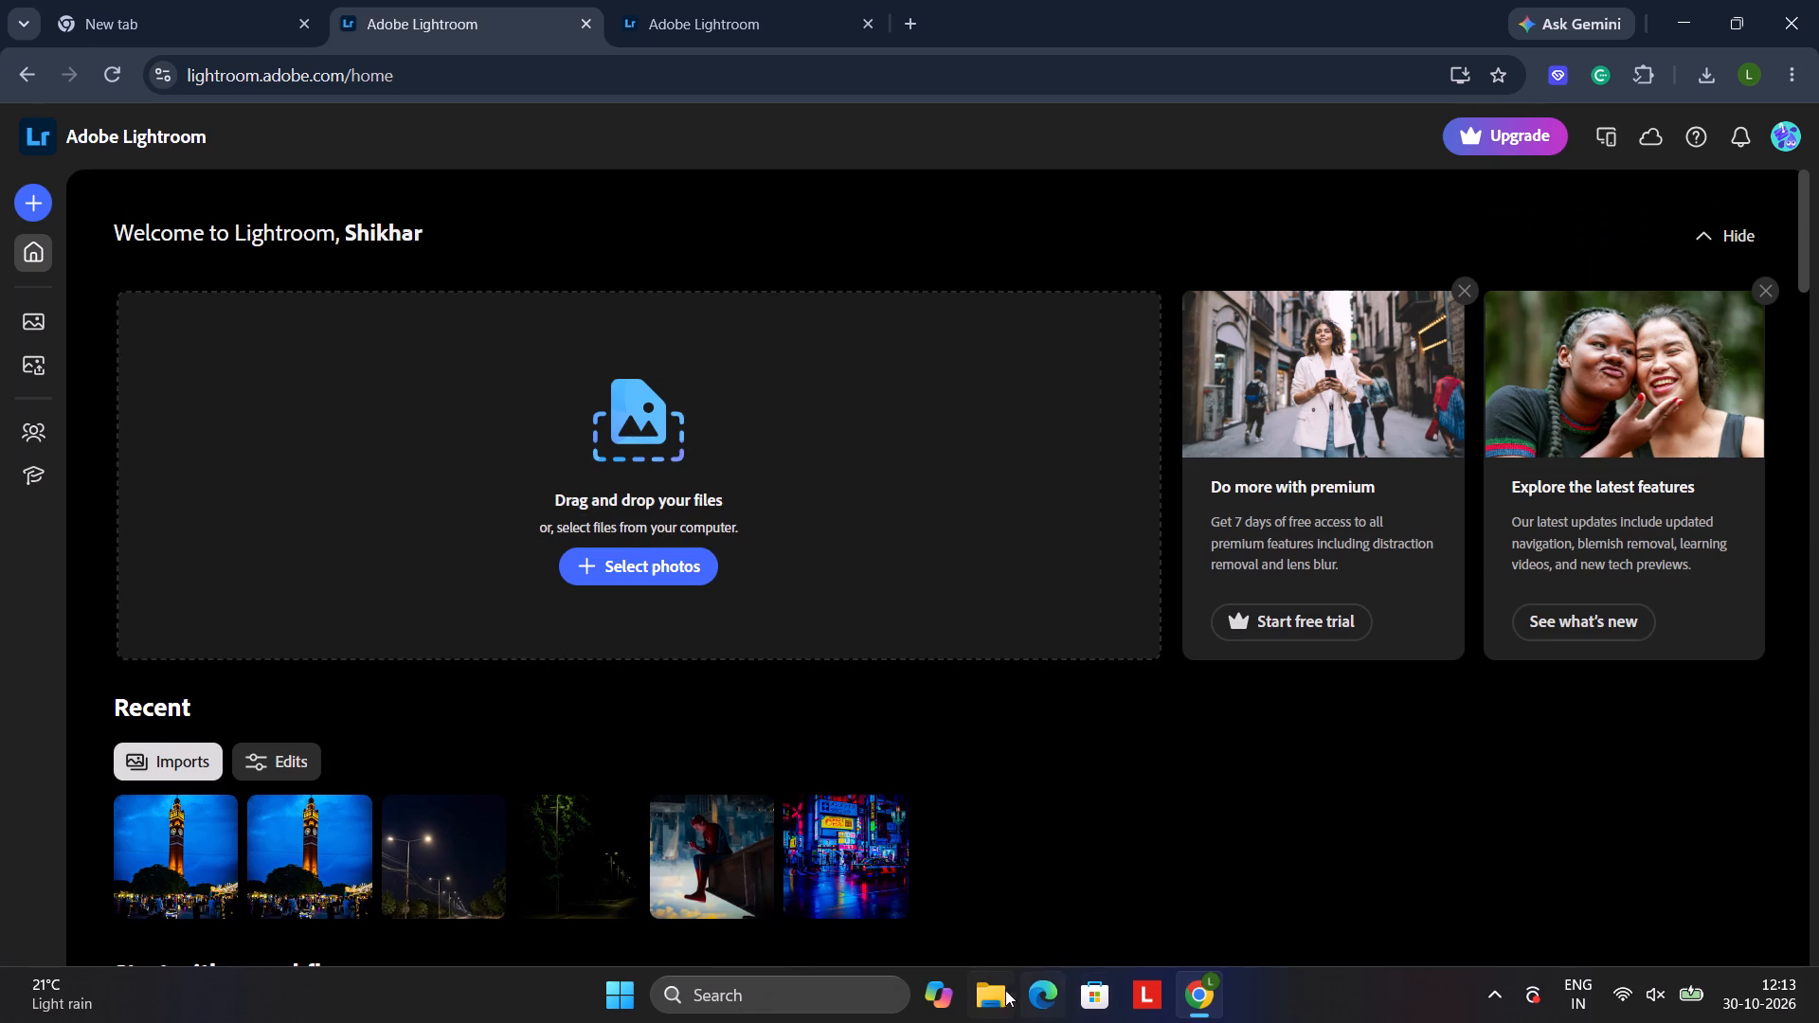
Open the Downloads folder in File Explorer, view the exported JPG IMG_20260806_190001, and close the viewer.
left_click(992, 989)
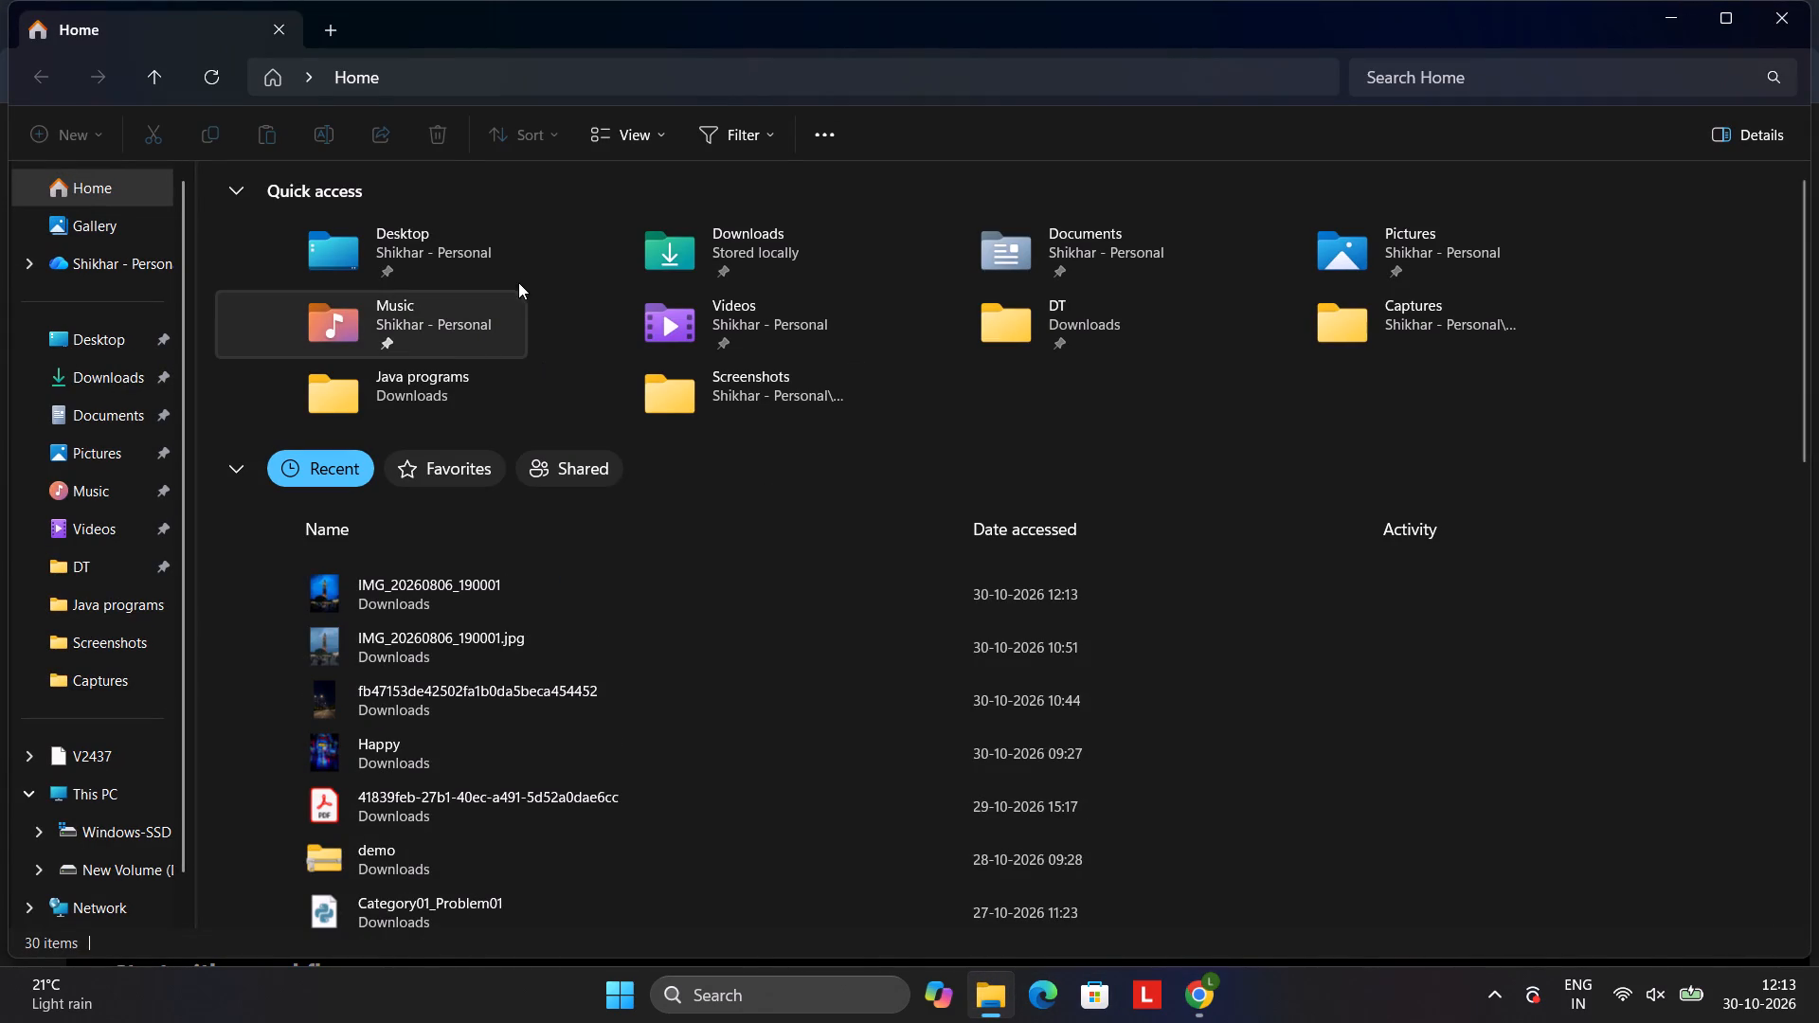
left_click(129, 392)
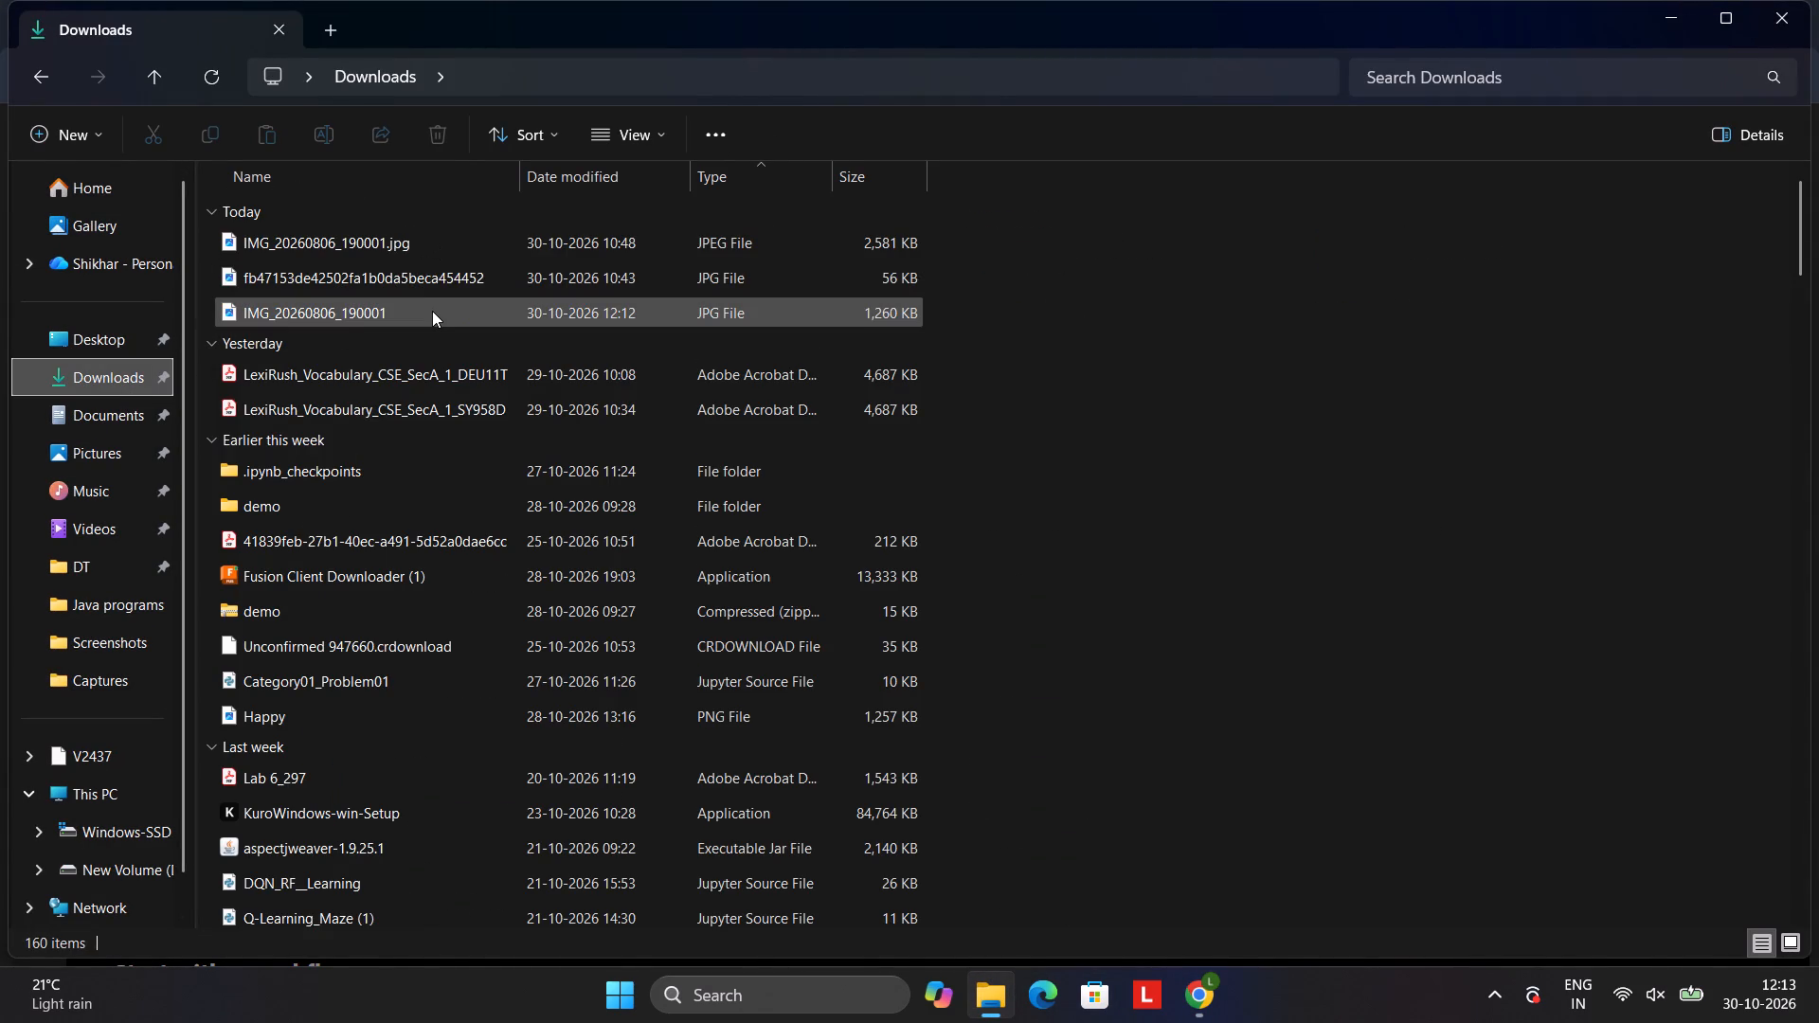
double_click(432, 311)
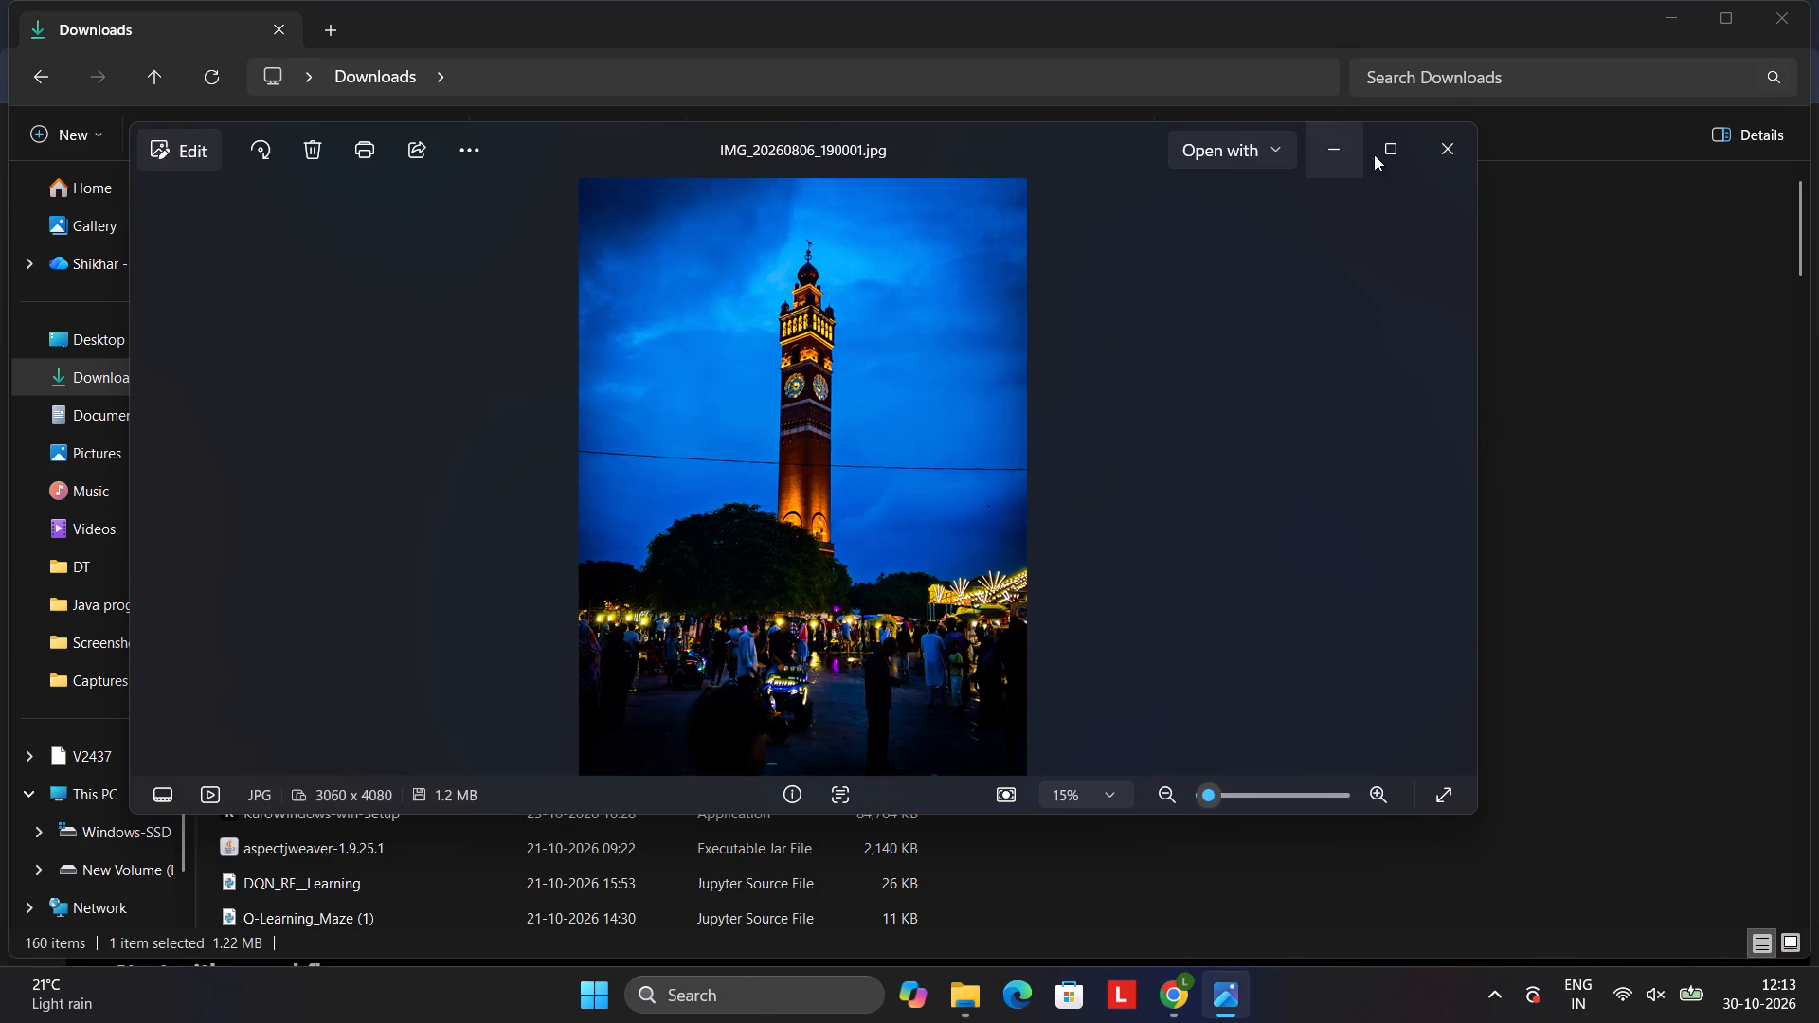
left_click(1451, 161)
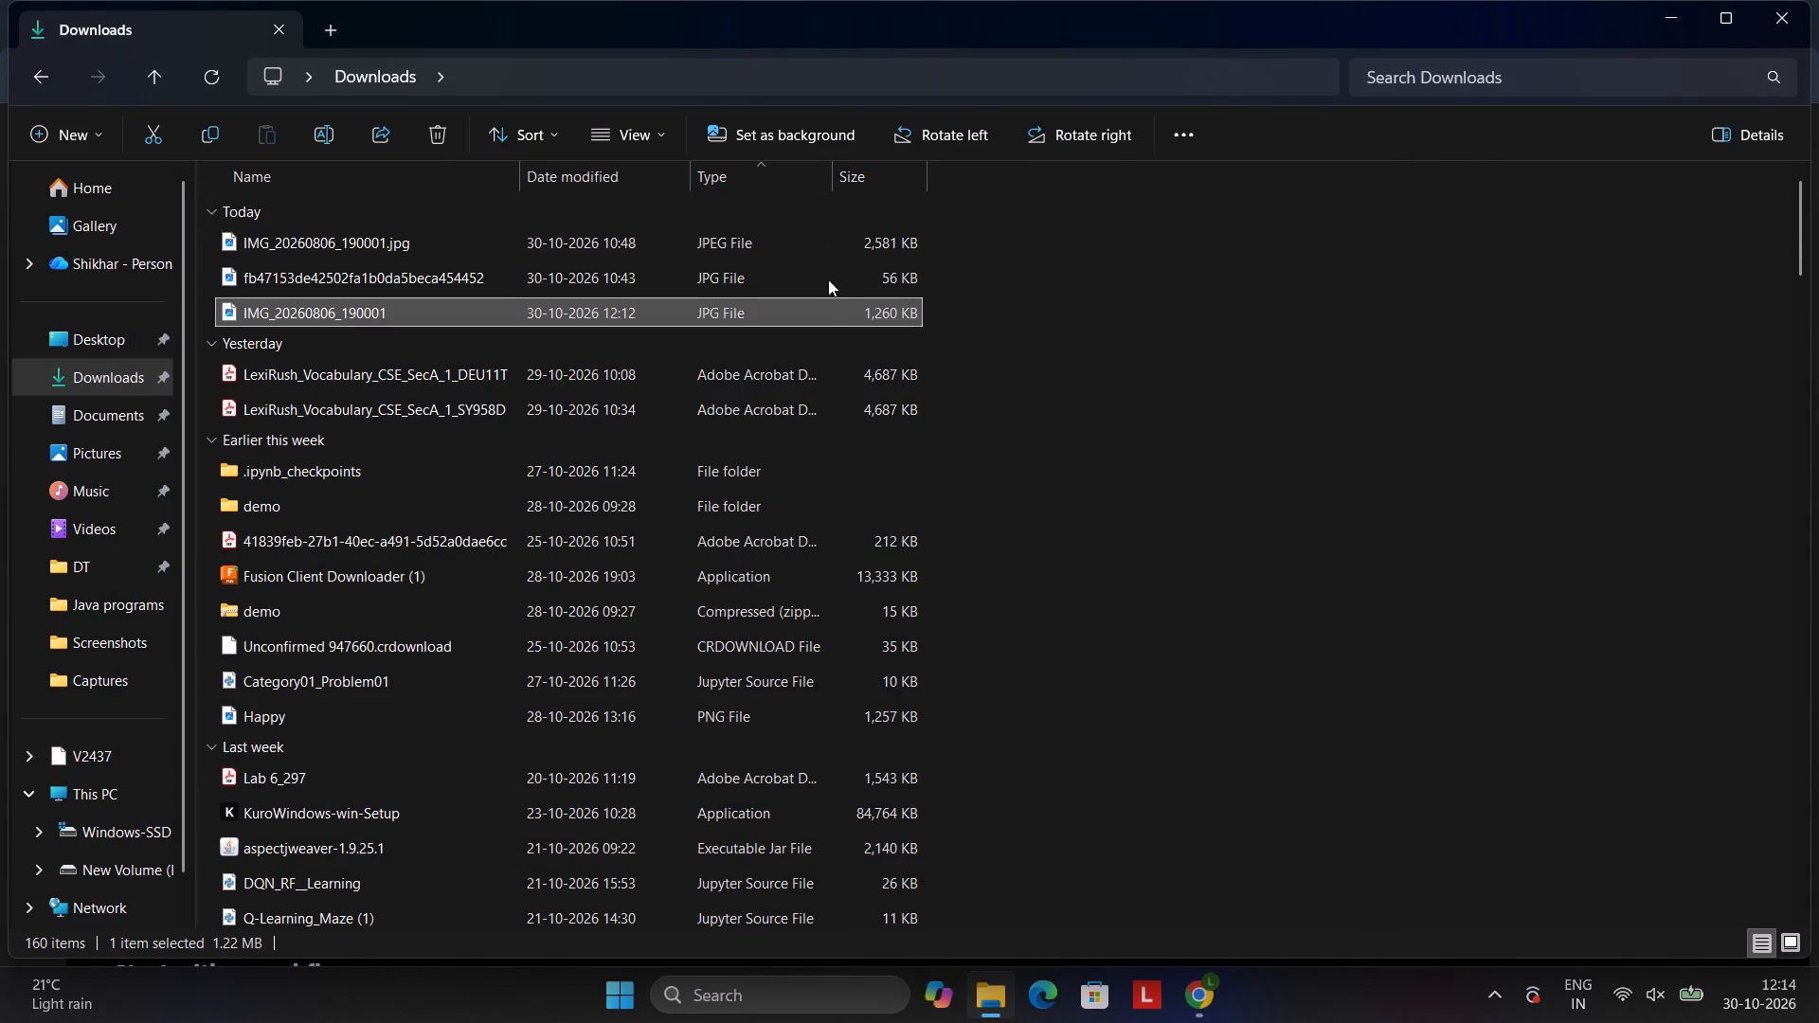
View the JPG fb47153de42502fa1b0da5beca454452 from Downloads and close the viewer.
double_click(828, 279)
left_click(1433, 149)
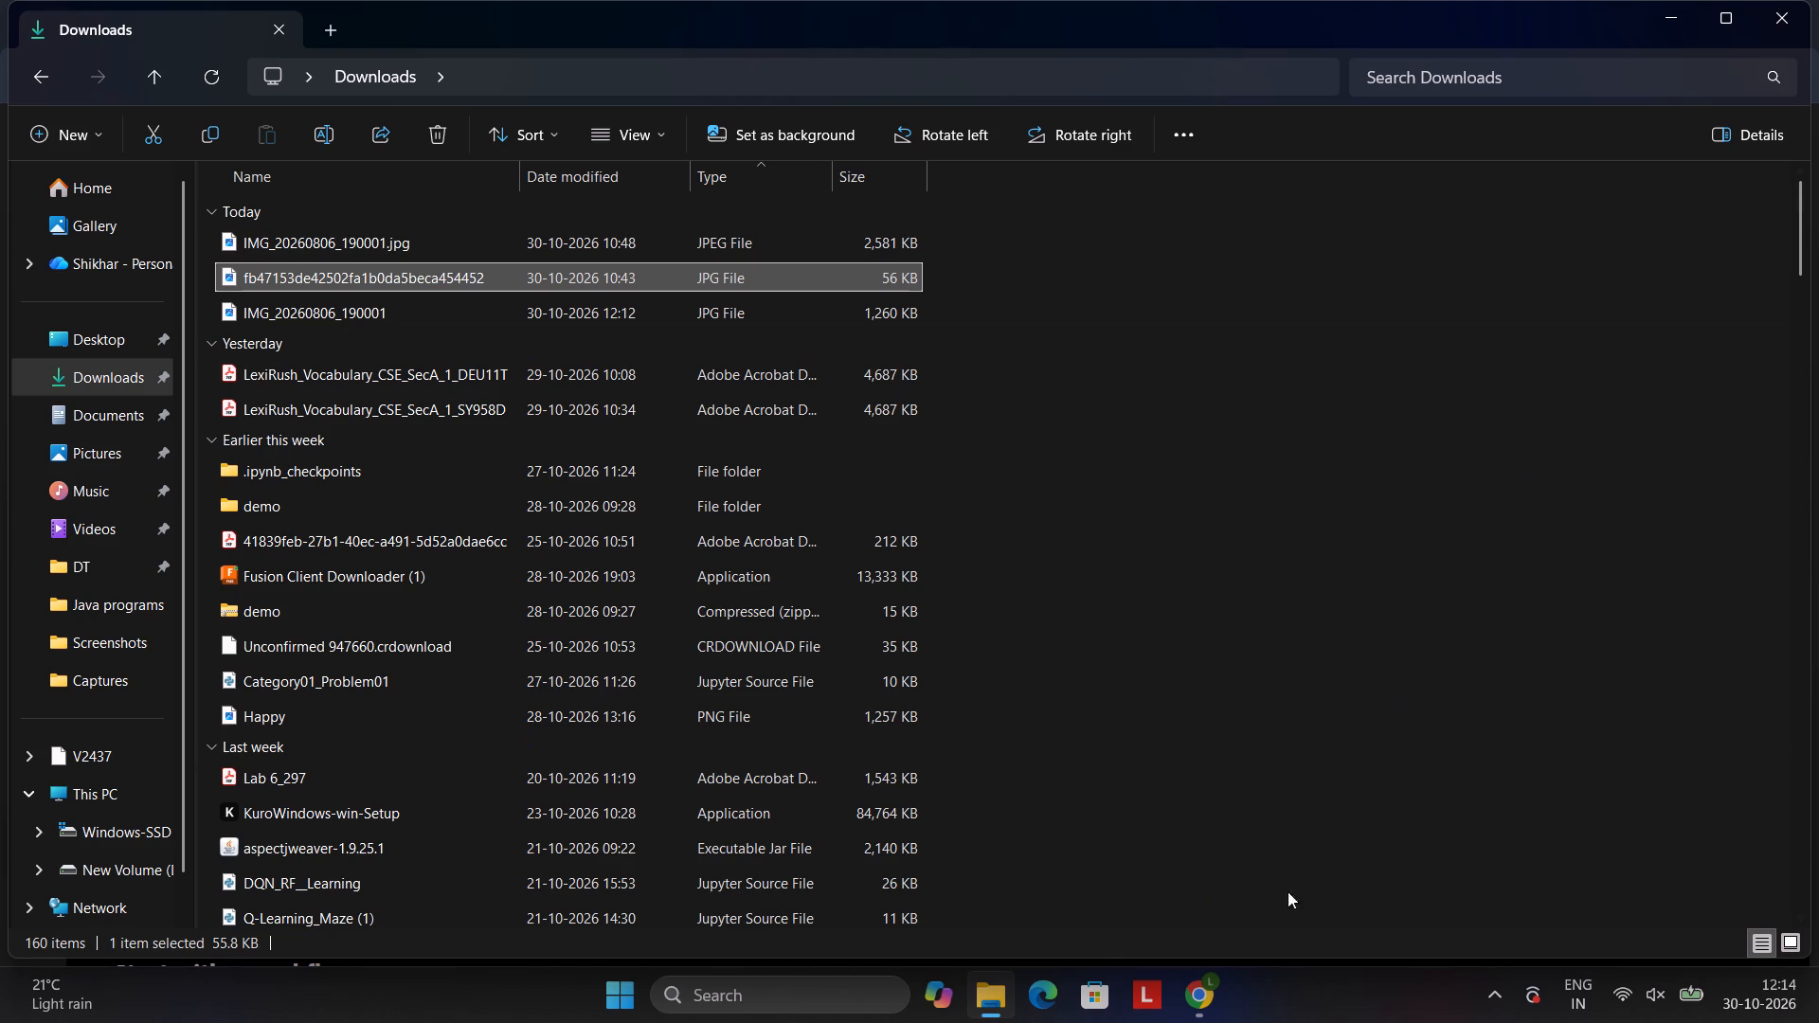
Open the Windows search.
left_click(865, 982)
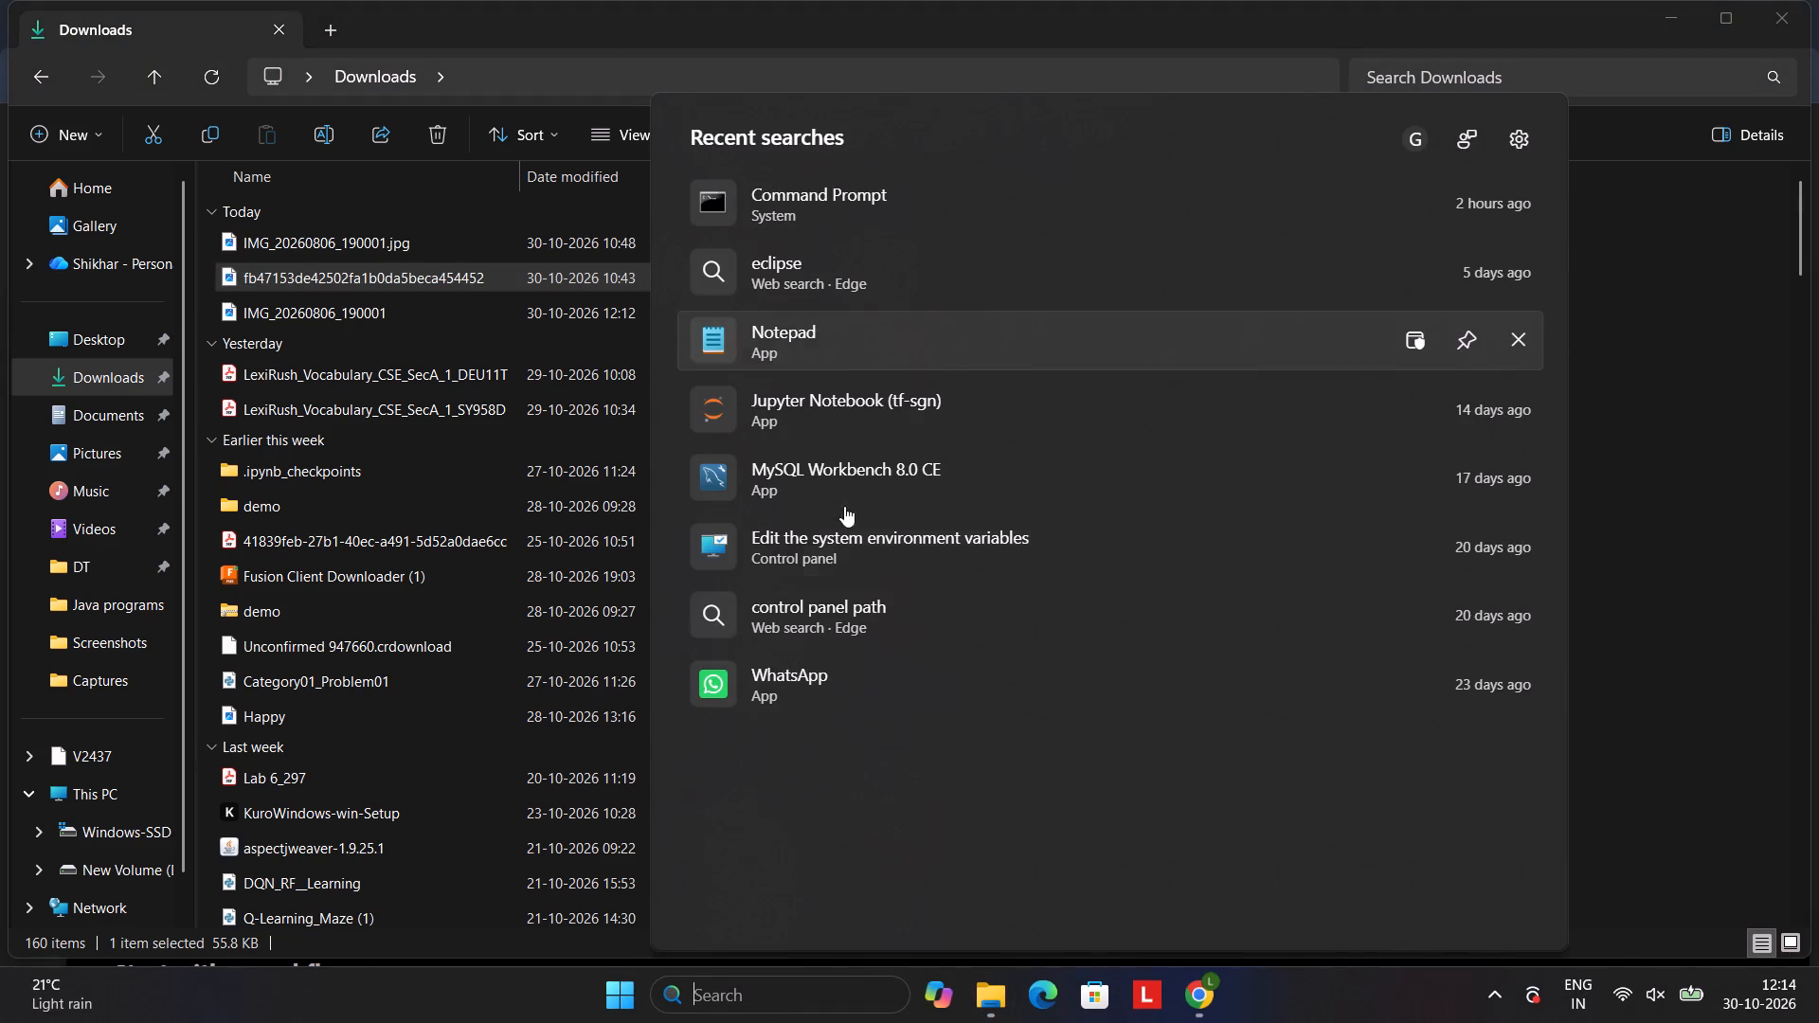
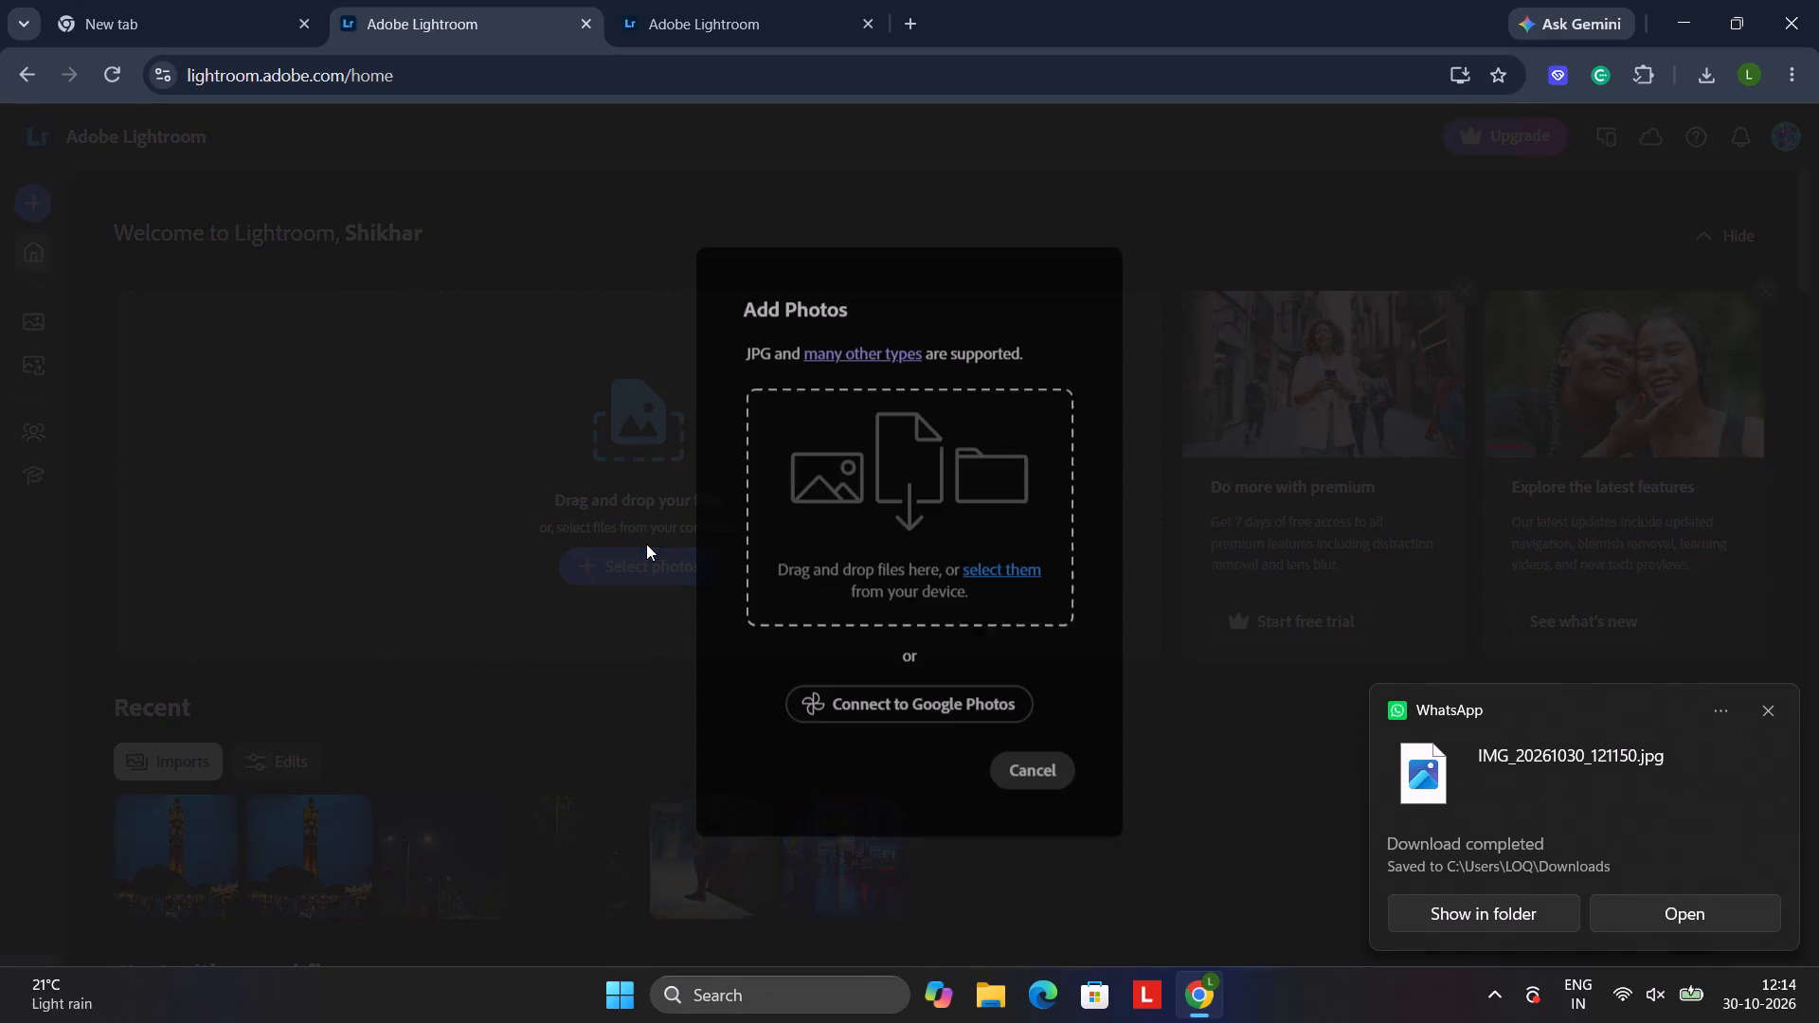
Upload the photo IMG_20261030_121150.jpg from the Downloads folder to the Lightroom library and finish the upload.
left_click(1001, 564)
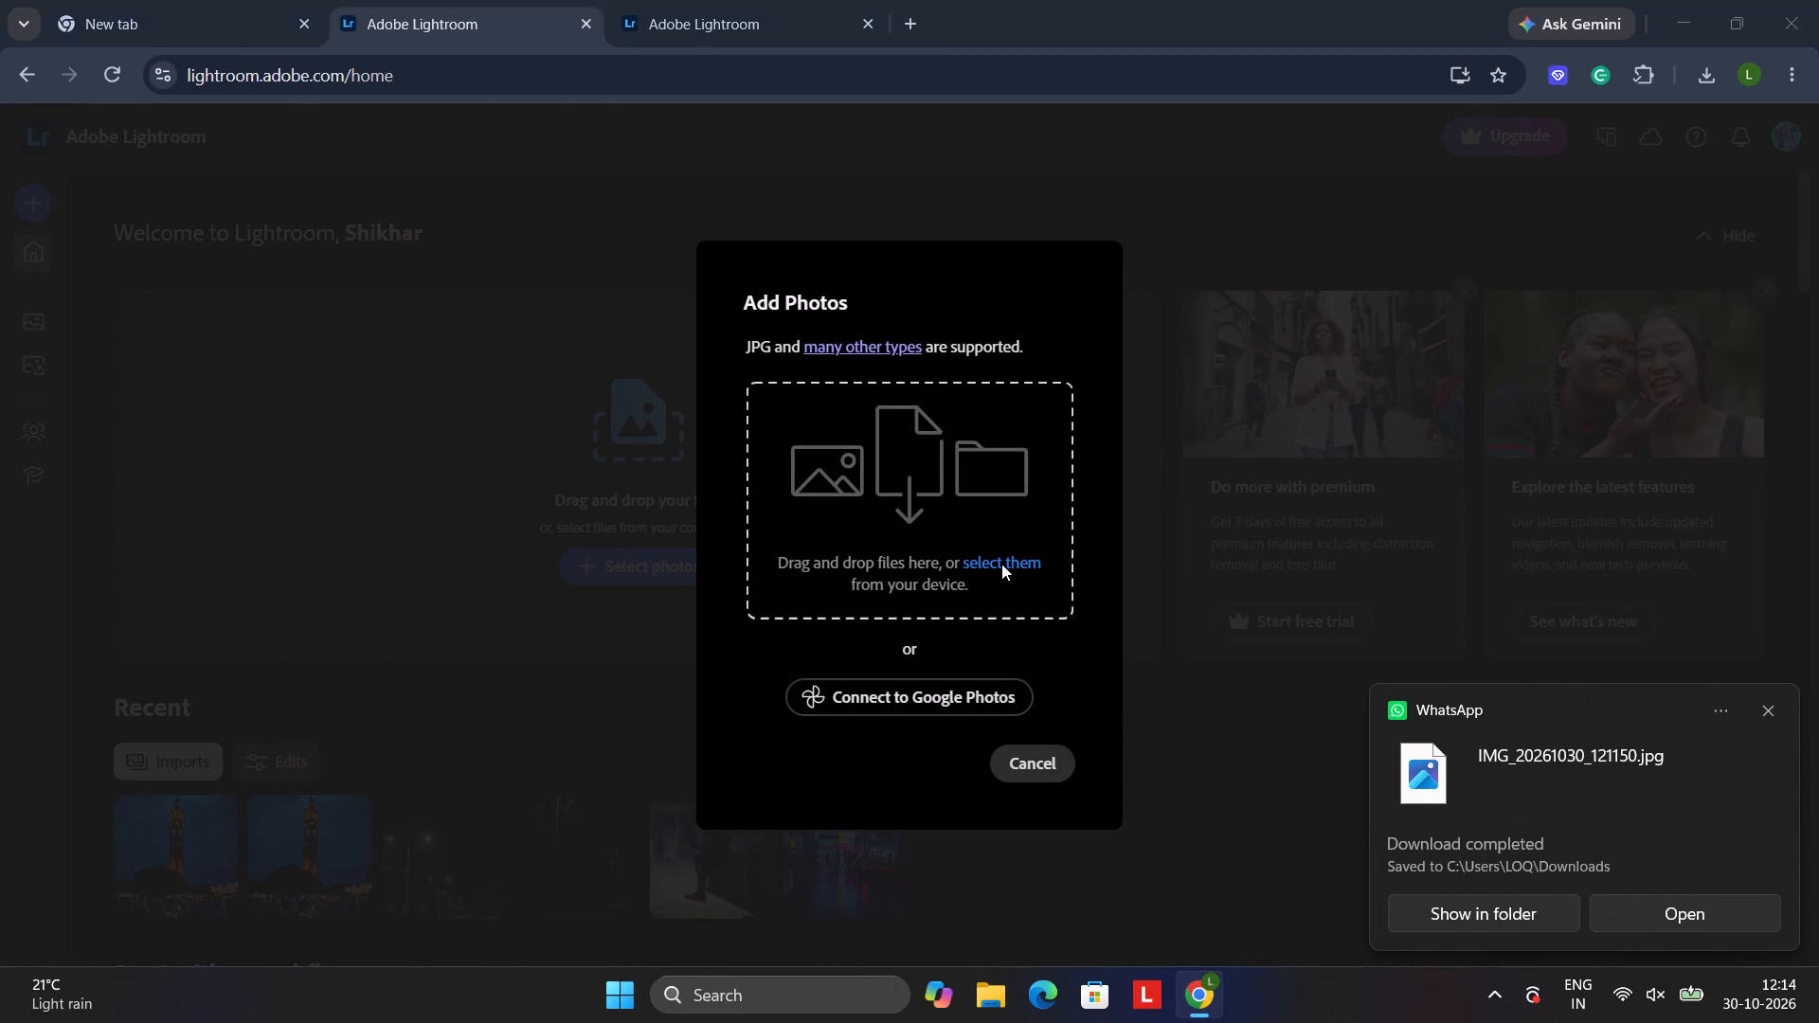
left_click(423, 215)
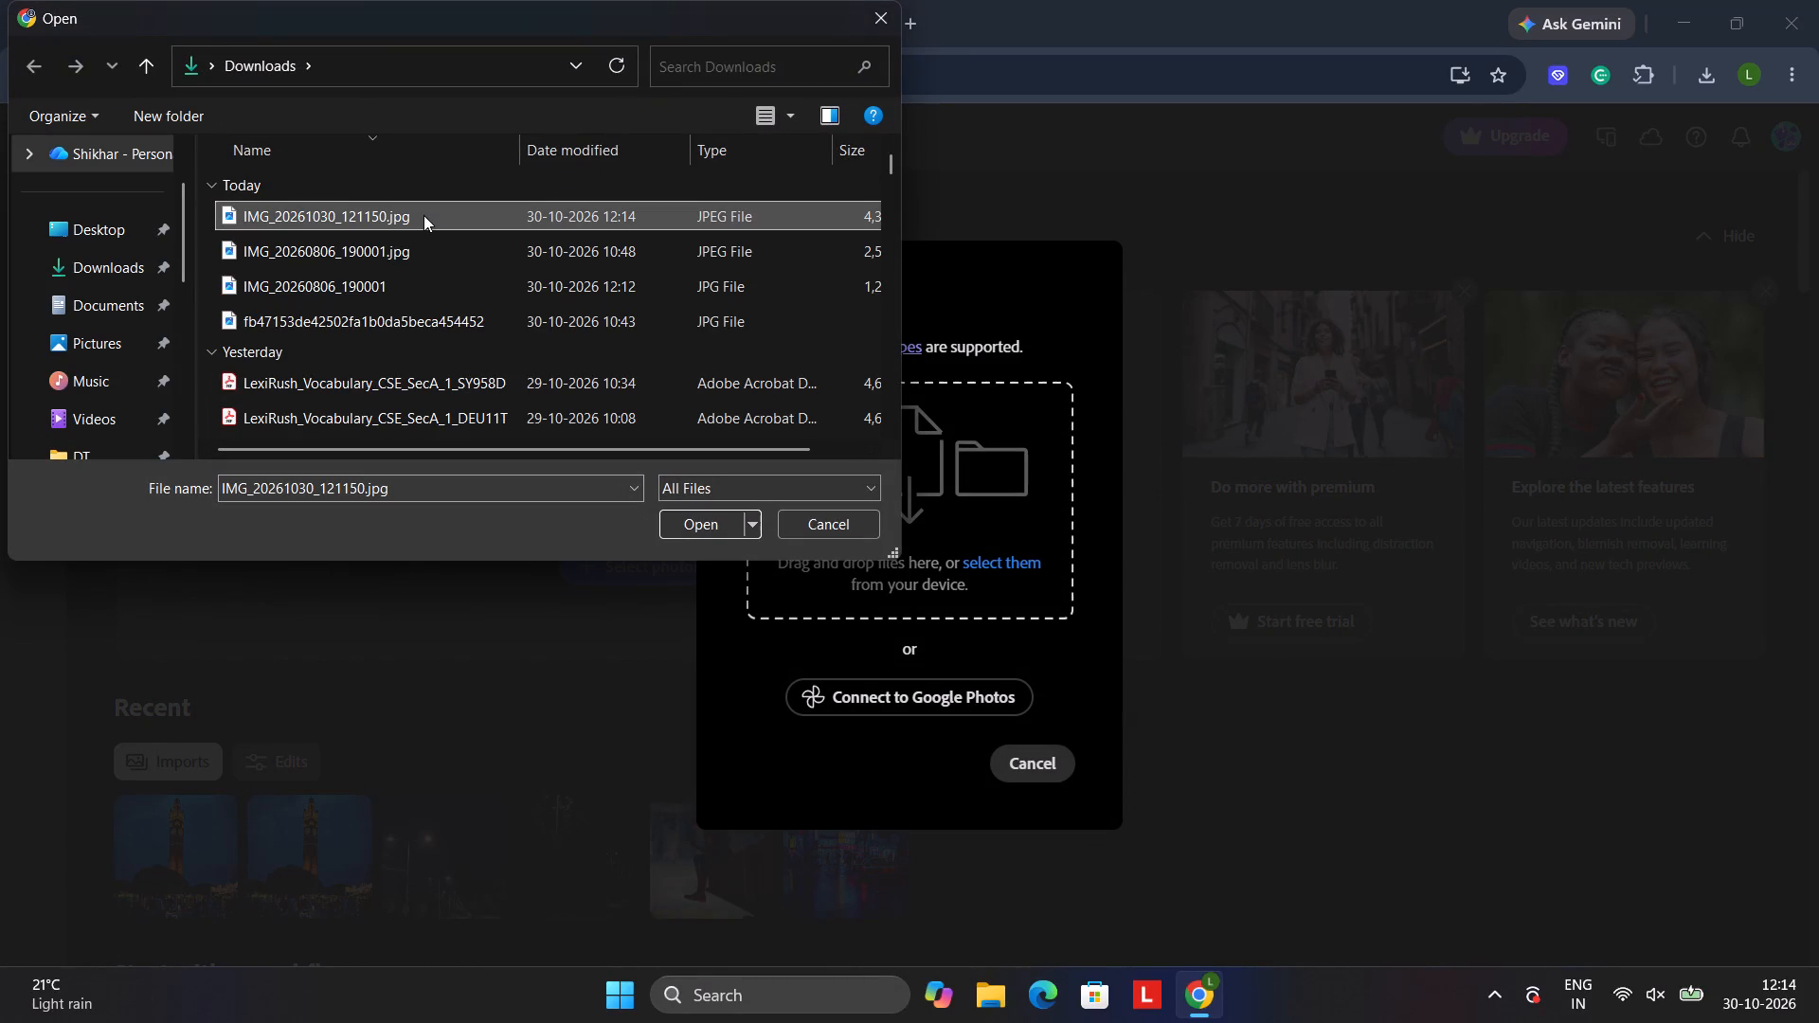
left_click(714, 531)
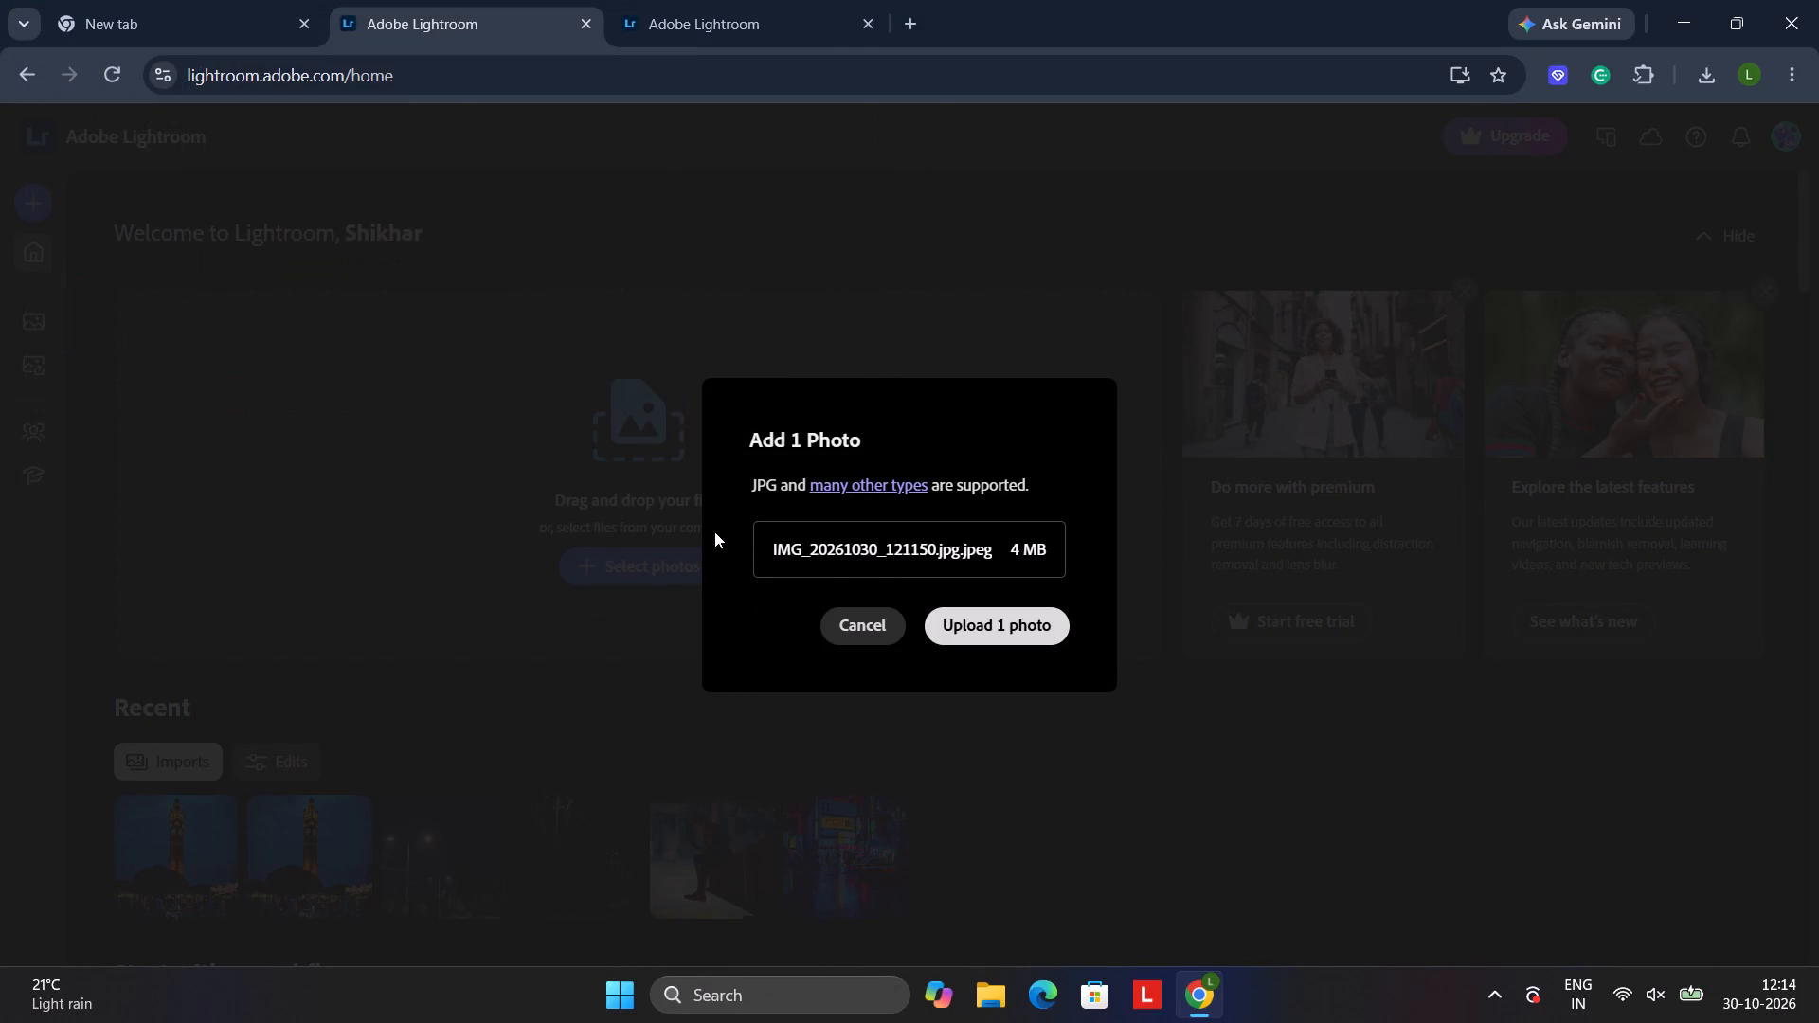
key("Return")
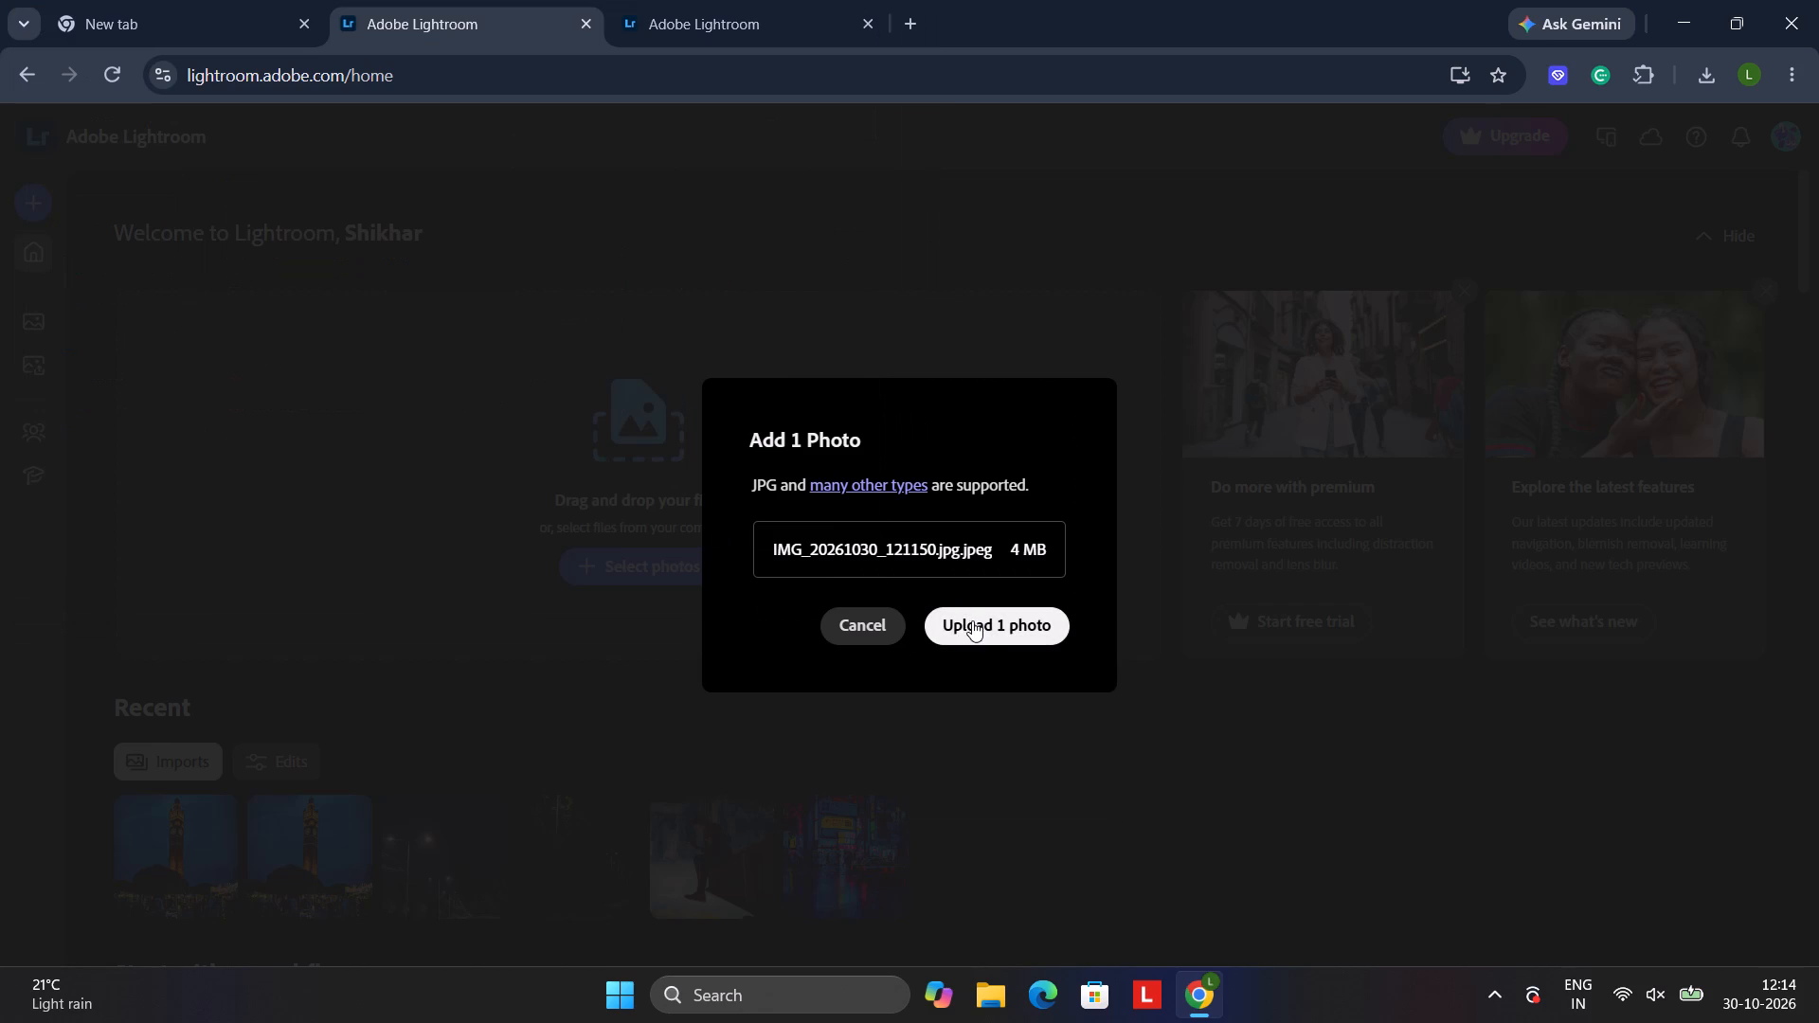
left_click(972, 620)
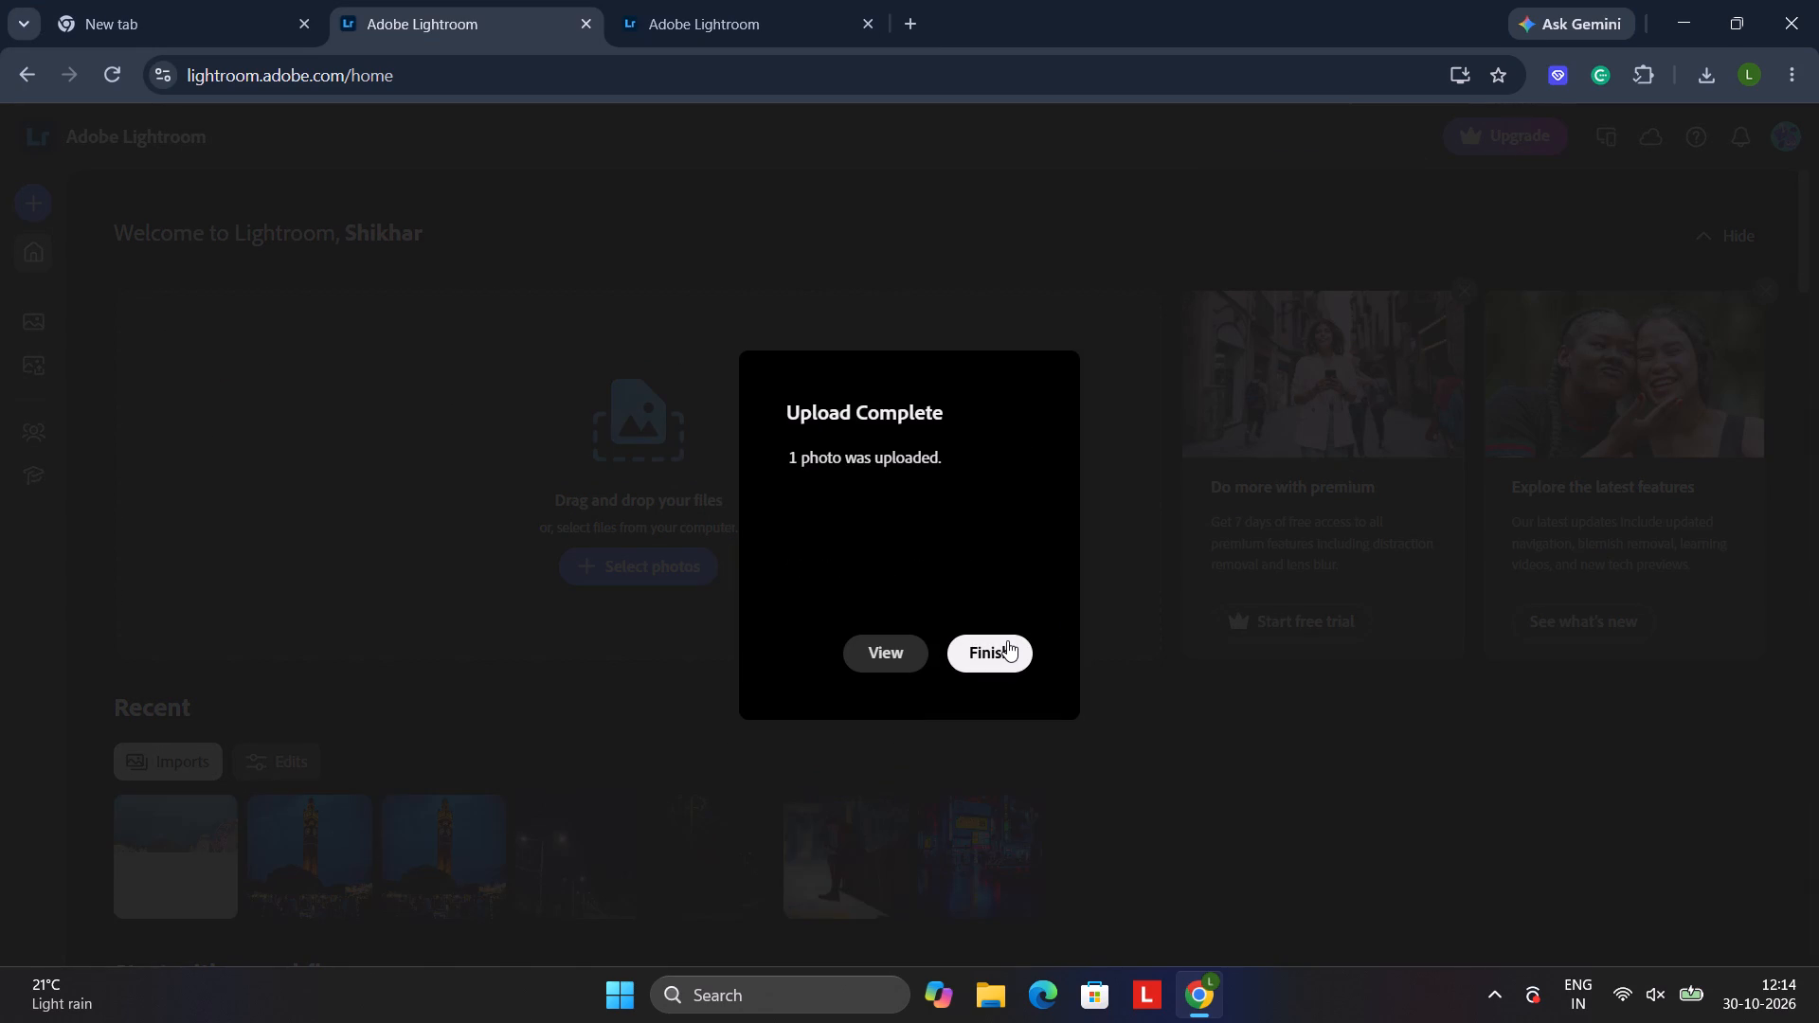
left_click(1007, 640)
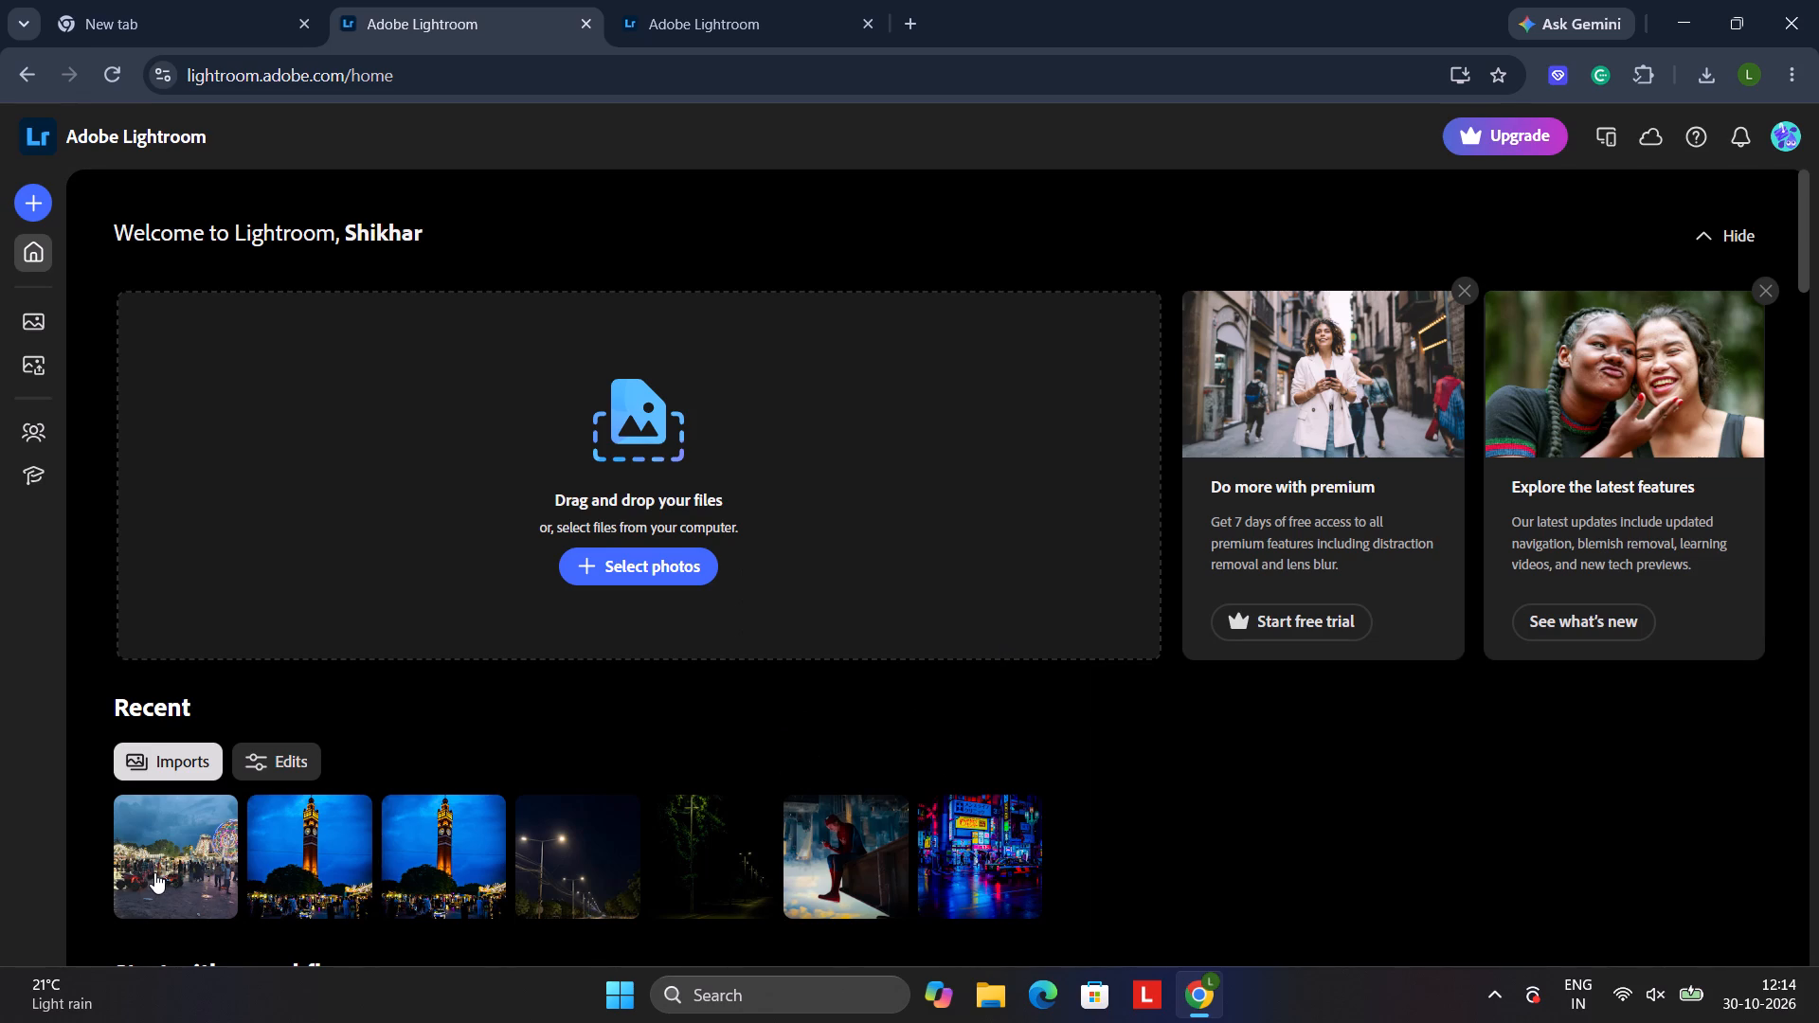
Open the newly uploaded Ferris wheel fairground photo from the recent imports and check it at different zoom levels.
left_click(154, 872)
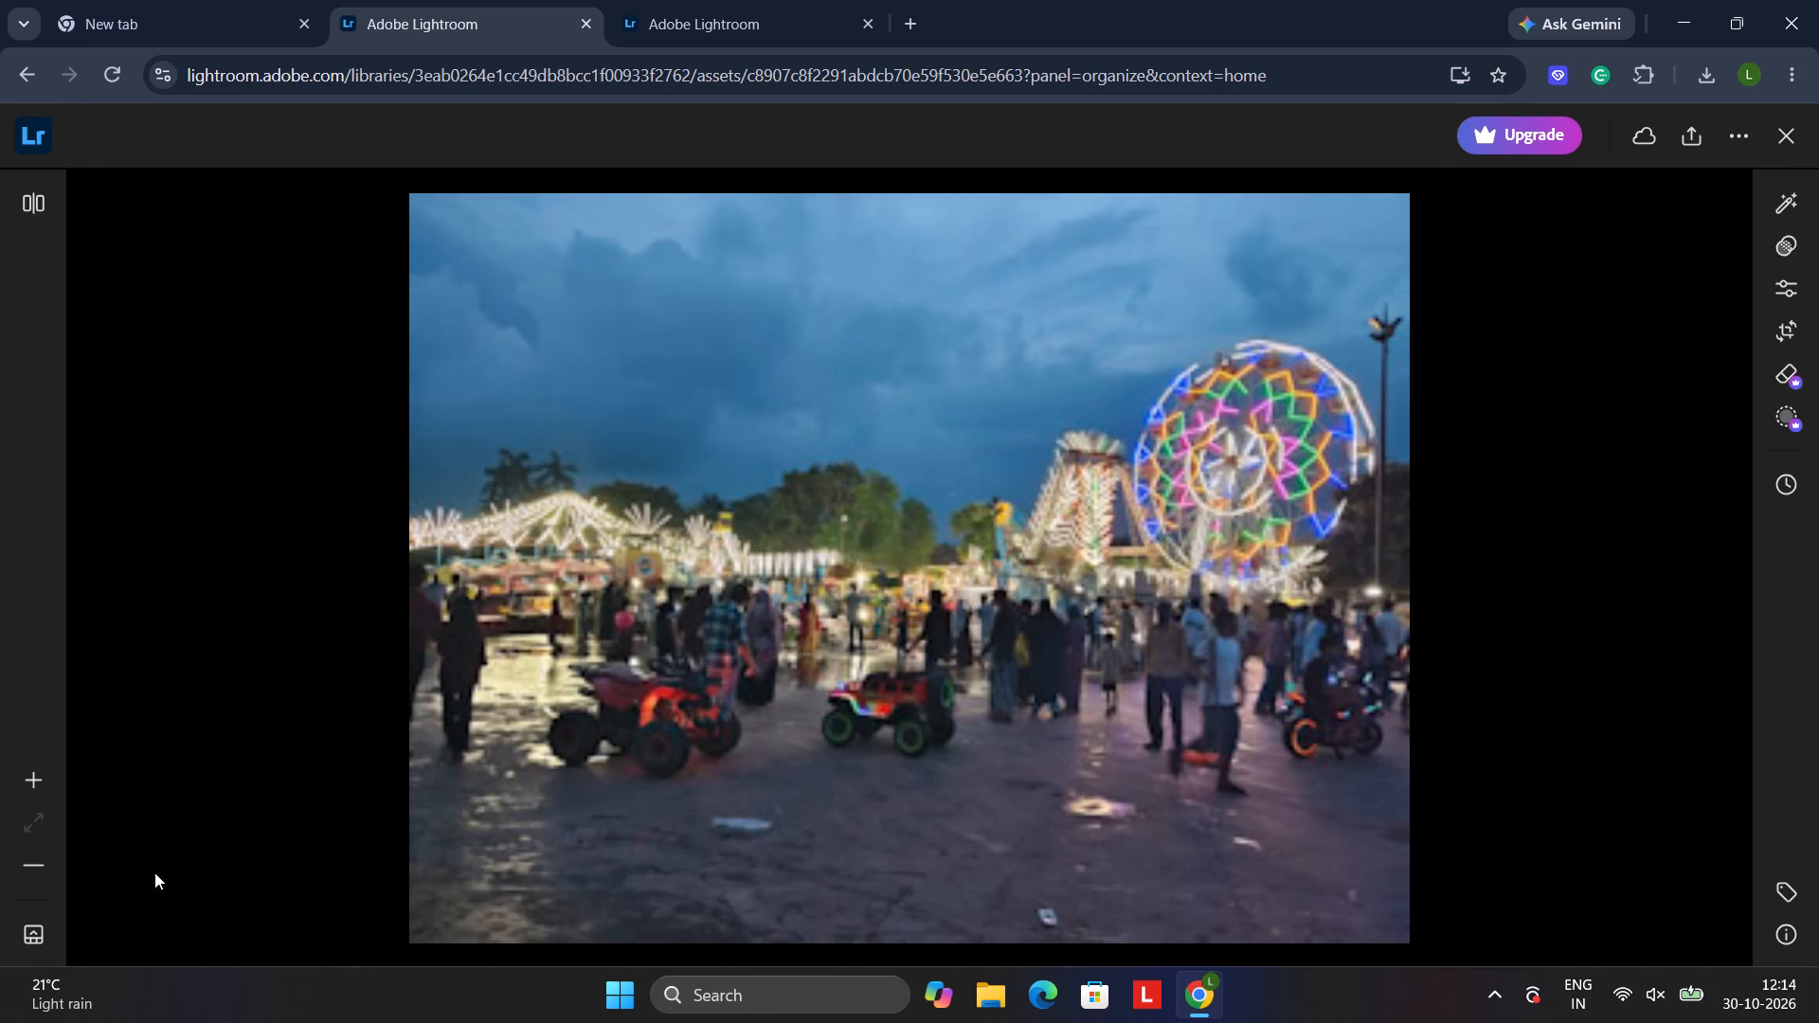
left_click(1118, 664)
left_click(1118, 664)
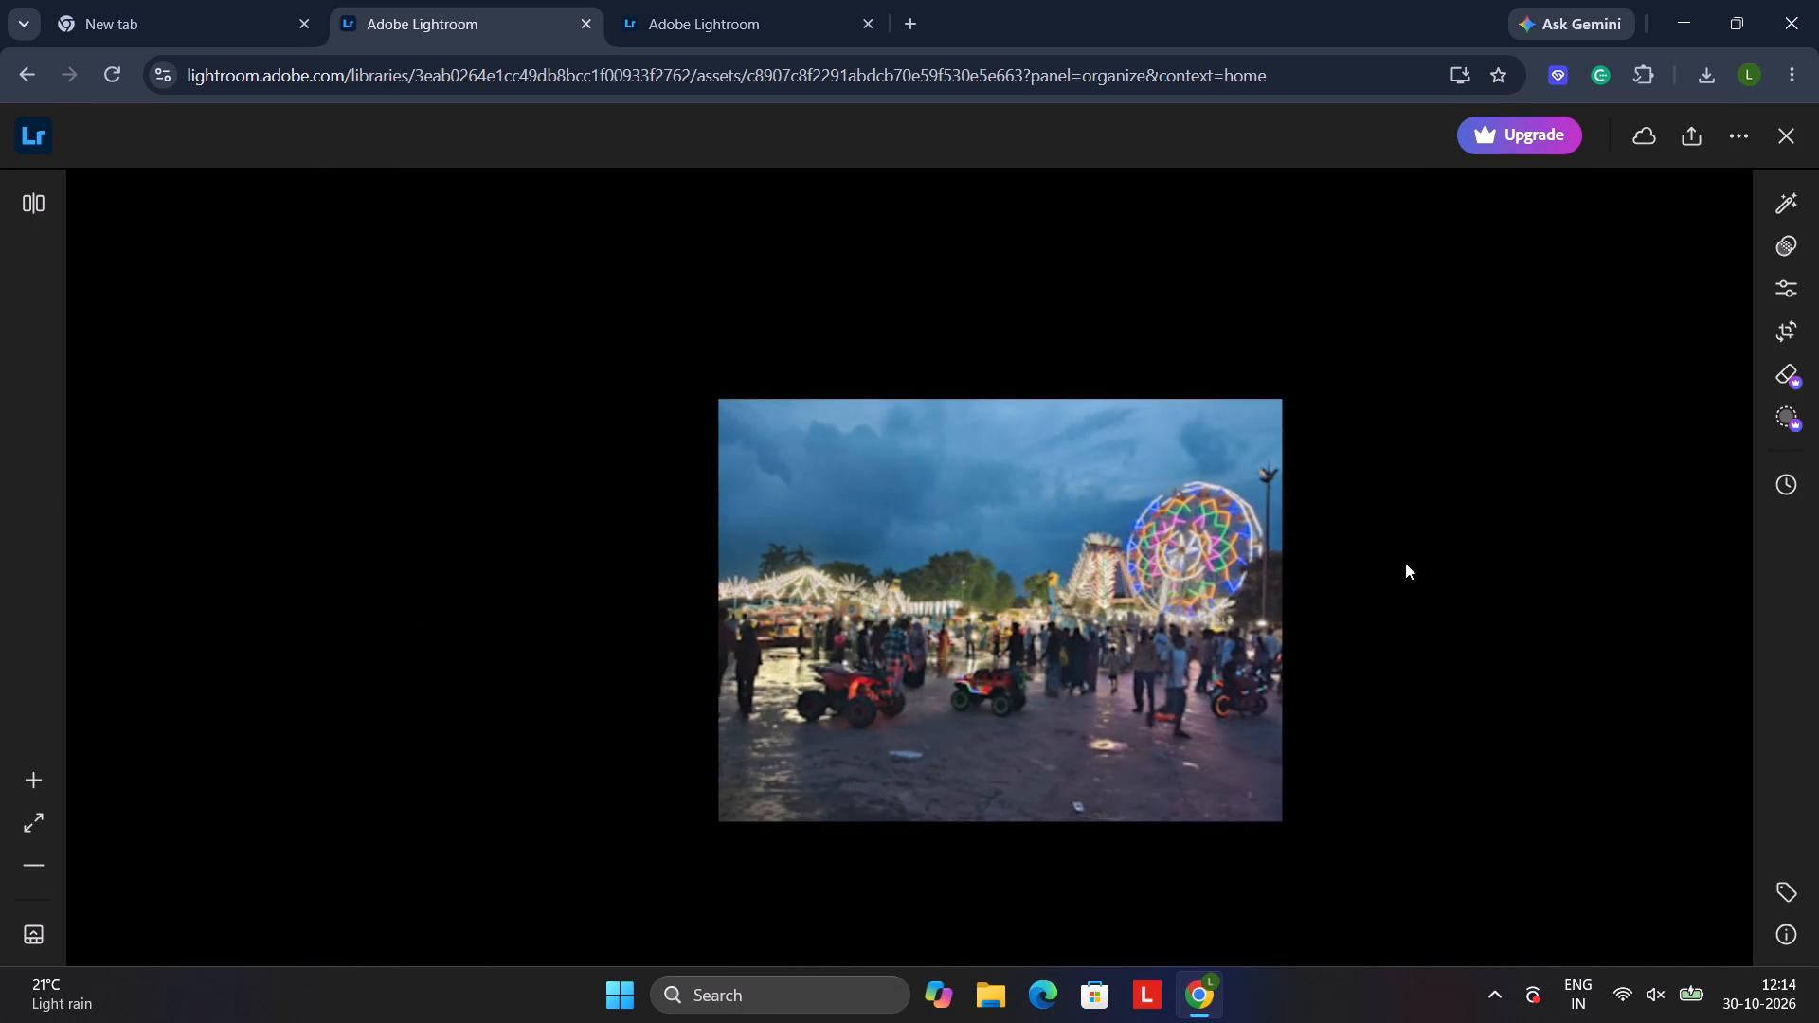
left_click(1422, 578)
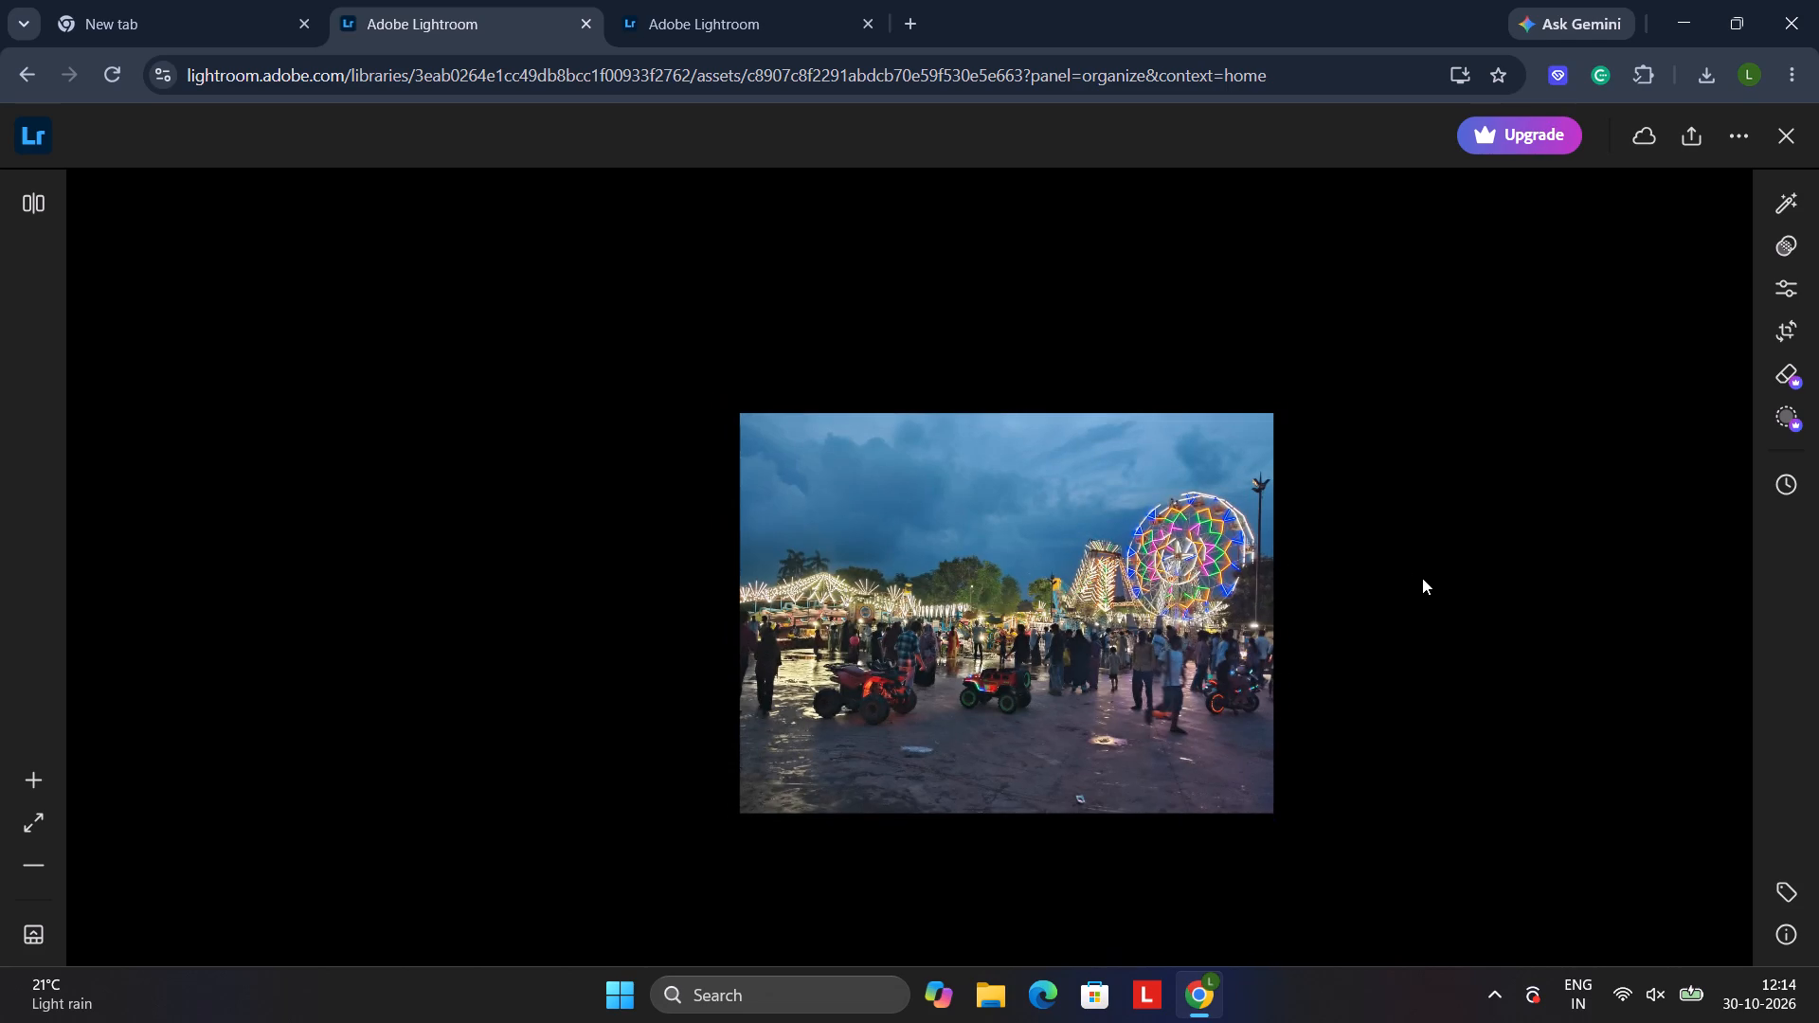
left_click(1116, 615)
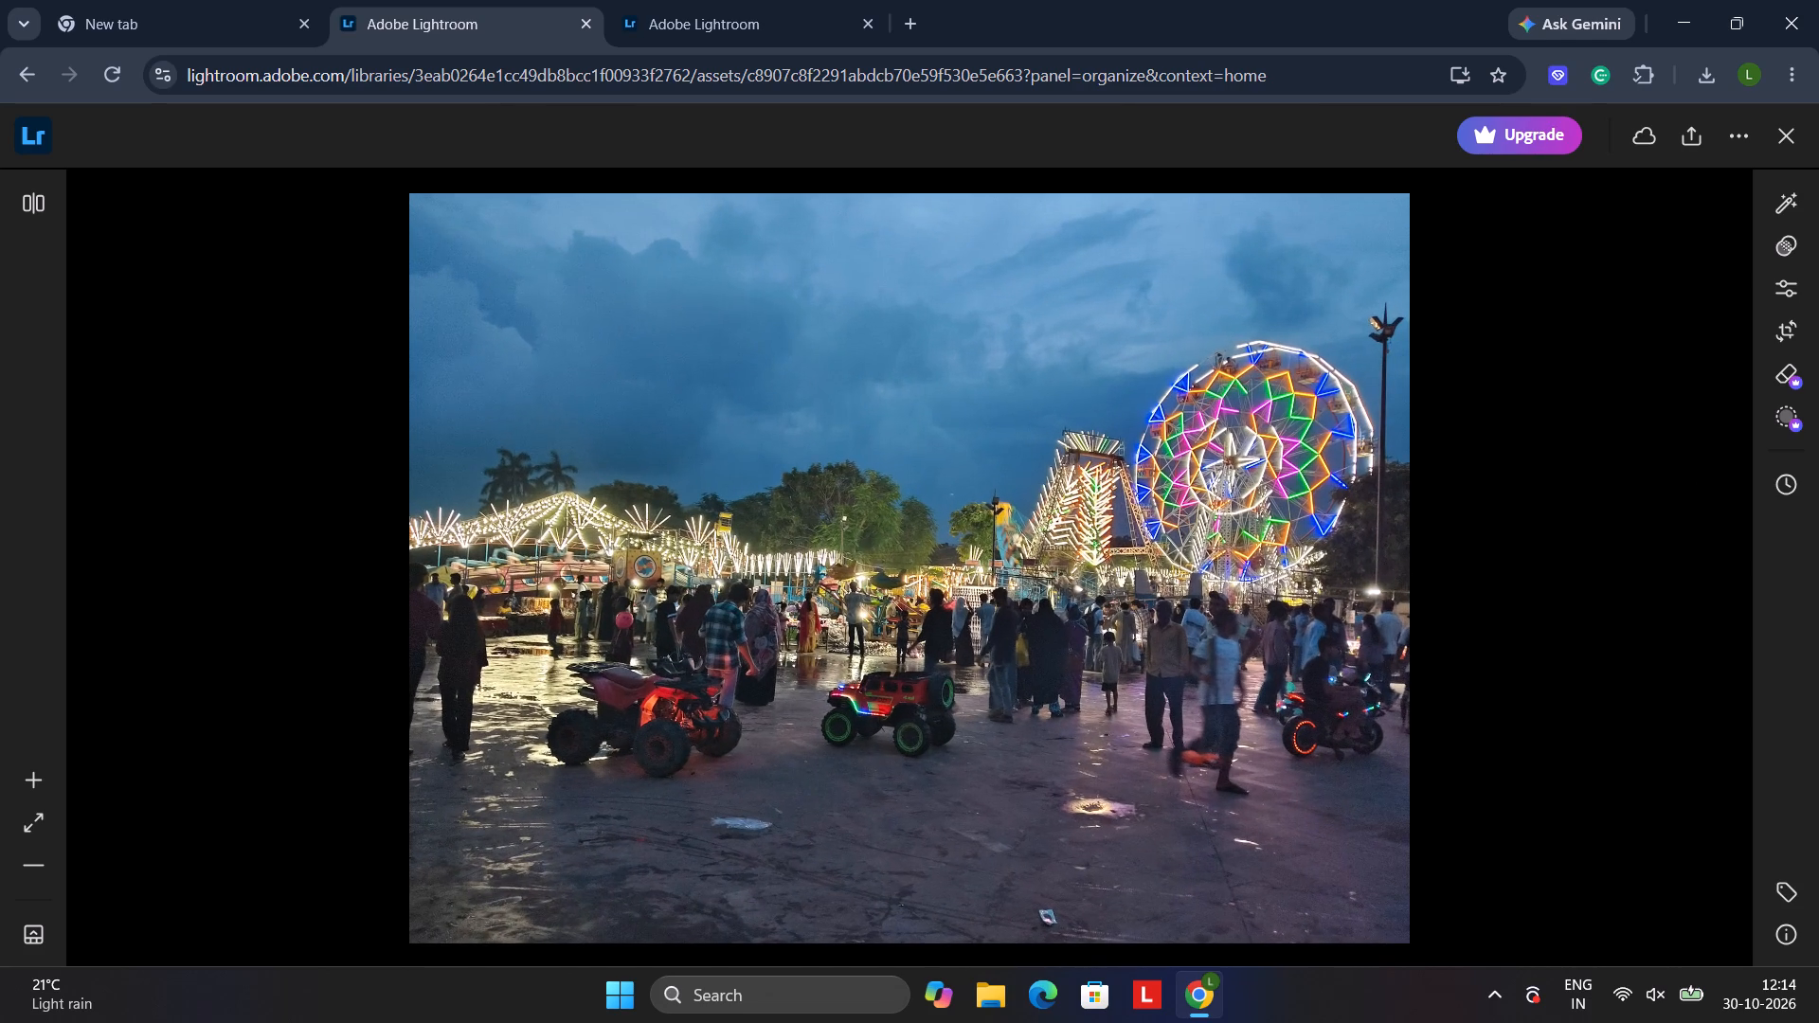
Open the edit controls for the fairground photo and set Exposure to -1.44 and Contrast to +63.
left_click(1790, 298)
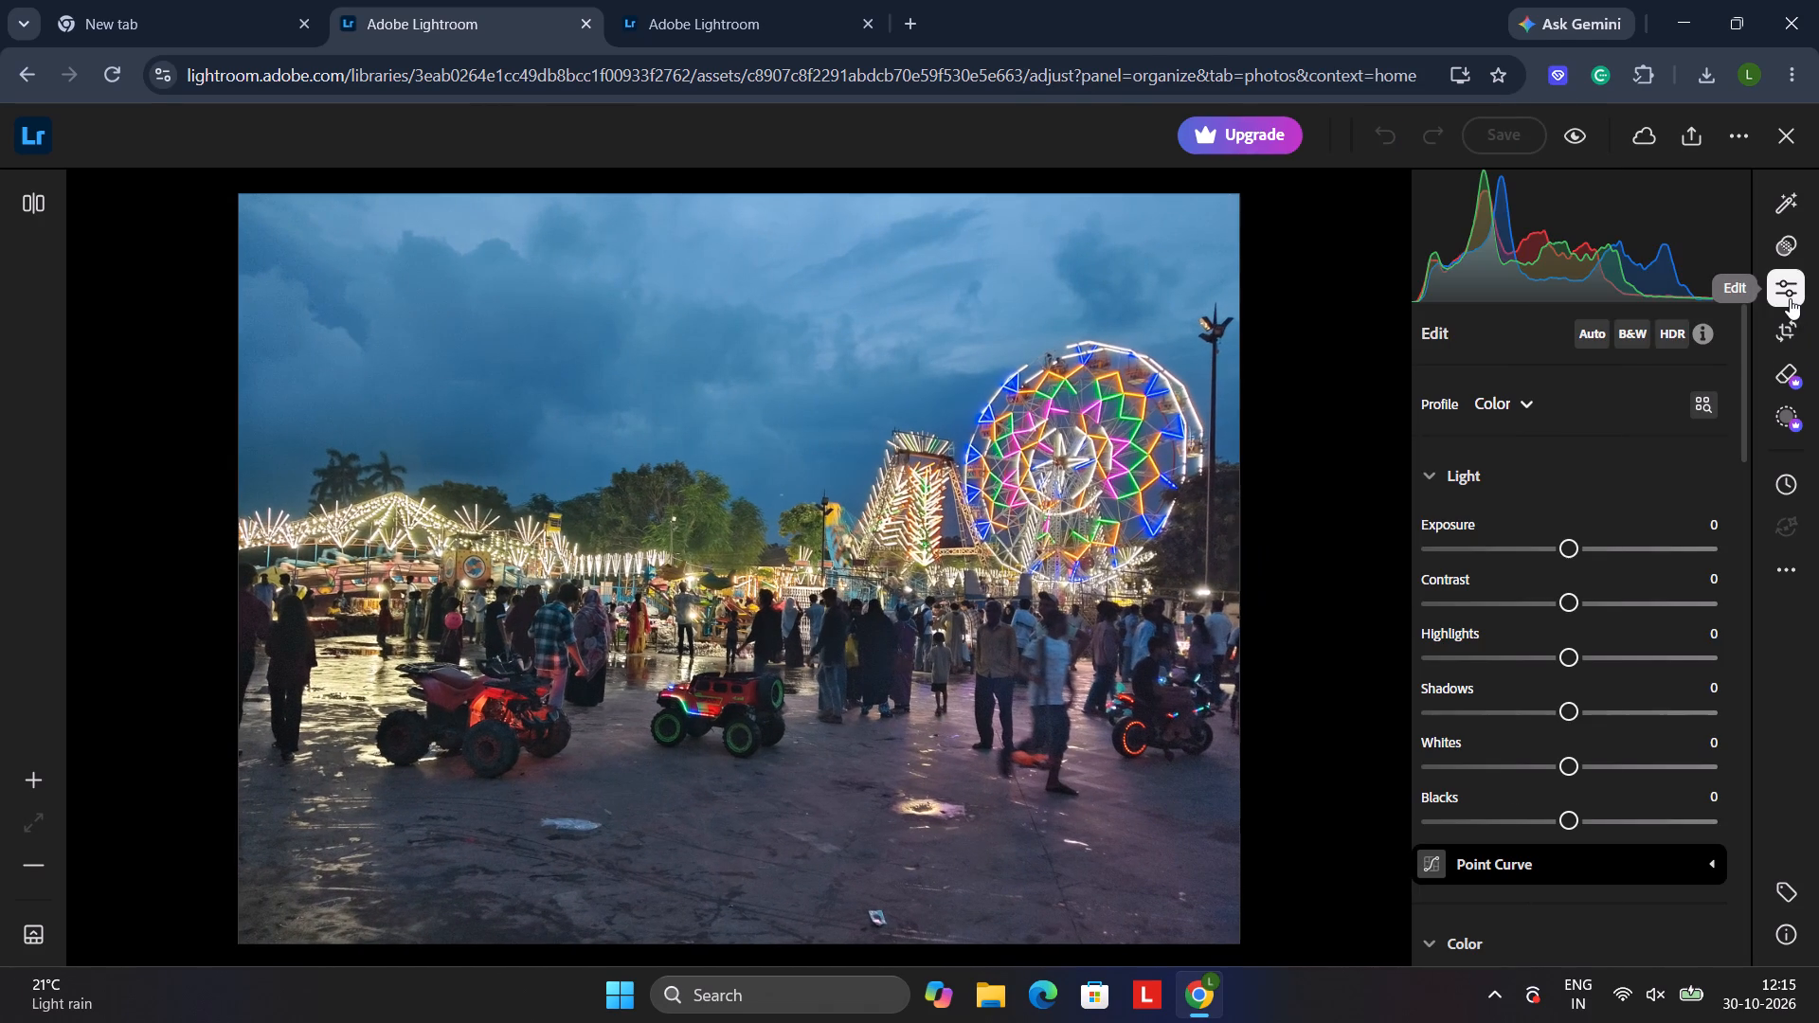
left_click_drag(1580, 549, 1535, 552)
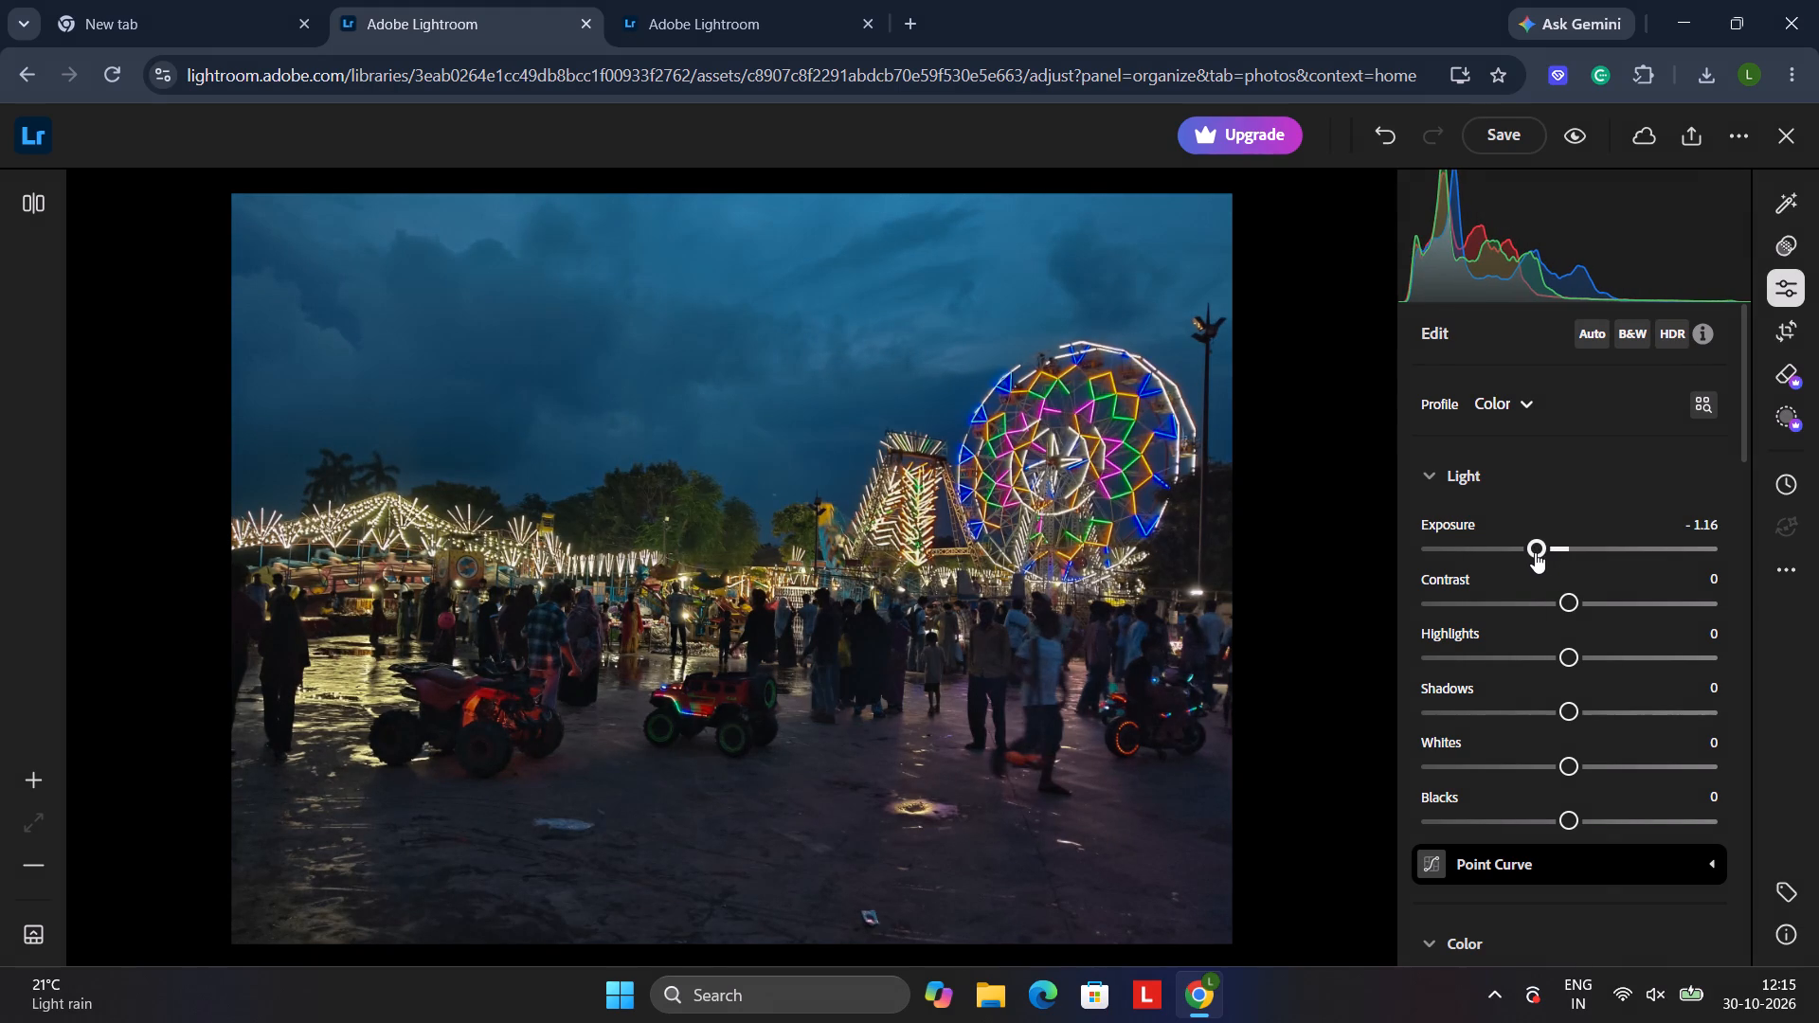
left_click_drag(1535, 552, 1526, 555)
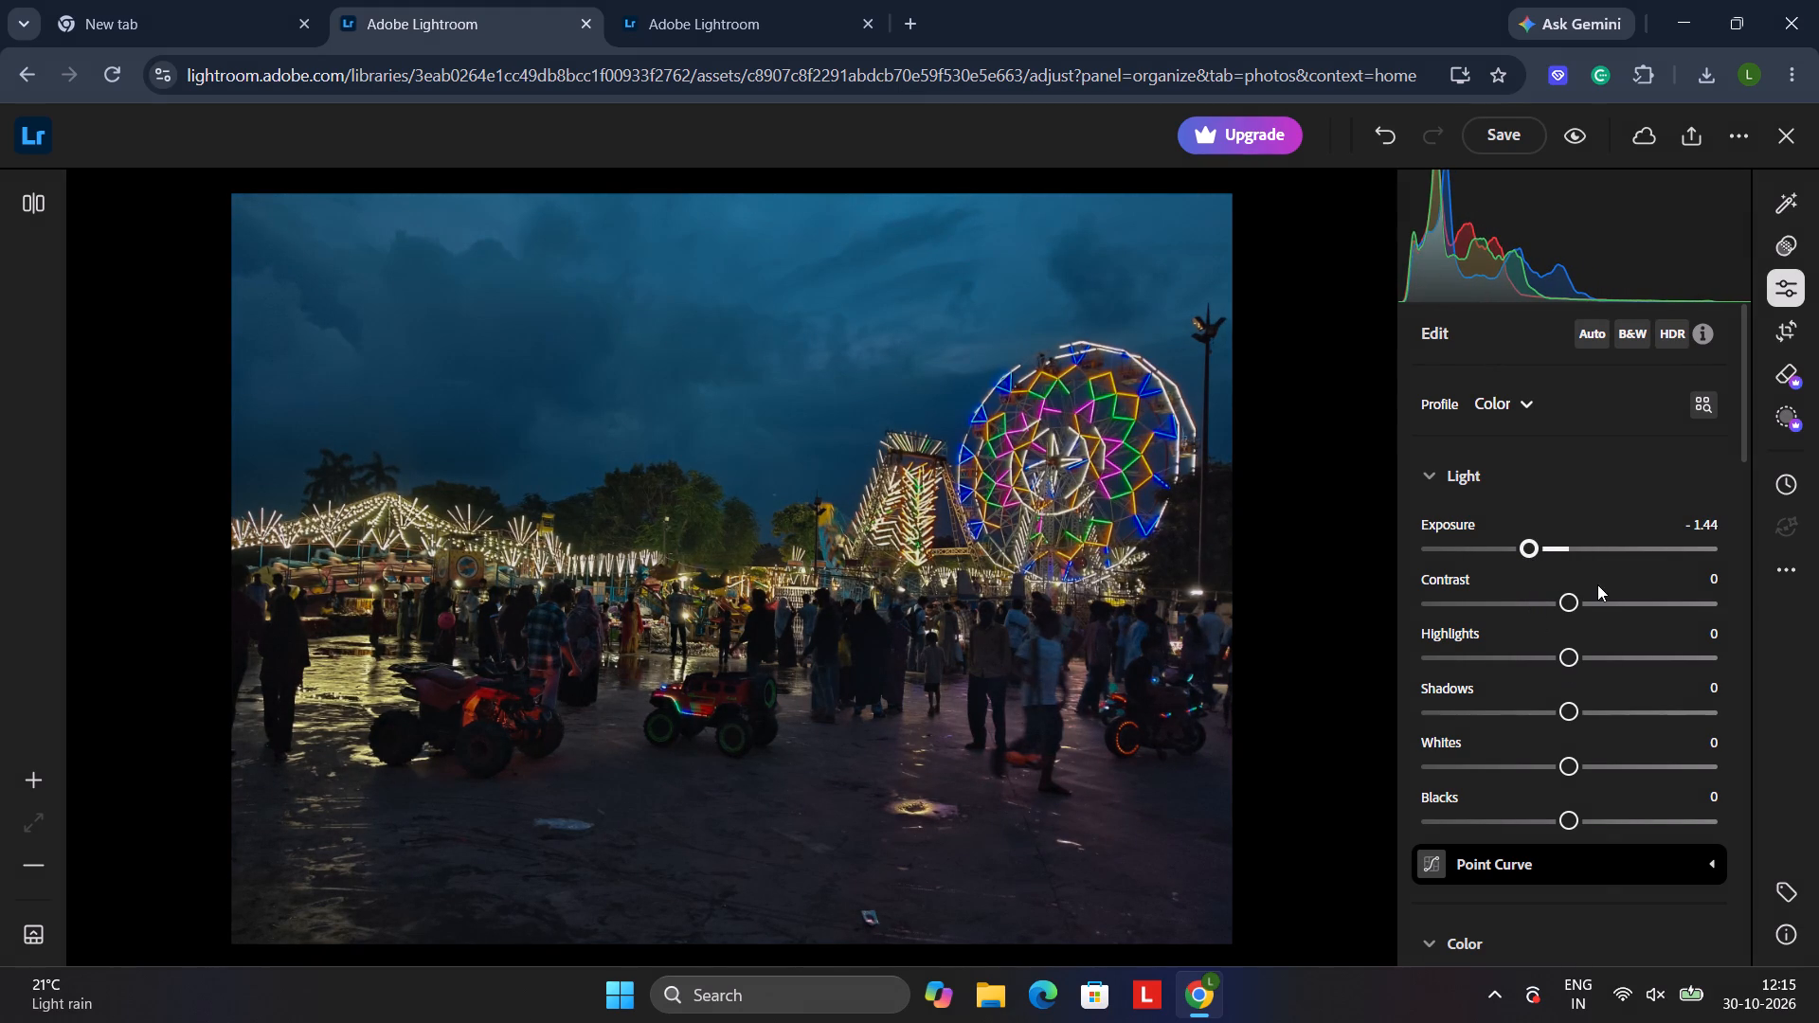
left_click_drag(1579, 605, 1647, 599)
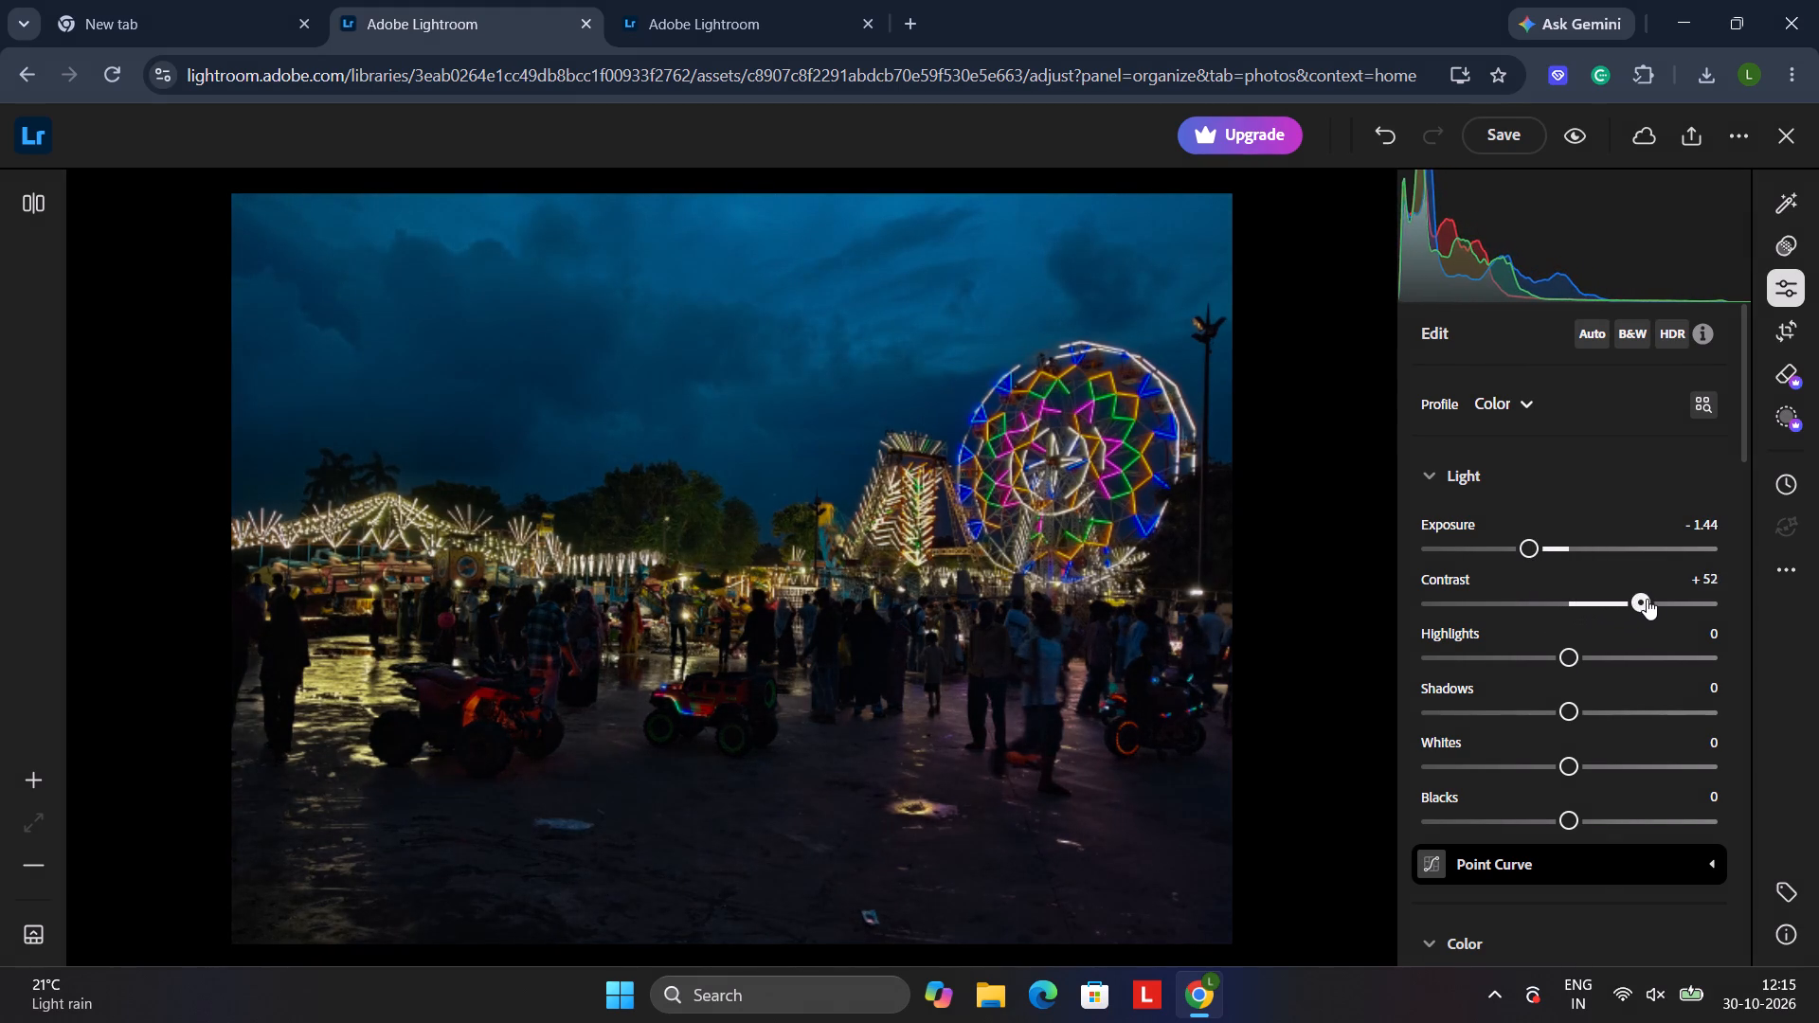
left_click_drag(1647, 599, 1617, 607)
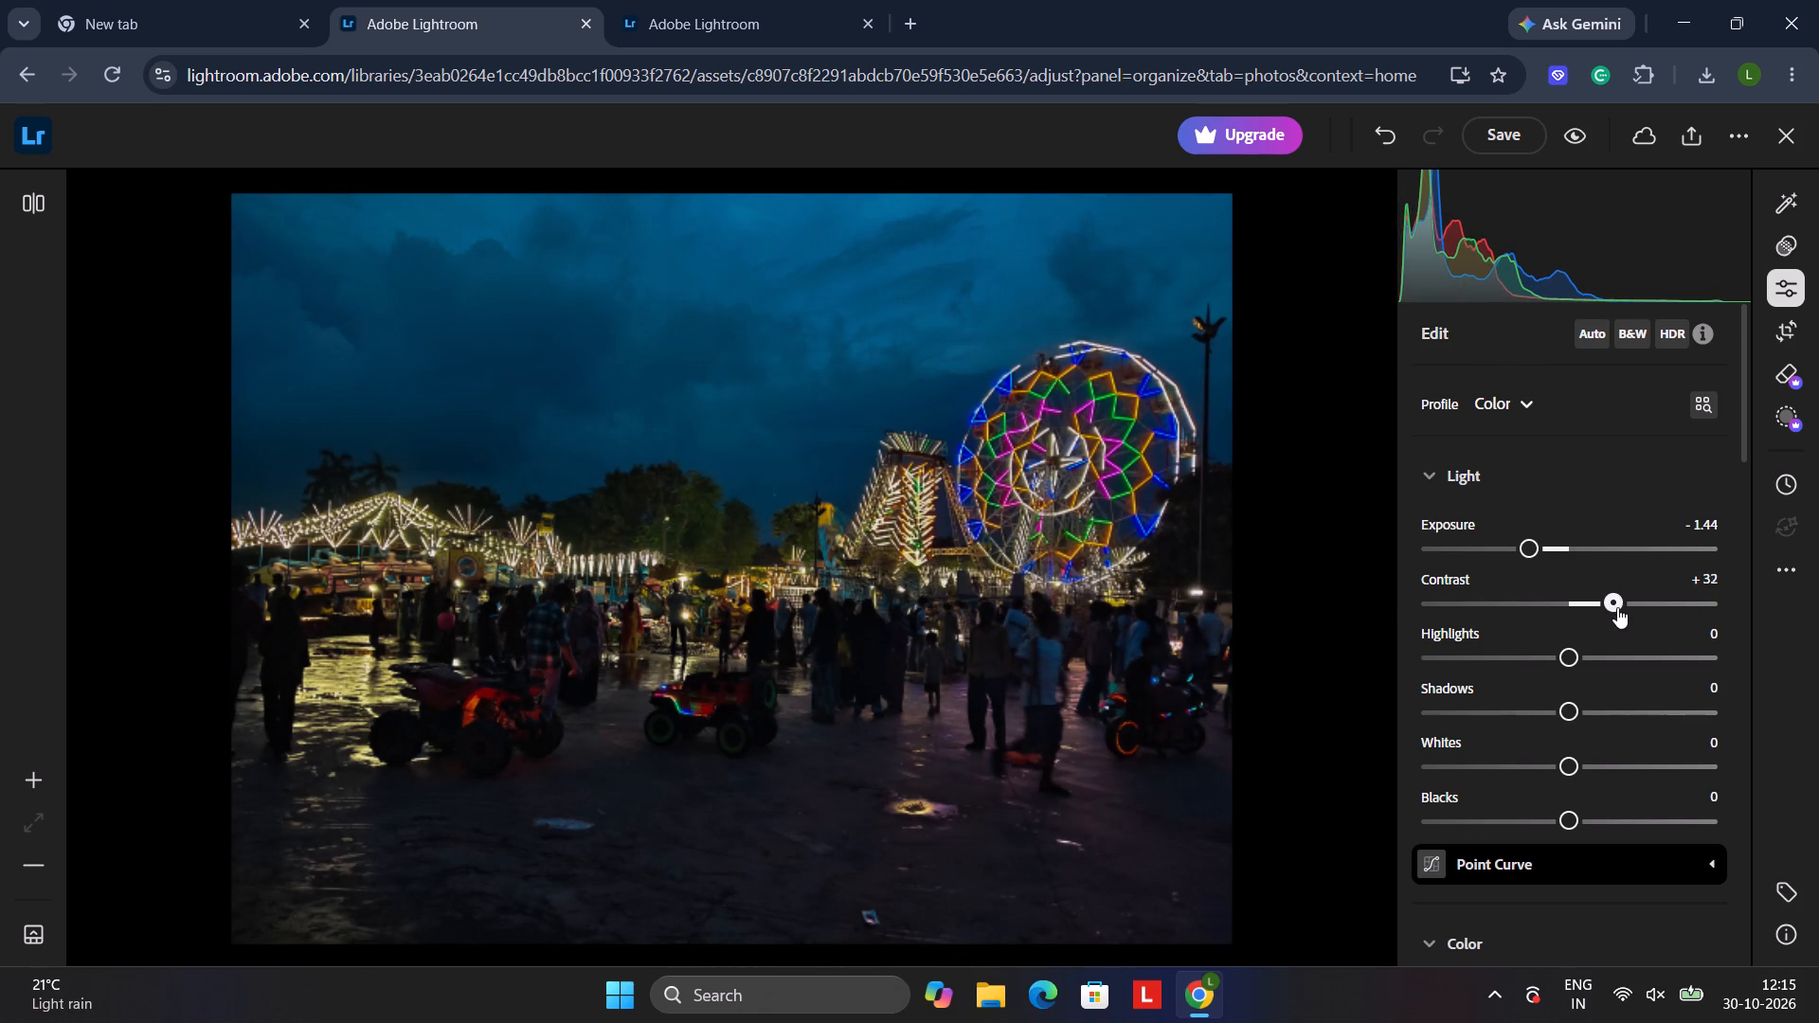
left_click_drag(1617, 607, 1663, 605)
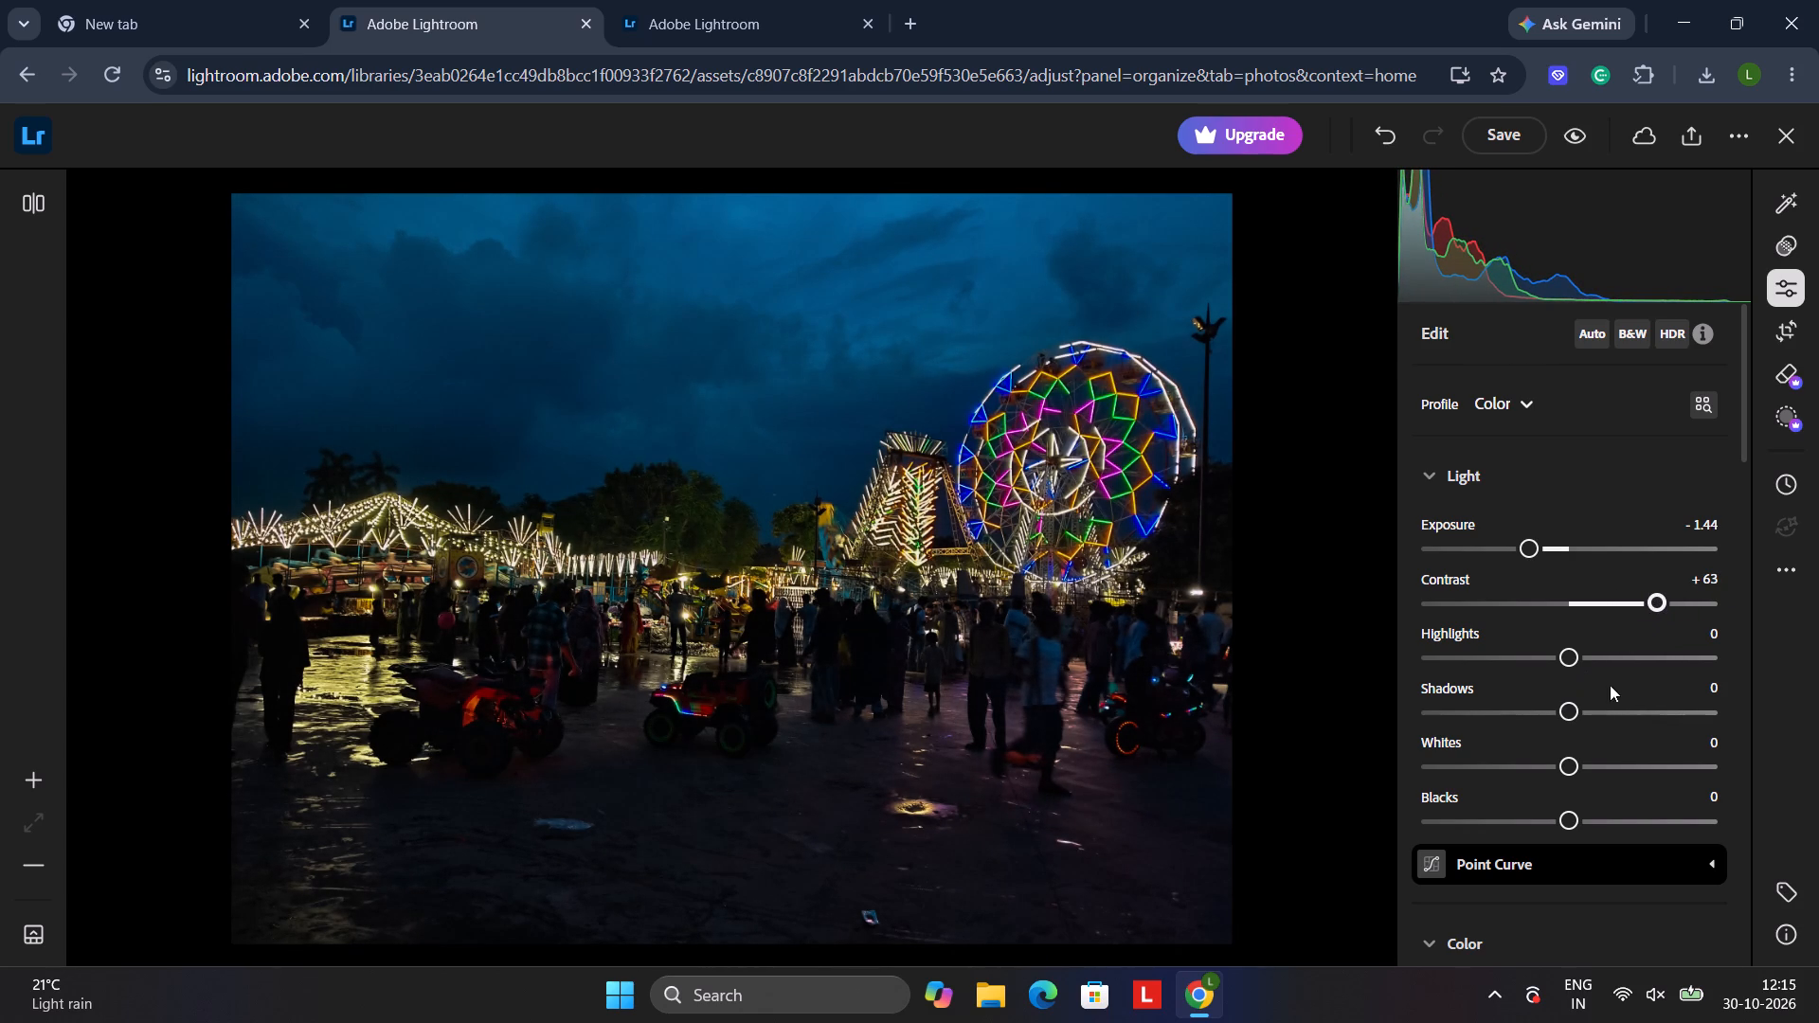
Set the fairground photo's Highlights to +28 and Shadows to -32.
left_click_drag(1594, 656, 1612, 655)
left_click(1612, 655)
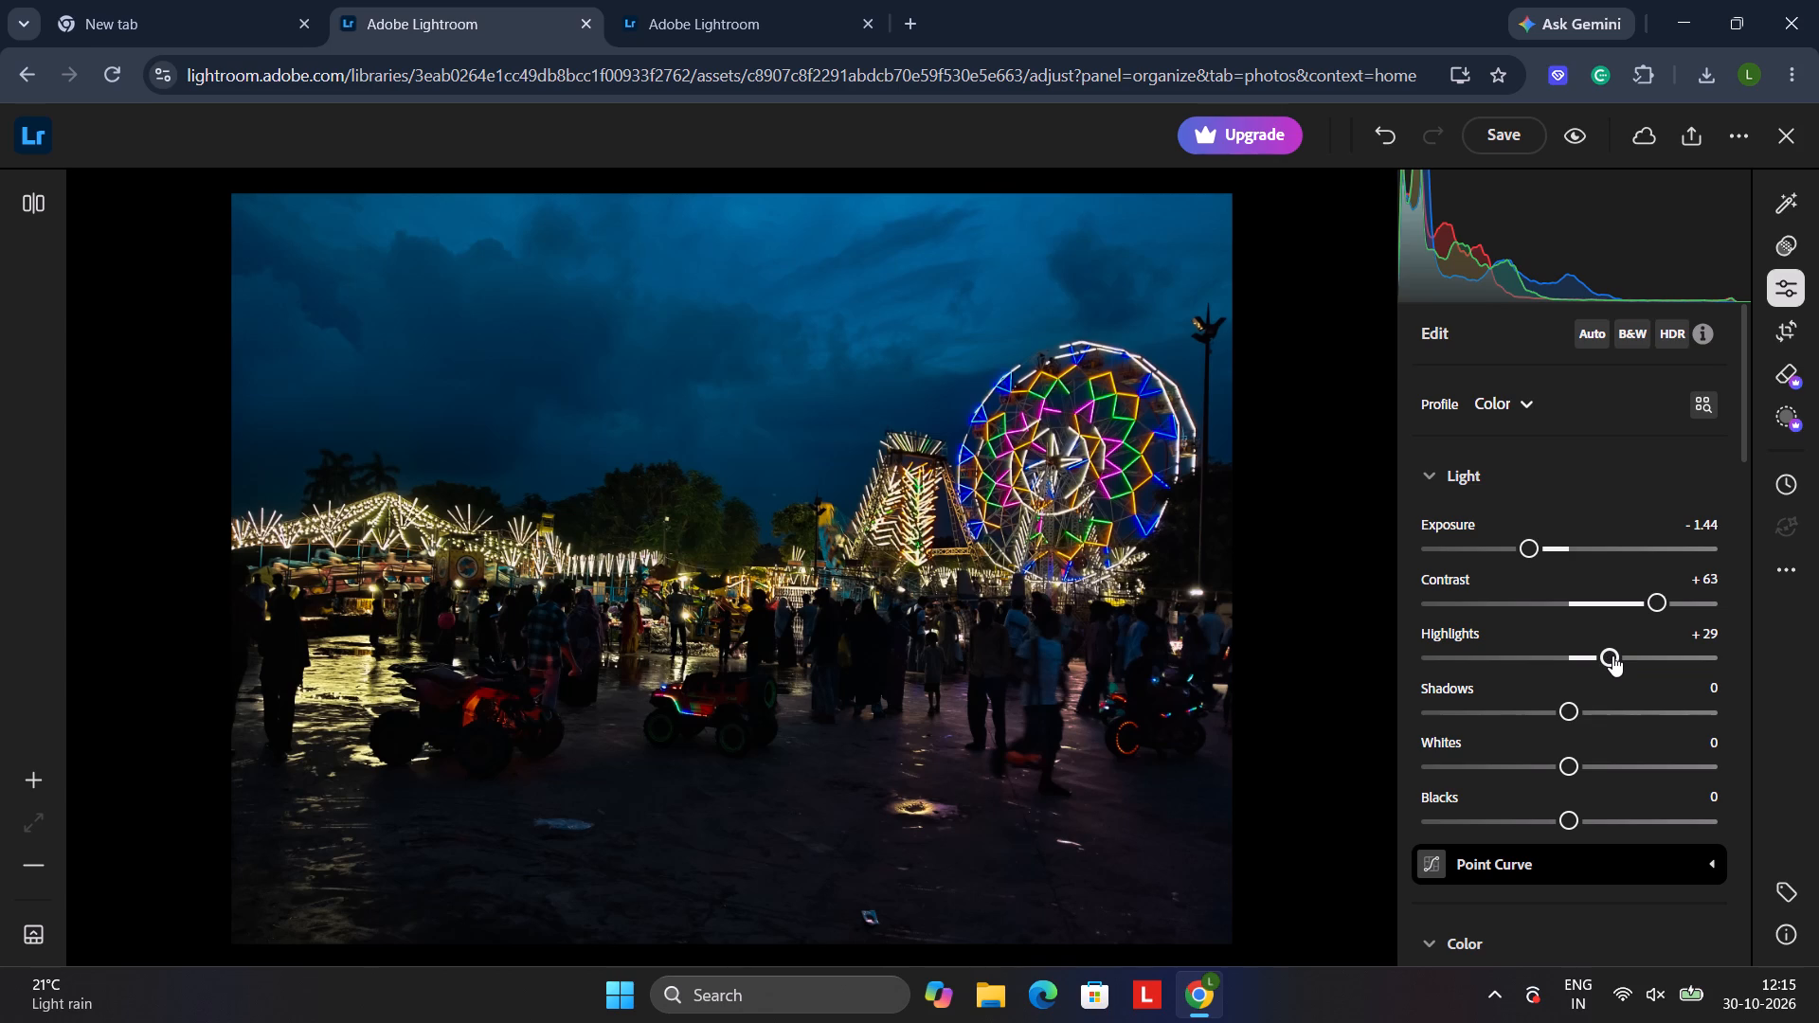
left_click(1485, 661)
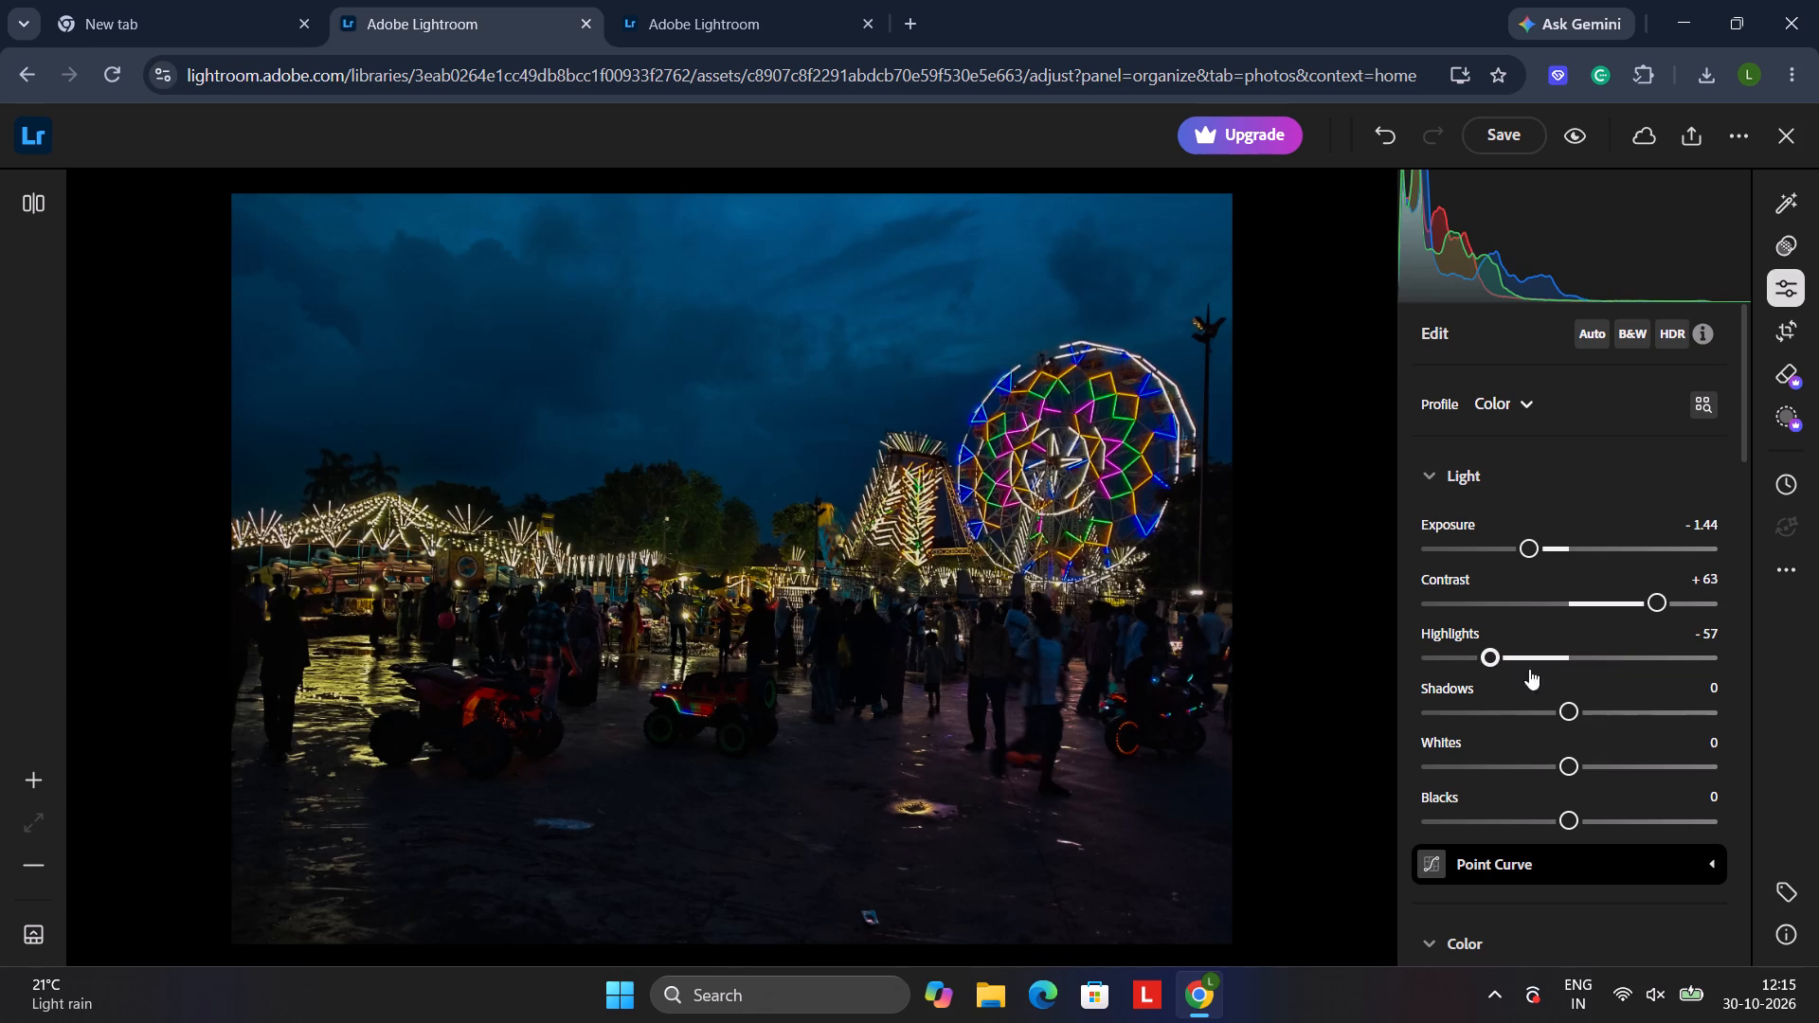
left_click(1612, 654)
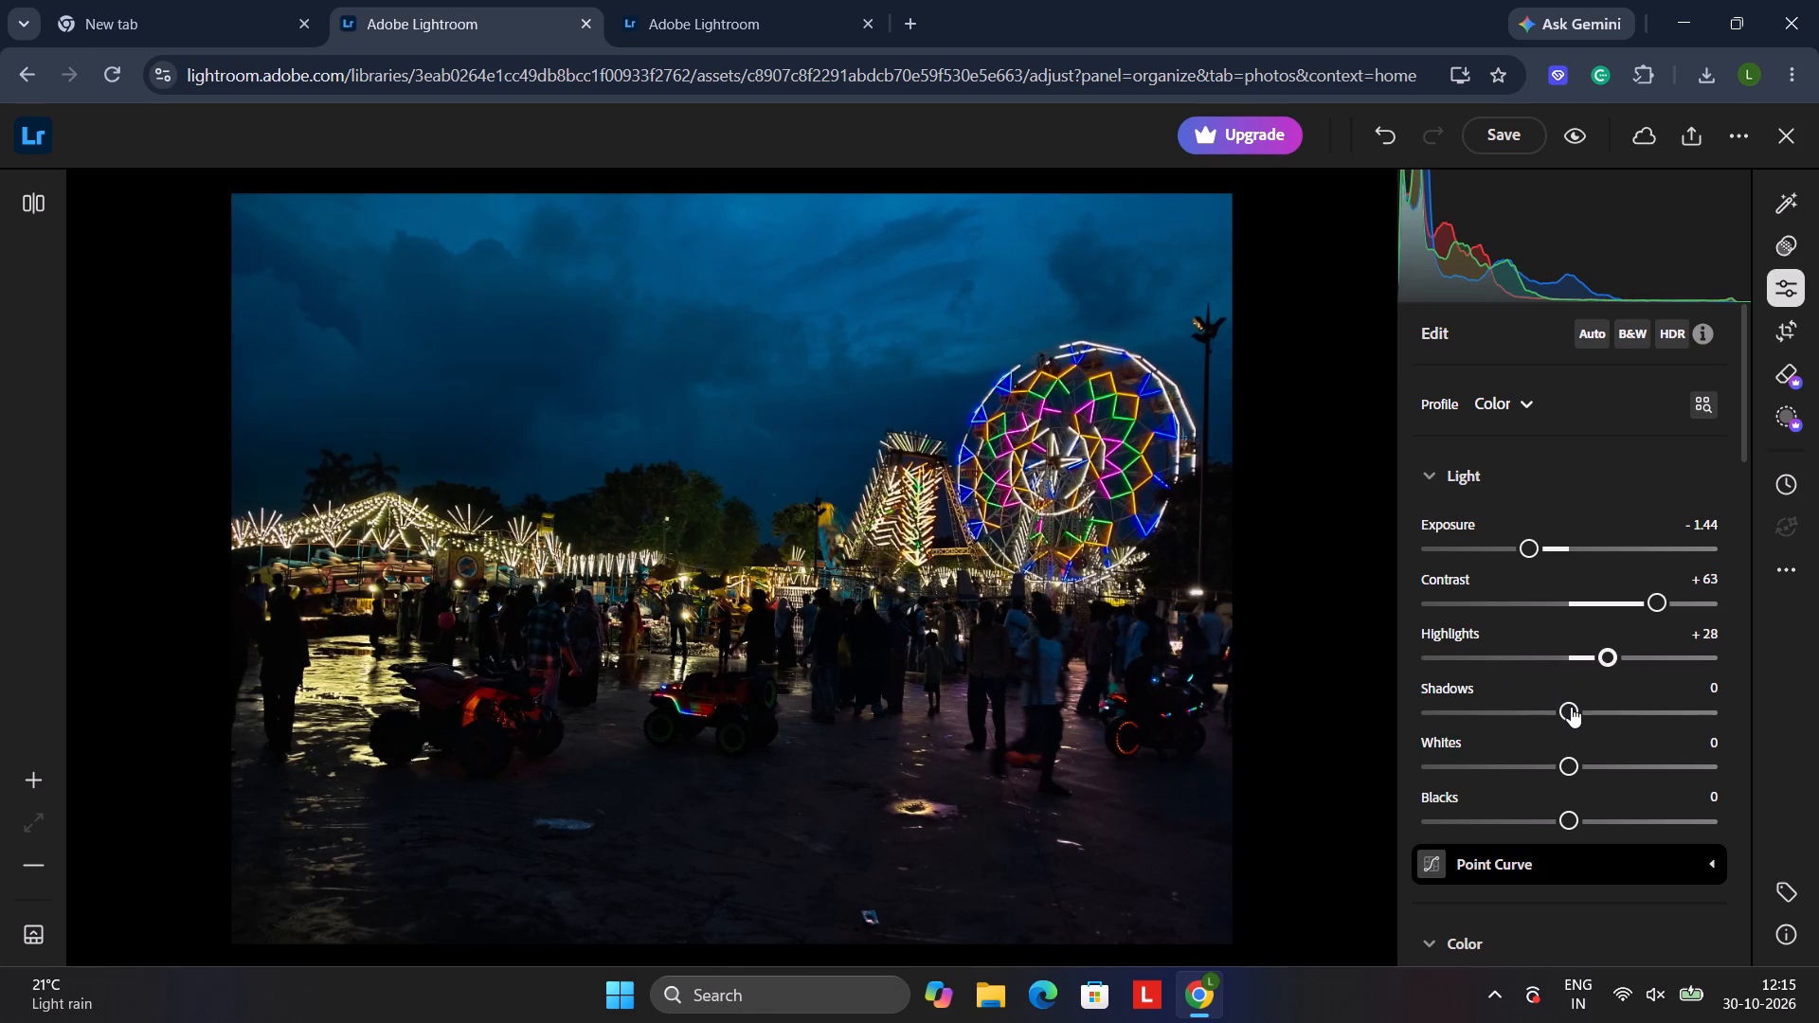
left_click_drag(1571, 707, 1531, 719)
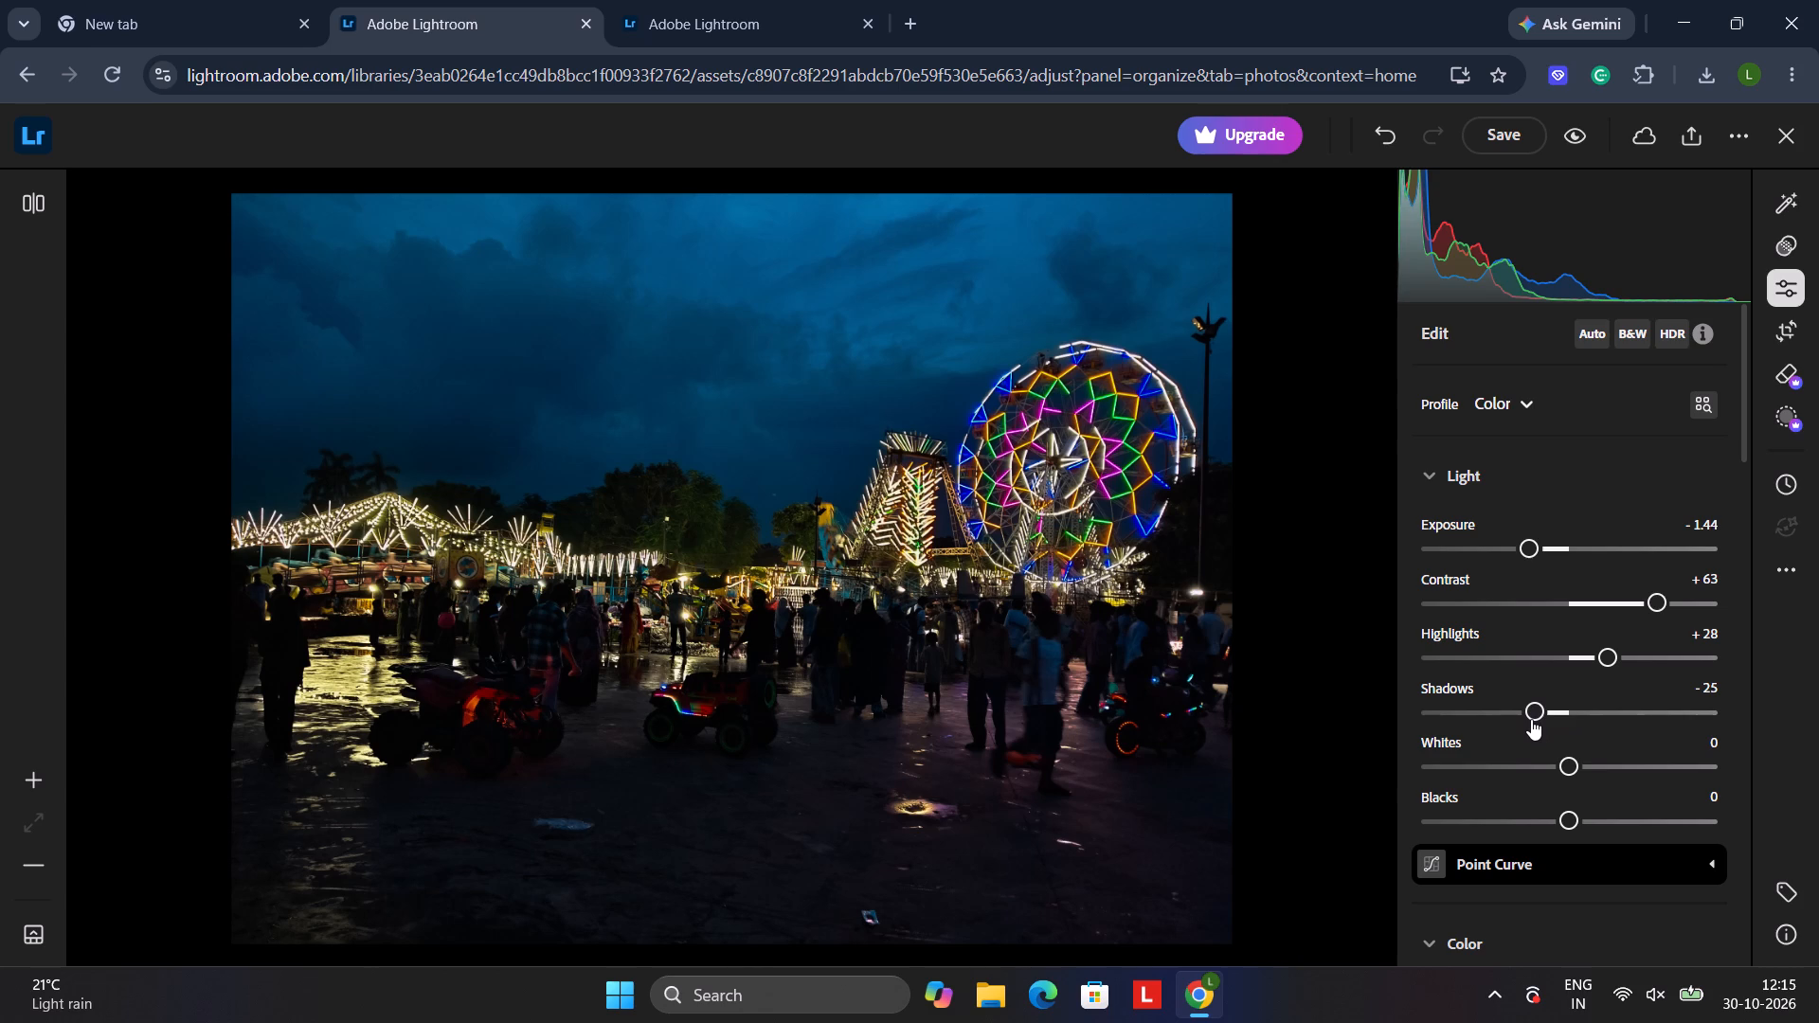
left_click_drag(1529, 704, 1521, 704)
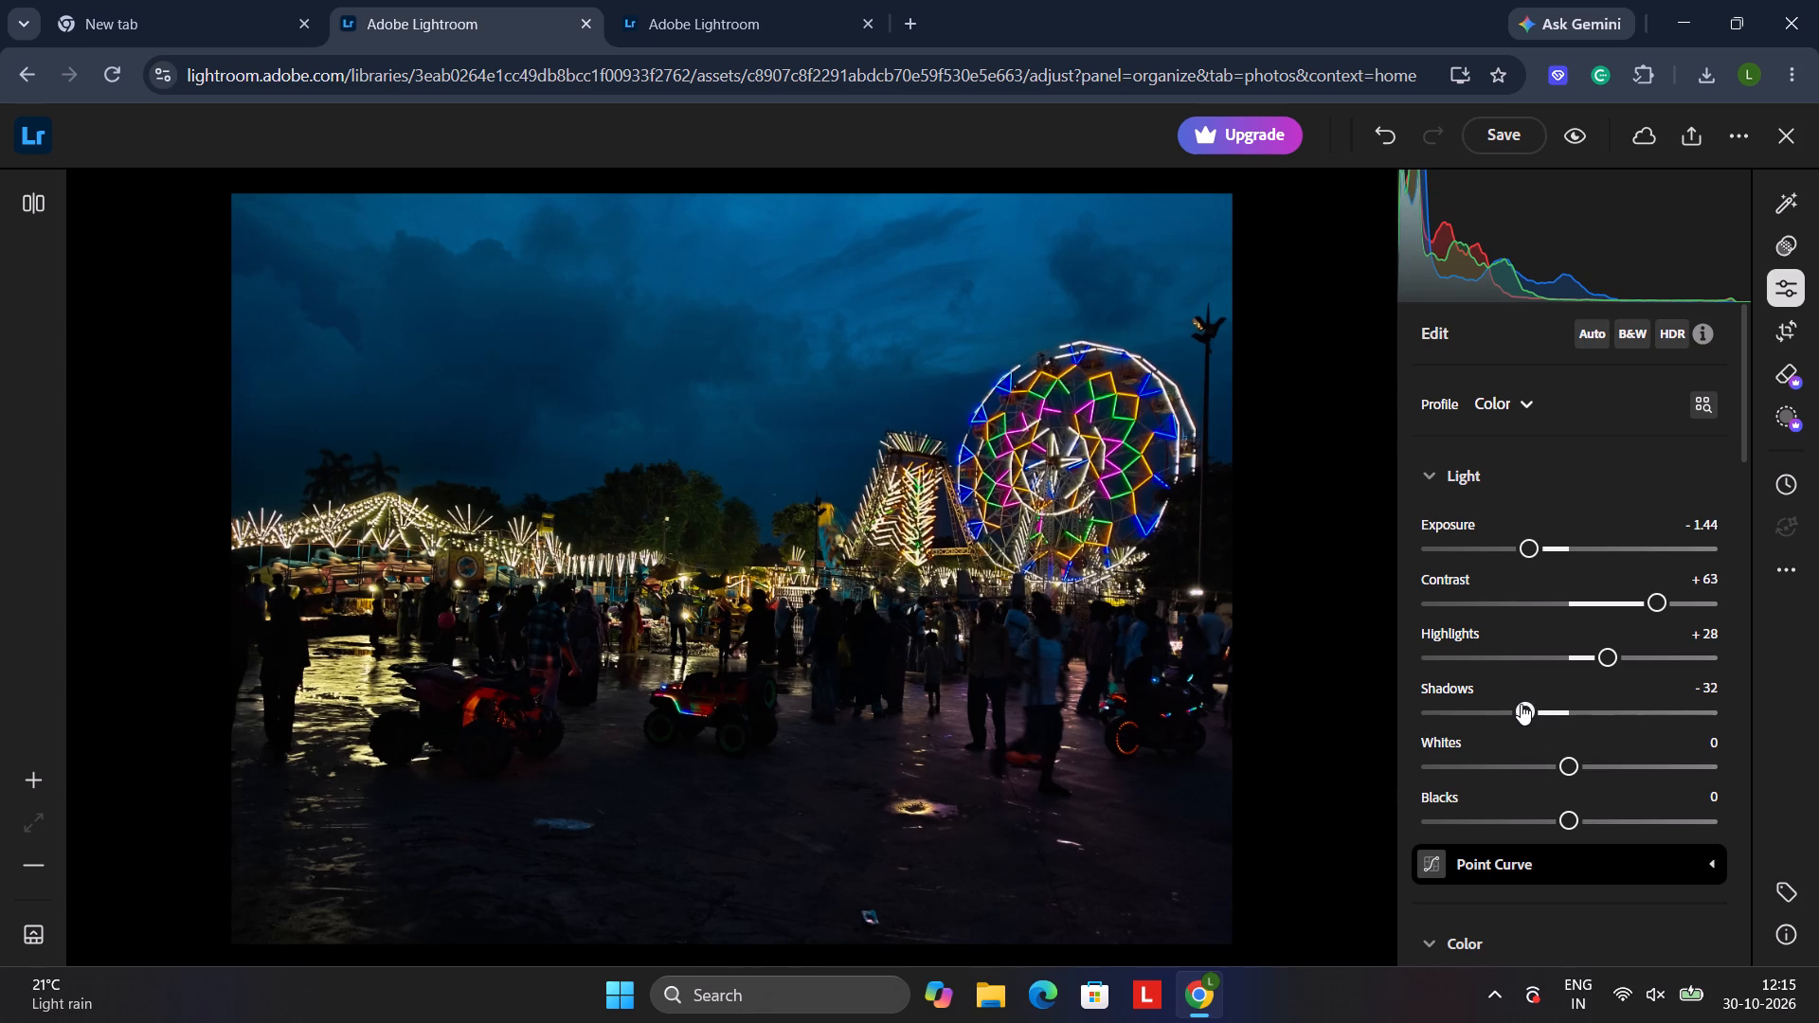
Fine-tune the fairground photo's Exposure to -1.57.
left_click_drag(1538, 542, 1508, 547)
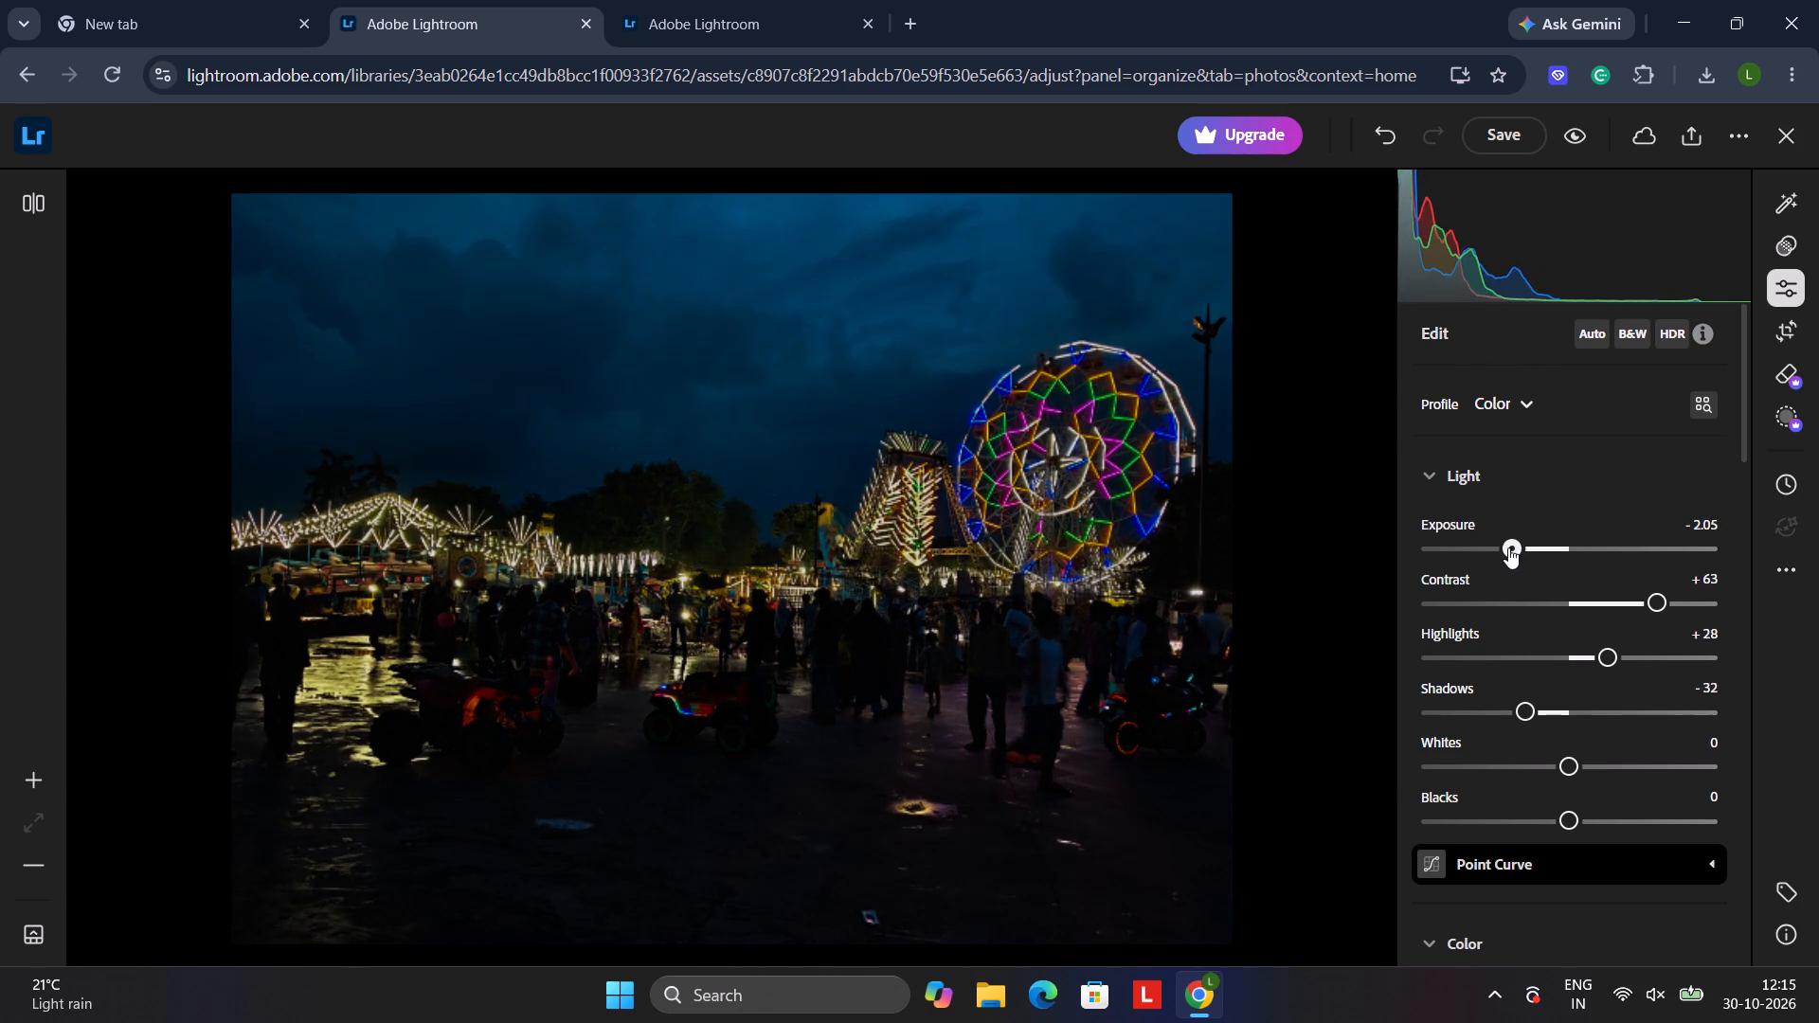
left_click_drag(1508, 547, 1527, 548)
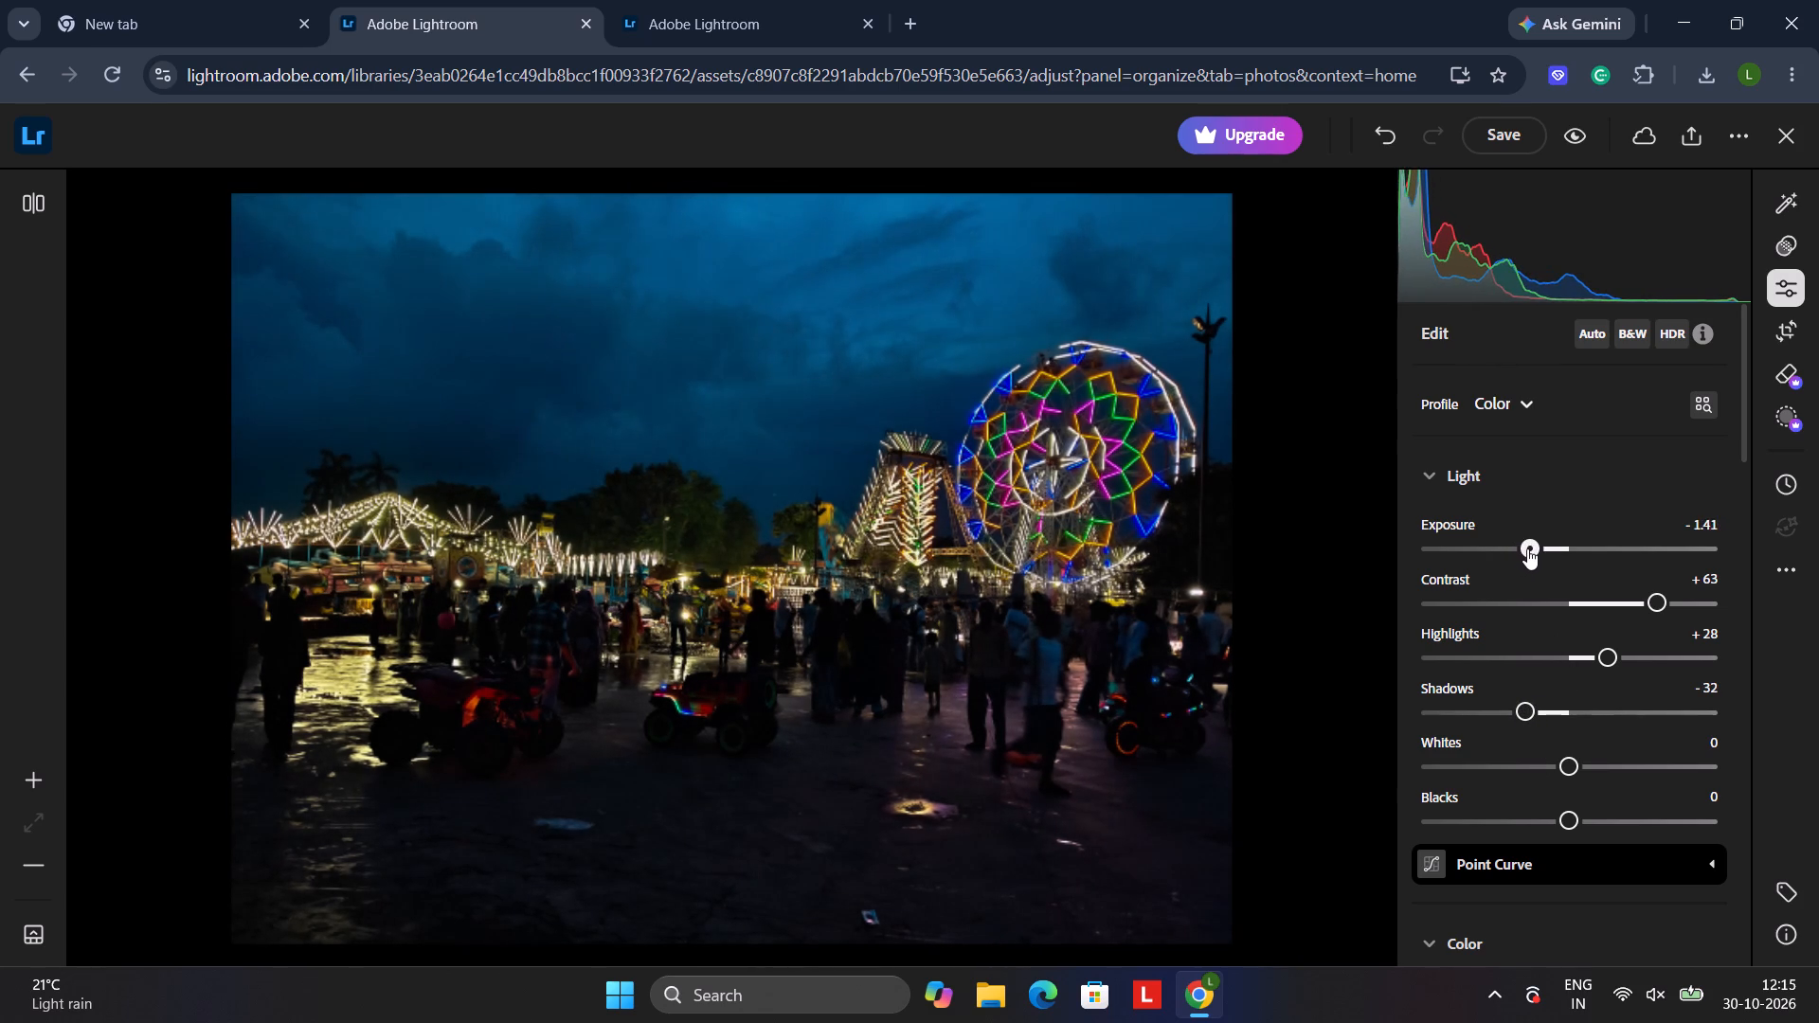
left_click_drag(1527, 548, 1522, 553)
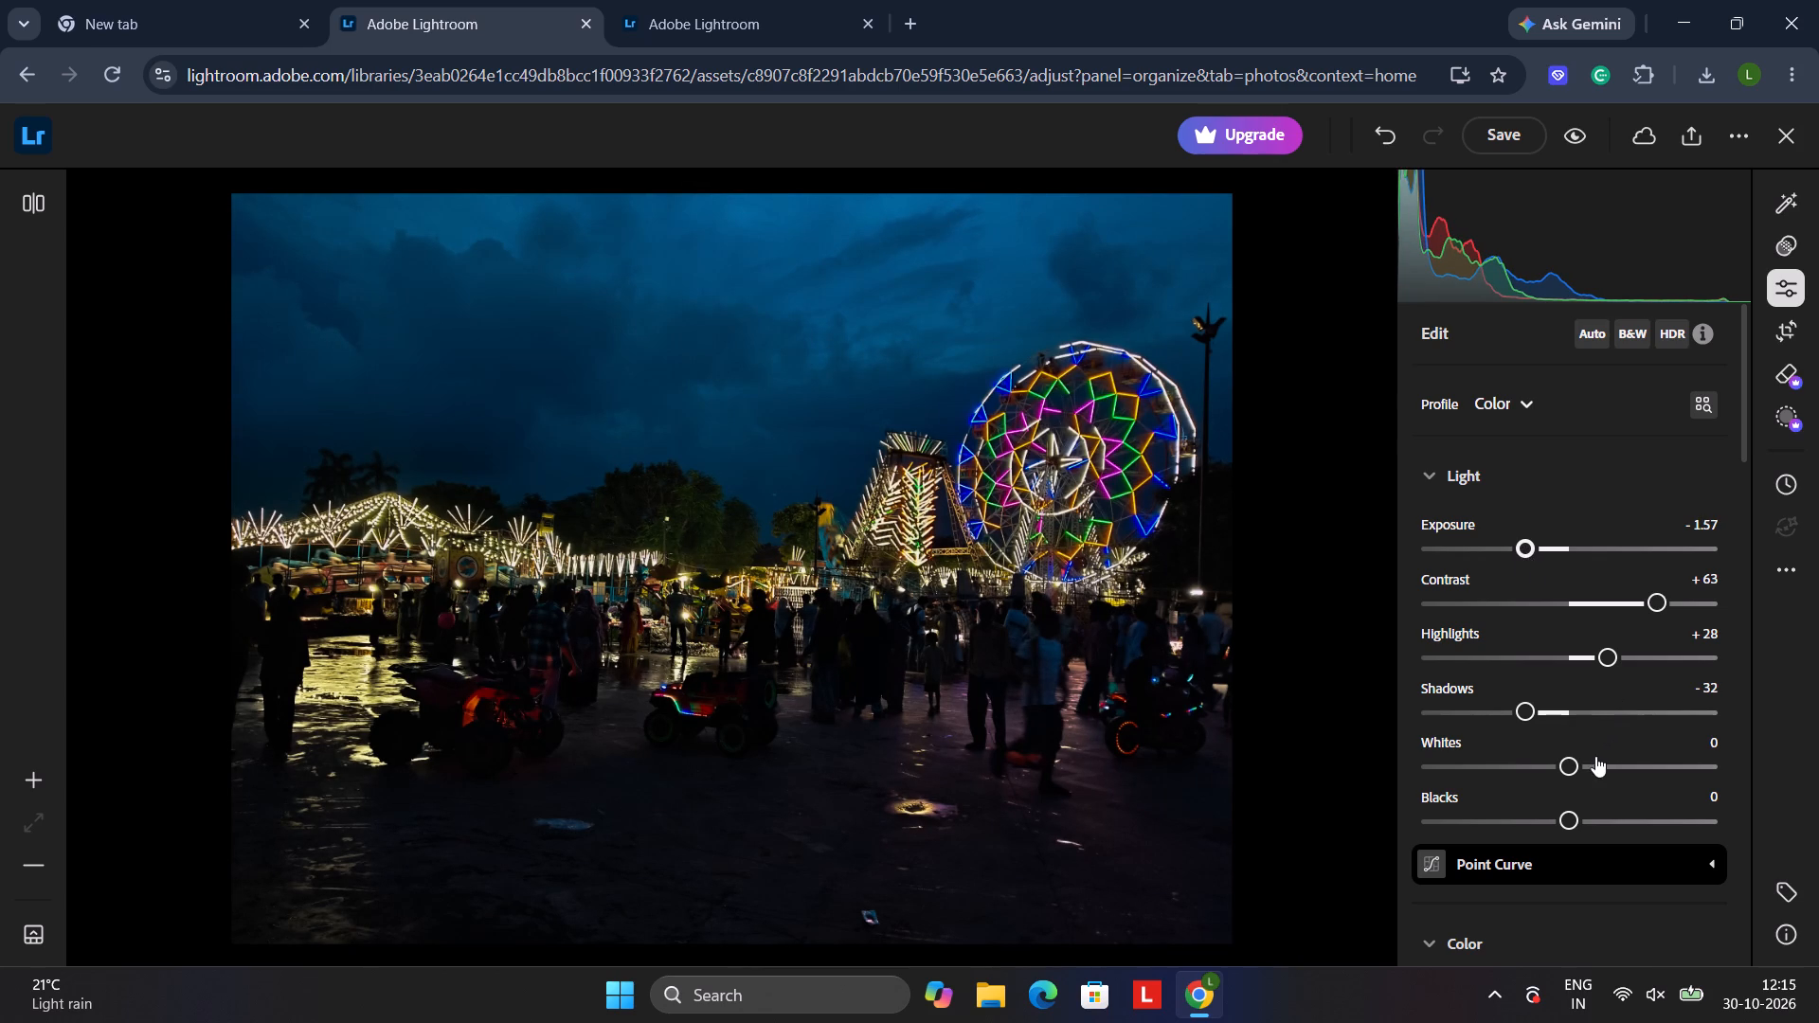
Set the fairground photo's Whites to -36 and Blacks to -35.
left_click_drag(1572, 762, 1540, 762)
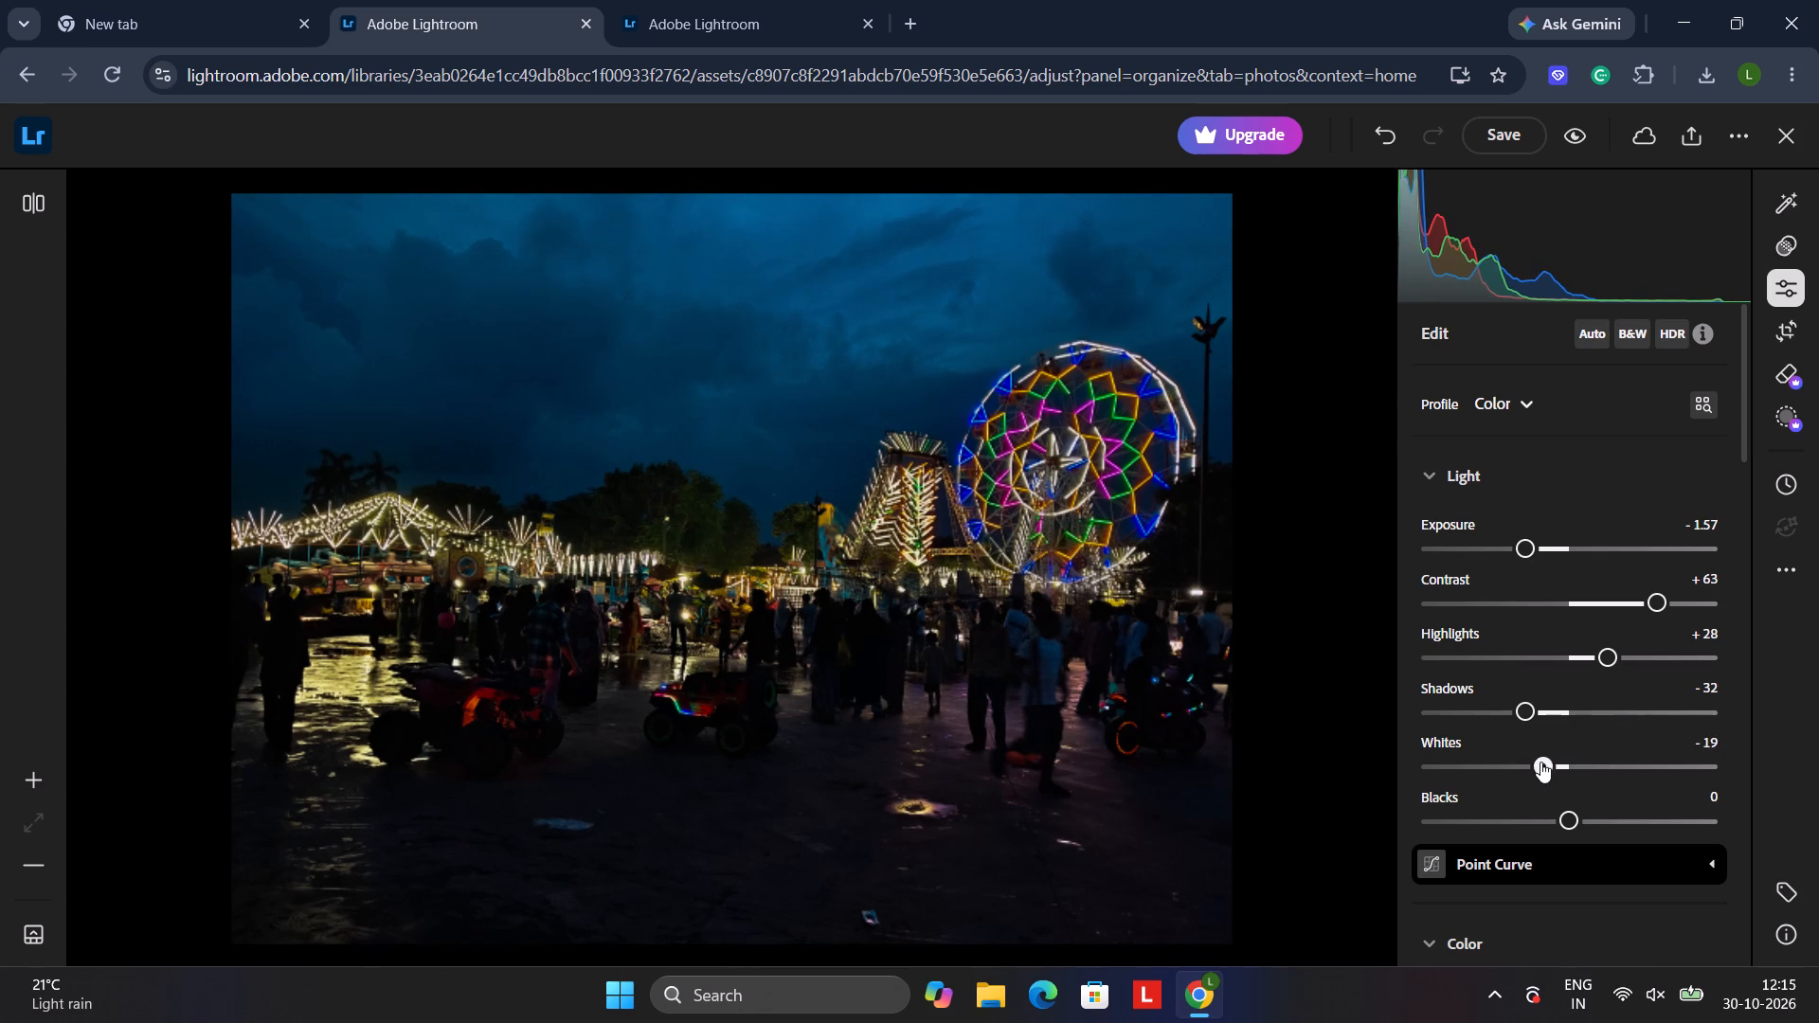
left_click_drag(1540, 762, 1516, 769)
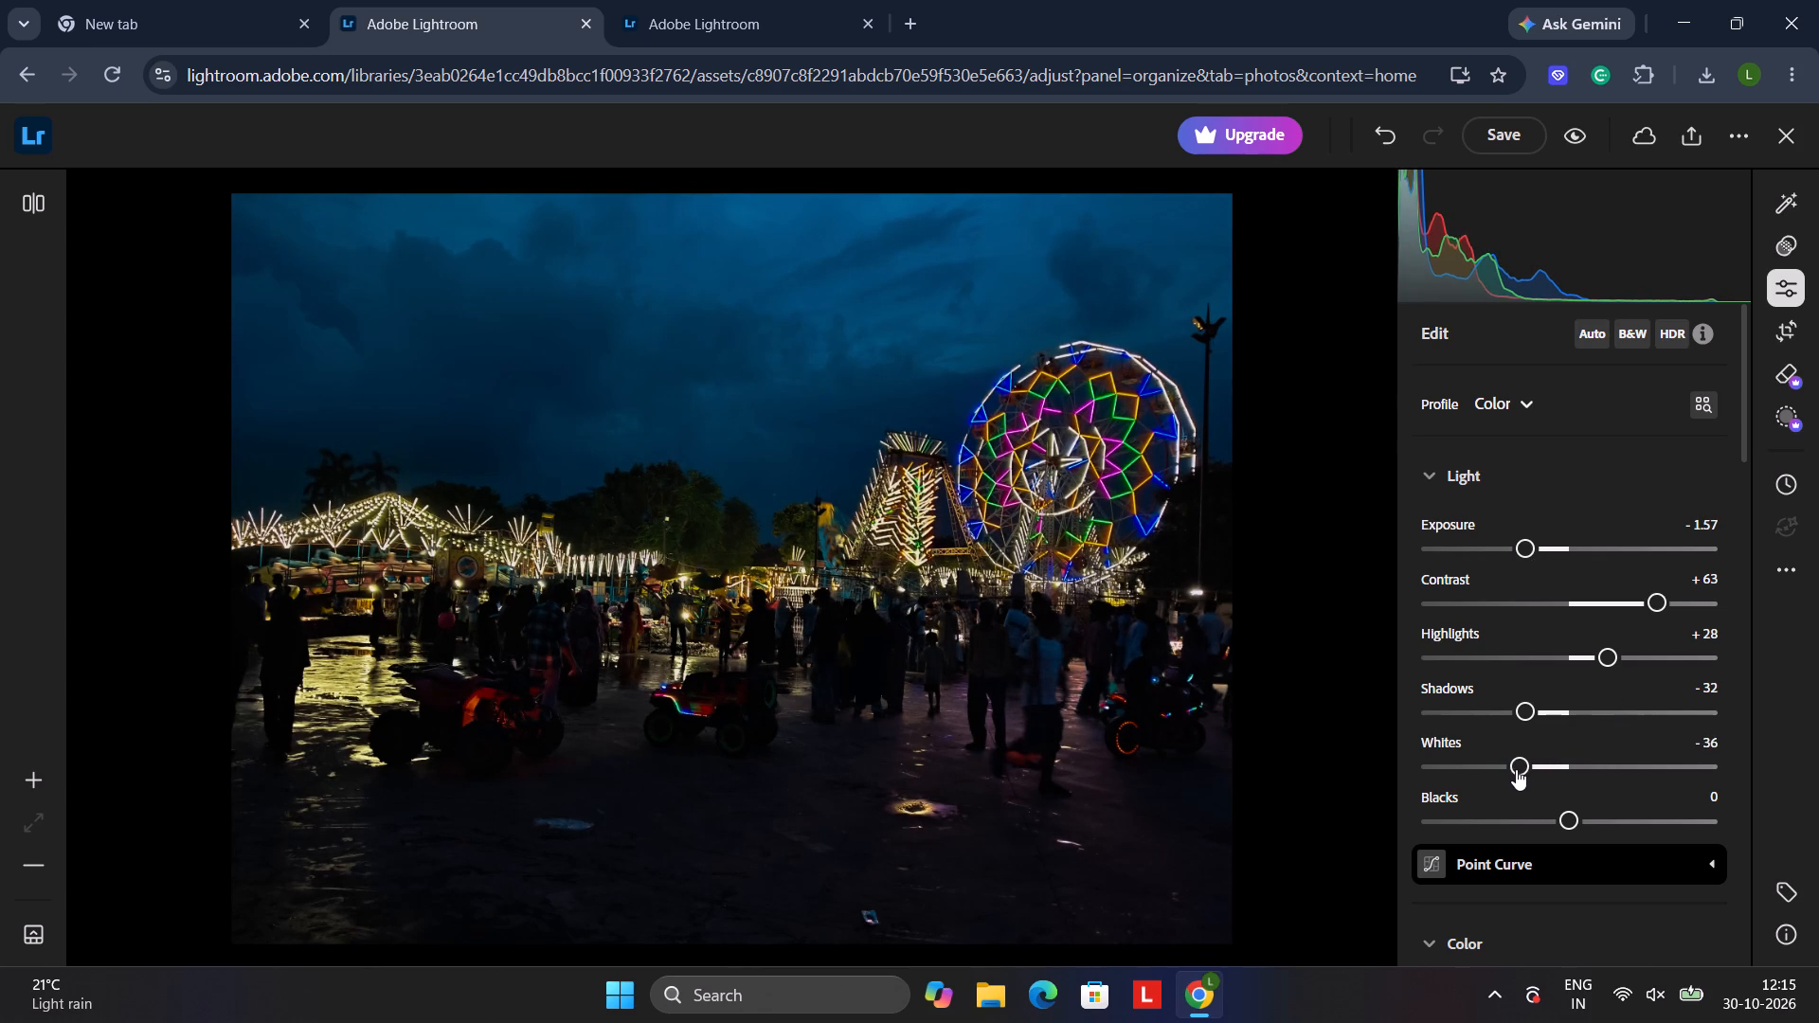
left_click_drag(1516, 769, 1496, 769)
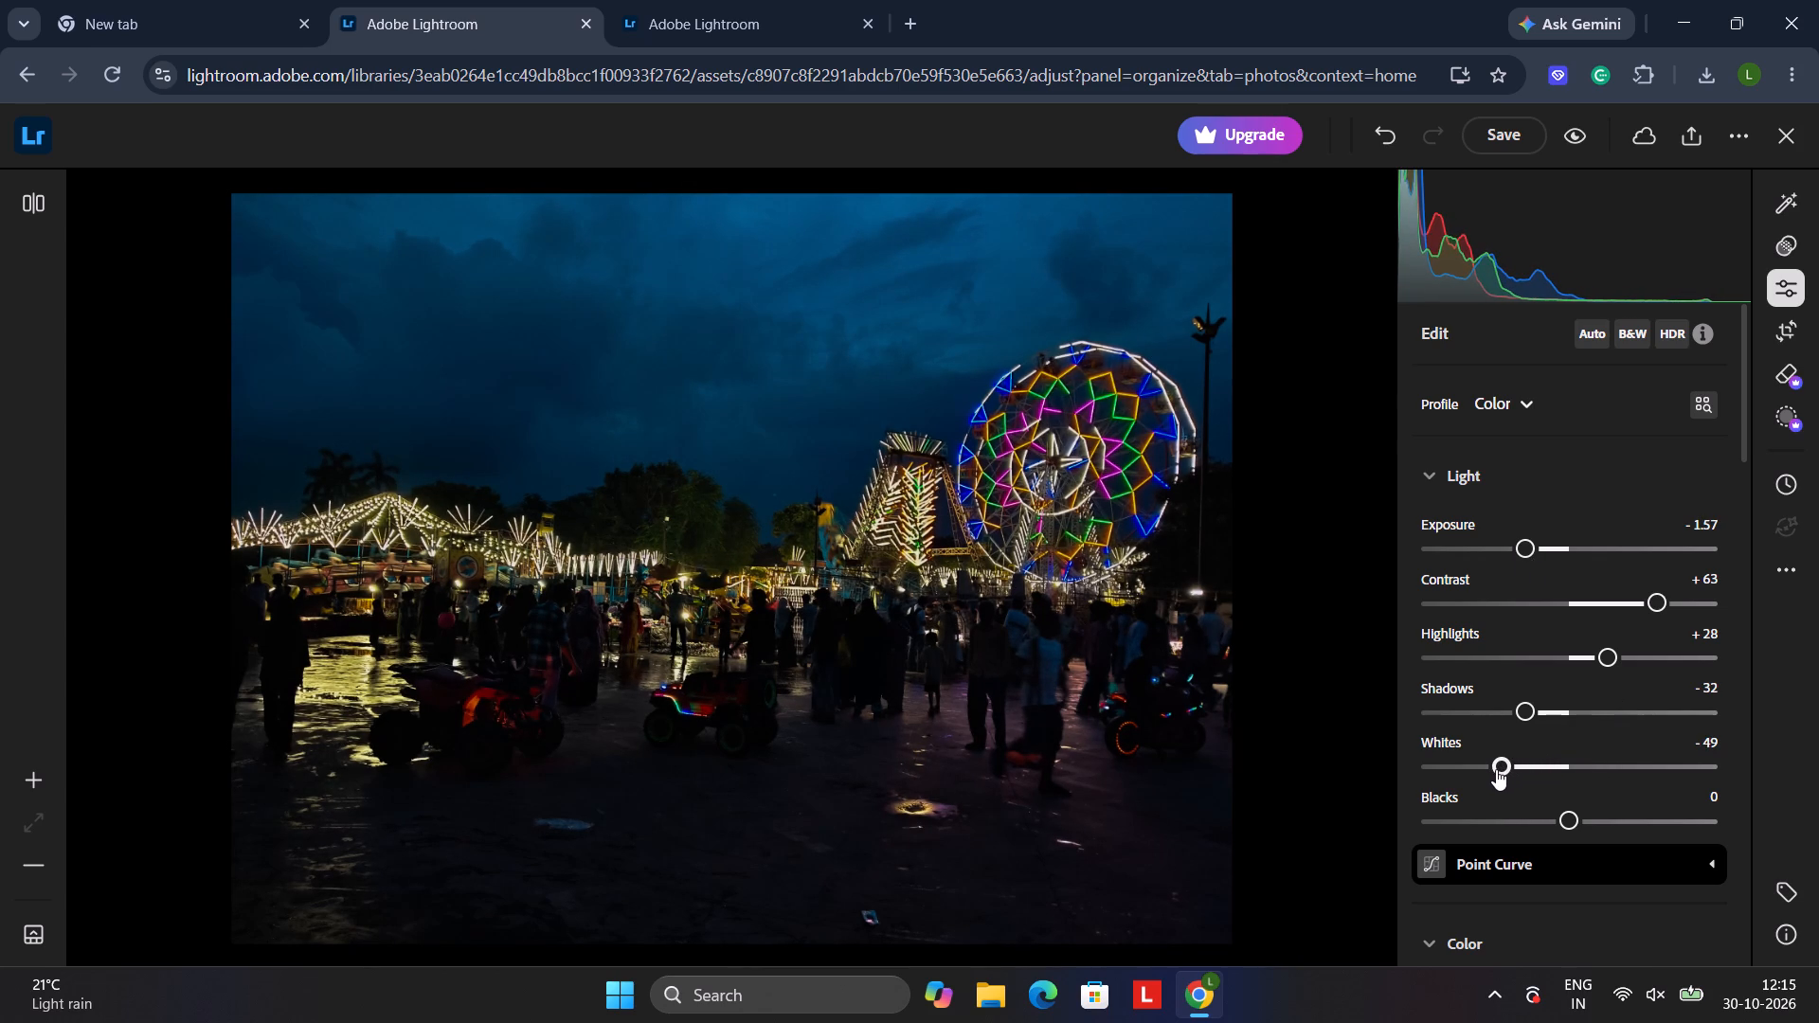
left_click_drag(1496, 769, 1515, 763)
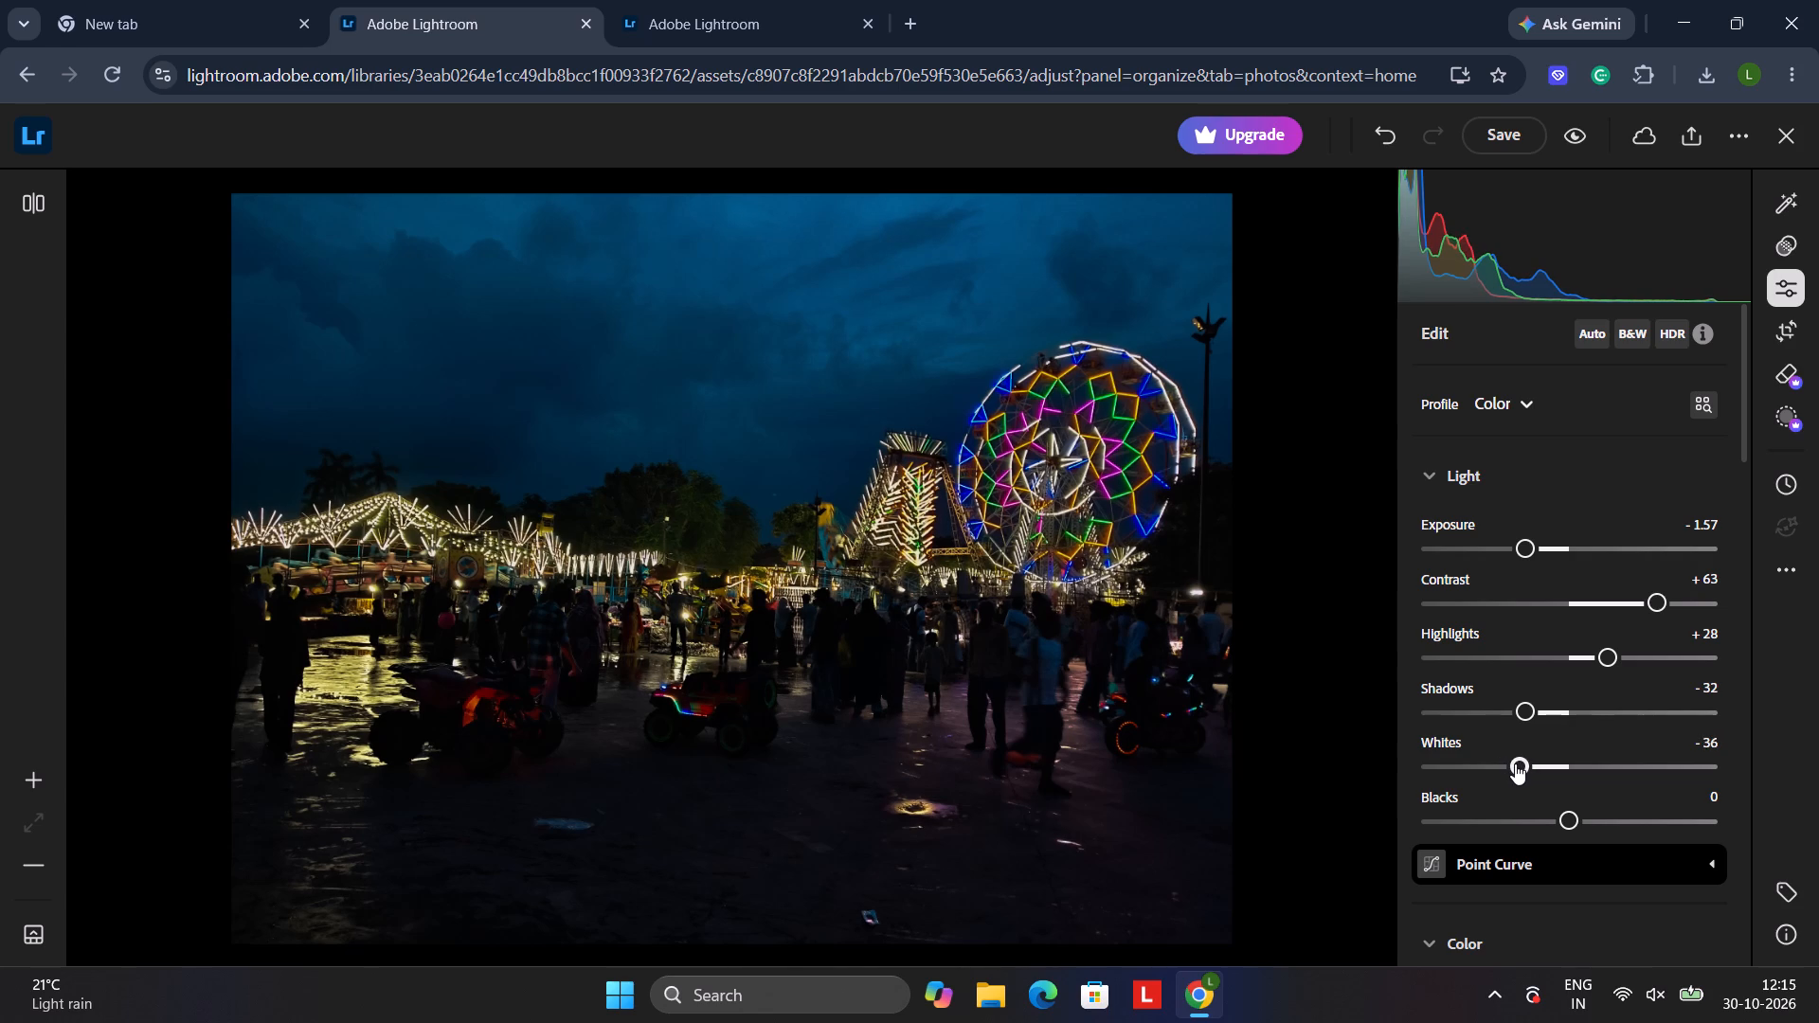
scroll(1515, 763, "down", 1)
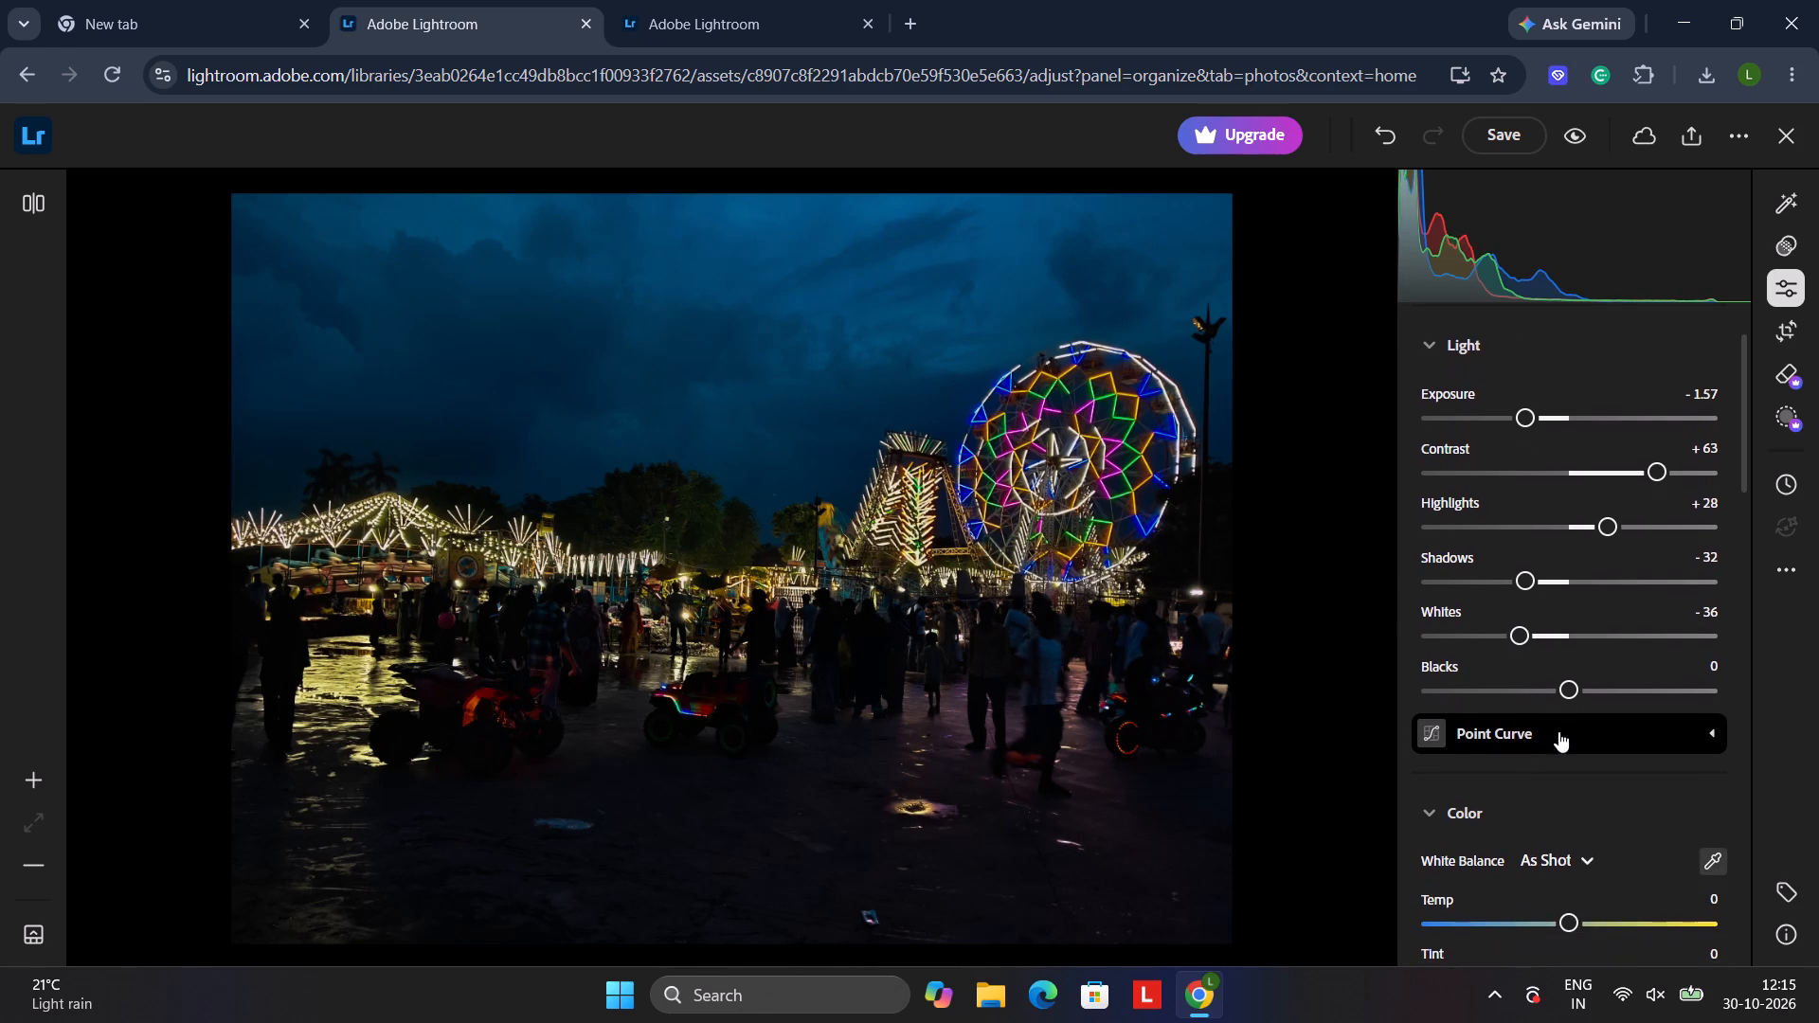
left_click_drag(1573, 687, 1545, 697)
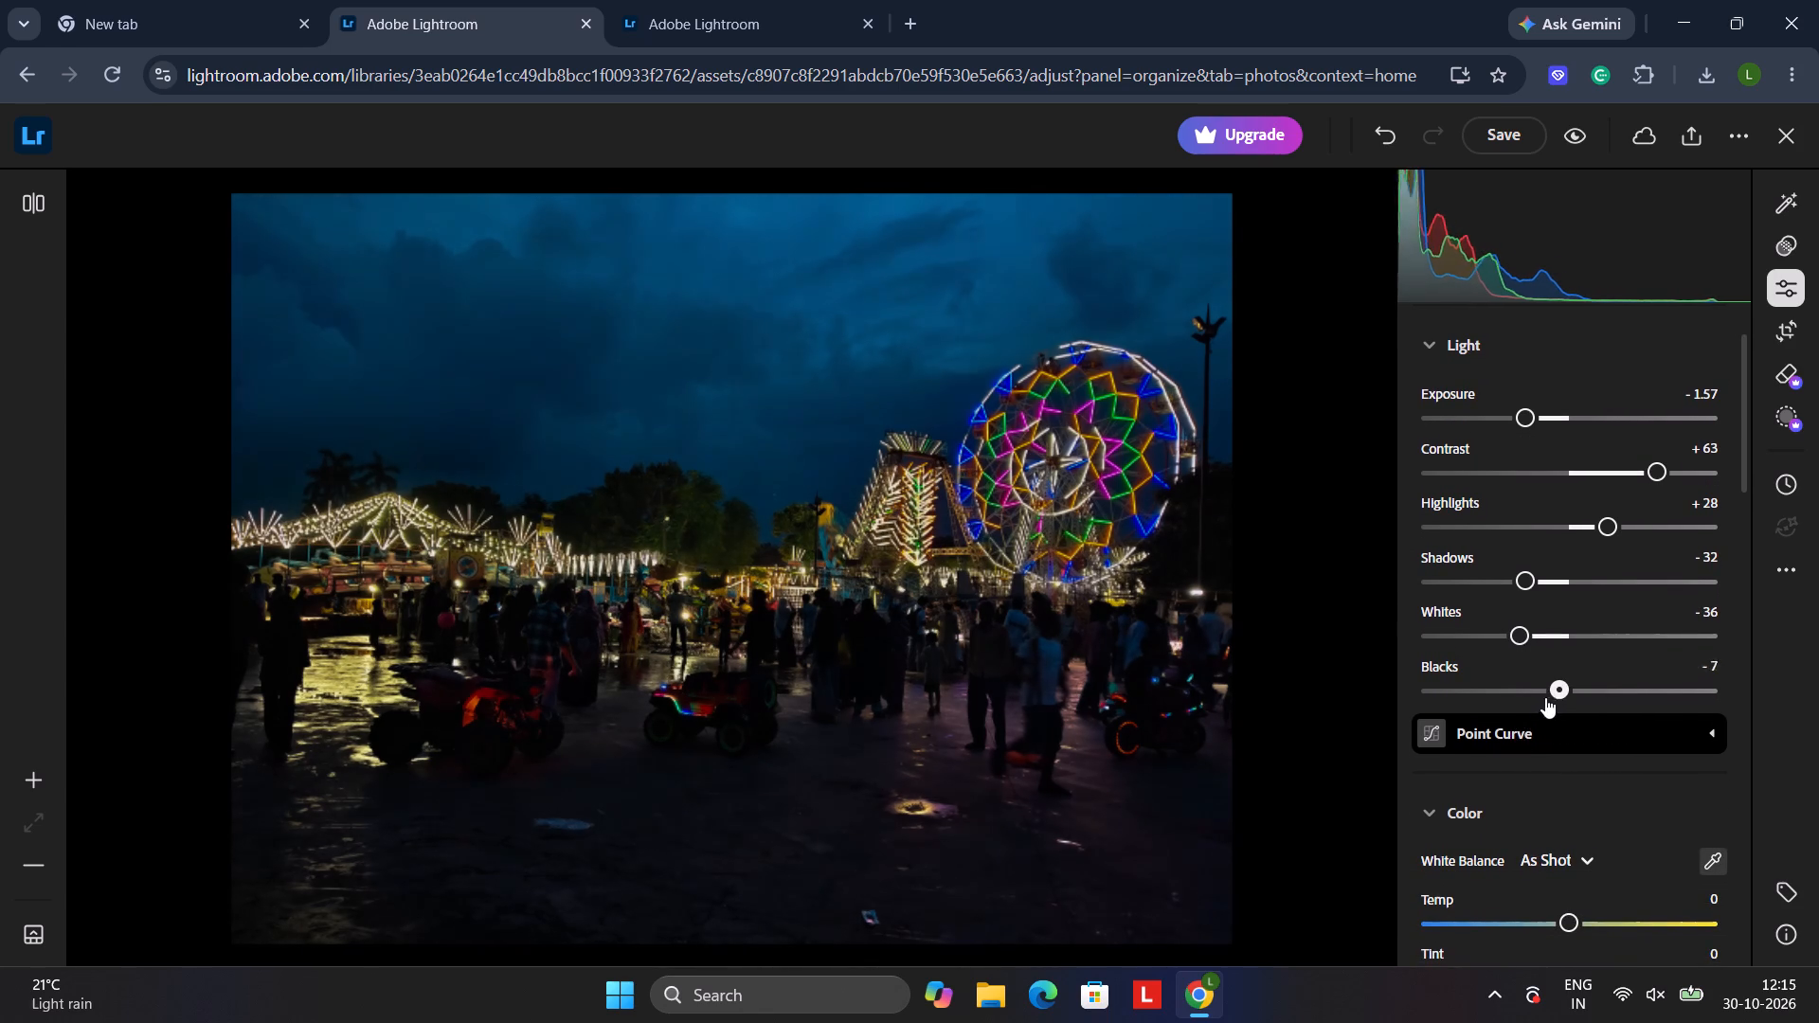
left_click_drag(1545, 697, 1517, 702)
Set the fairground photo's overall color Saturation to +55.
scroll(1576, 805, "down", 1)
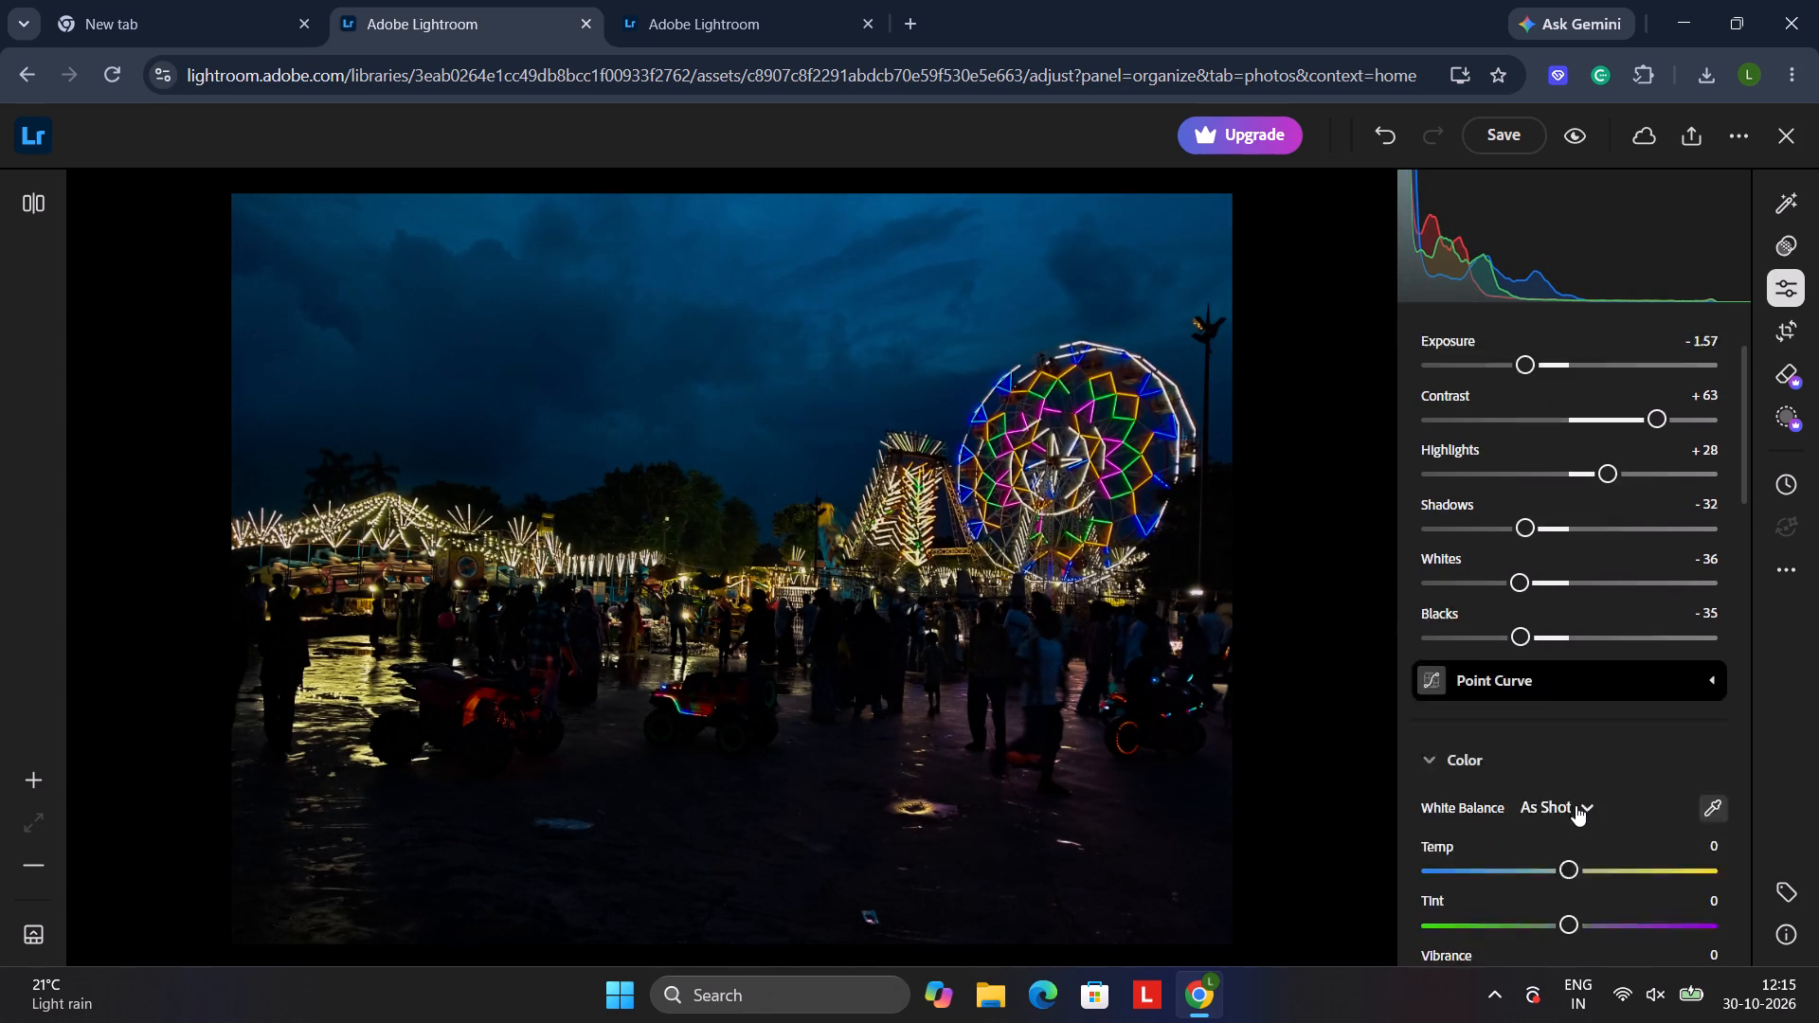
scroll(1576, 805, "down", 3)
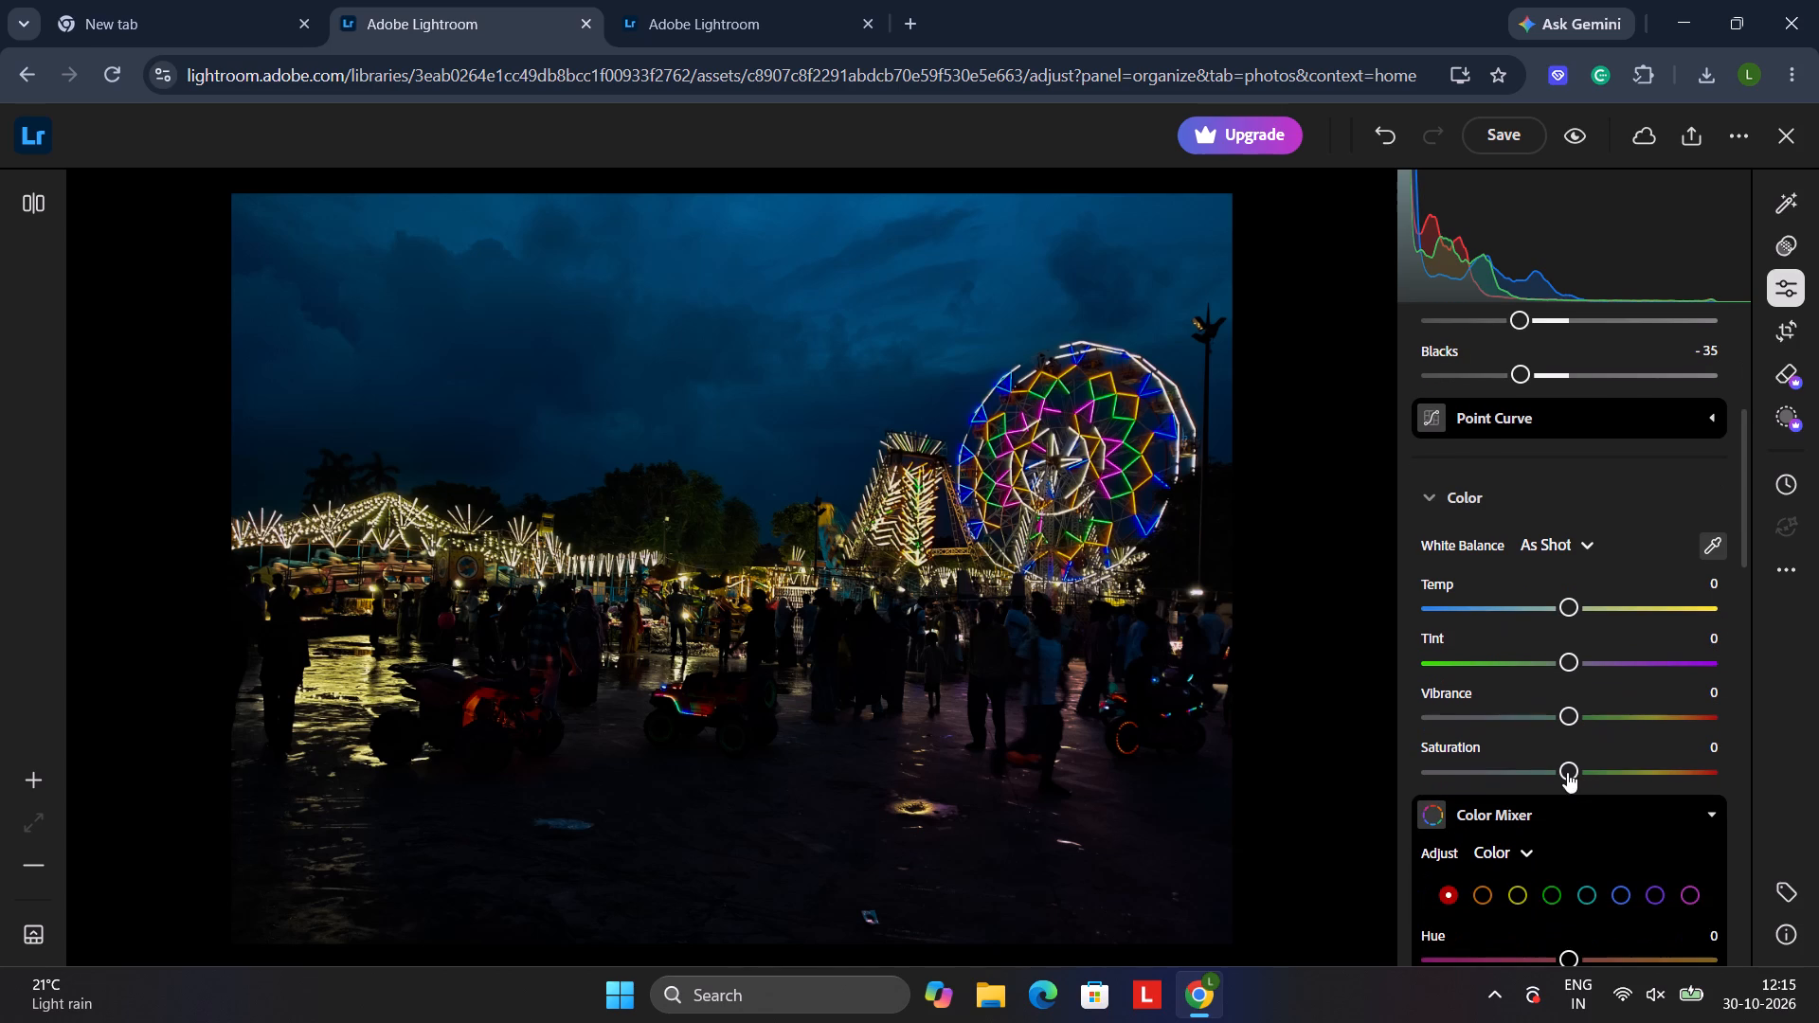
left_click_drag(1567, 767, 1732, 768)
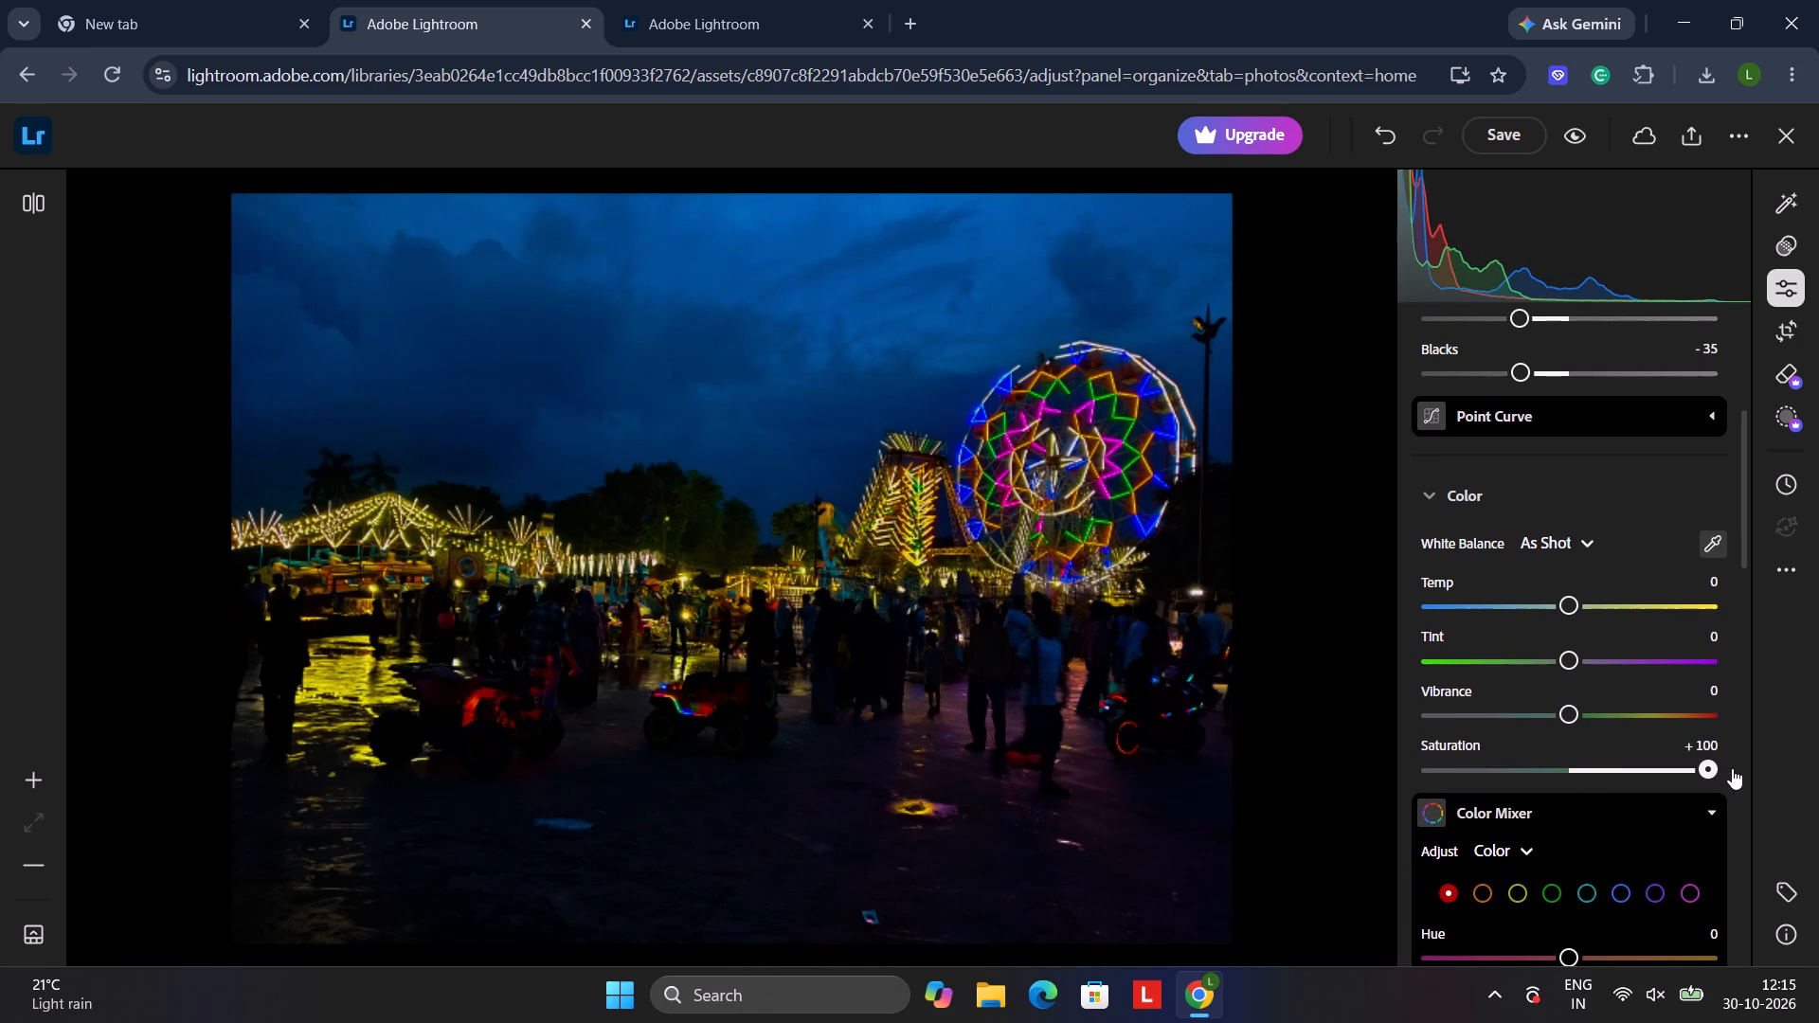
left_click_drag(1732, 768, 1616, 779)
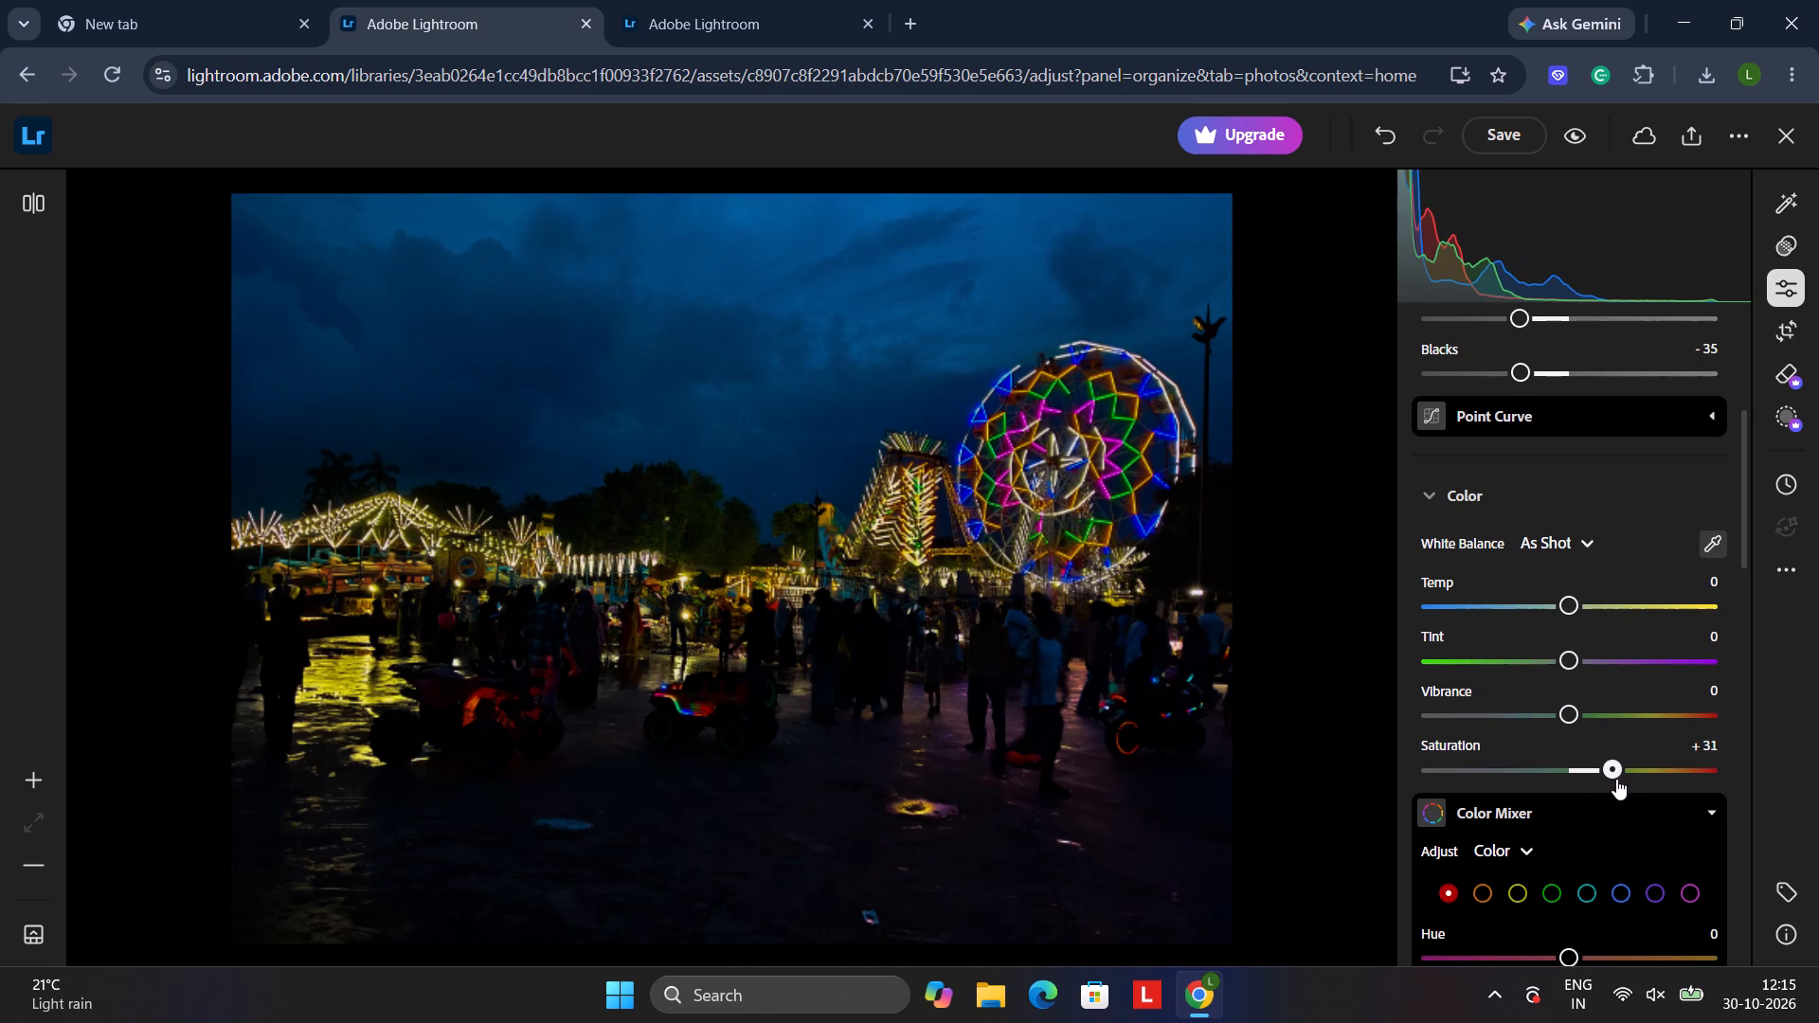
left_click_drag(1616, 779, 1651, 783)
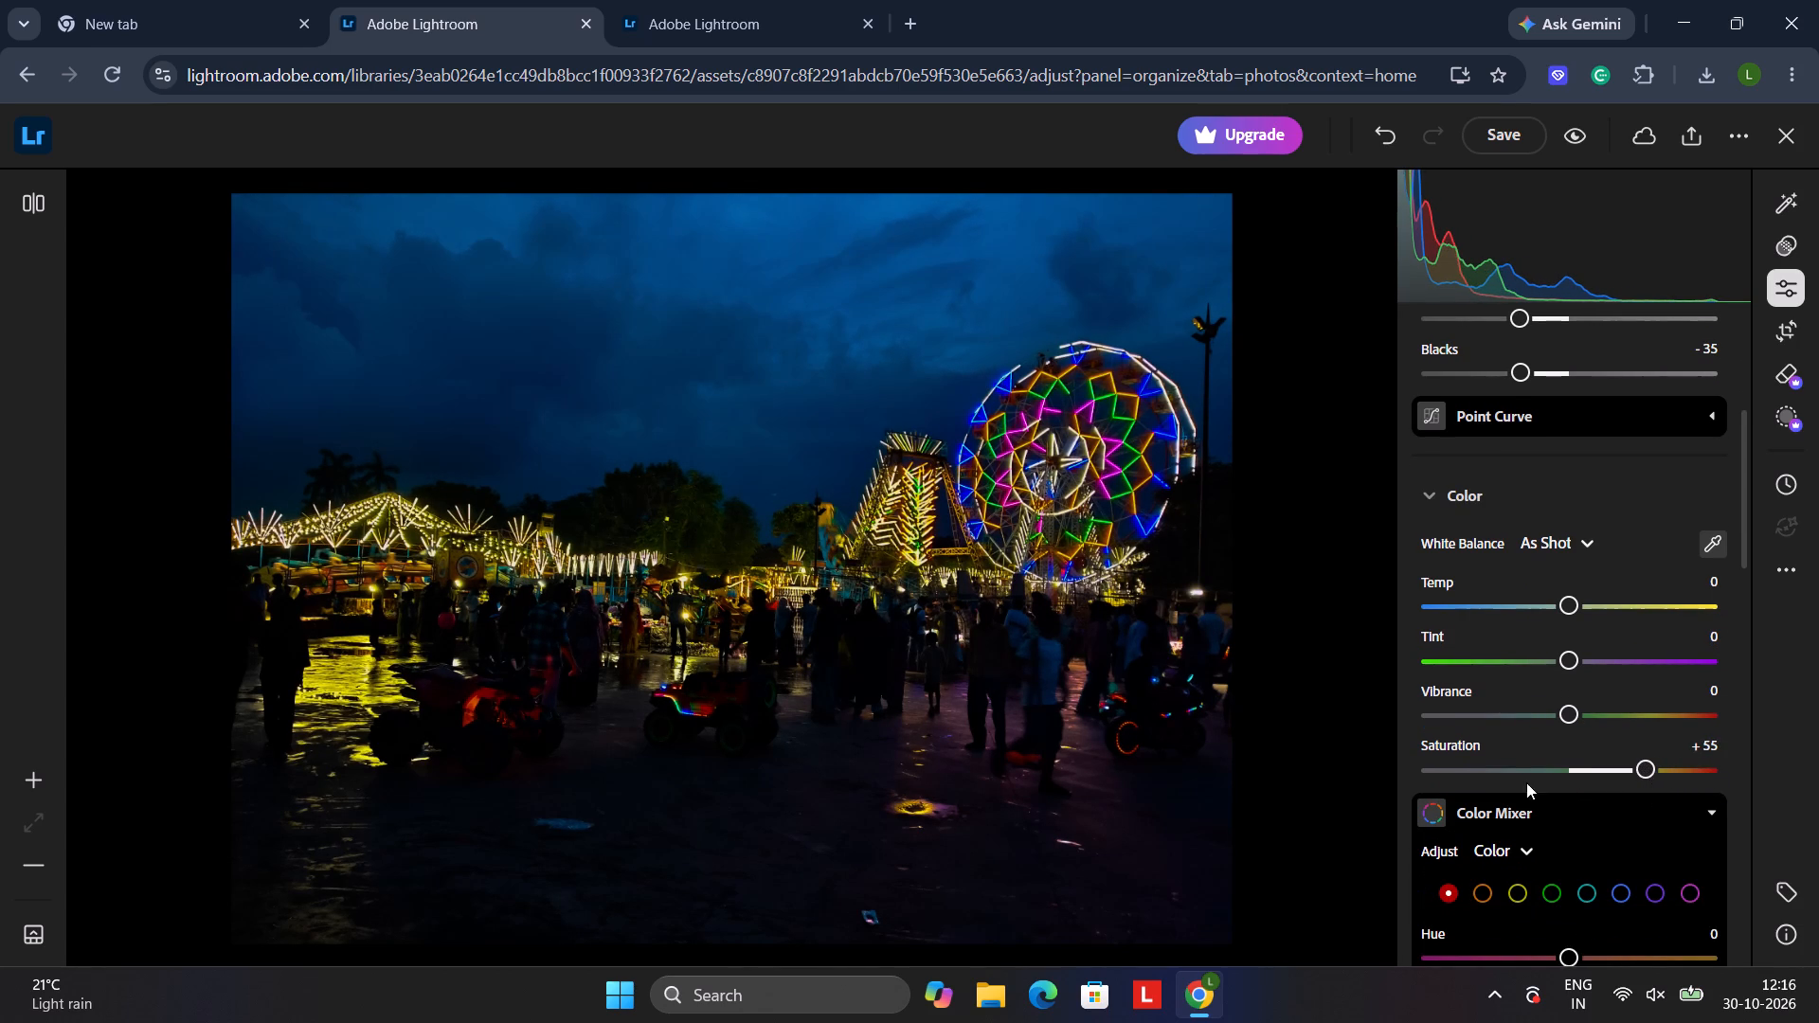
In the Color Mixer, set the fairground photo's red Saturation to +100 and red Hue to +100.
scroll(1605, 763, "down", 3)
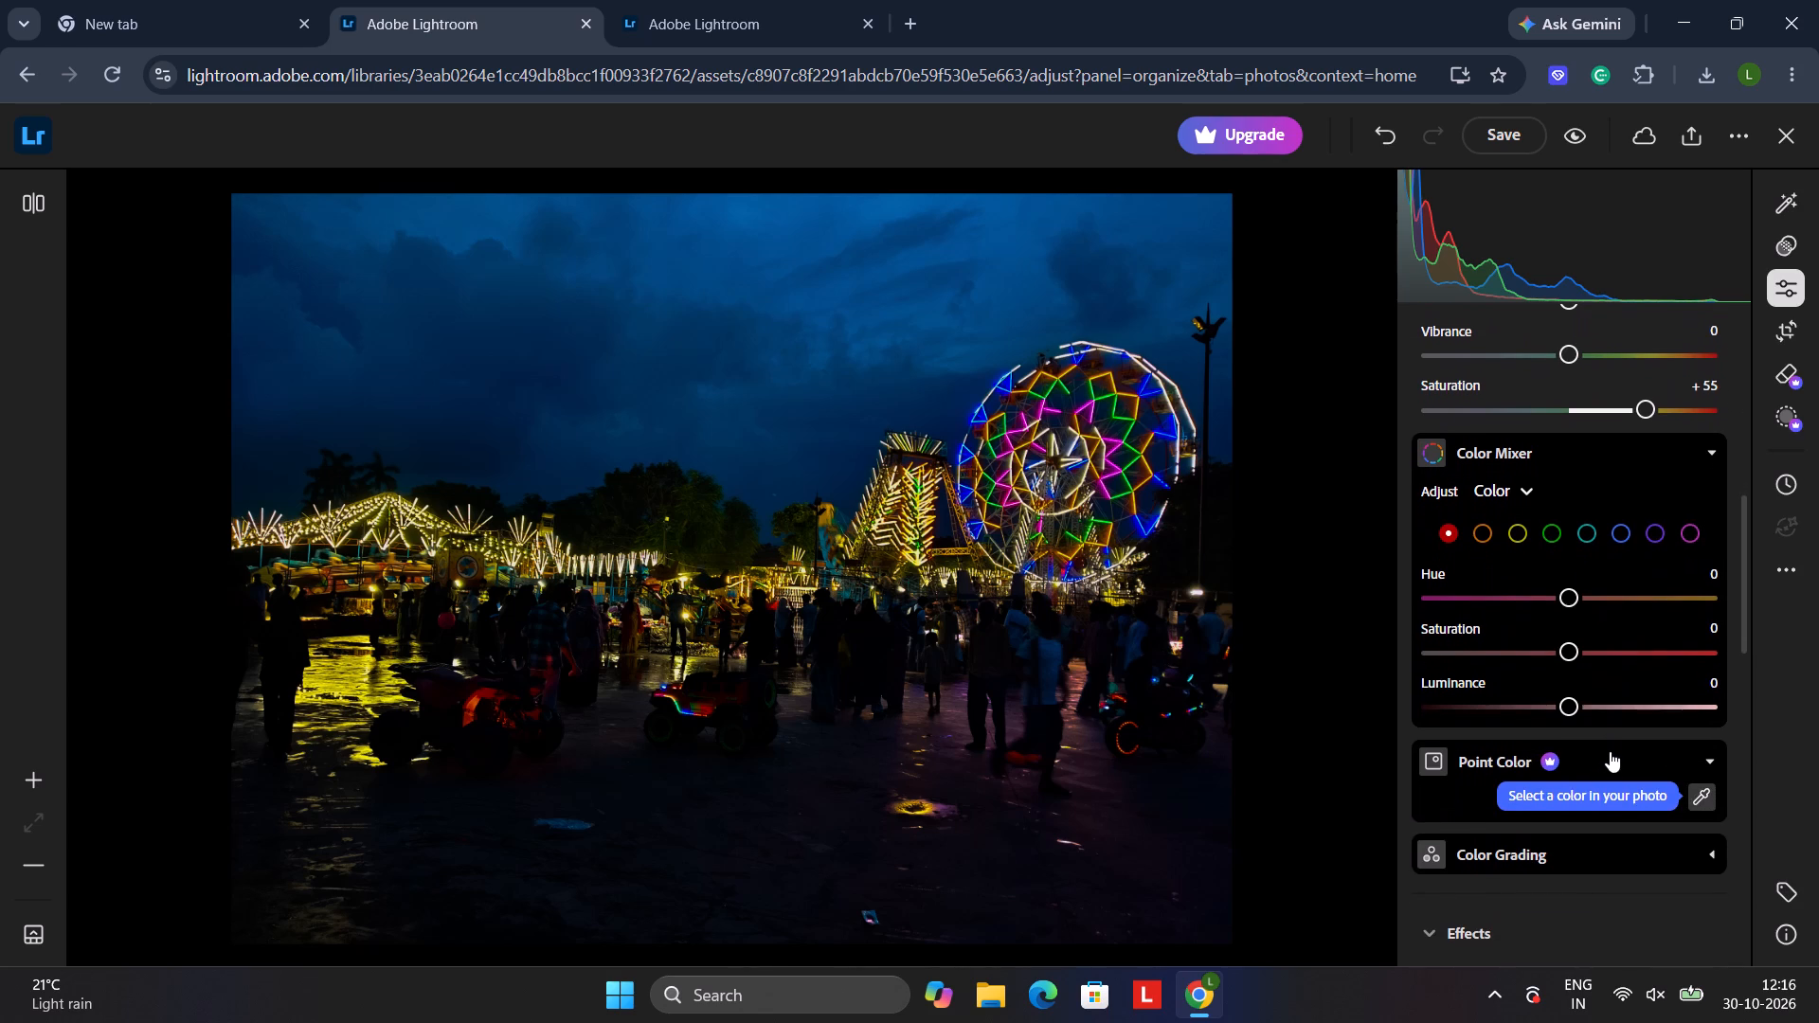
scroll(1570, 660, "right", 1)
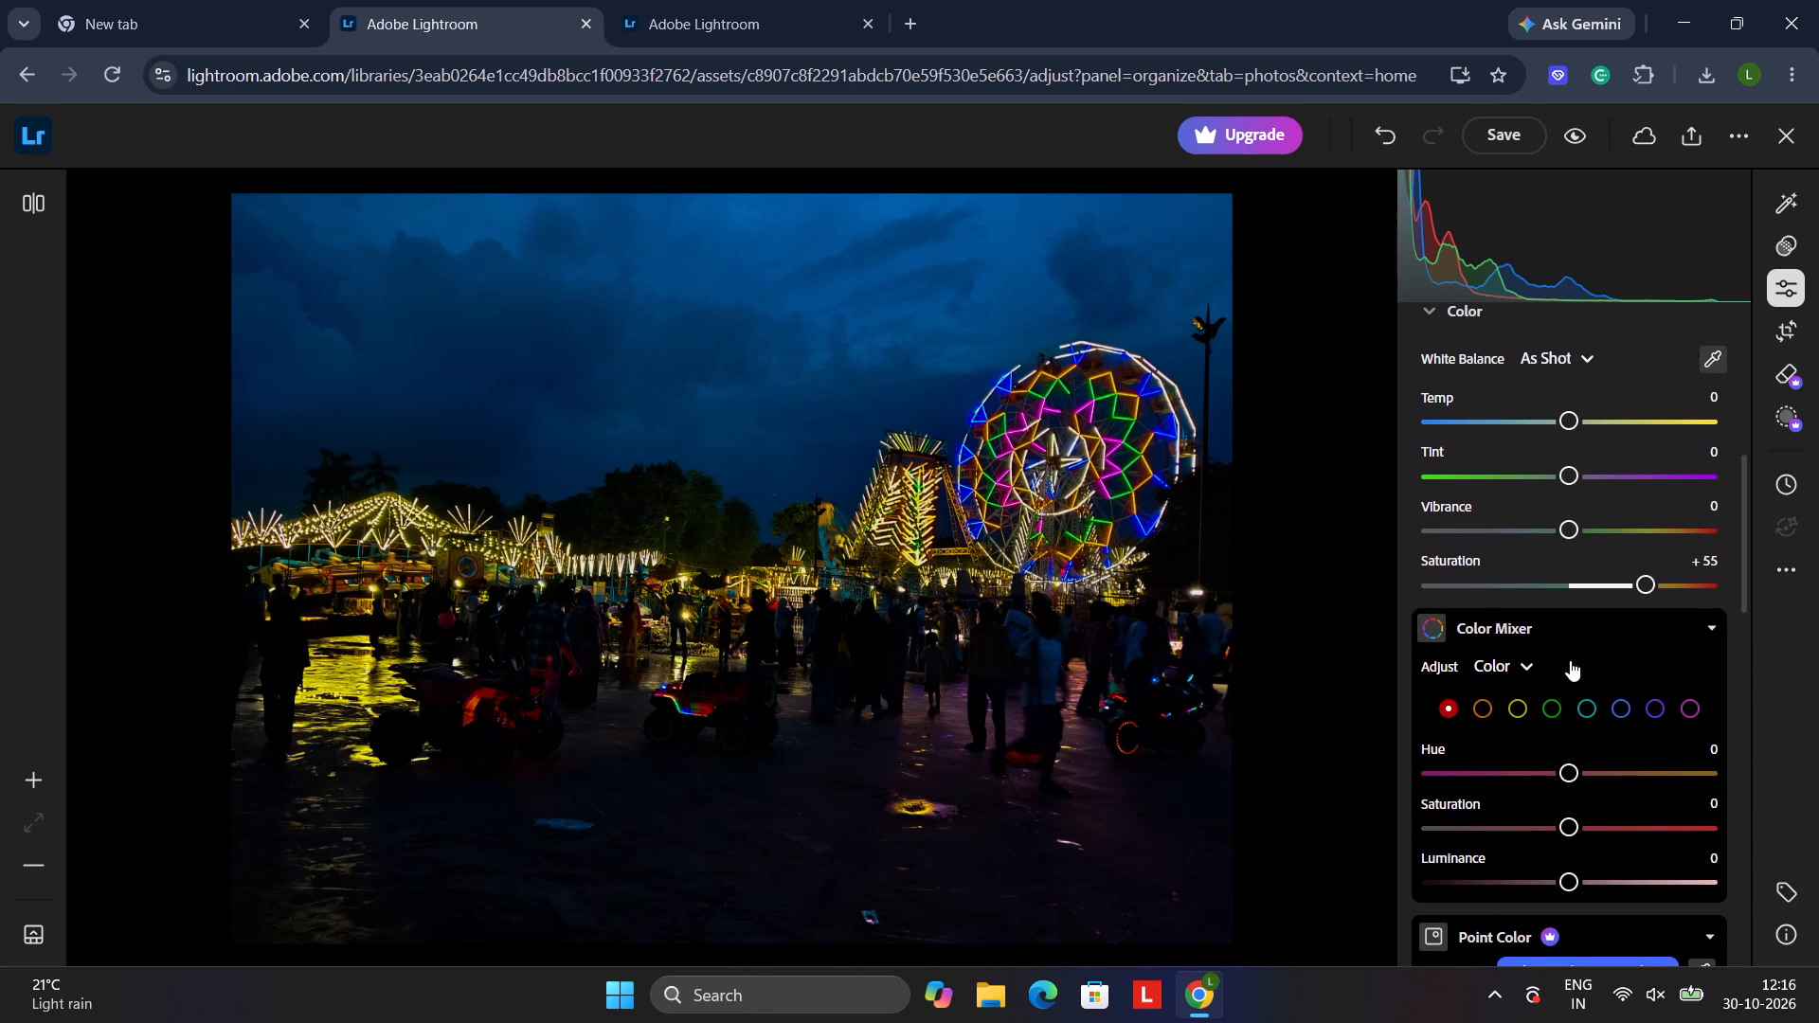
scroll(1570, 660, "right", 1)
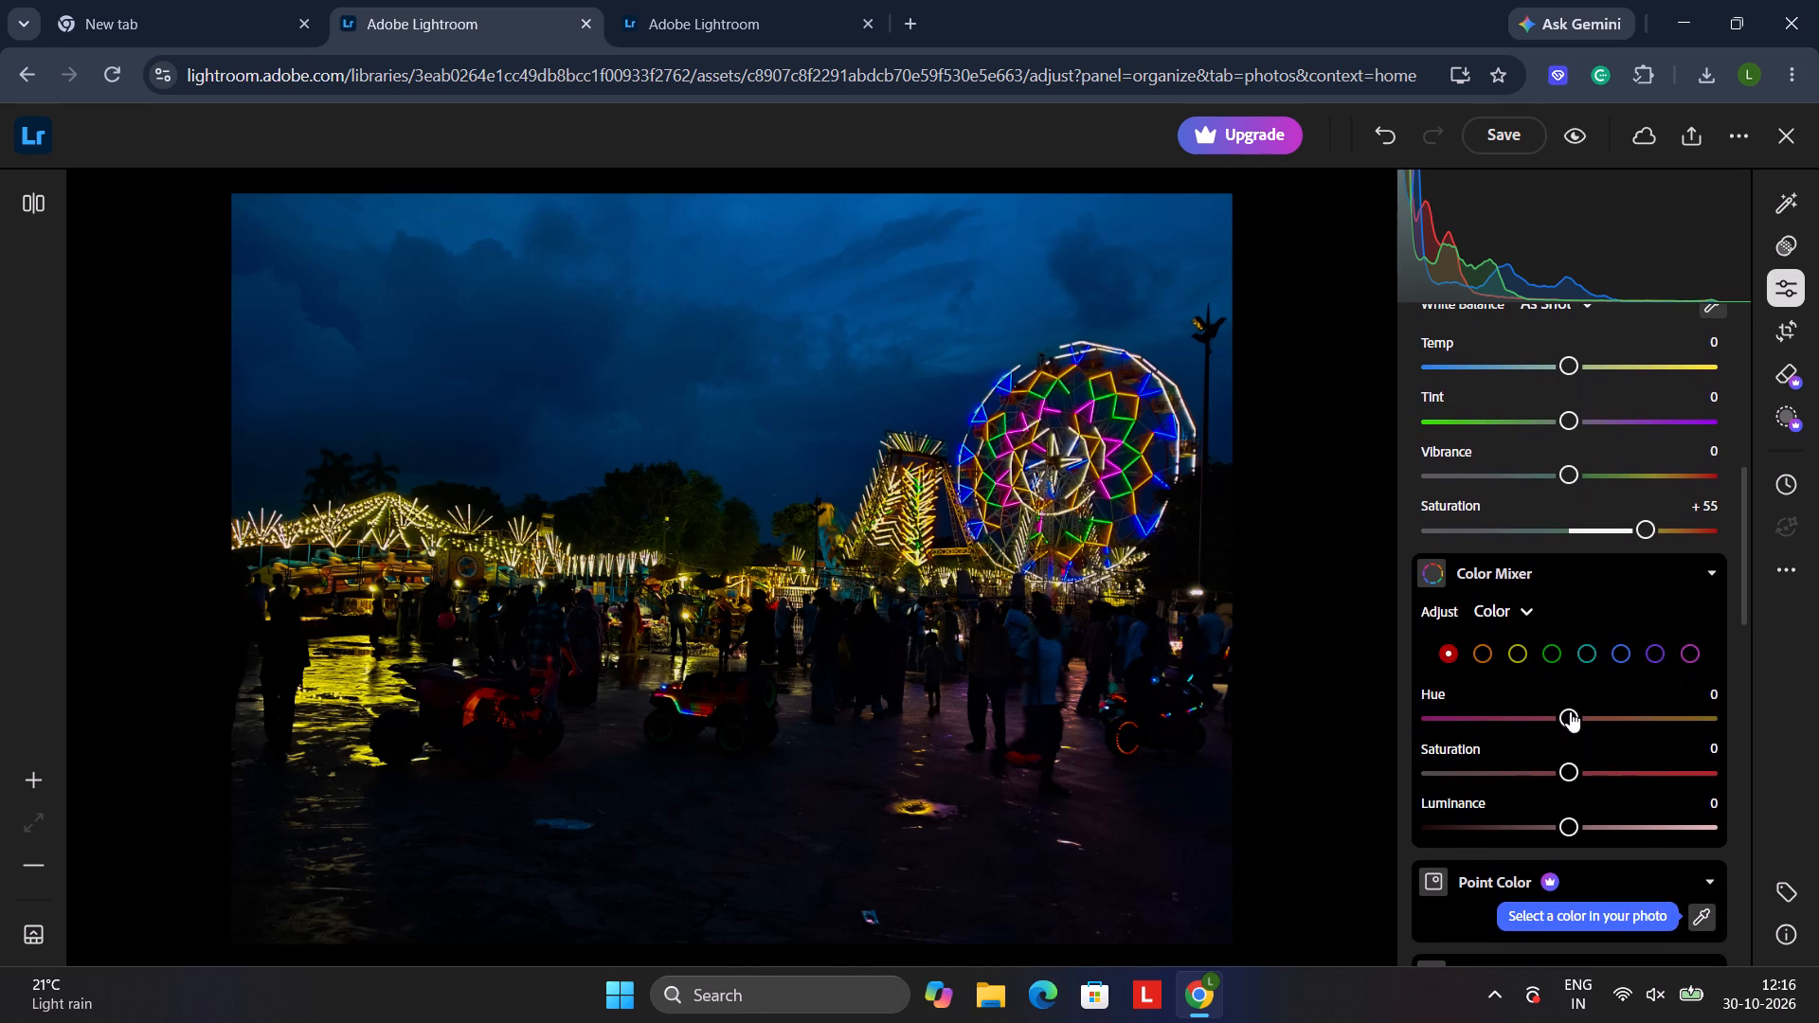
left_click_drag(1564, 767, 1630, 745)
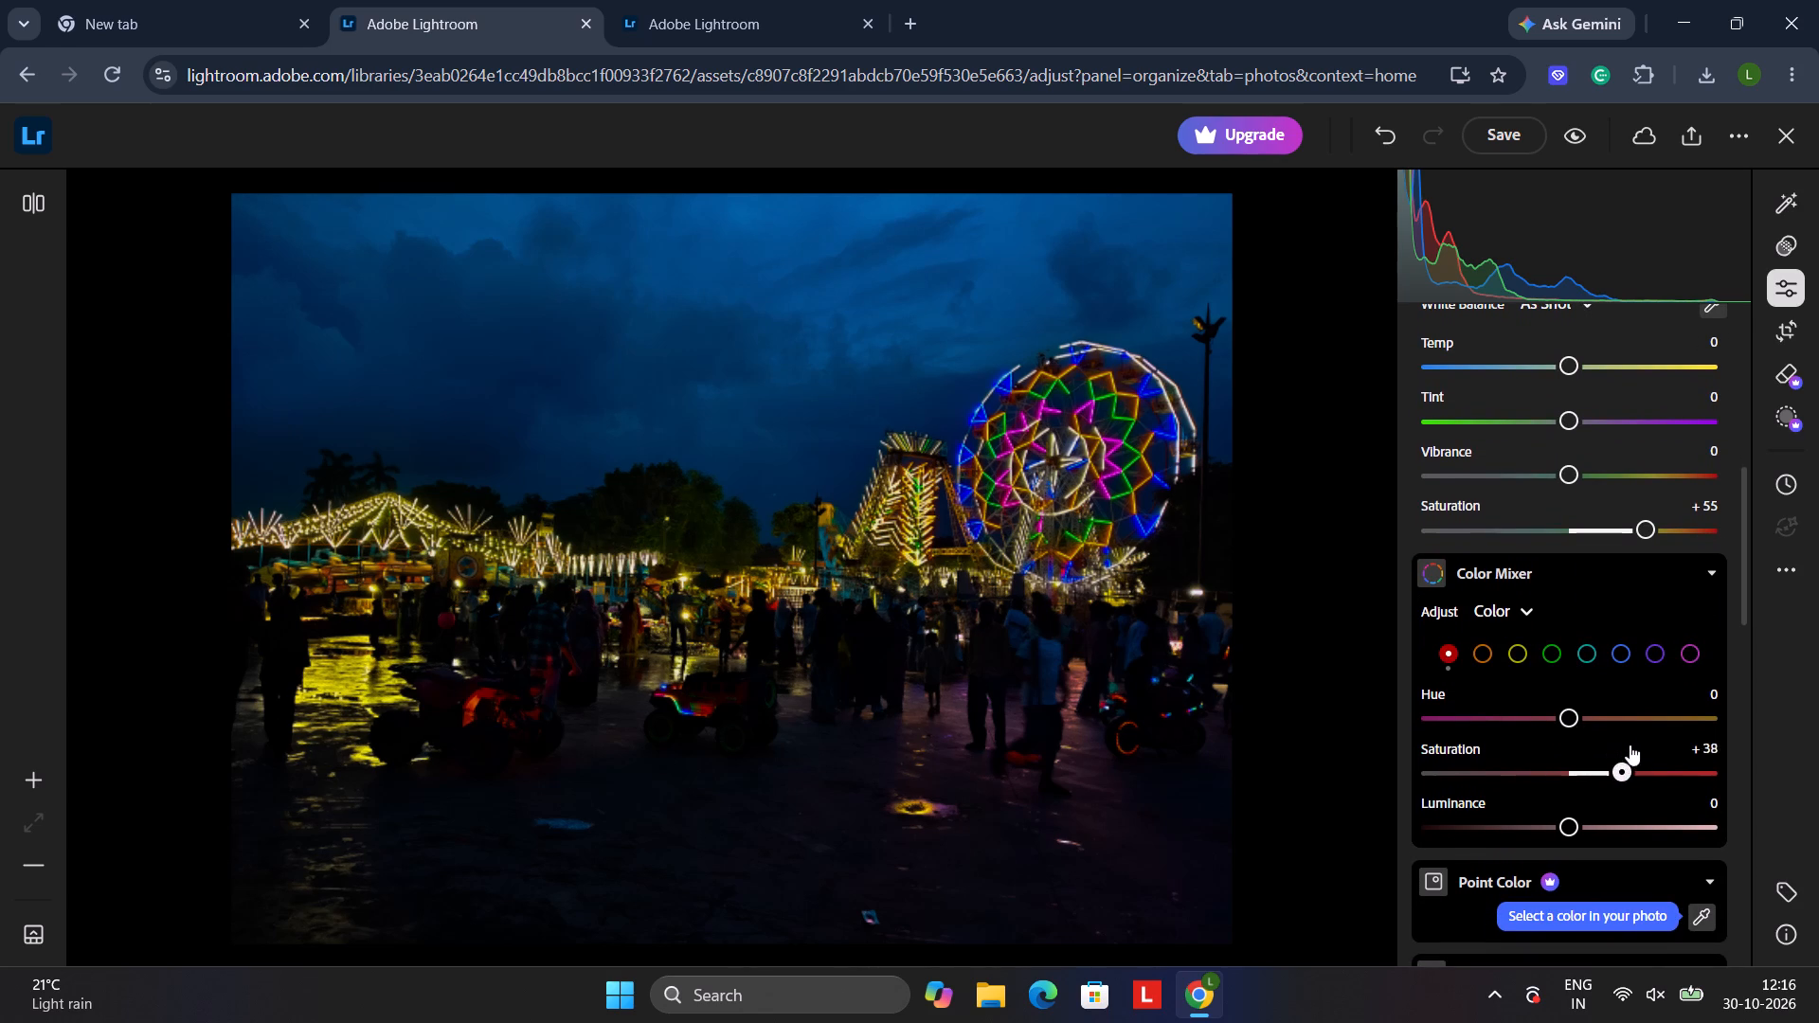
left_click_drag(1630, 745, 1779, 695)
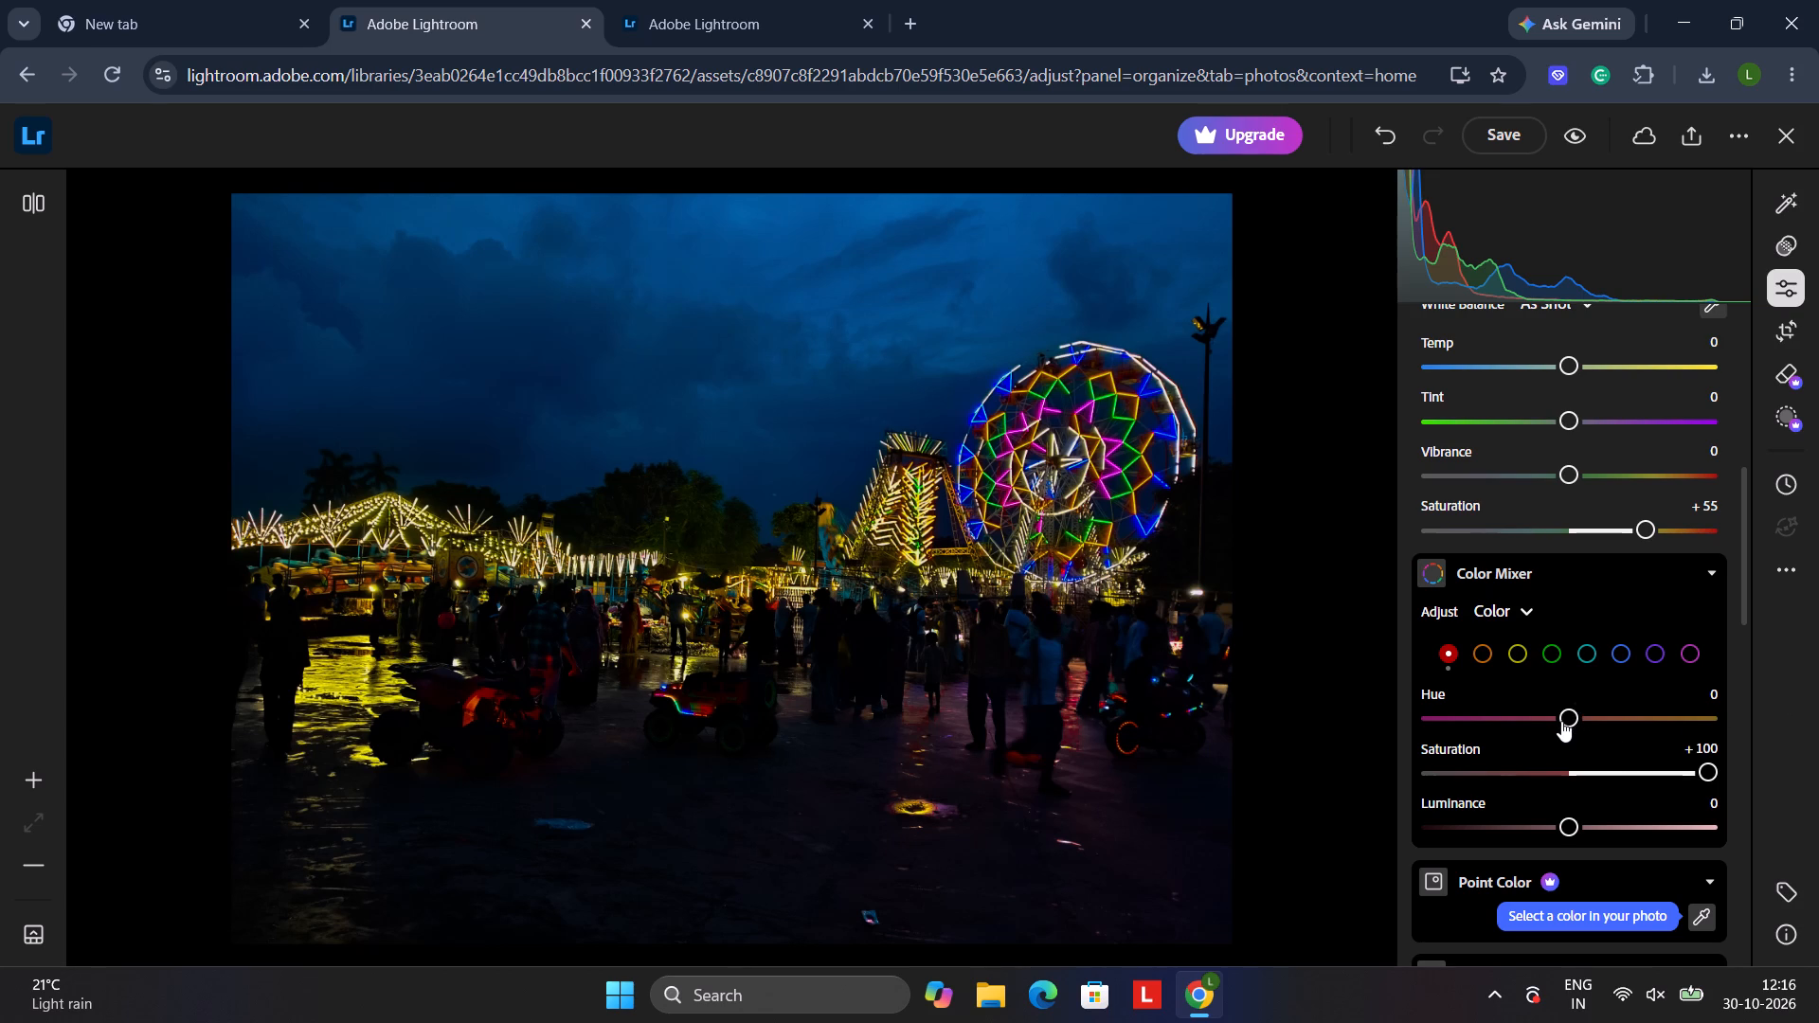
left_click_drag(1562, 720, 1545, 722)
left_click_drag(1555, 721, 1759, 709)
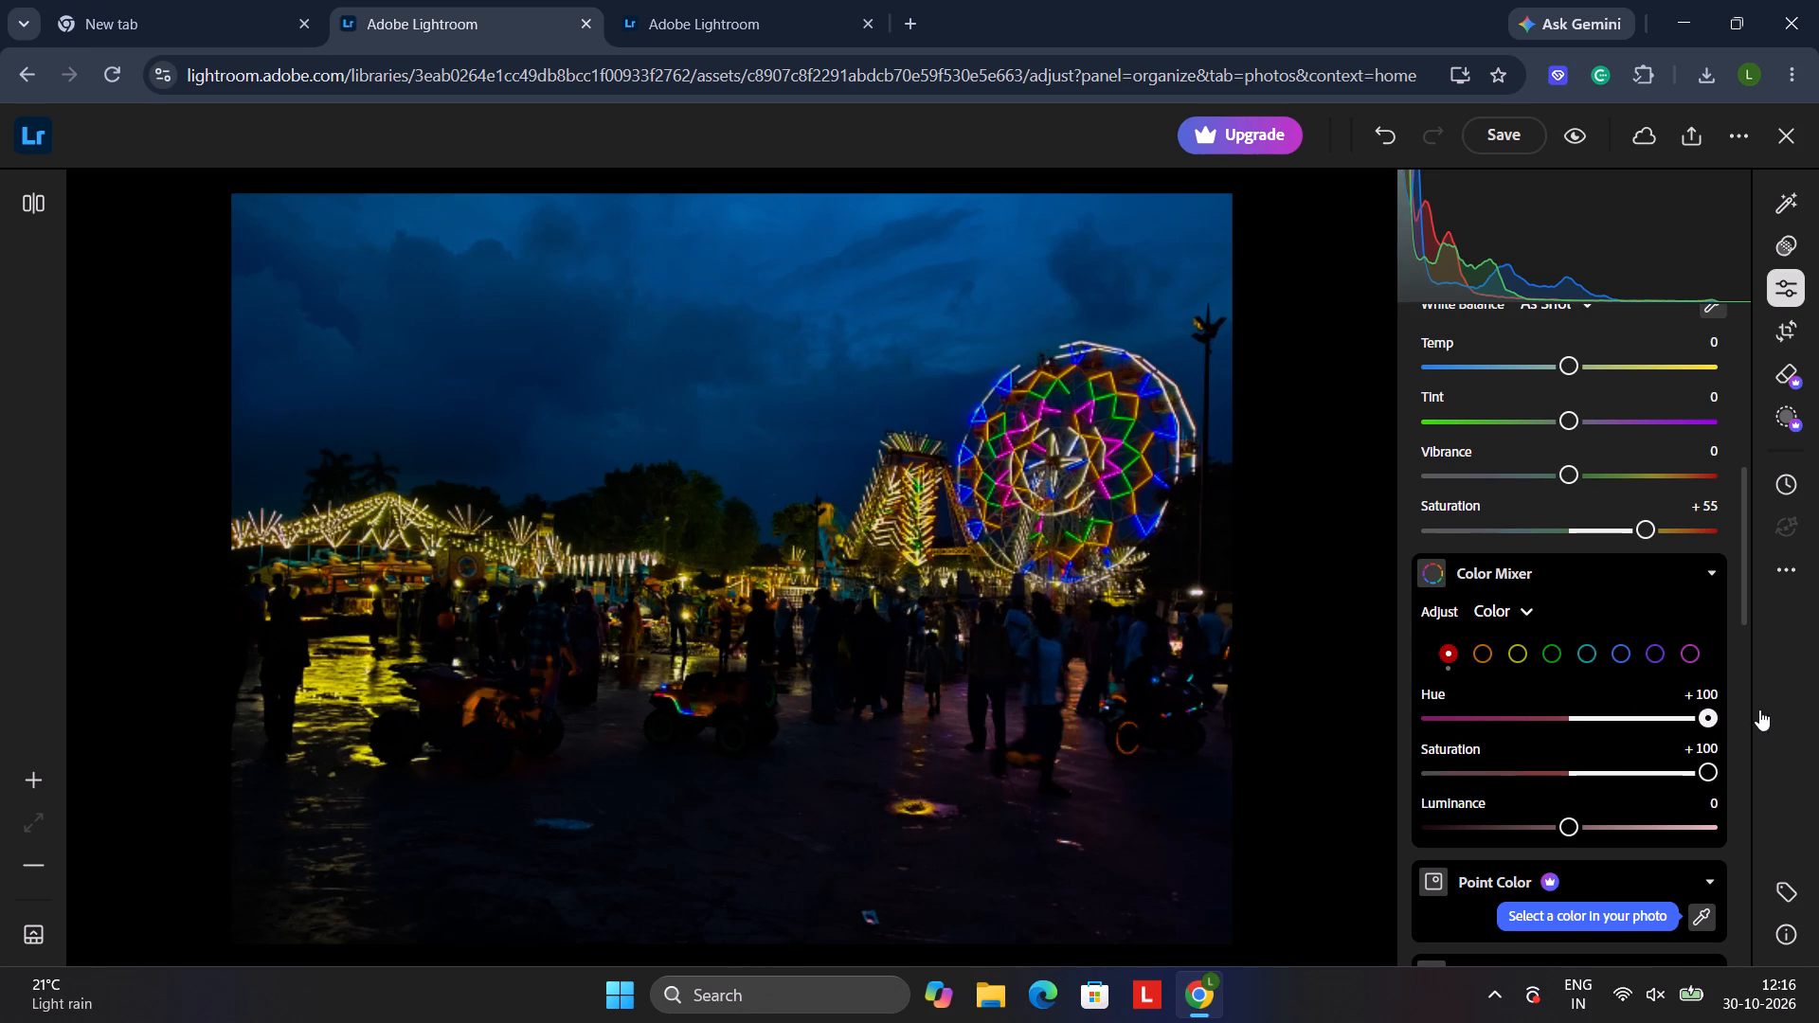
left_click_drag(1759, 709, 1795, 716)
left_click_drag(1795, 716, 1782, 691)
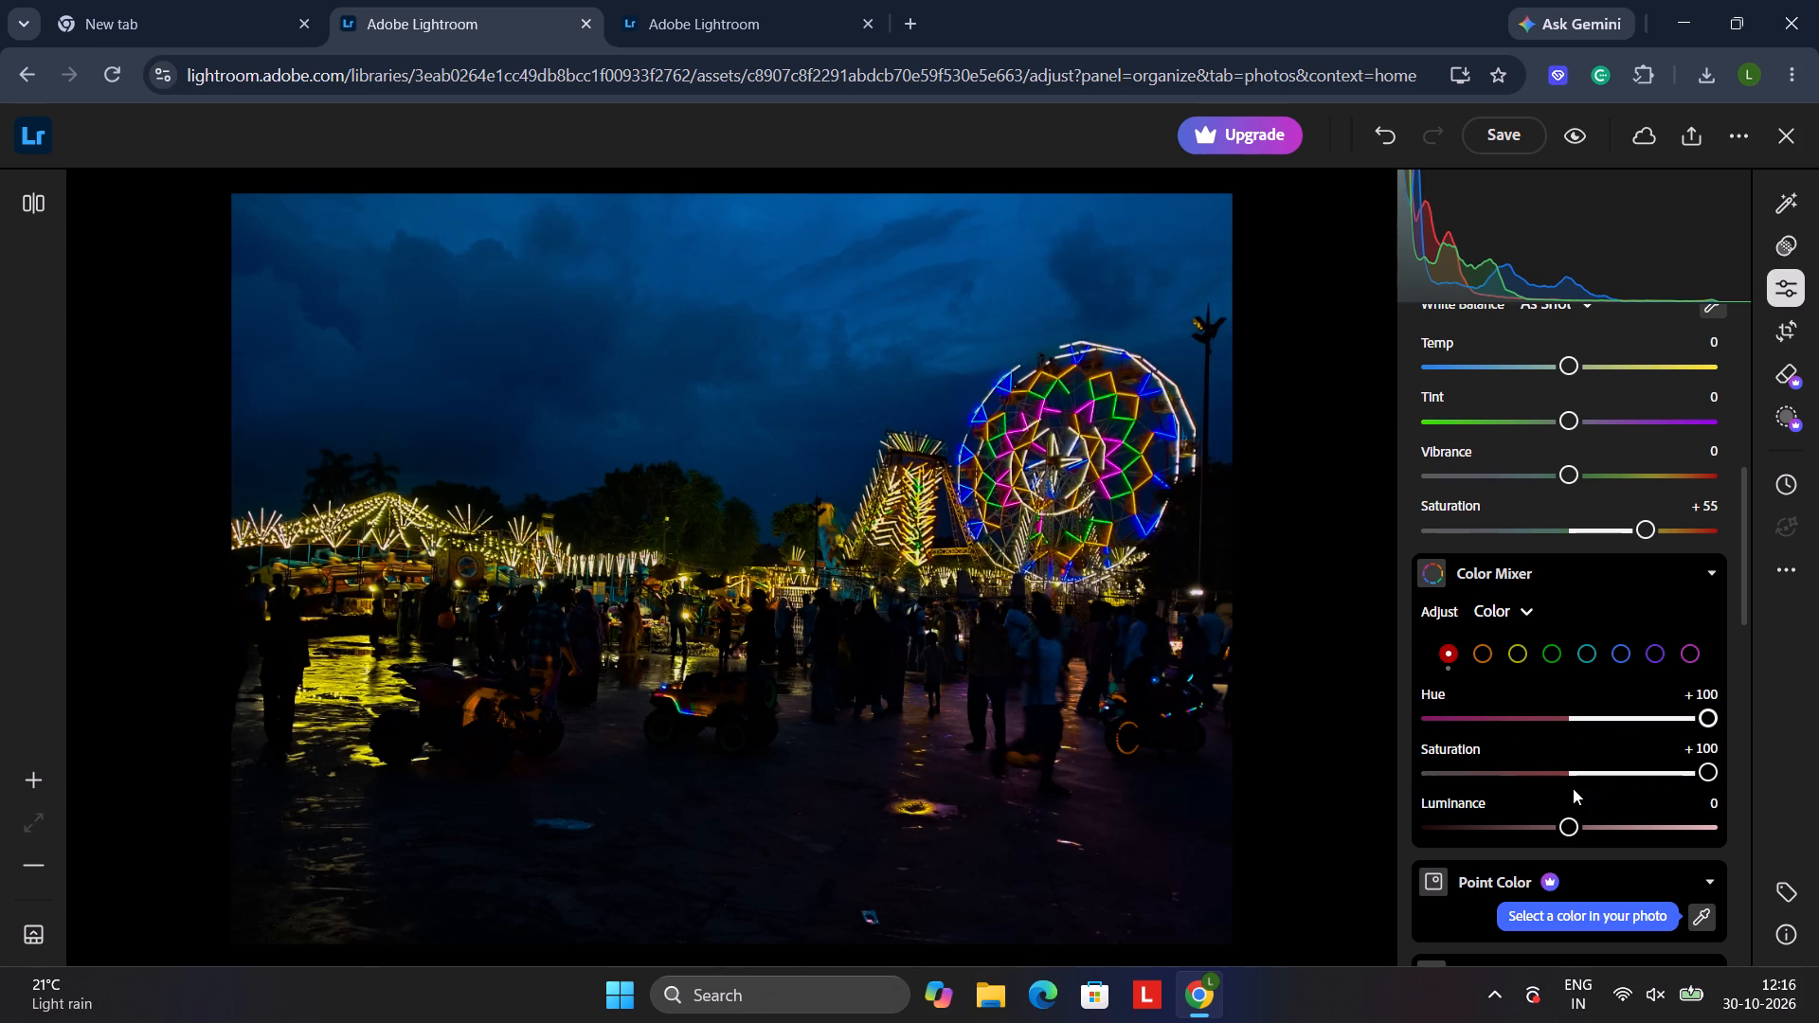
Set the red Luminance in the Color Mixer to +42.
scroll(1573, 788, "down", 1)
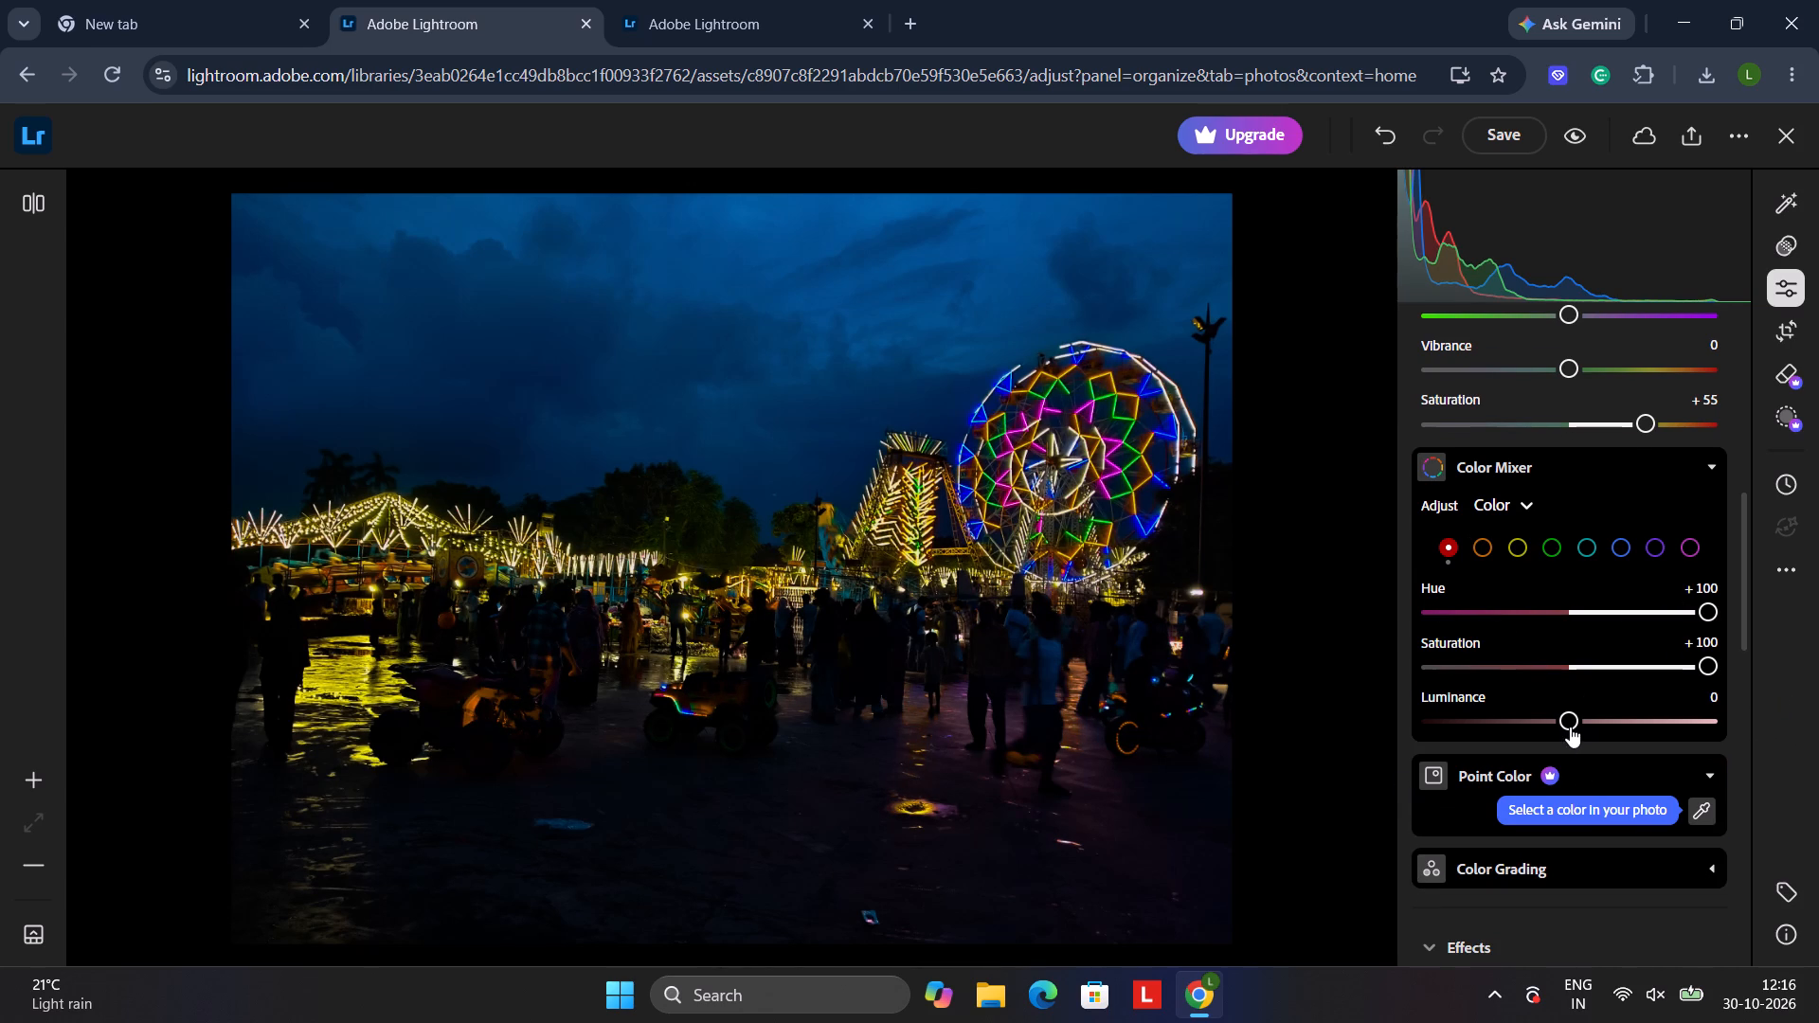
left_click_drag(1570, 727, 1520, 727)
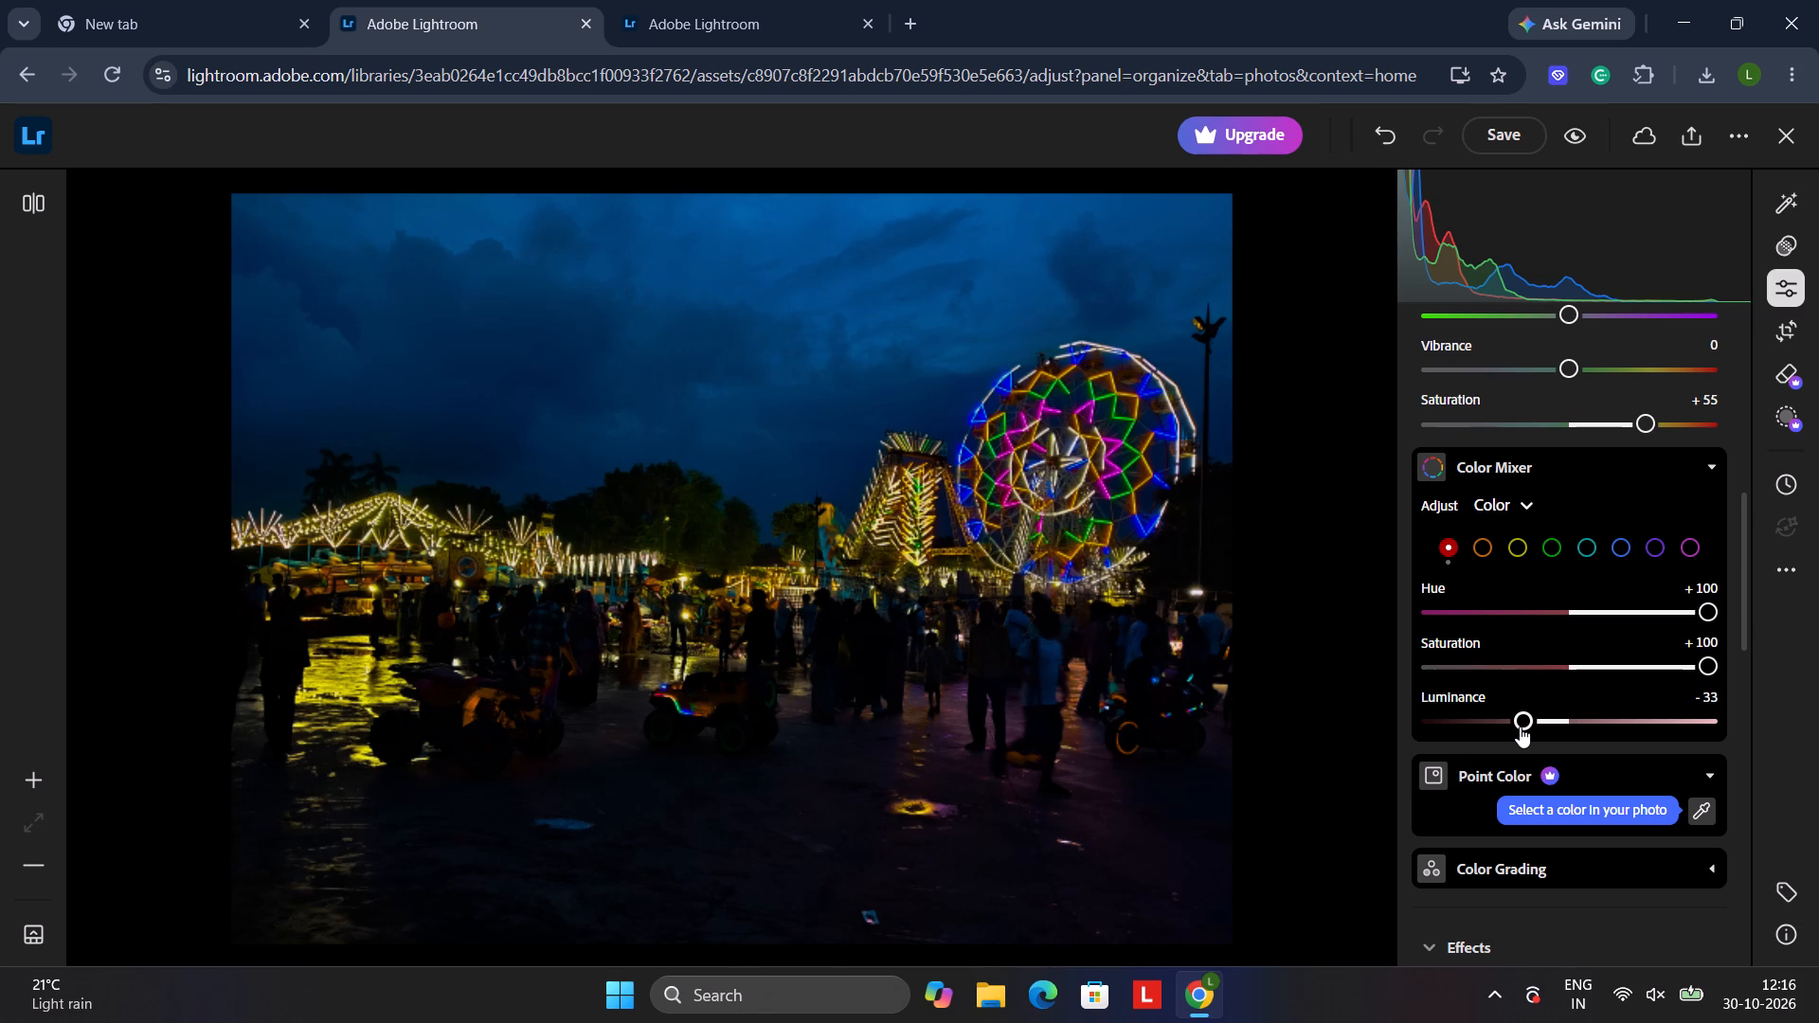
left_click_drag(1520, 727, 1592, 730)
left_click_drag(1592, 730, 1570, 740)
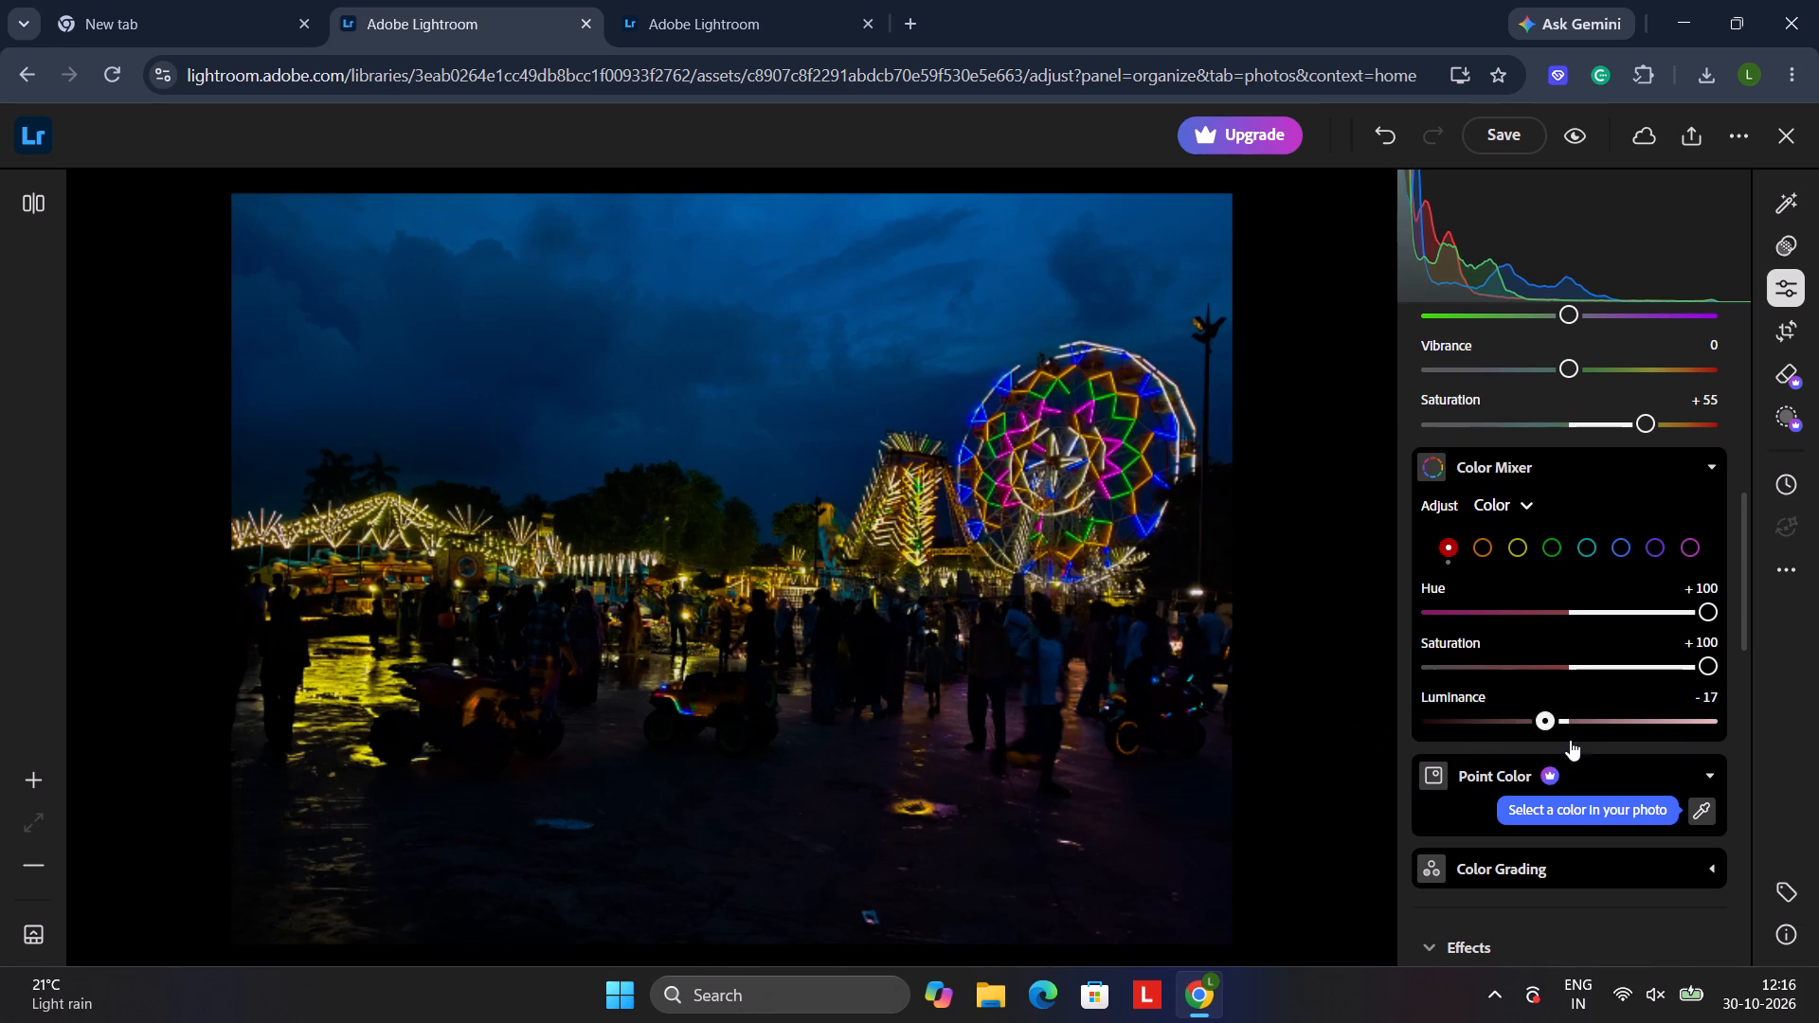
left_click_drag(1570, 740, 1773, 727)
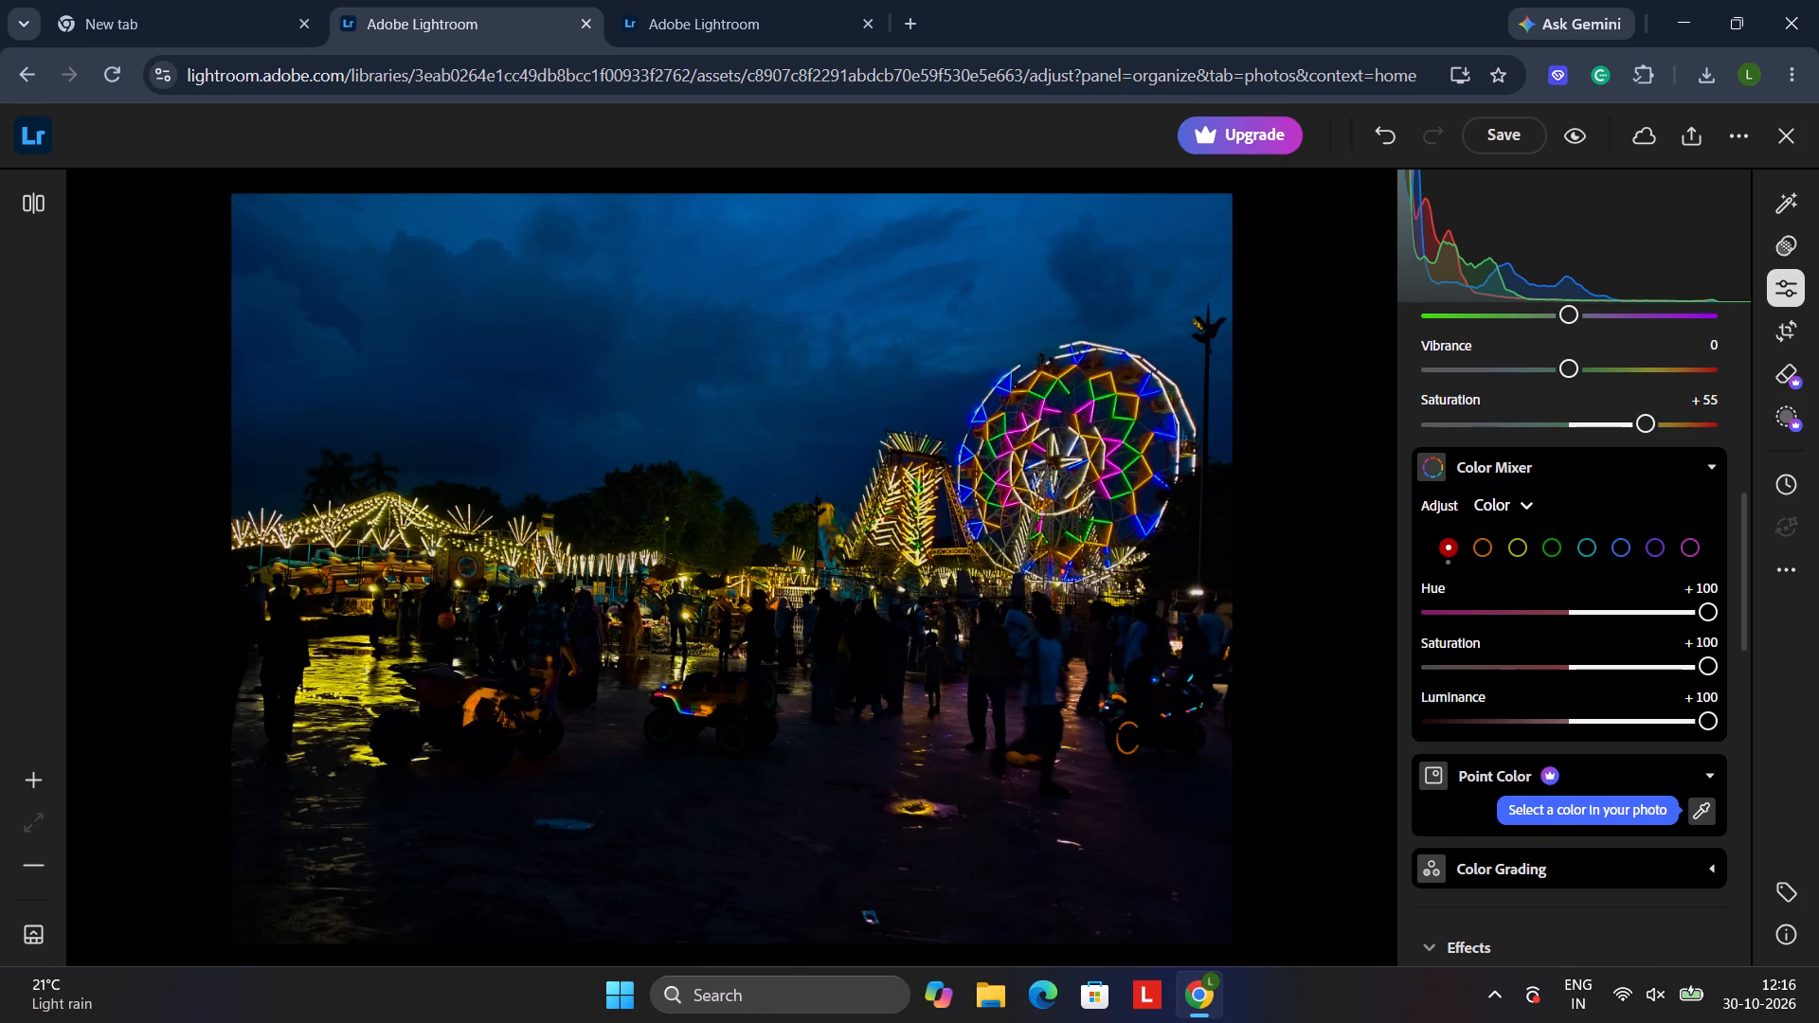
left_click_drag(1702, 719, 1631, 722)
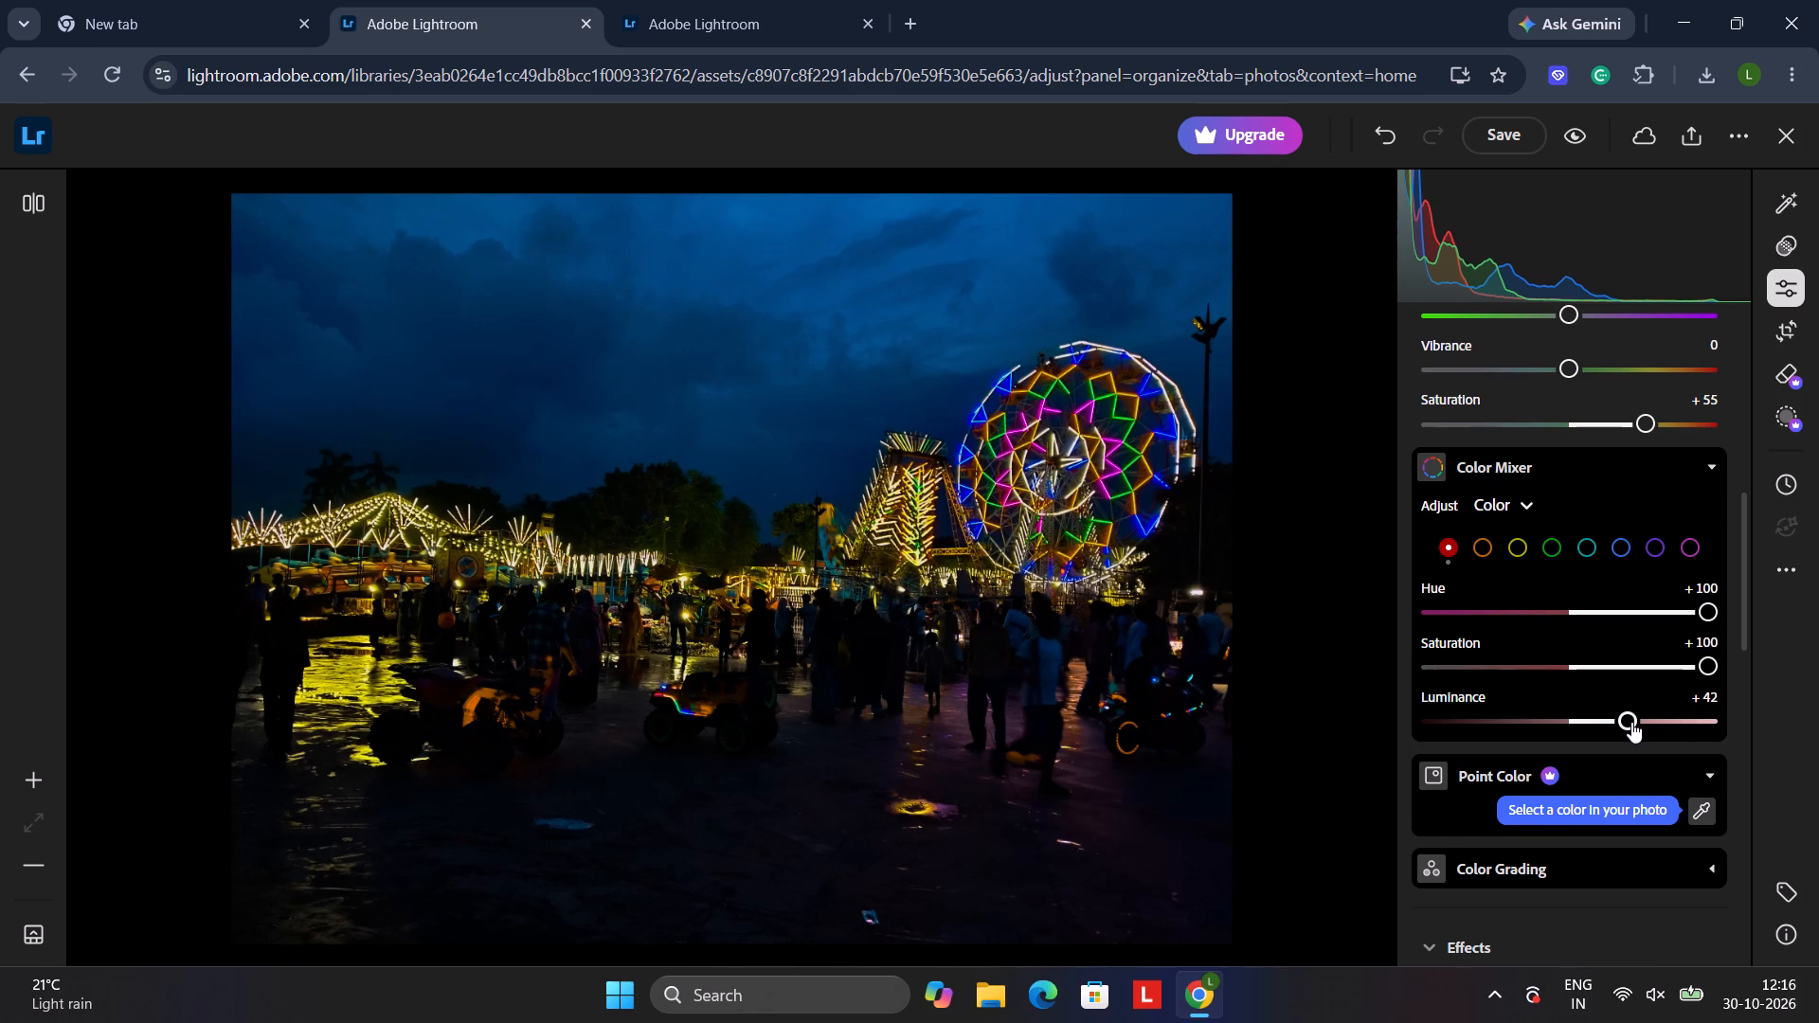
Readjust the fairground photo's Contrast to +54 and Exposure to -1.41.
scroll(1623, 781, "down", 2)
scroll(1623, 781, "right", 1)
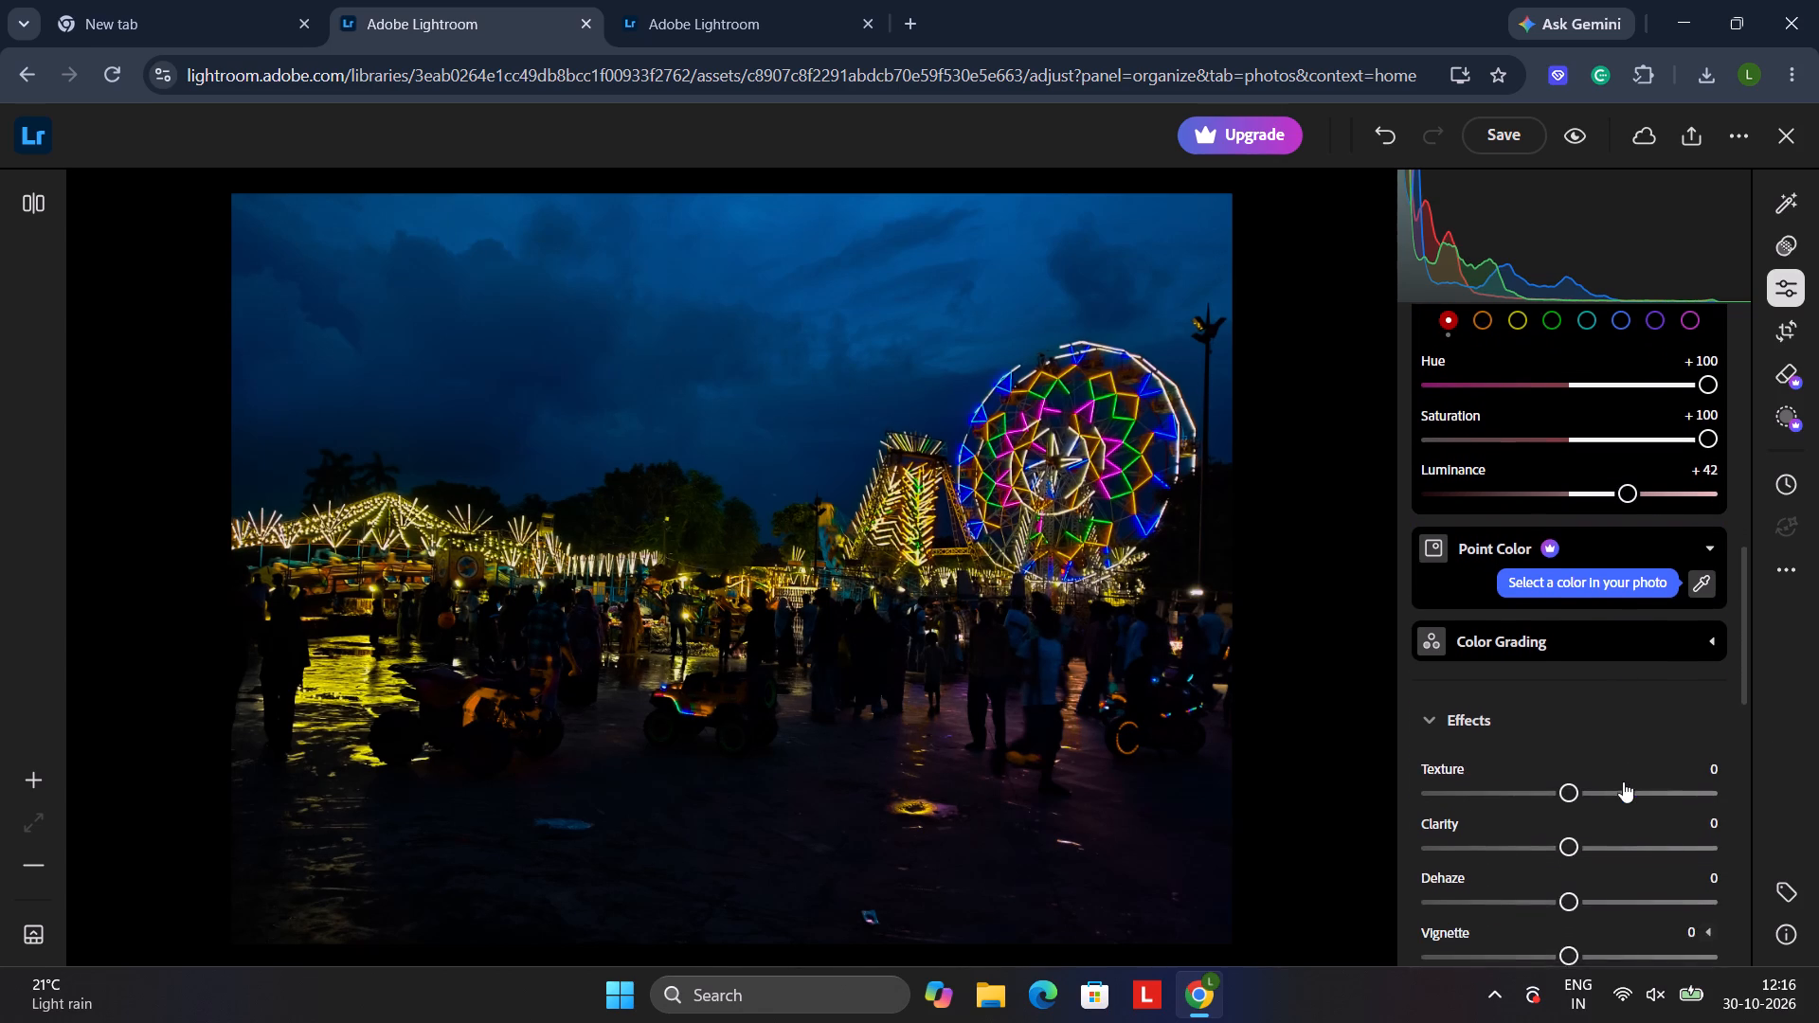
scroll(1623, 781, "right", 1)
scroll(1623, 781, "up", 5)
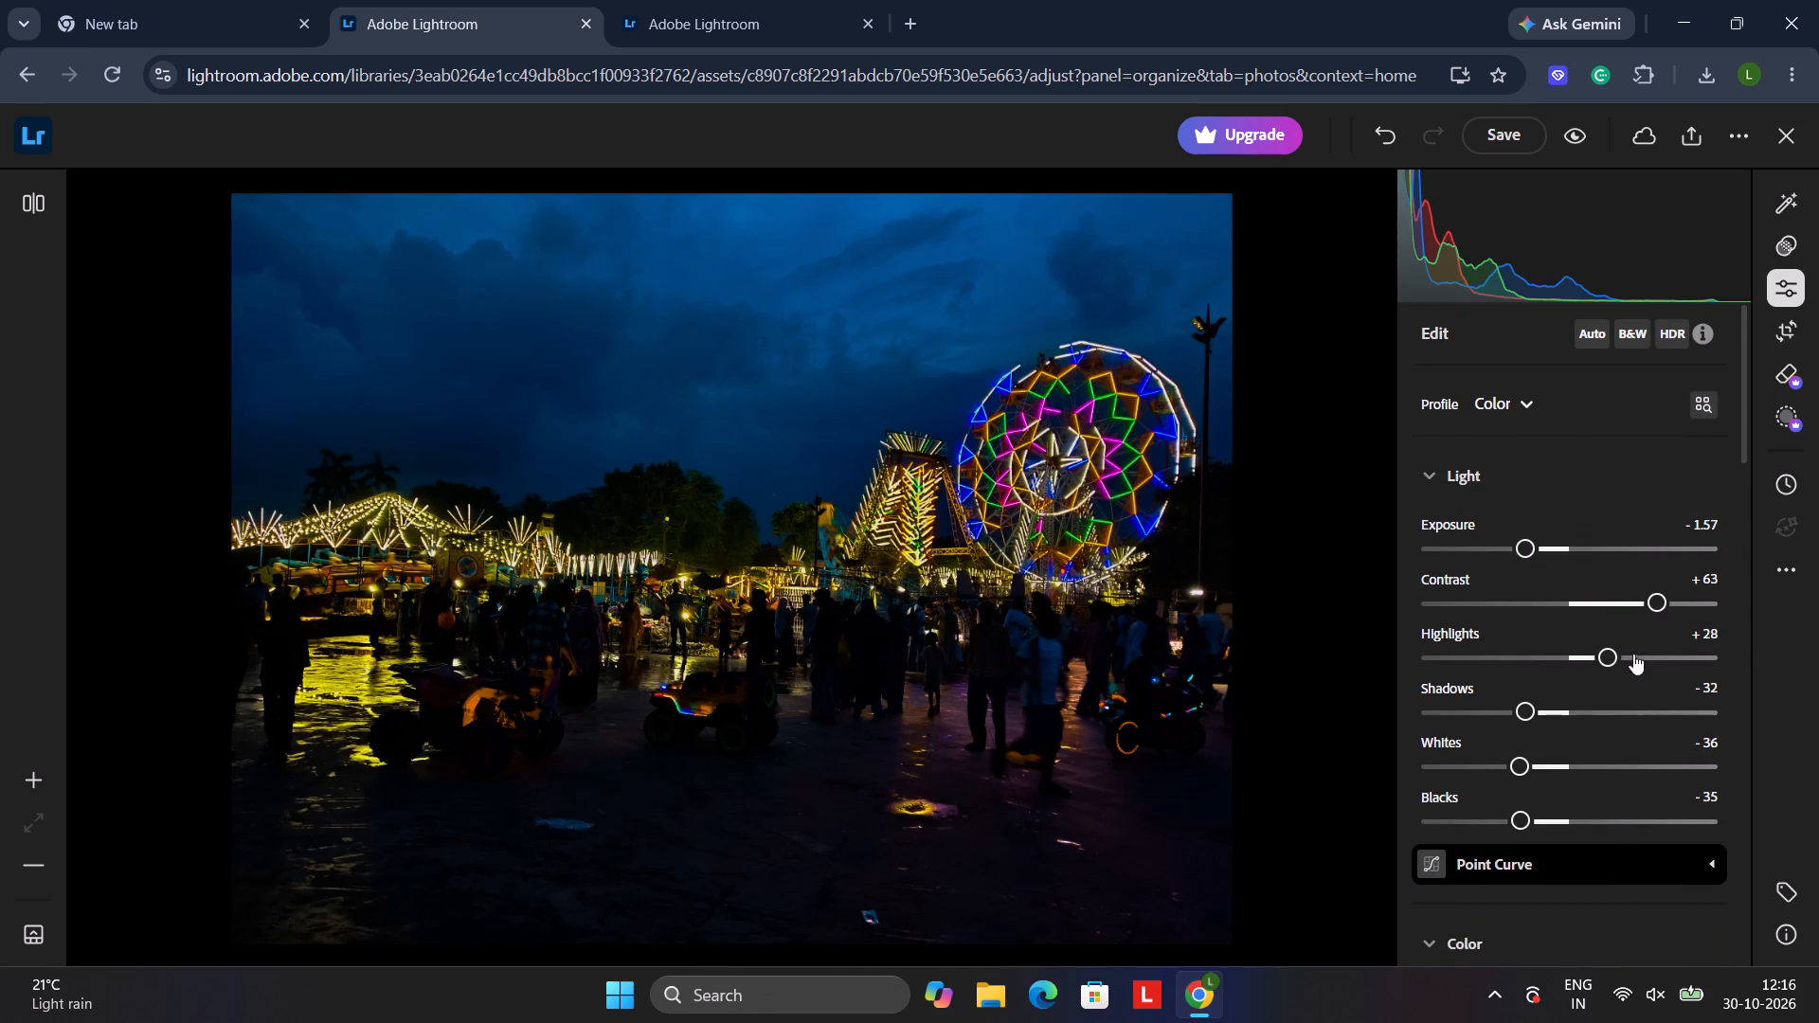
left_click_drag(1663, 599, 1630, 595)
left_click_drag(1630, 595, 1648, 595)
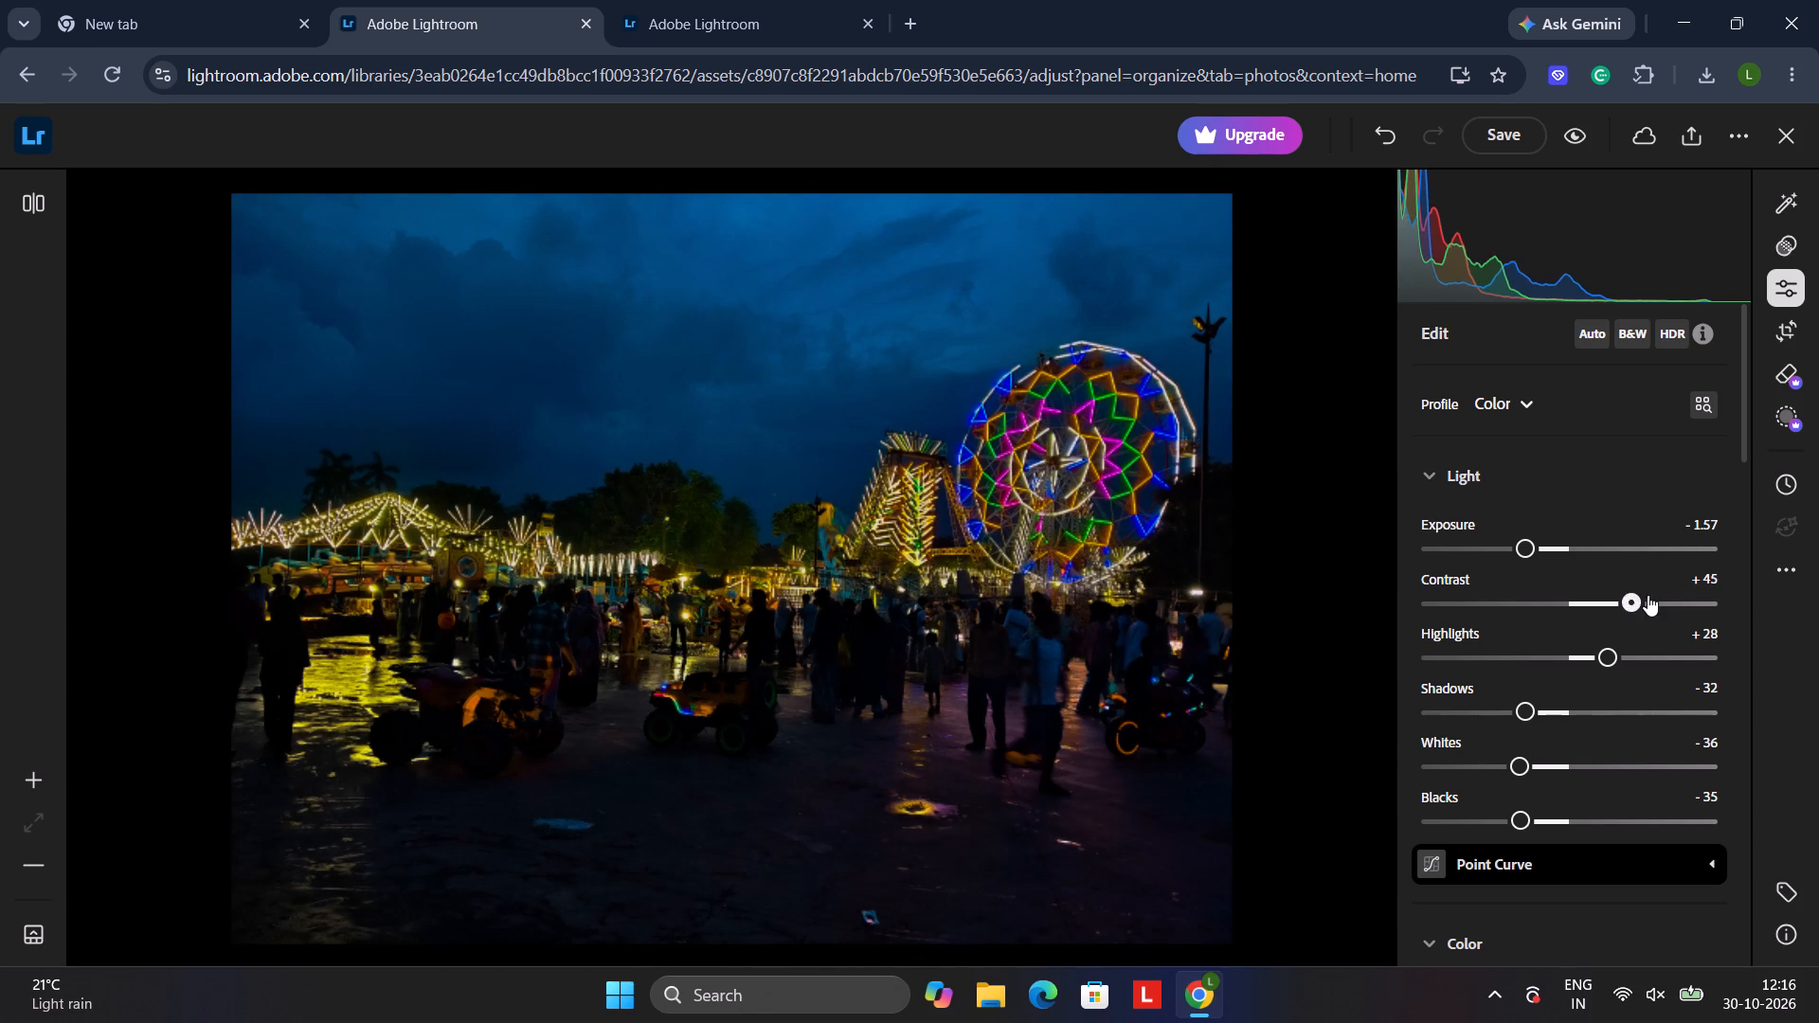
left_click_drag(1648, 595, 1650, 595)
left_click(1540, 552)
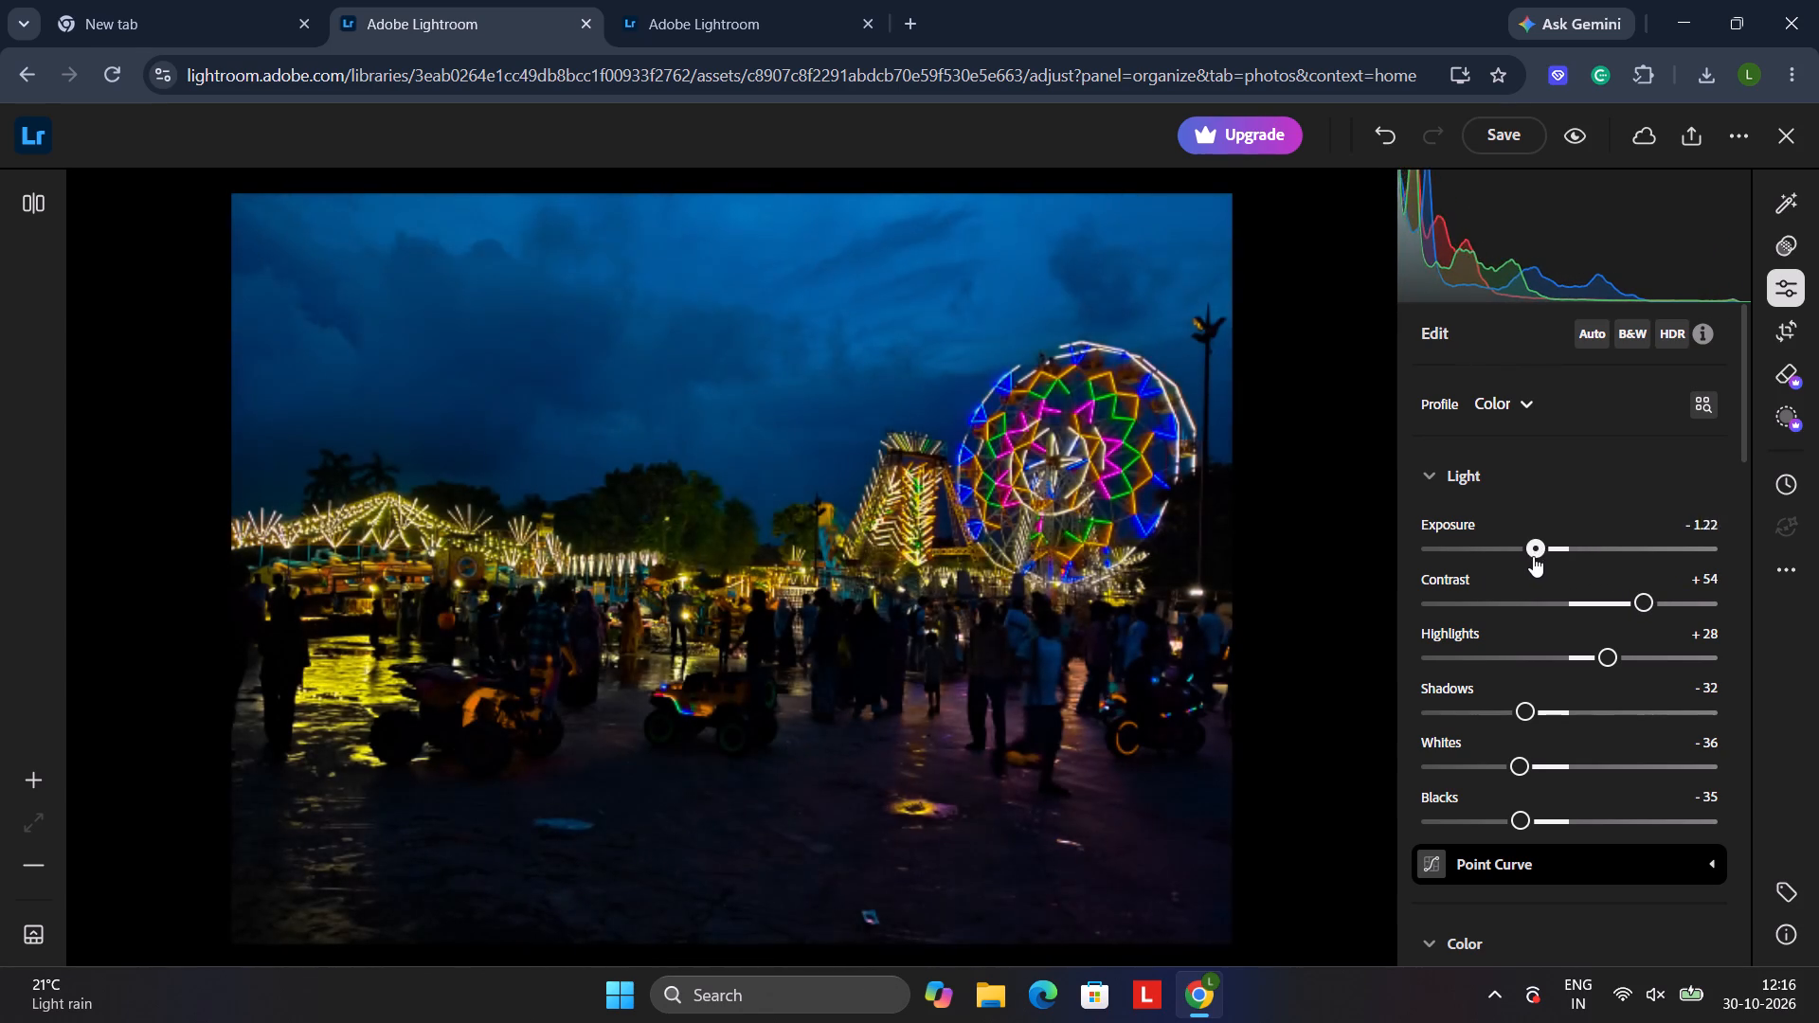
left_click_drag(1544, 556, 1527, 558)
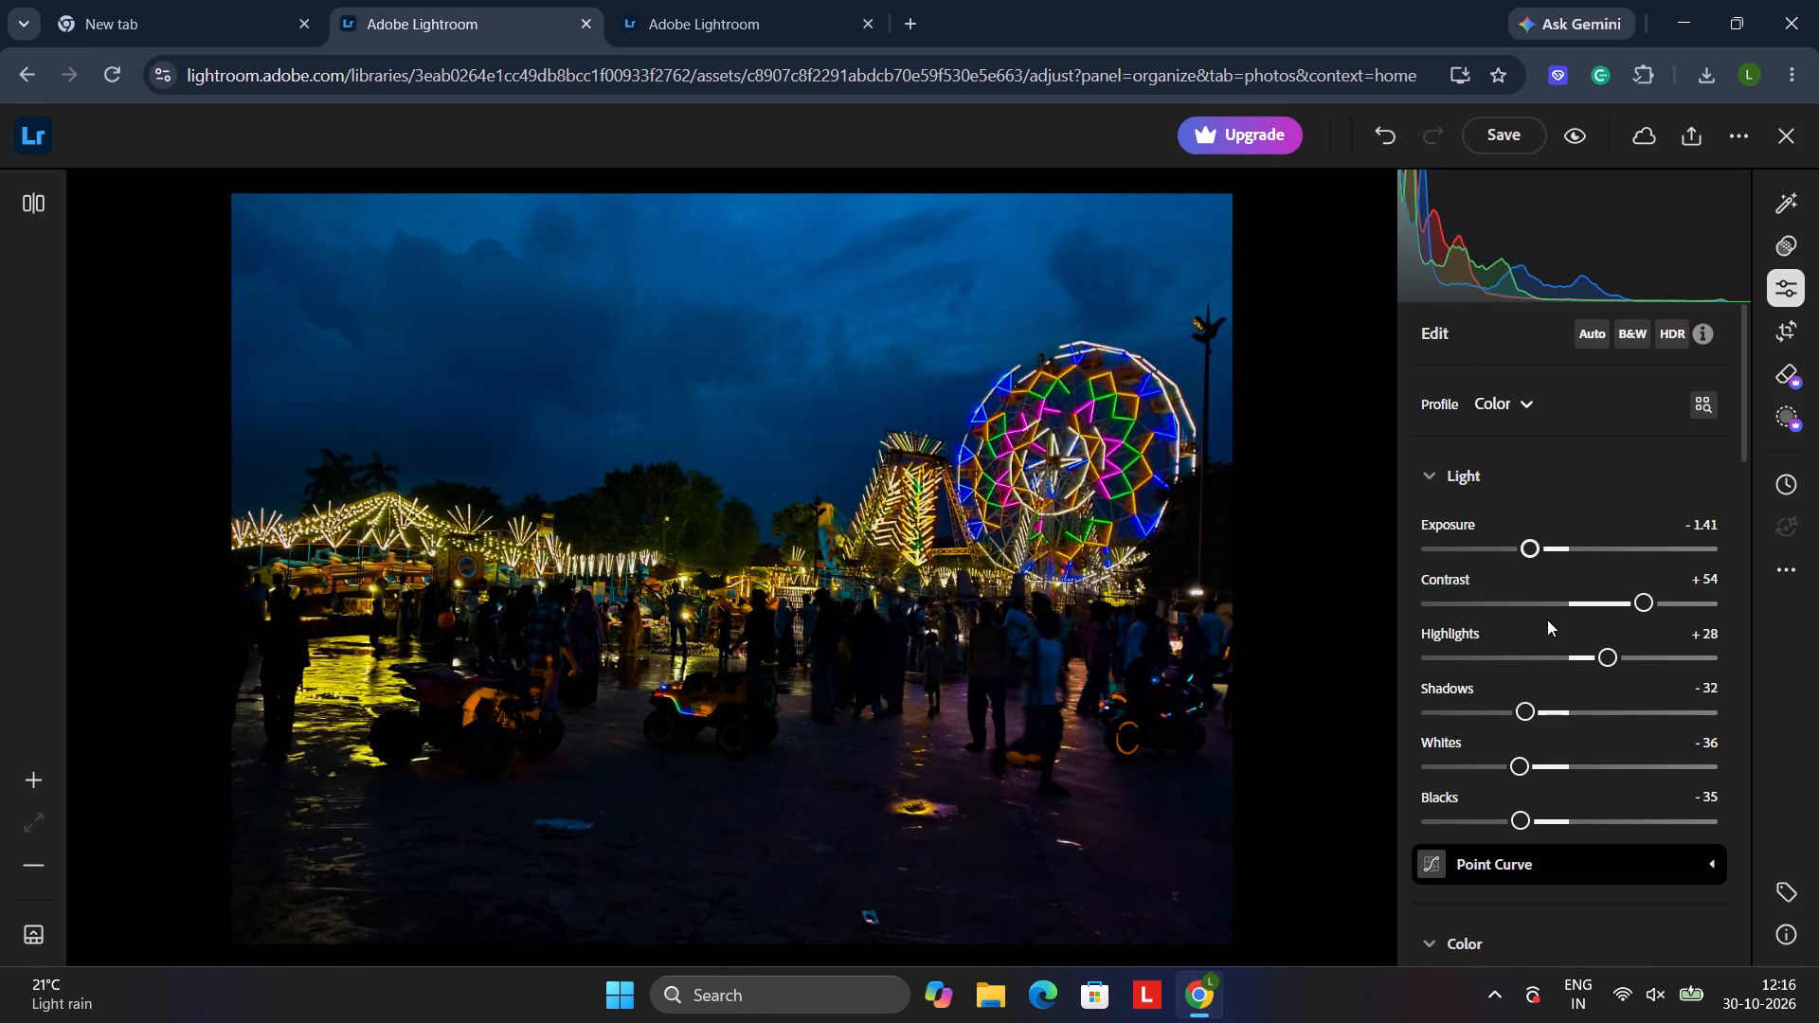
Readjust the fairground photo's Highlights to +9 and Shadows to -21.
left_click_drag(1599, 655, 1583, 655)
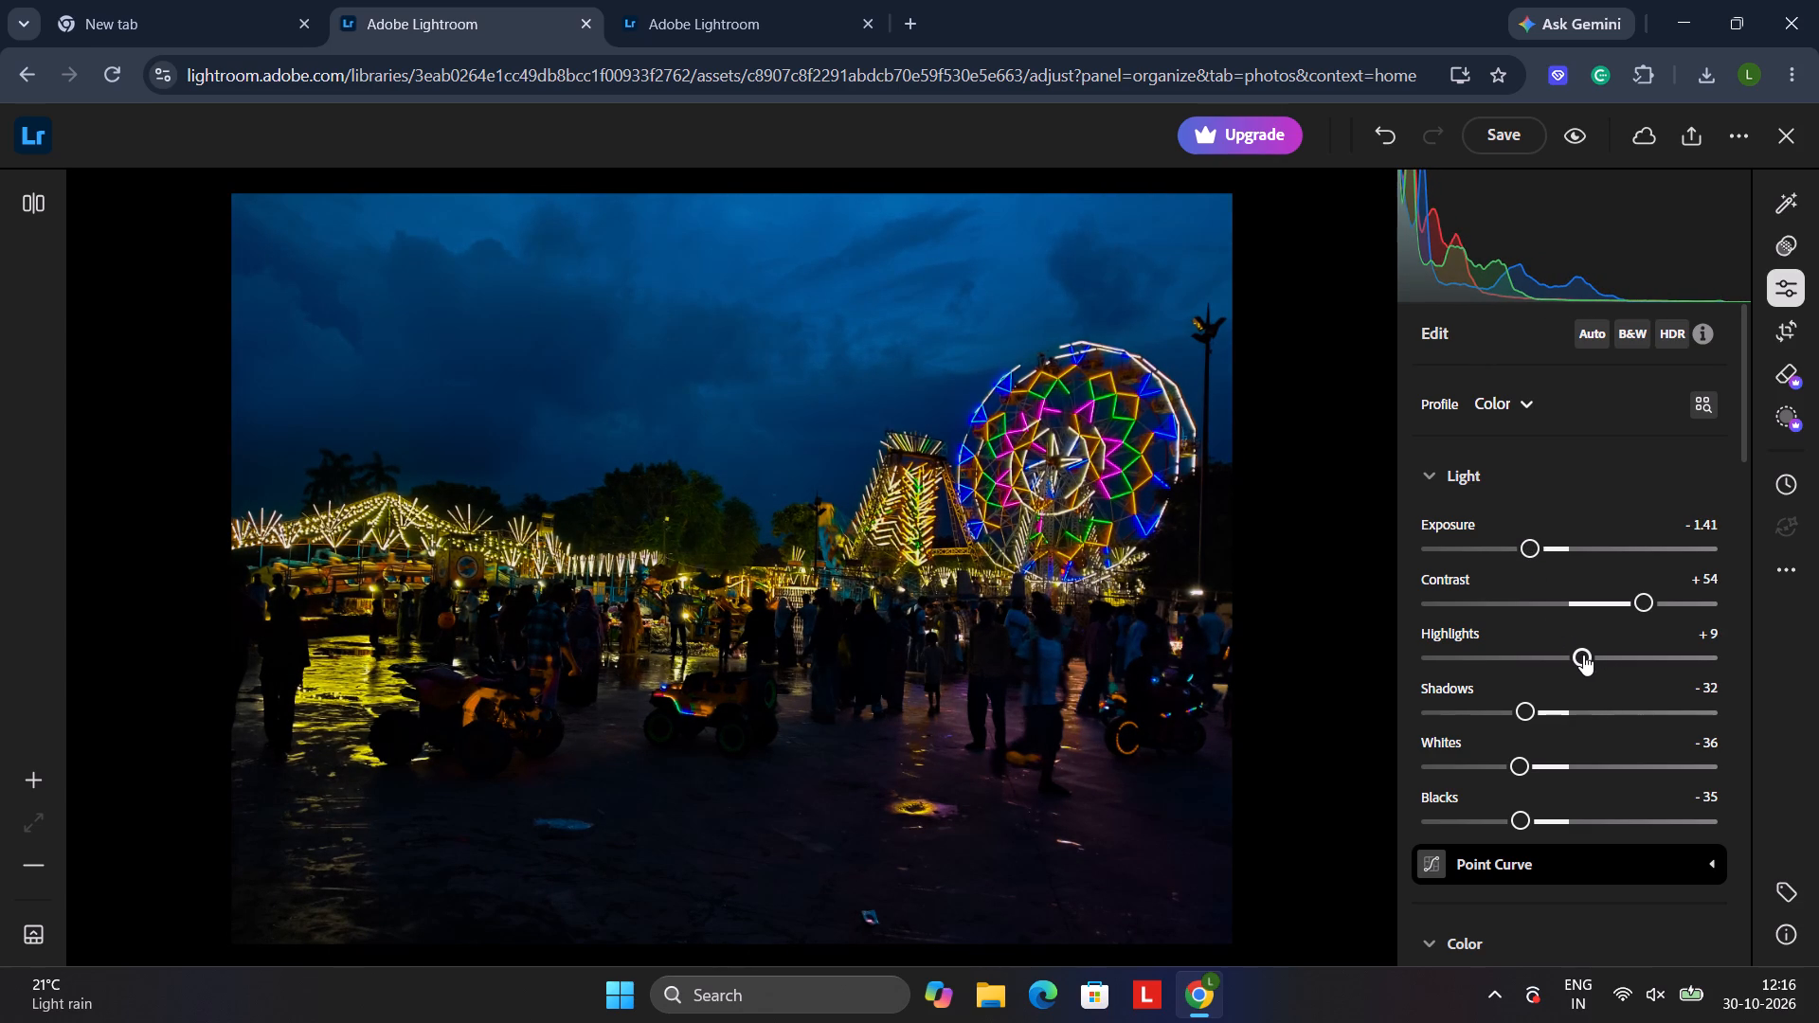
left_click_drag(1528, 713, 1494, 713)
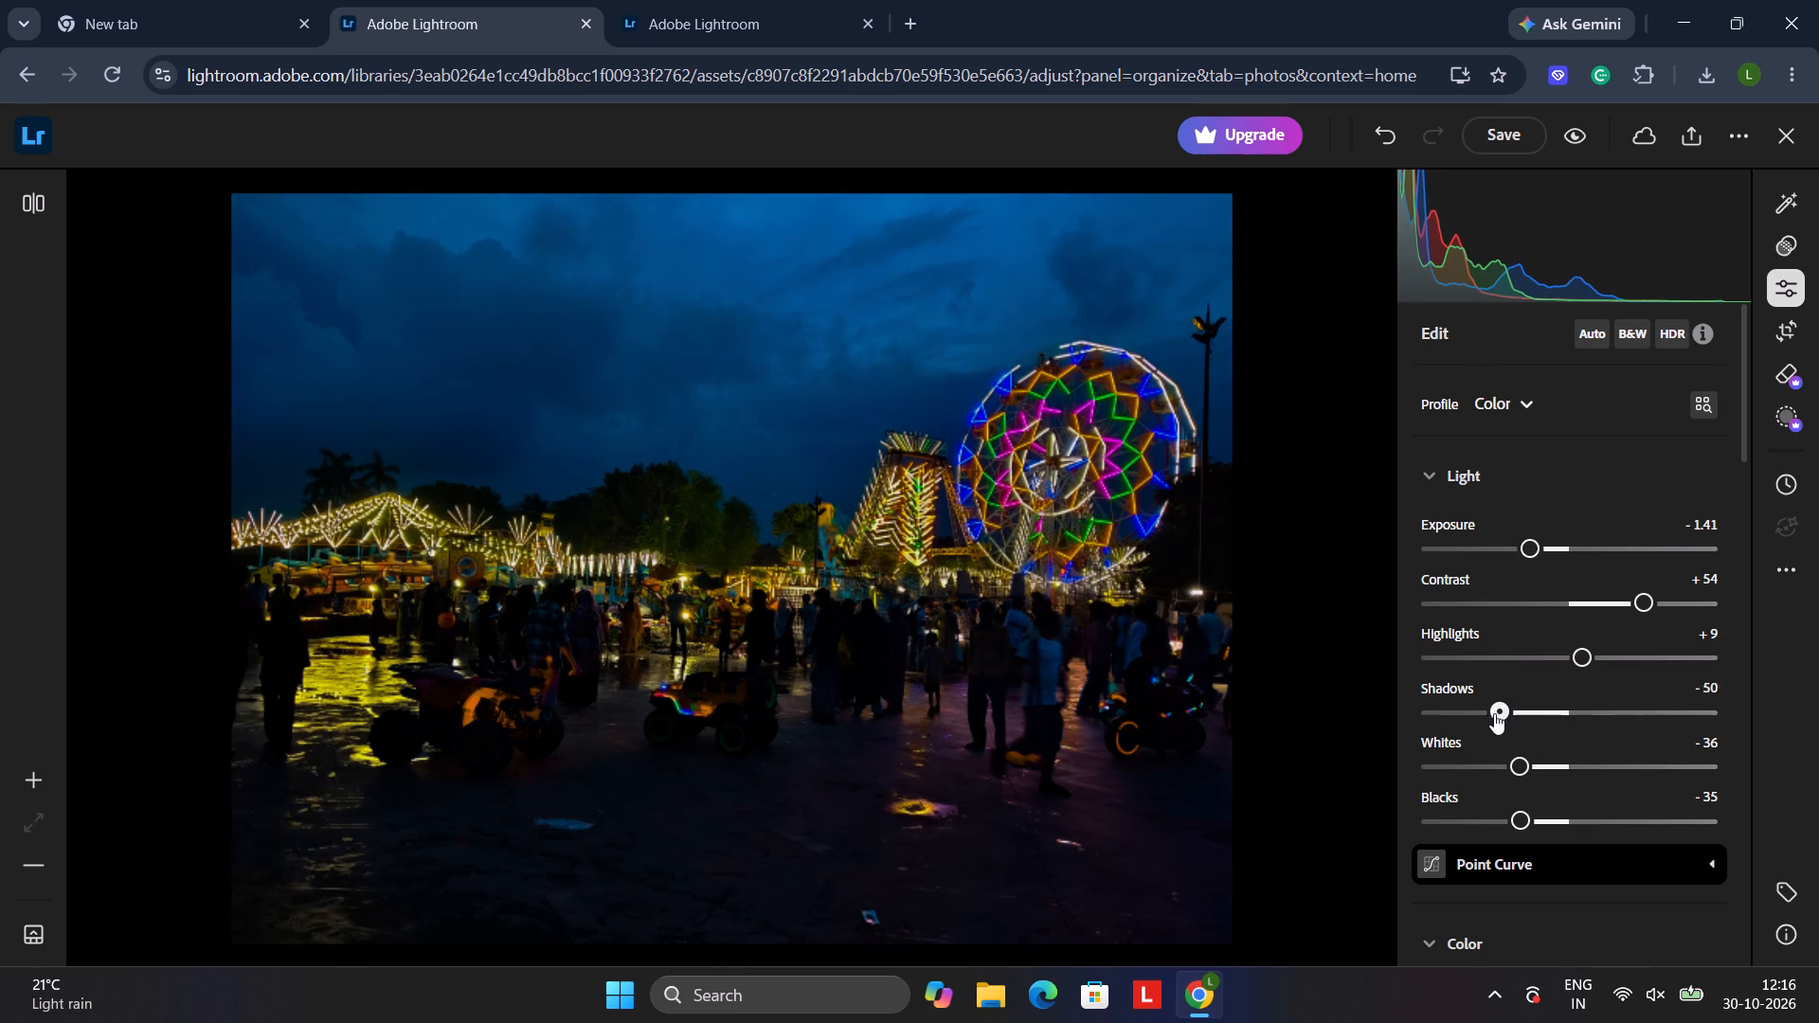
left_click_drag(1494, 713, 1535, 747)
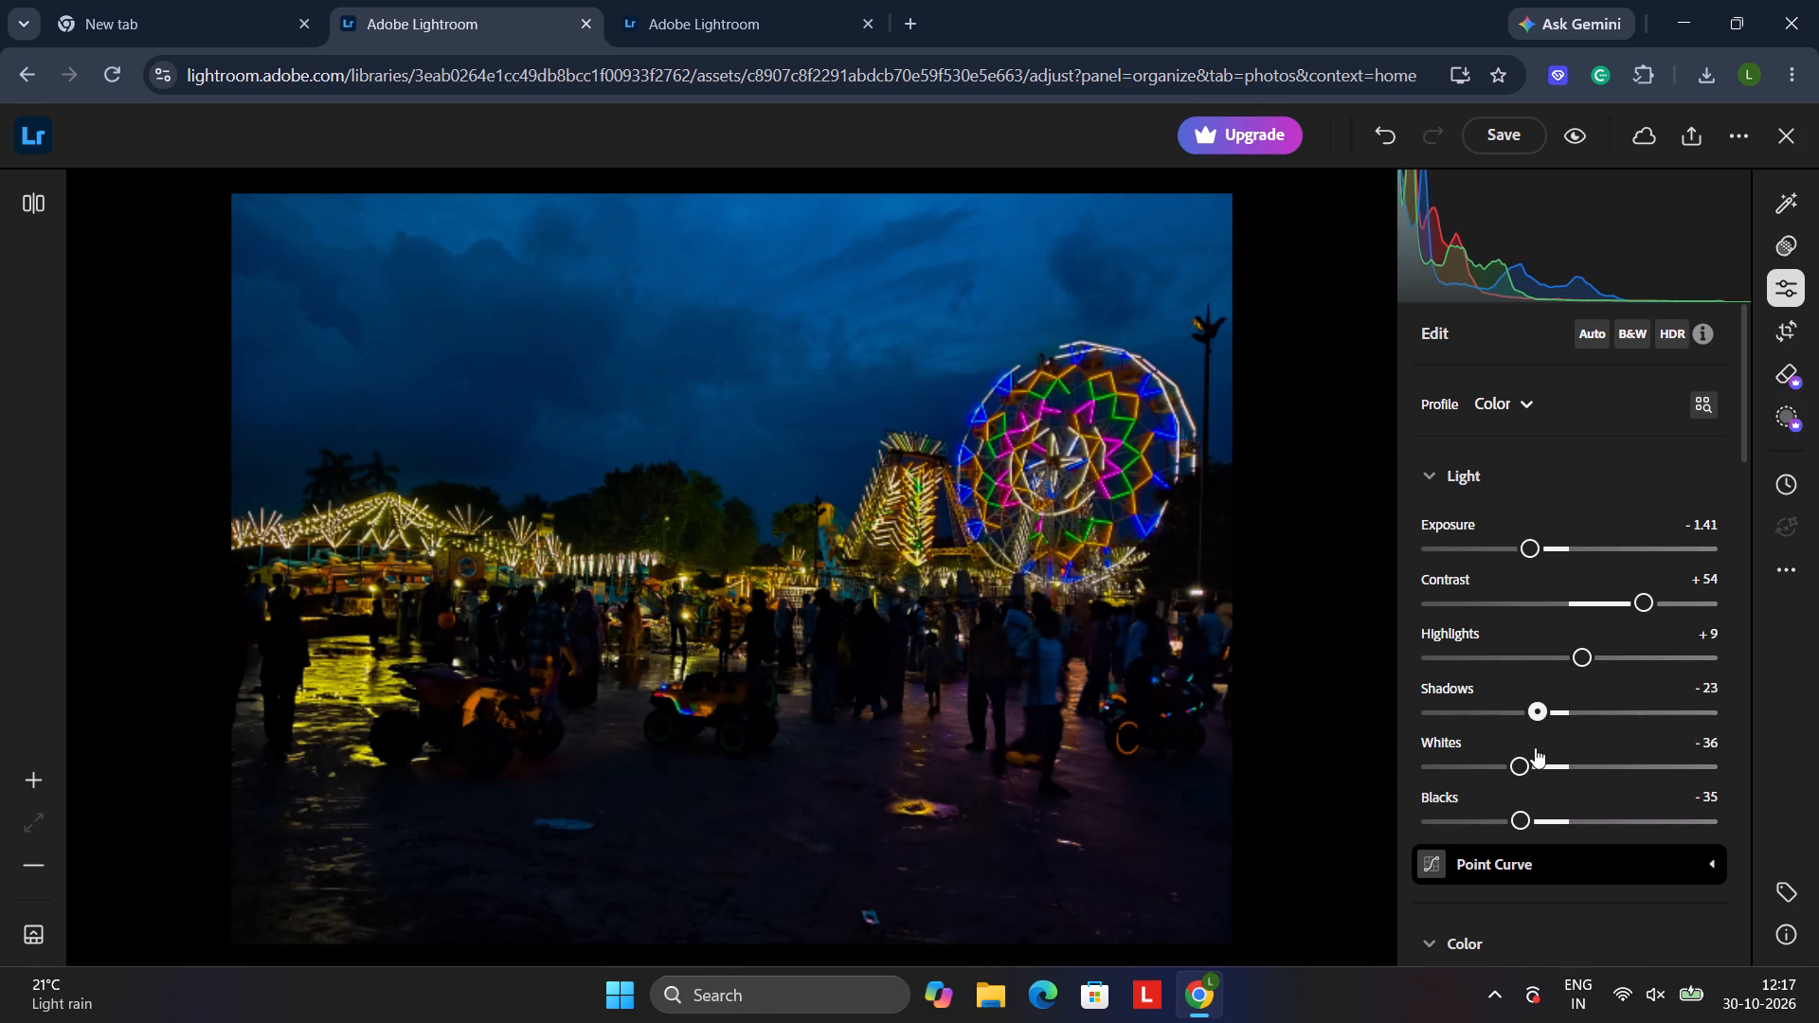
left_click_drag(1535, 747, 1537, 743)
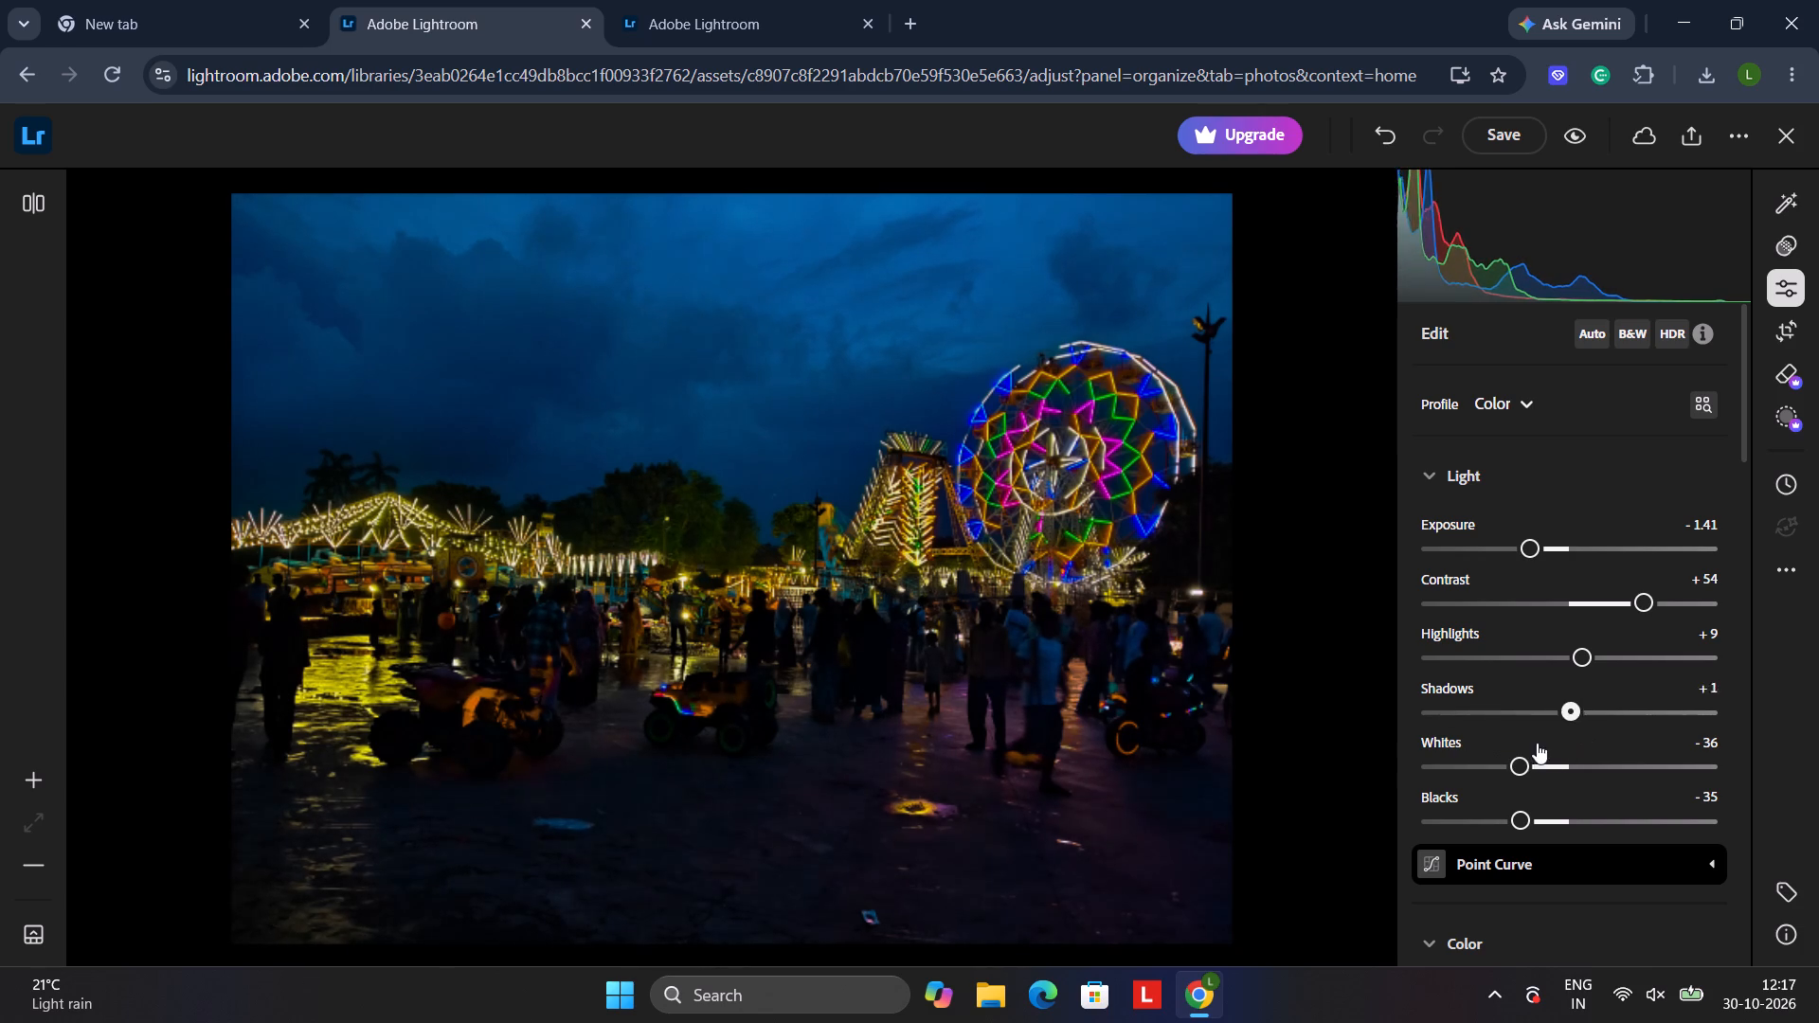
left_click_drag(1537, 743, 1558, 747)
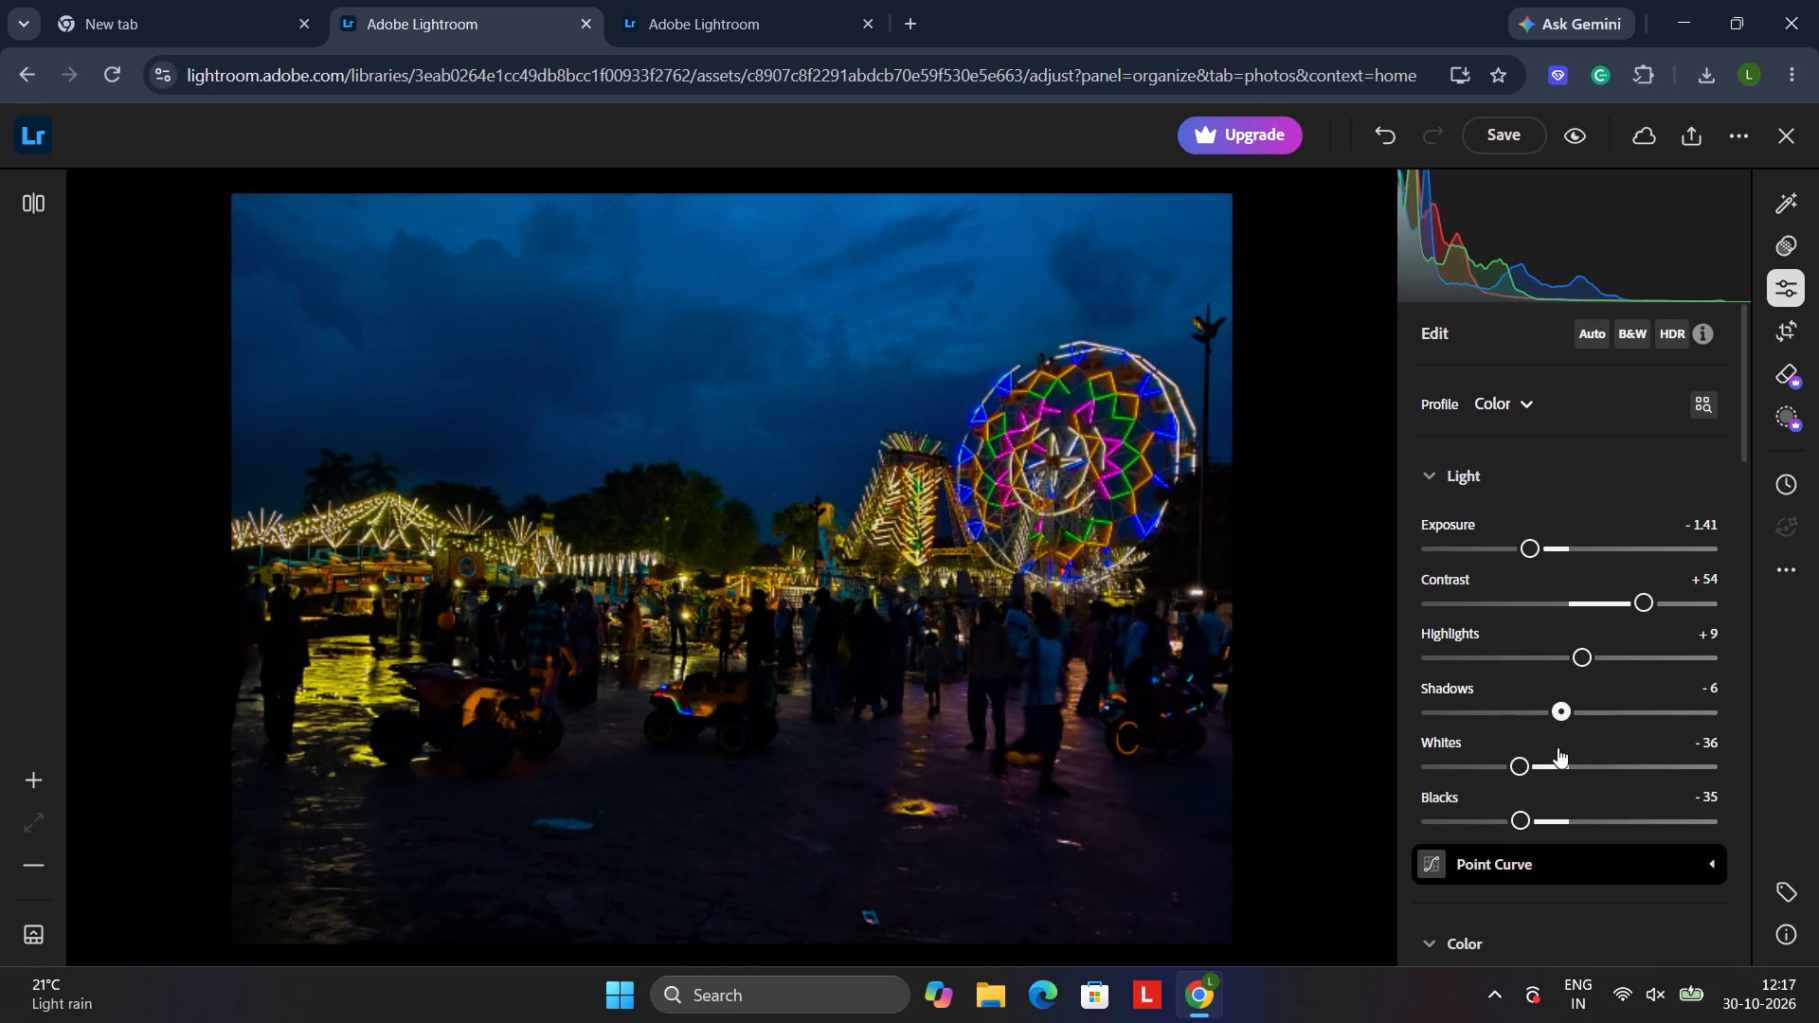
left_click_drag(1558, 747, 1537, 748)
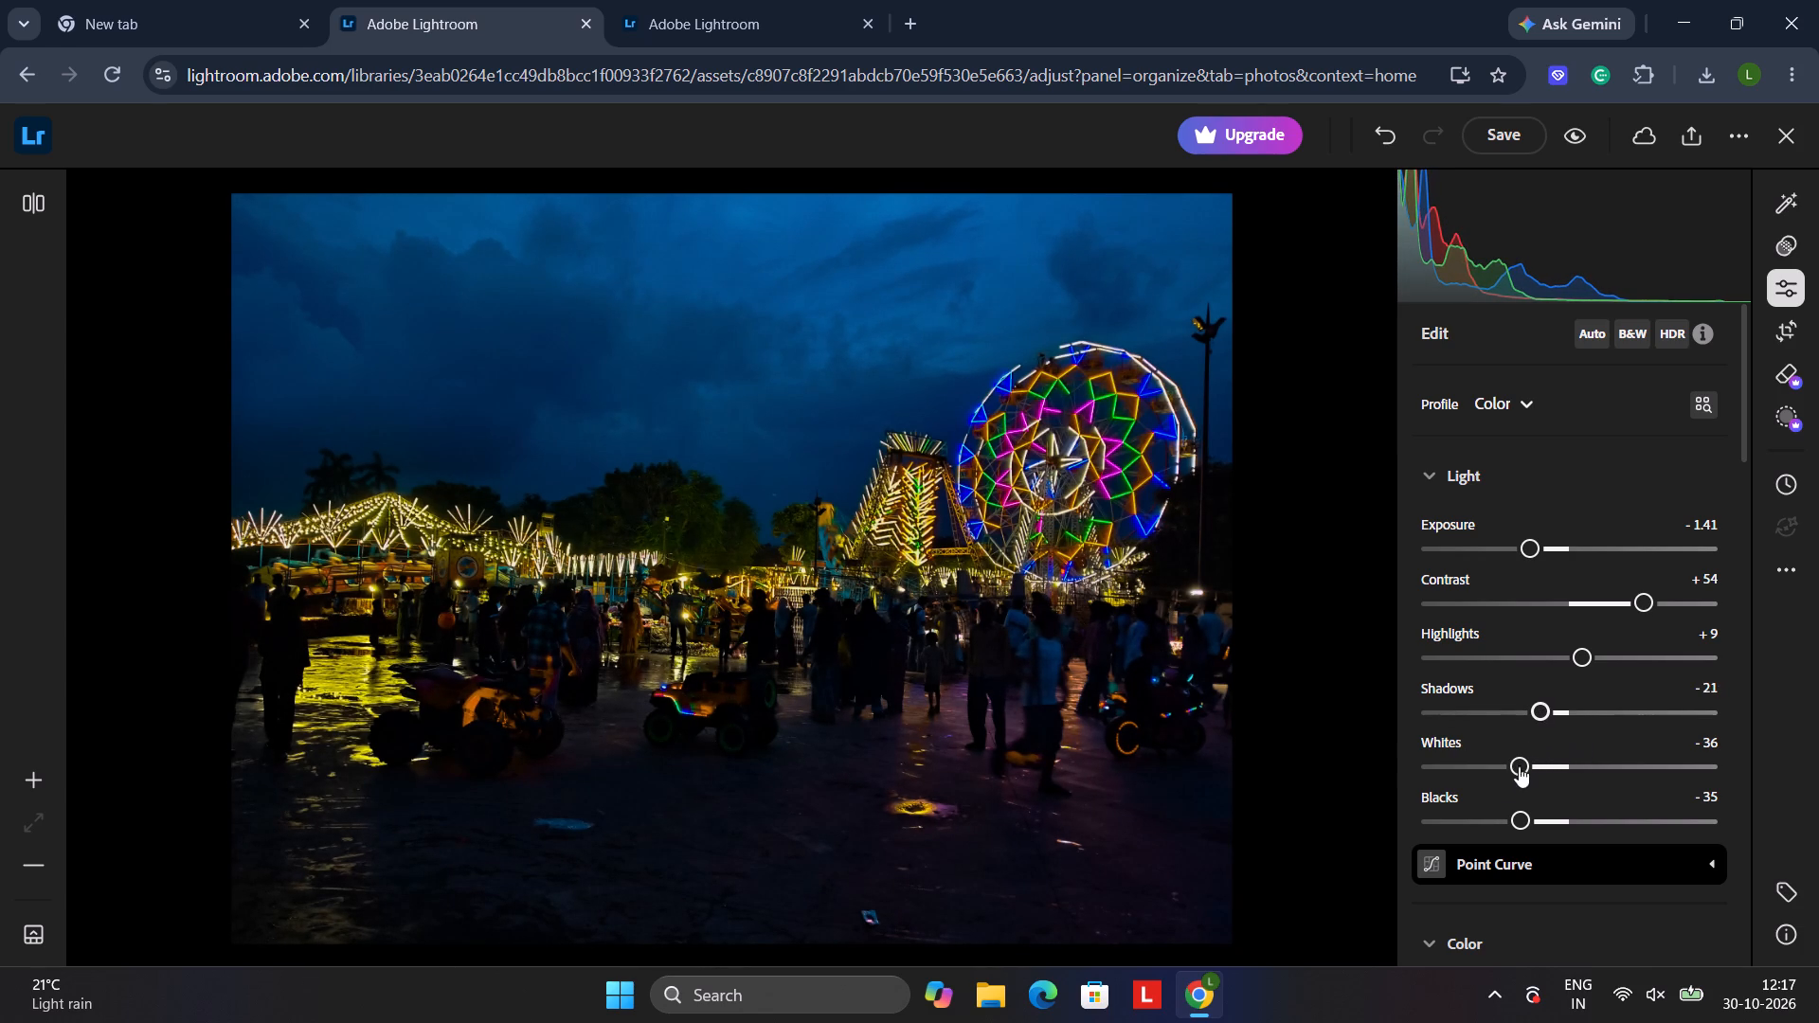
Readjust the fairground photo's Whites to -33 and Blacks to -32.
left_click(1514, 772)
Fine-tune the fairground photo's Blacks to -32.
left_click(1518, 822)
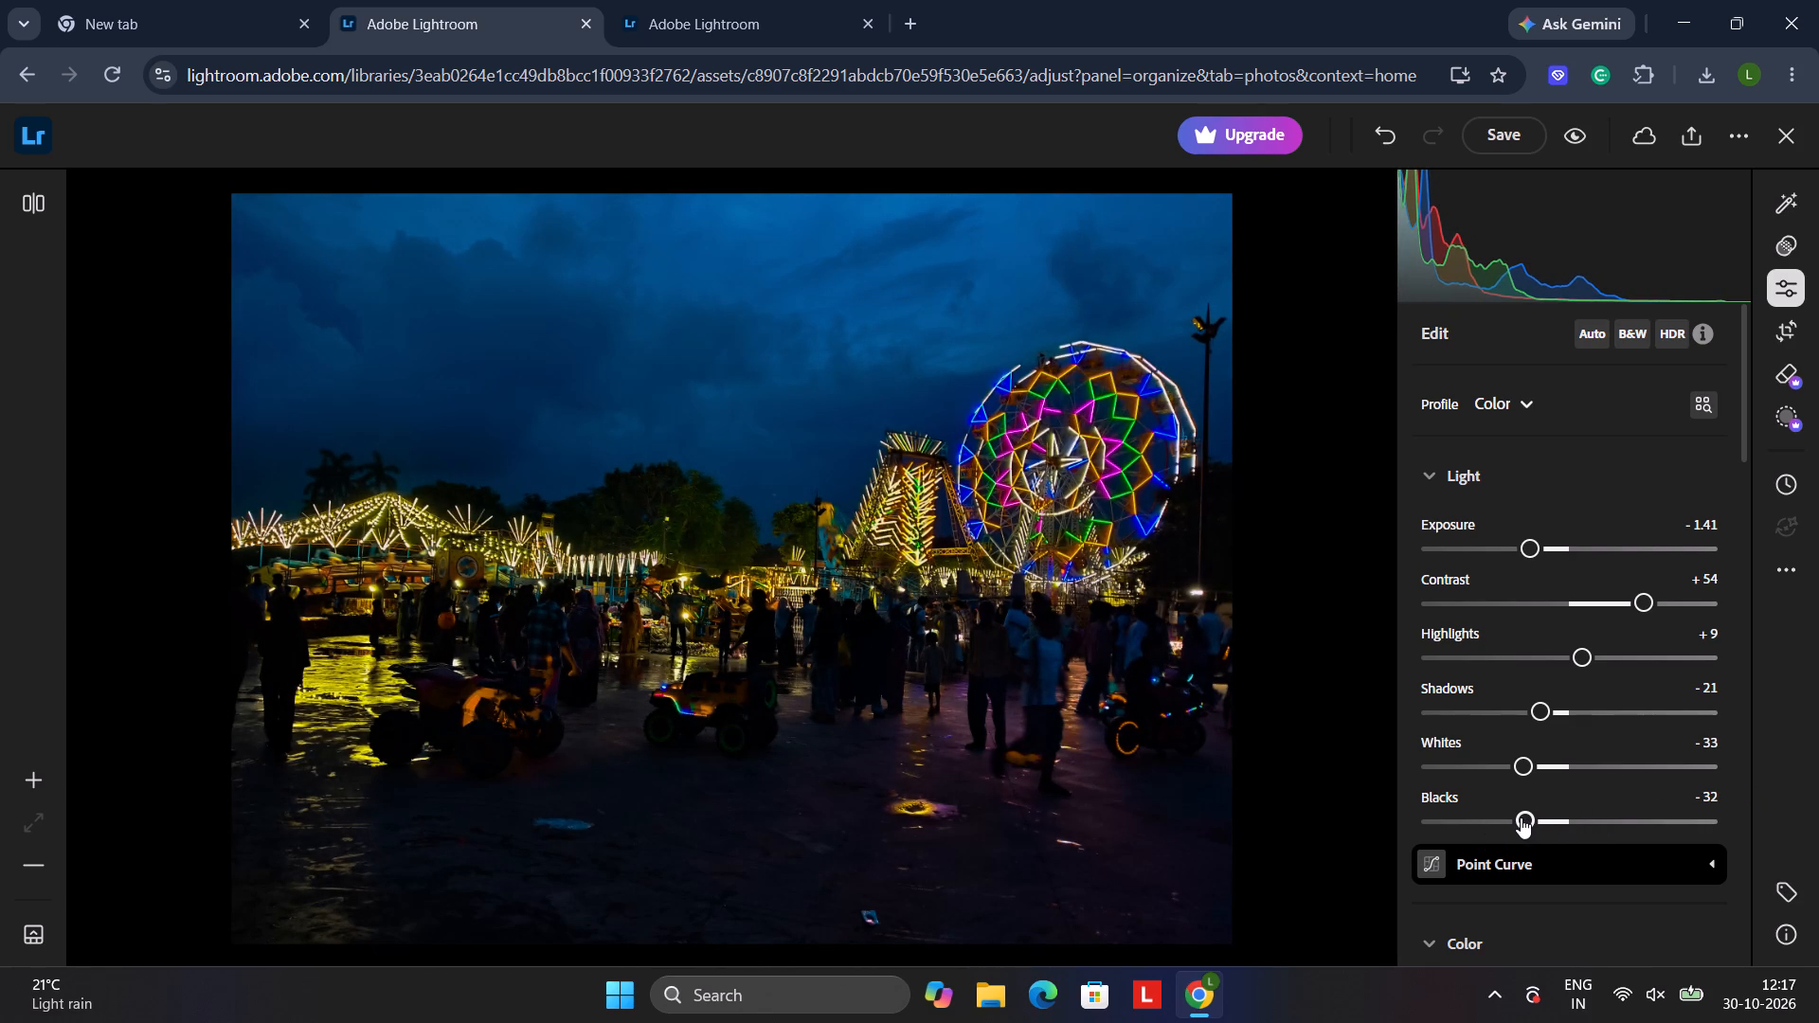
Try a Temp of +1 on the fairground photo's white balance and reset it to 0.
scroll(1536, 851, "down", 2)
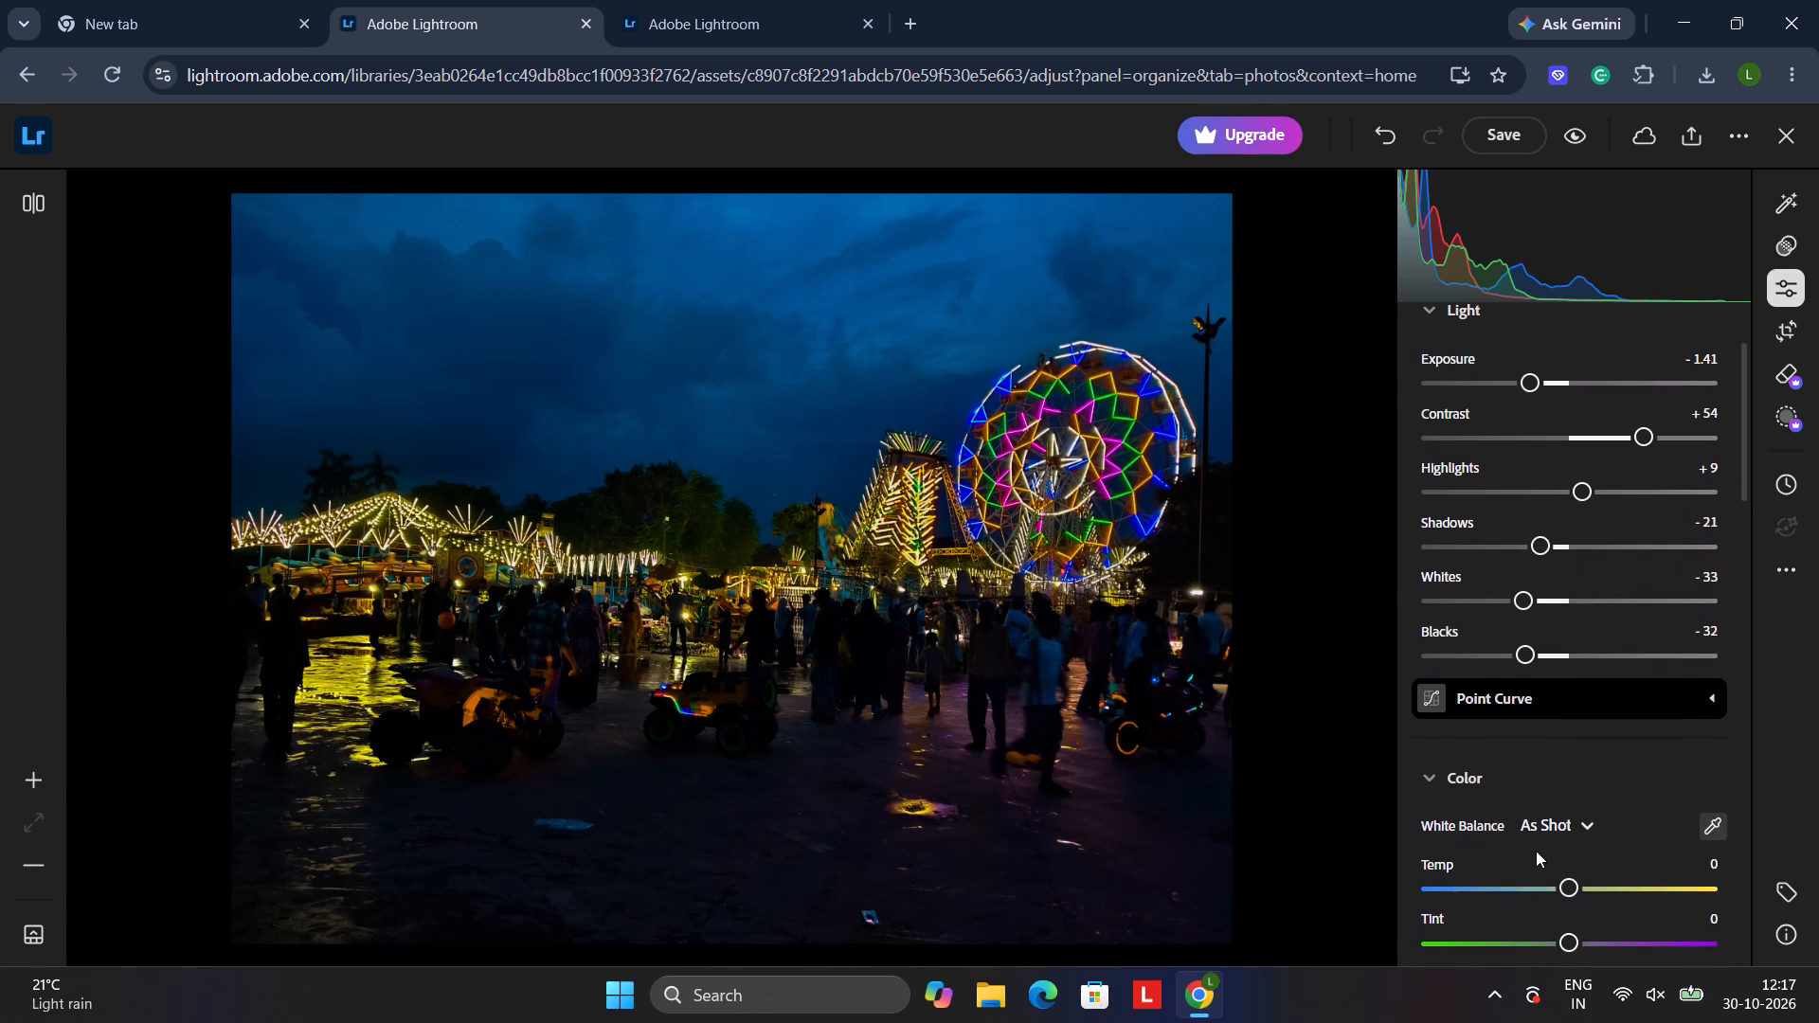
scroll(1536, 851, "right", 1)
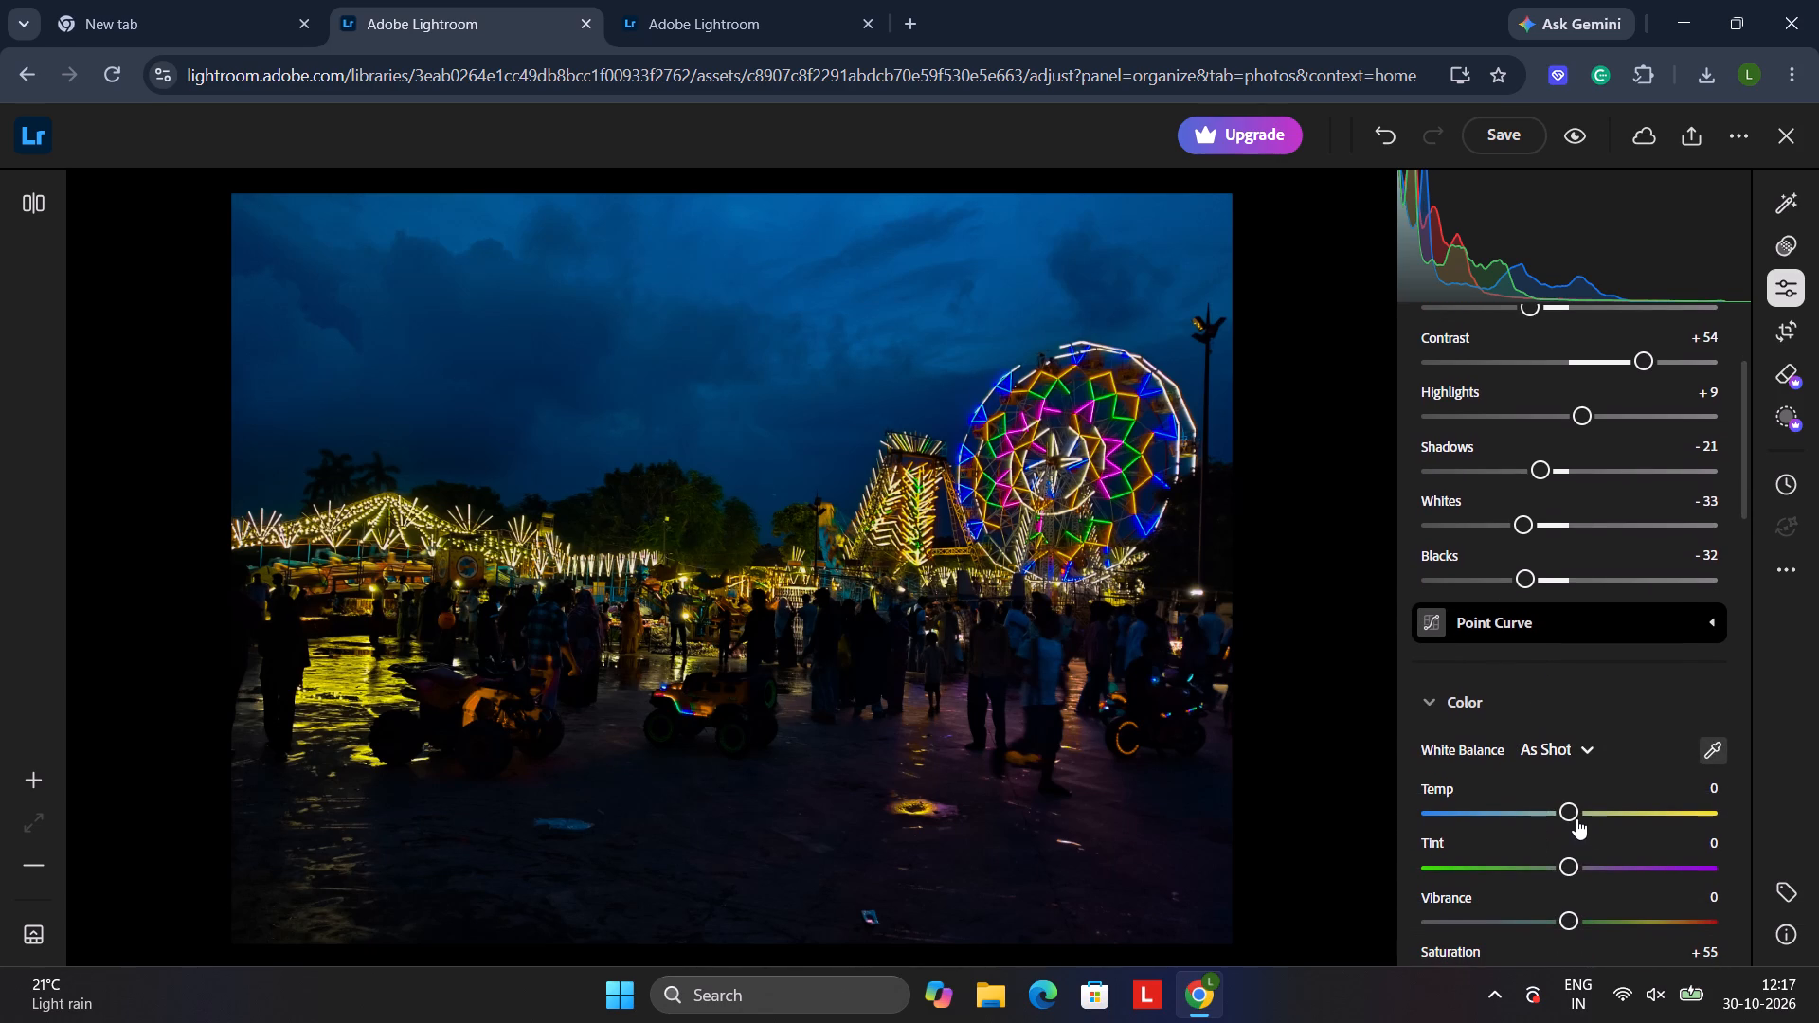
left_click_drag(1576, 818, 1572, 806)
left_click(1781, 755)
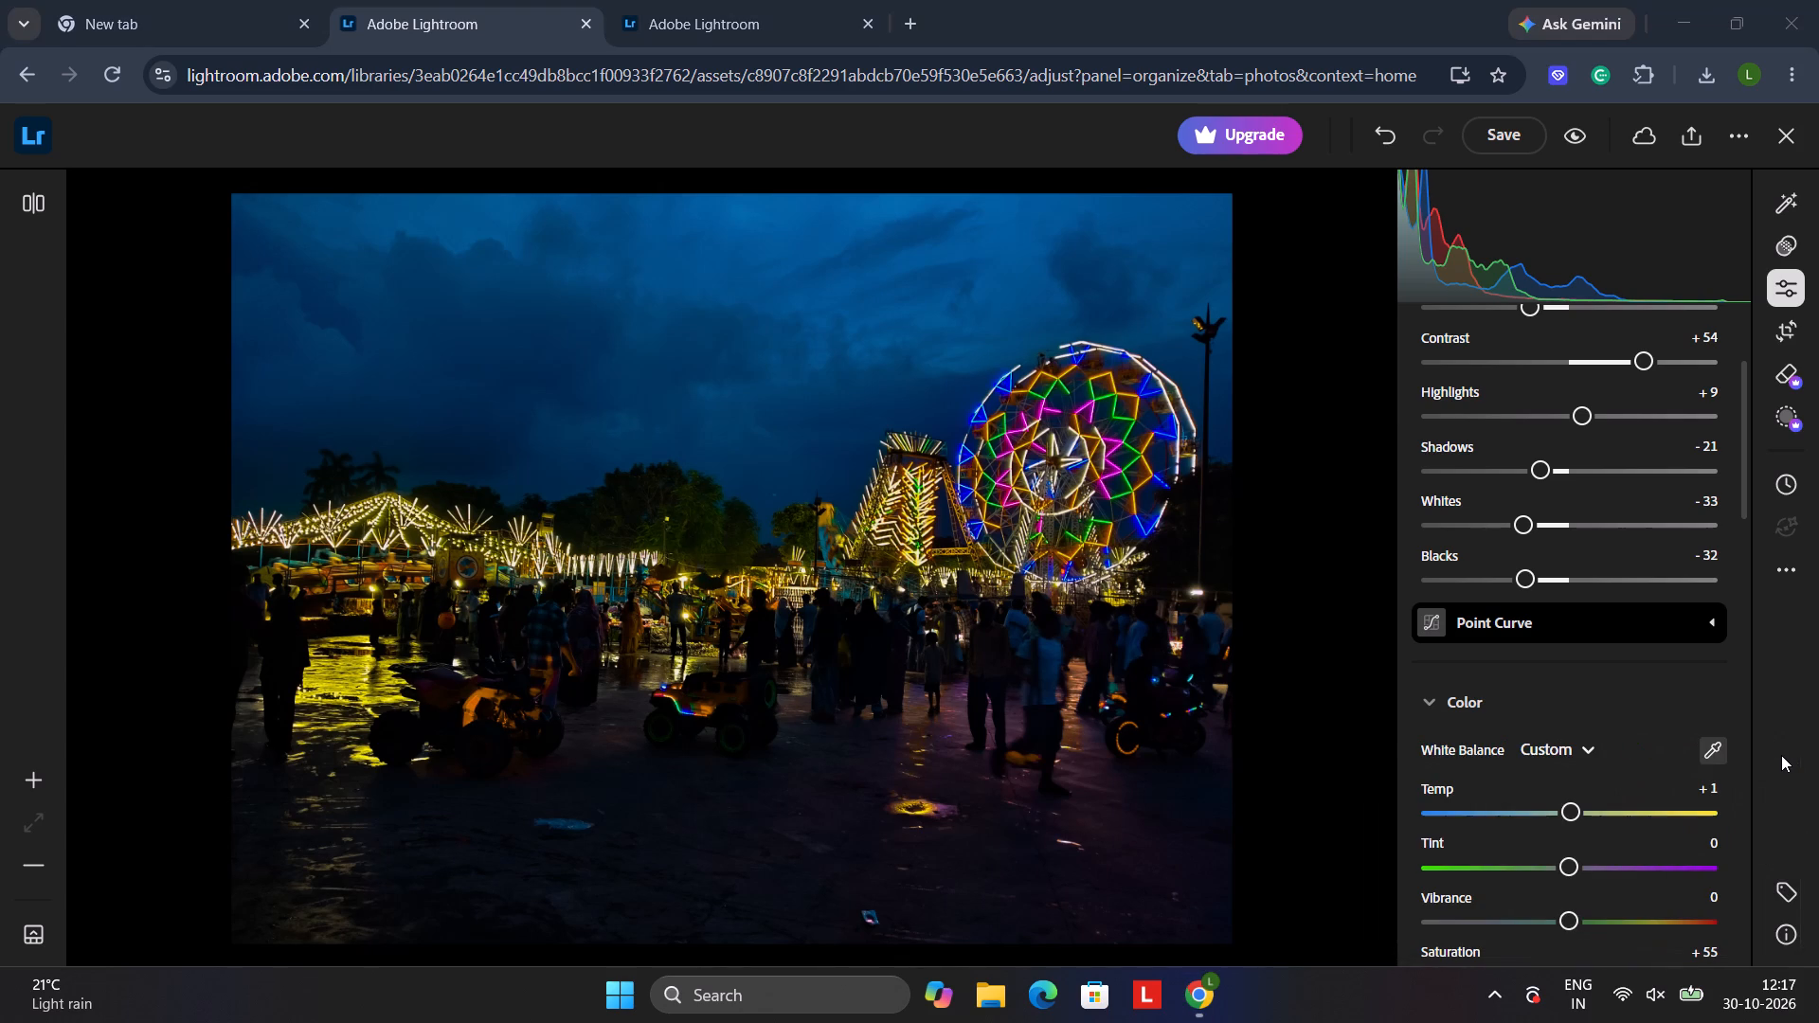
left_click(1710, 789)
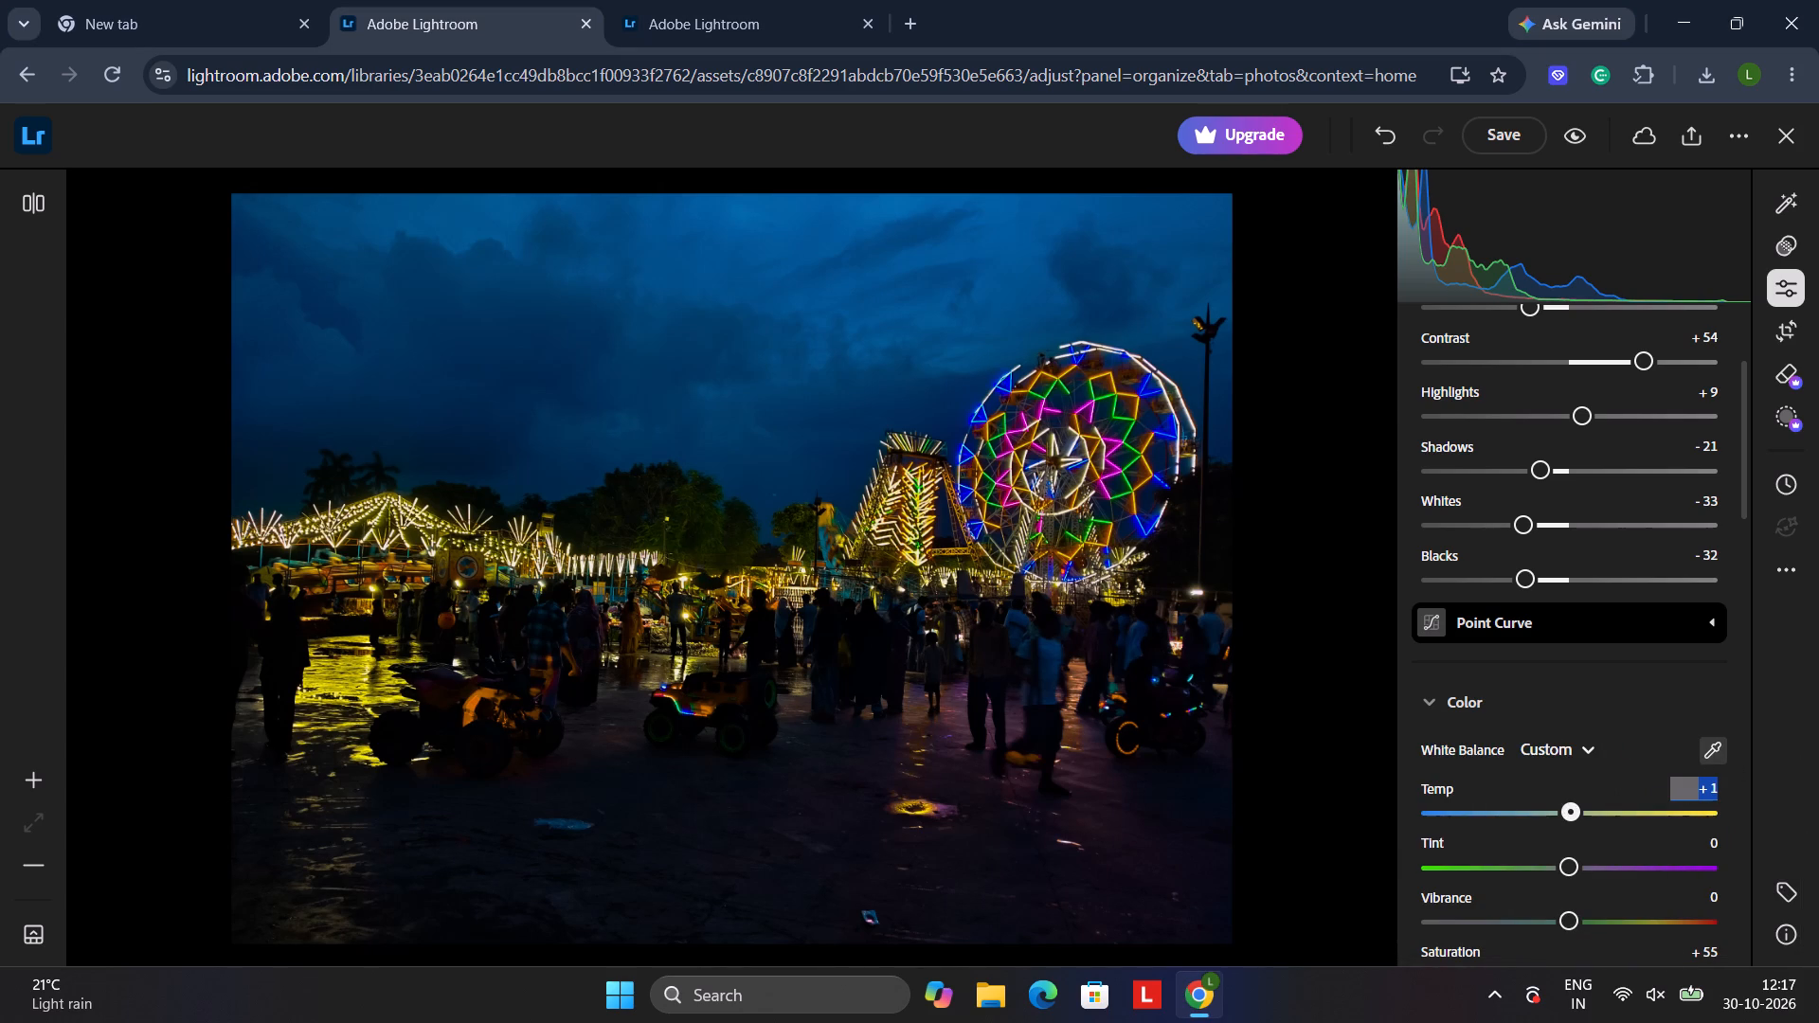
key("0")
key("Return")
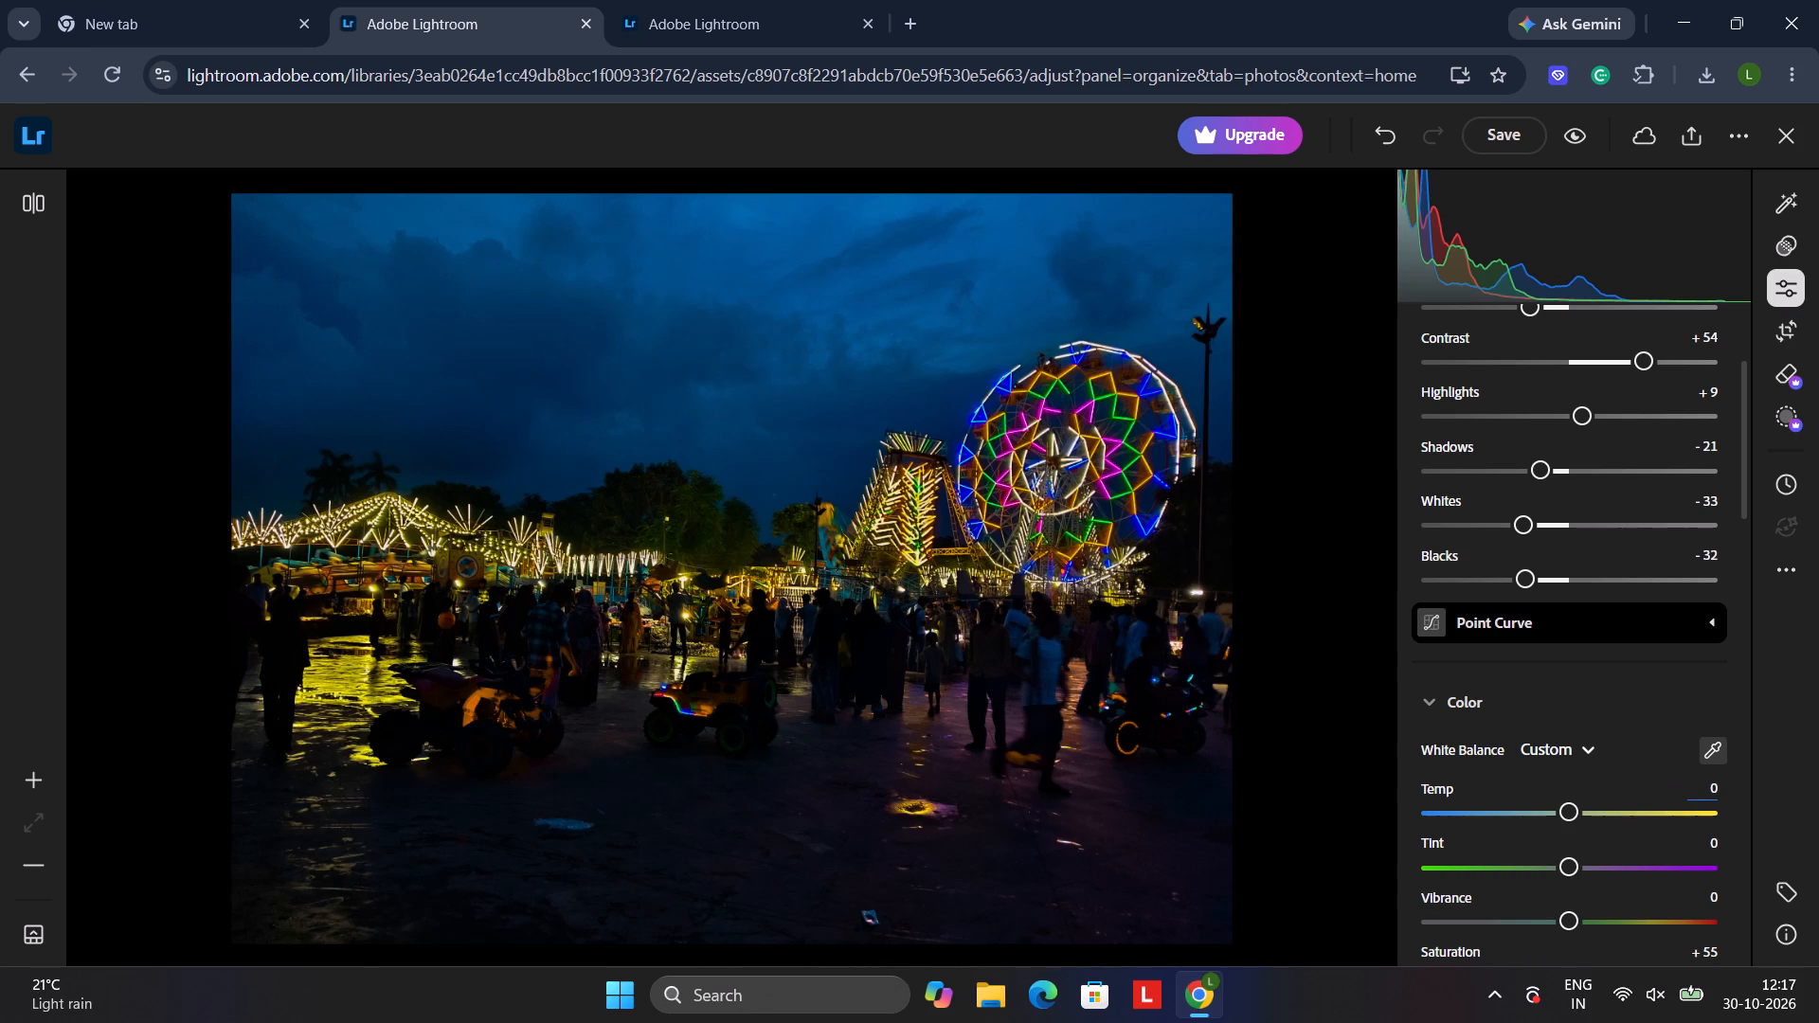
Shift the fairground photo's Tint towards green to -36.
scroll(1642, 762, "down", 1)
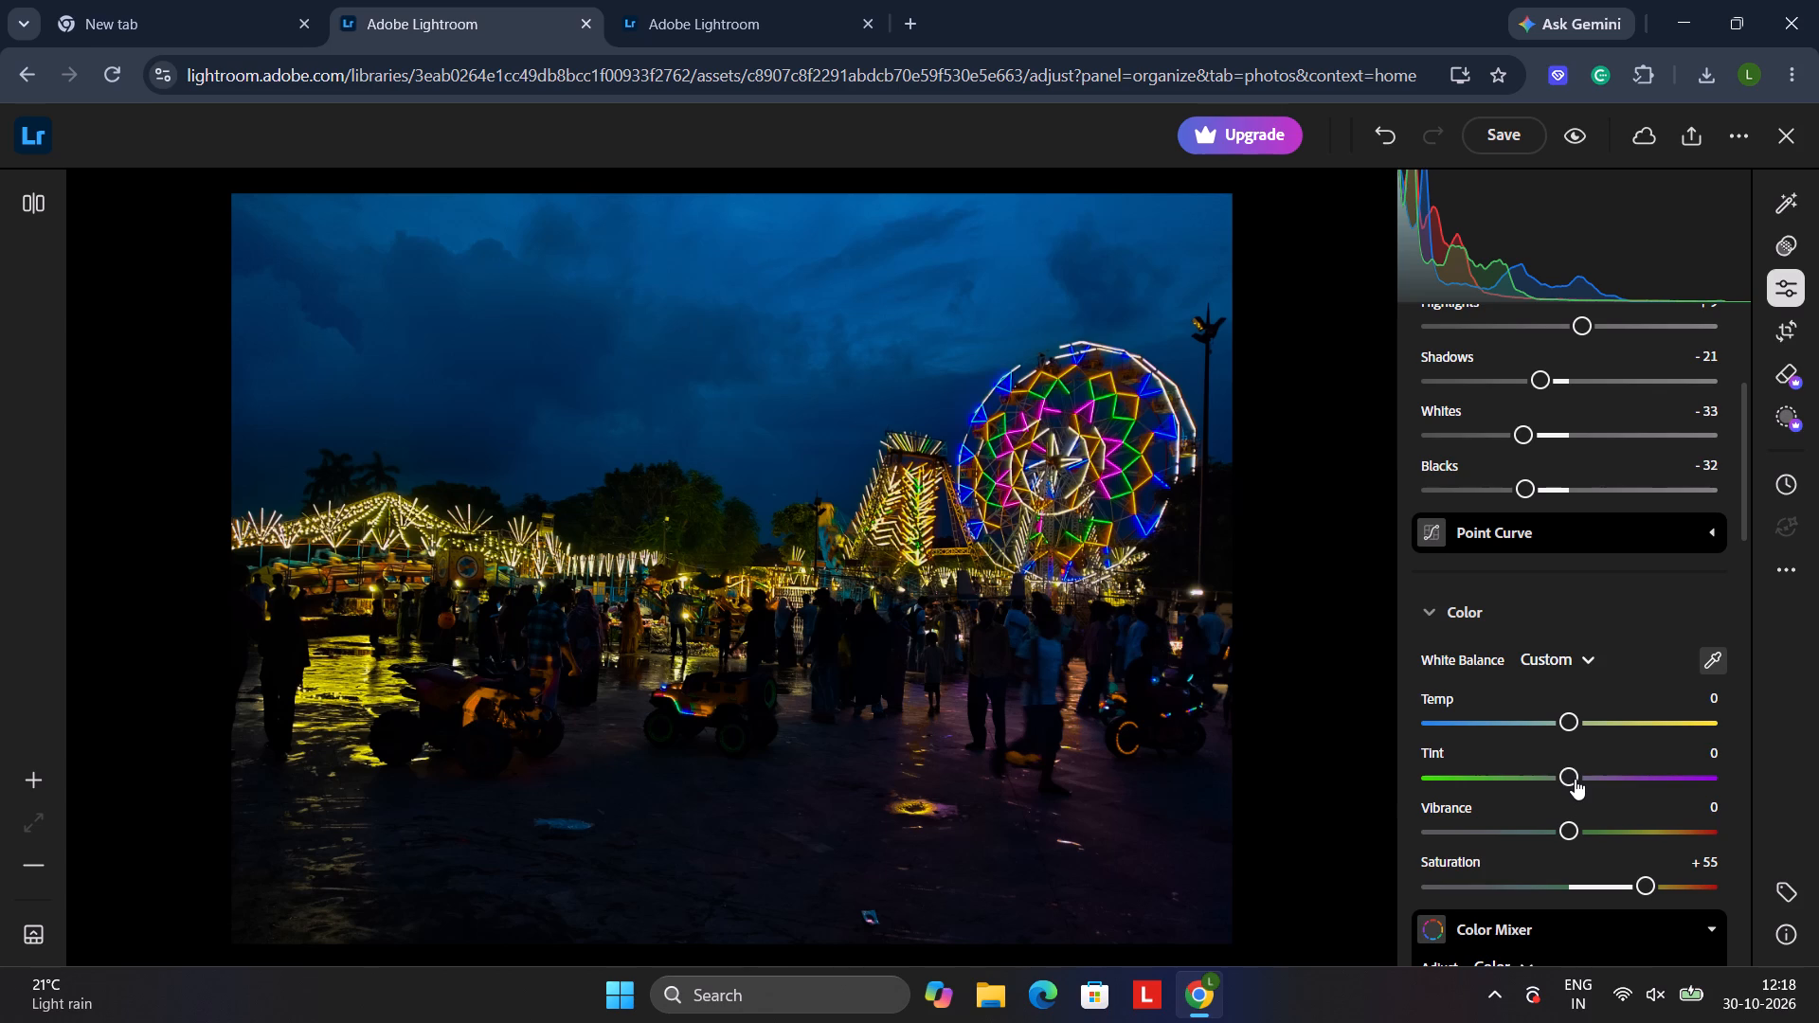
left_click_drag(1575, 779, 1515, 787)
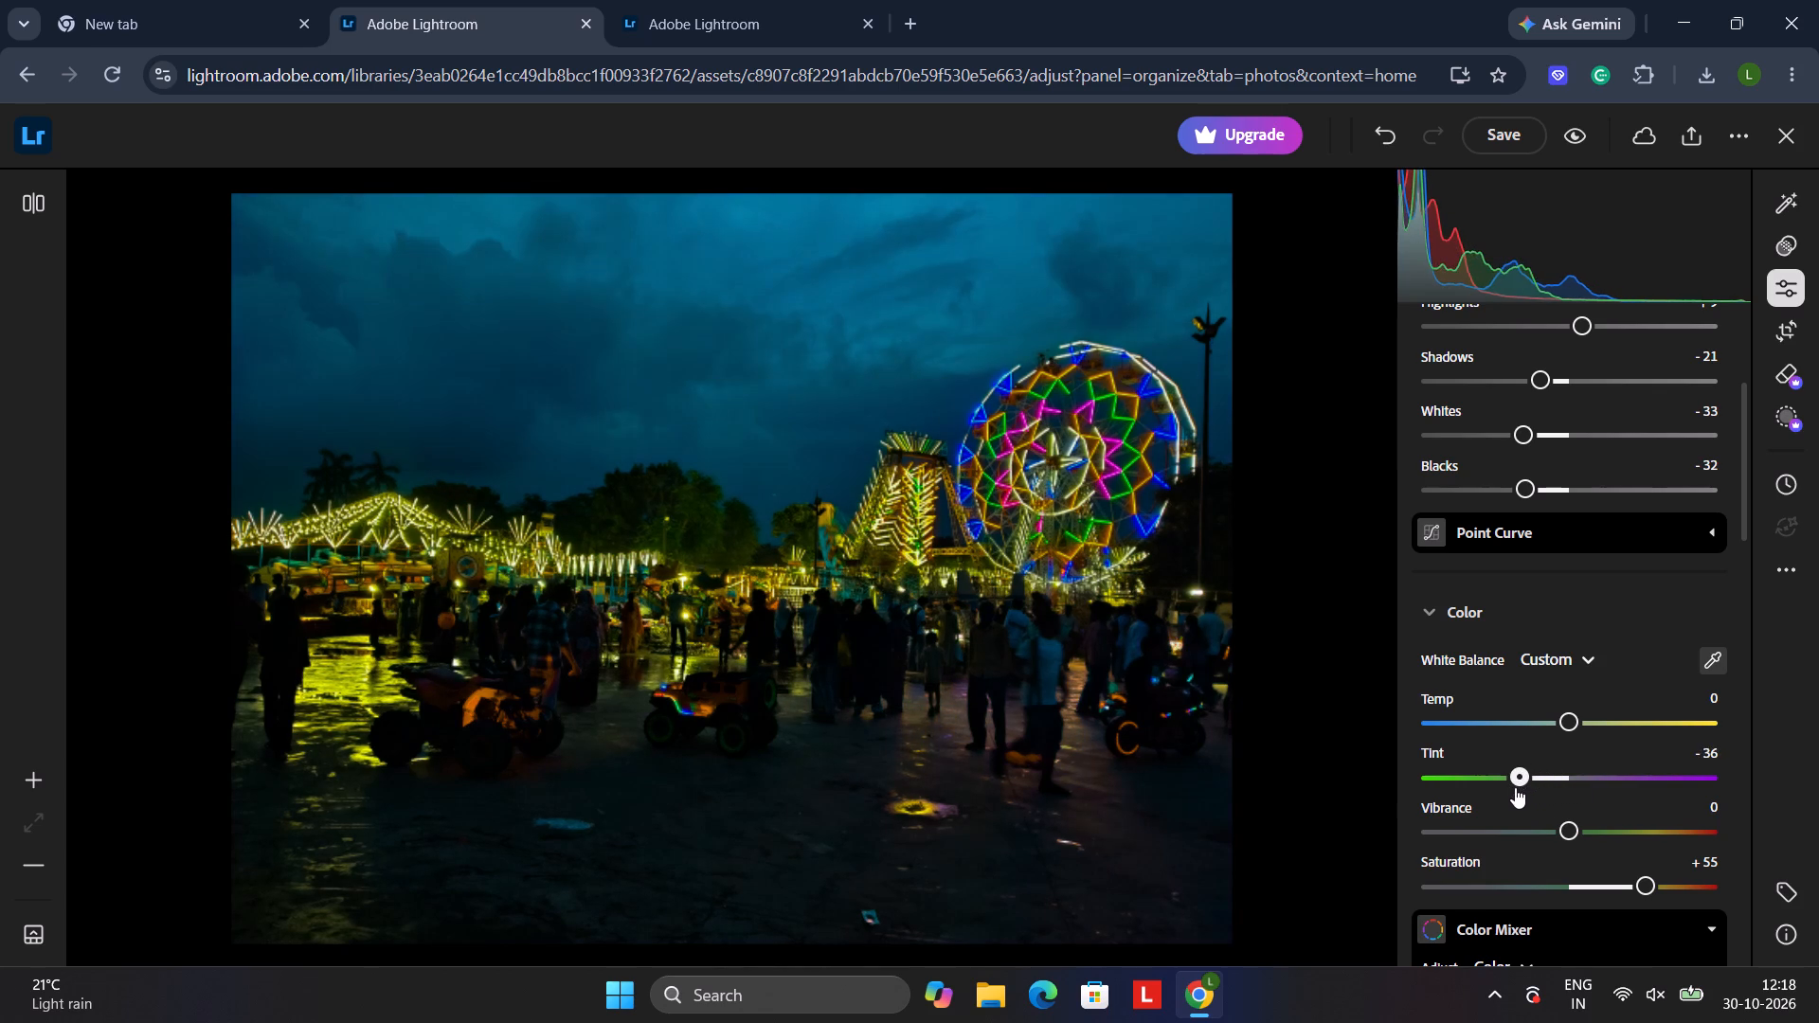
Try green and purple casts on the fairground photo and settle the Tint at -1.
left_click_drag(1515, 787, 1507, 801)
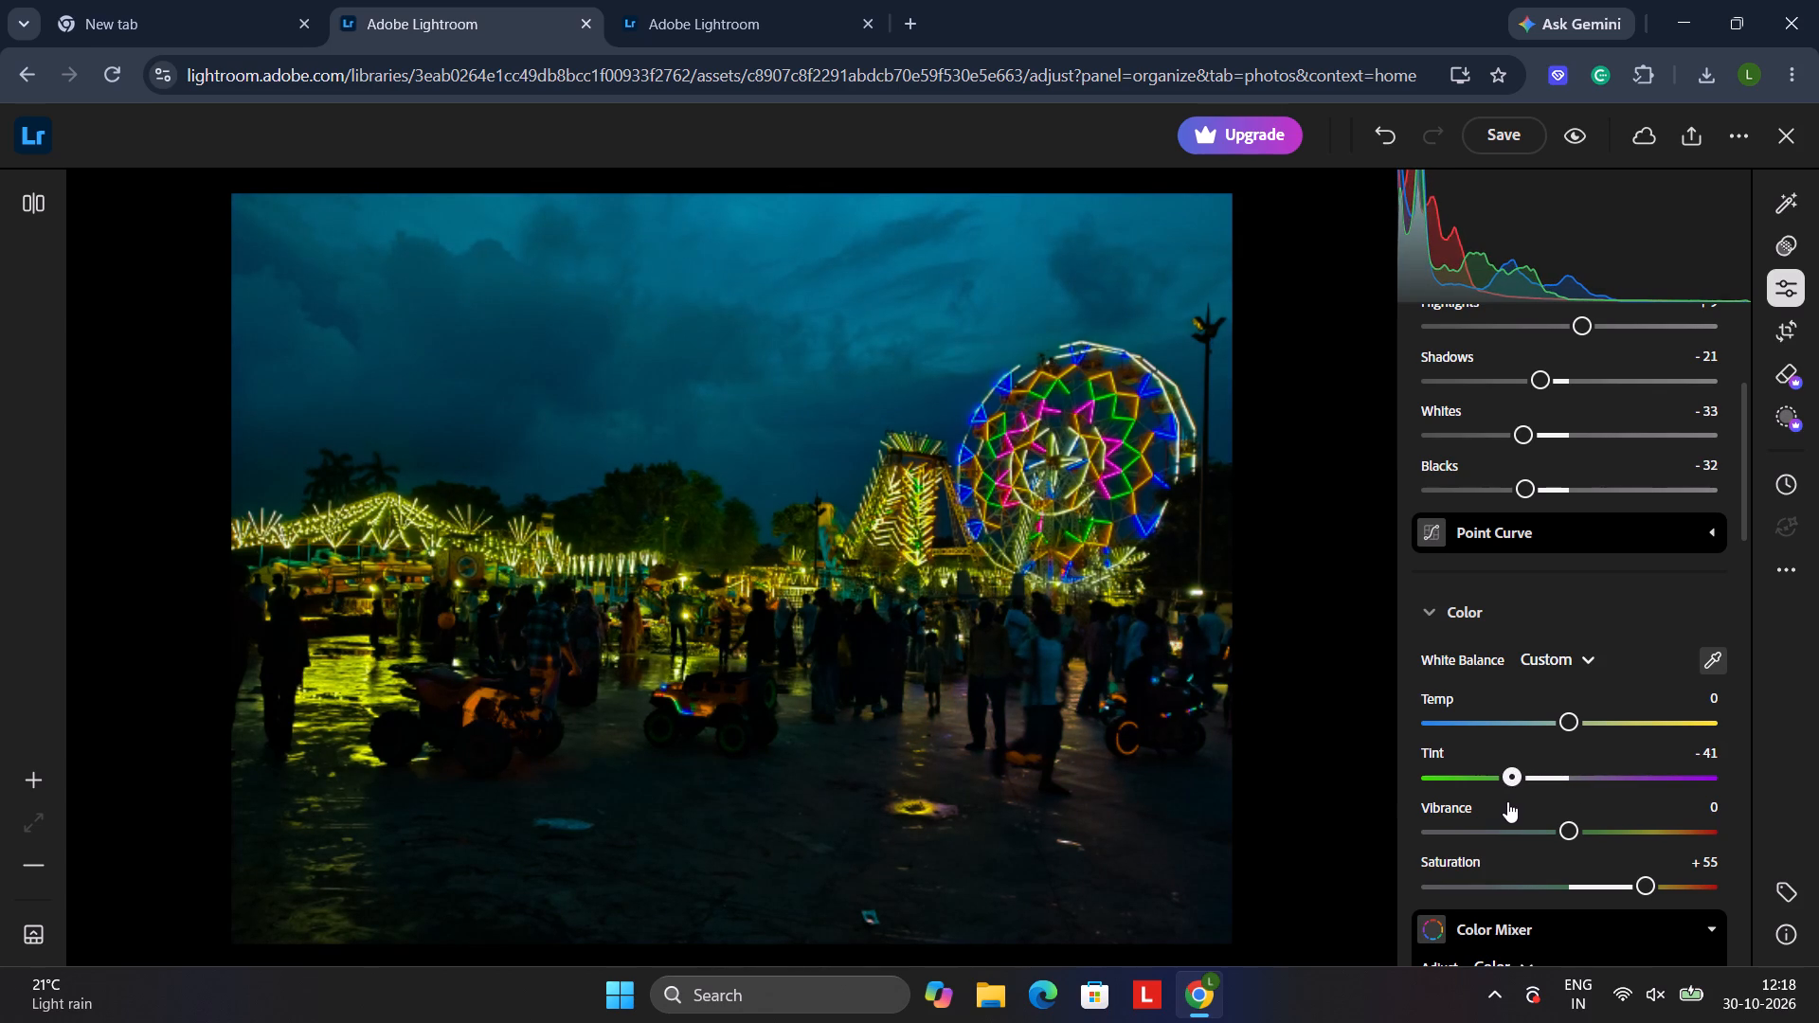
left_click_drag(1507, 801, 1518, 800)
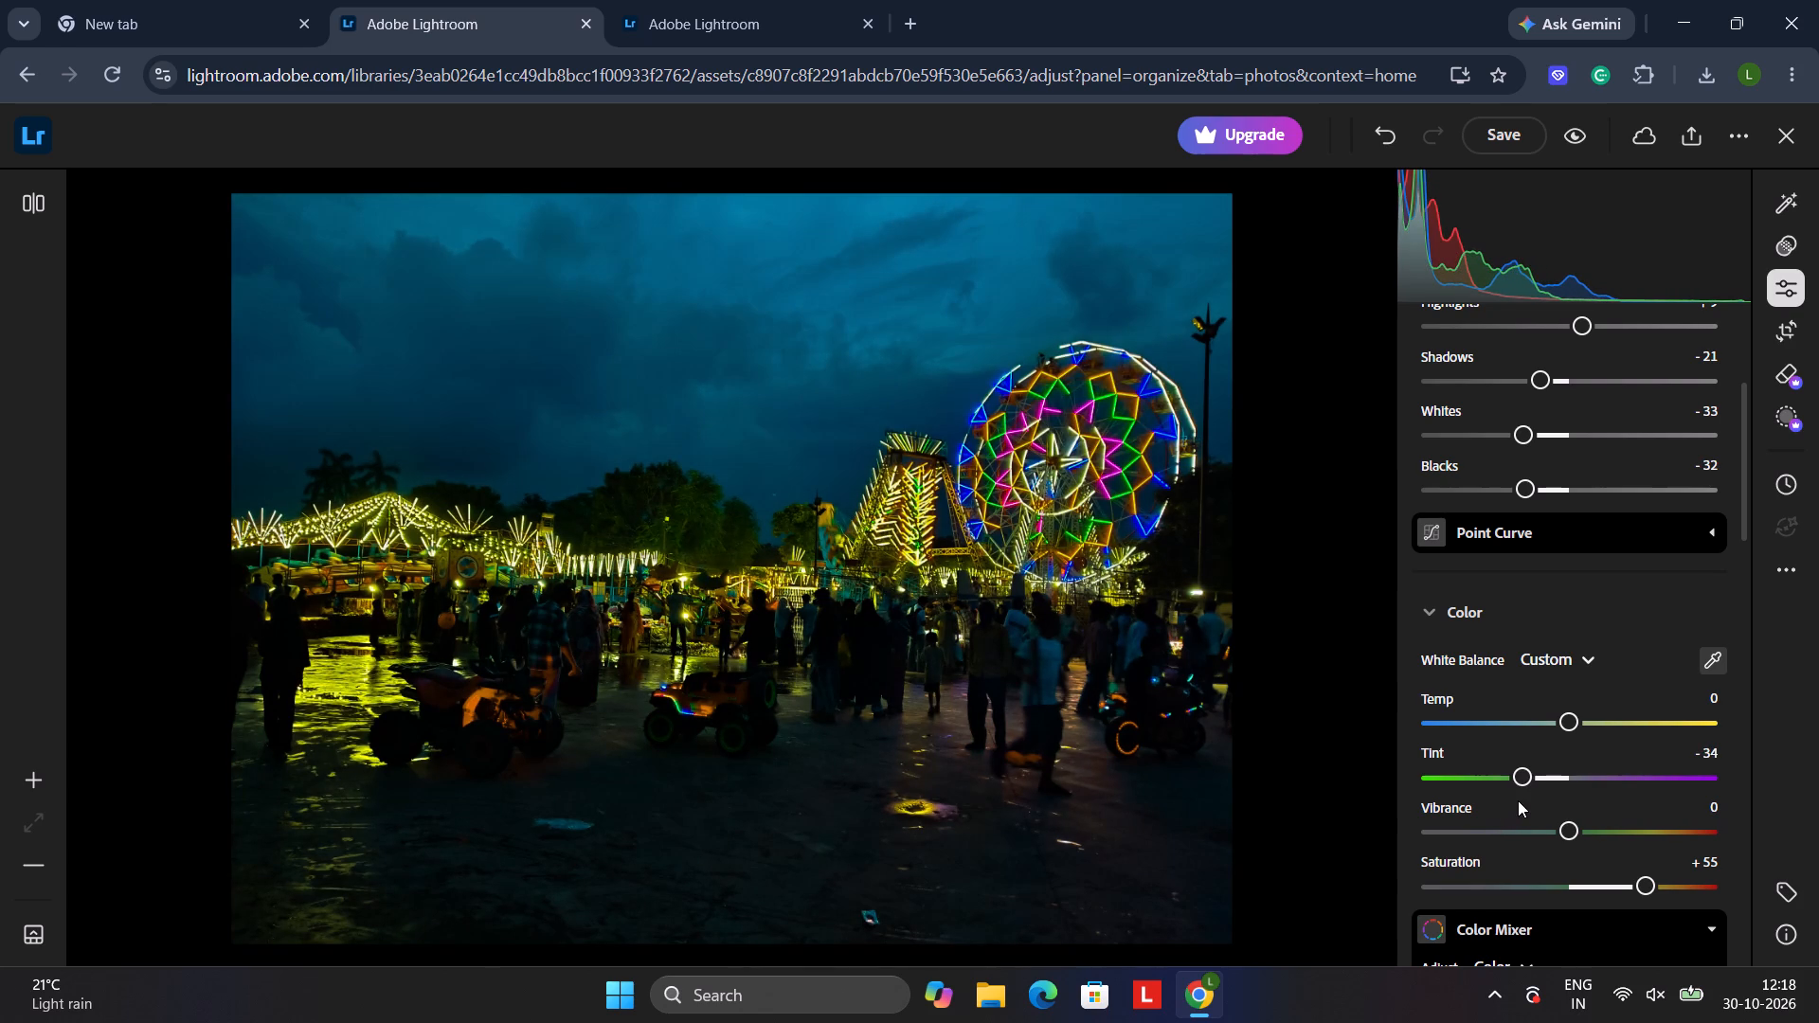
left_click_drag(1528, 779, 1594, 780)
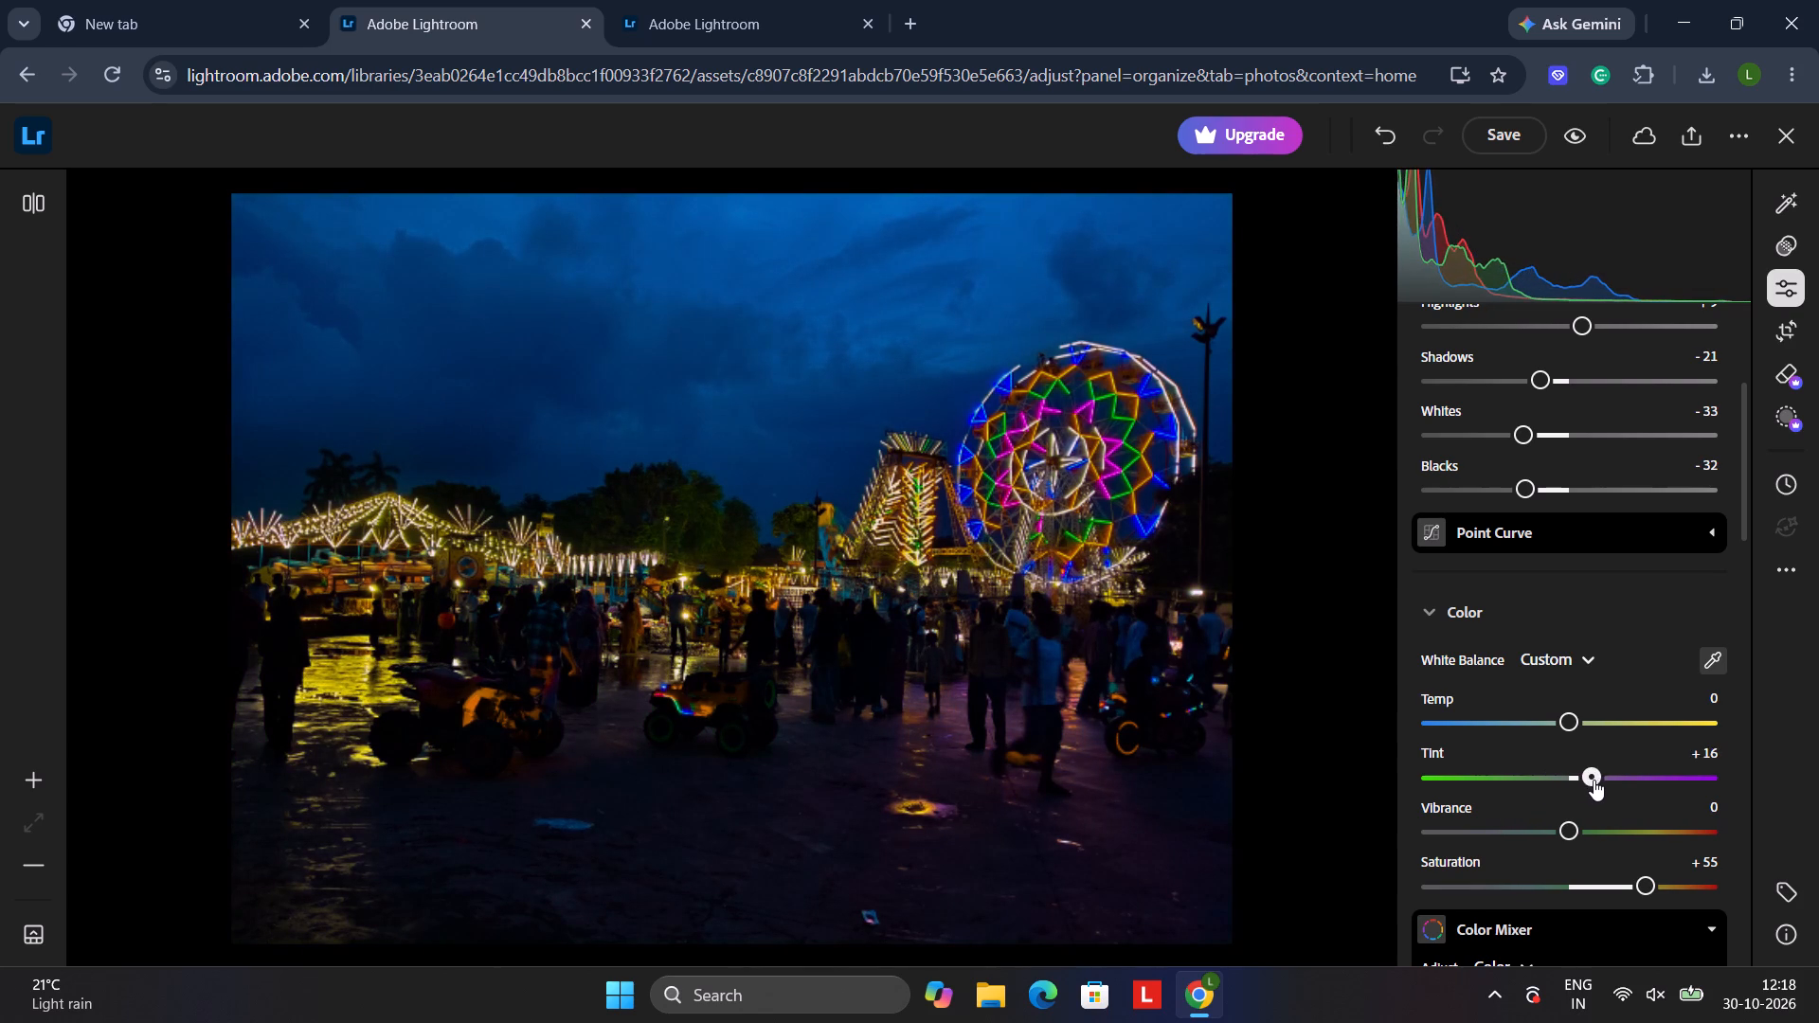
left_click_drag(1594, 780, 1541, 793)
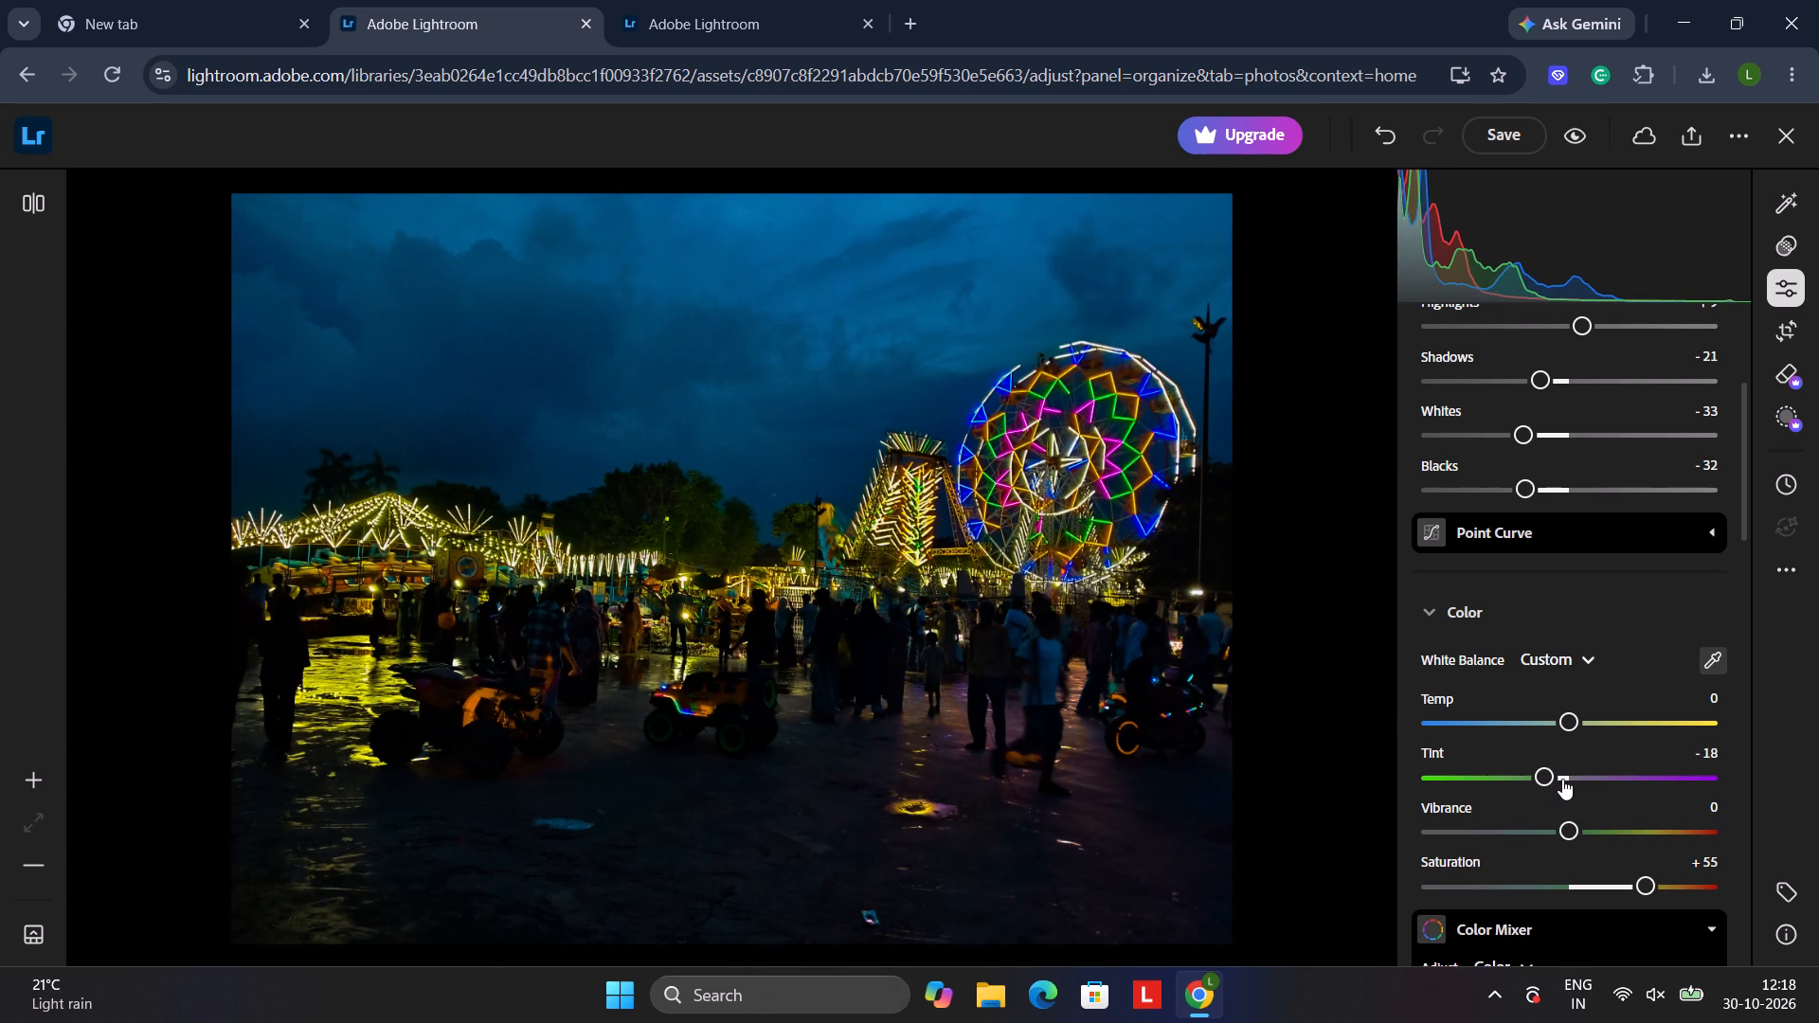
left_click(1563, 778)
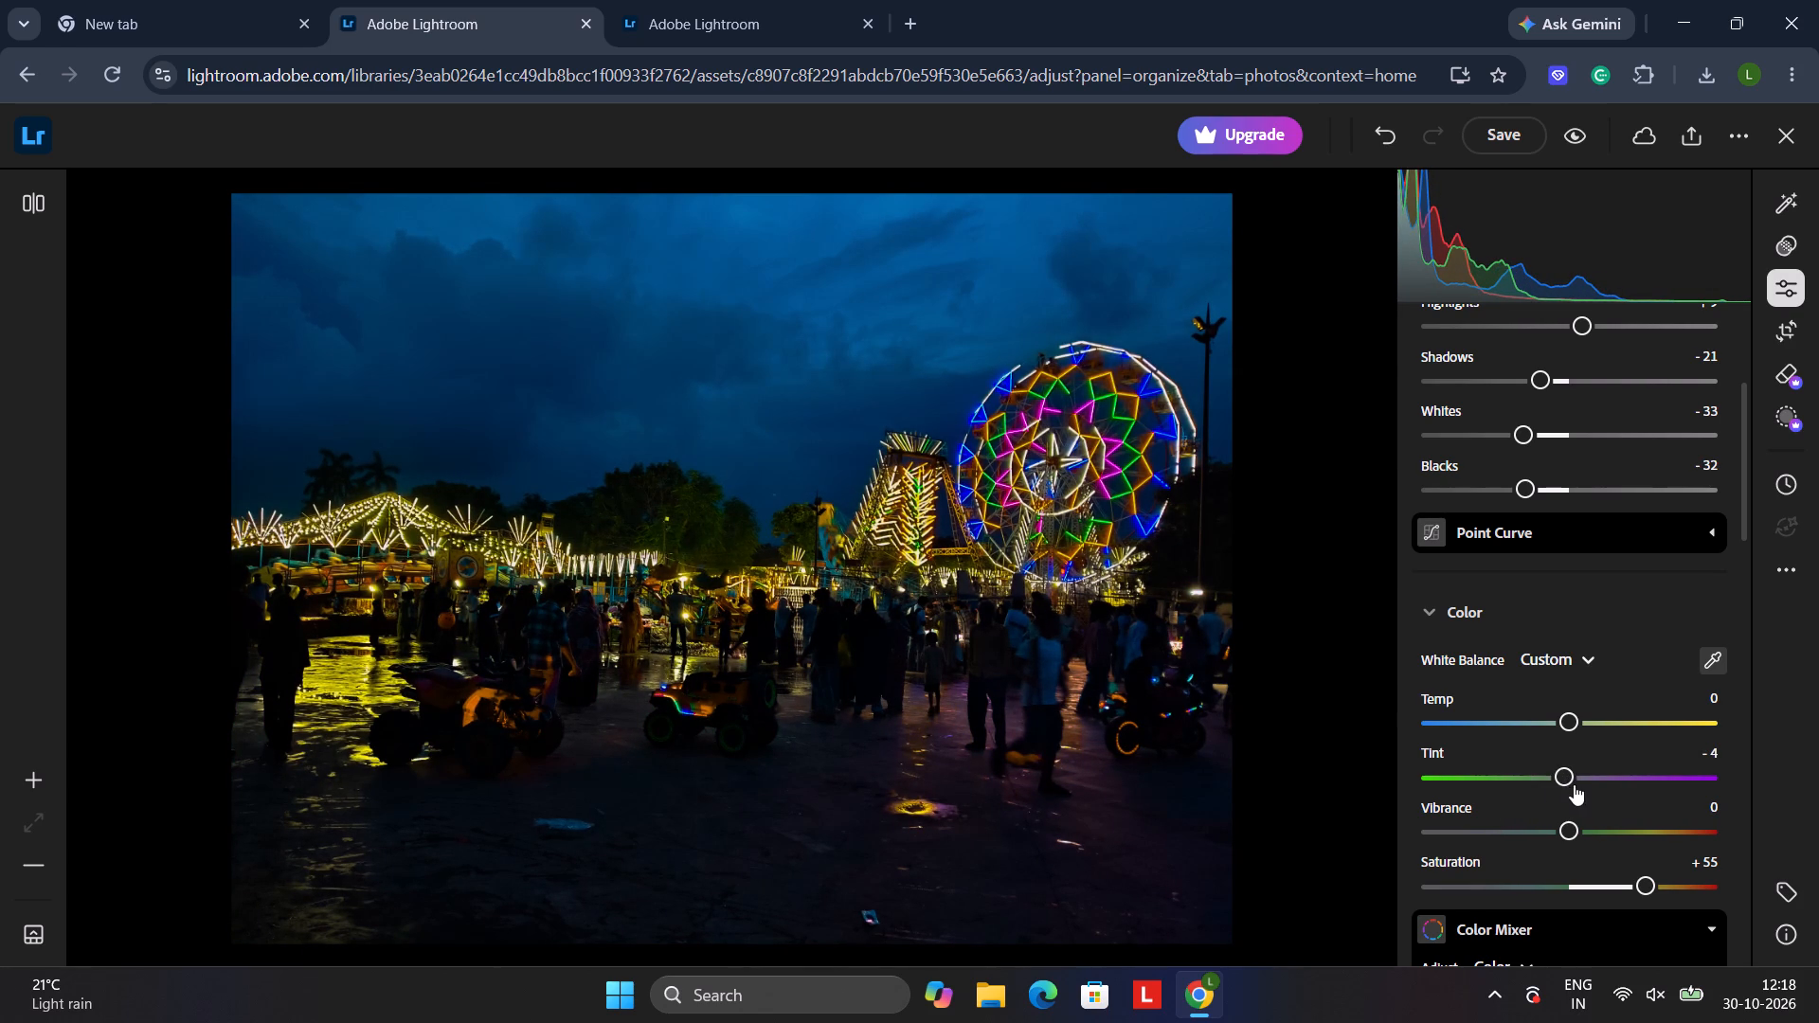
left_click(1567, 778)
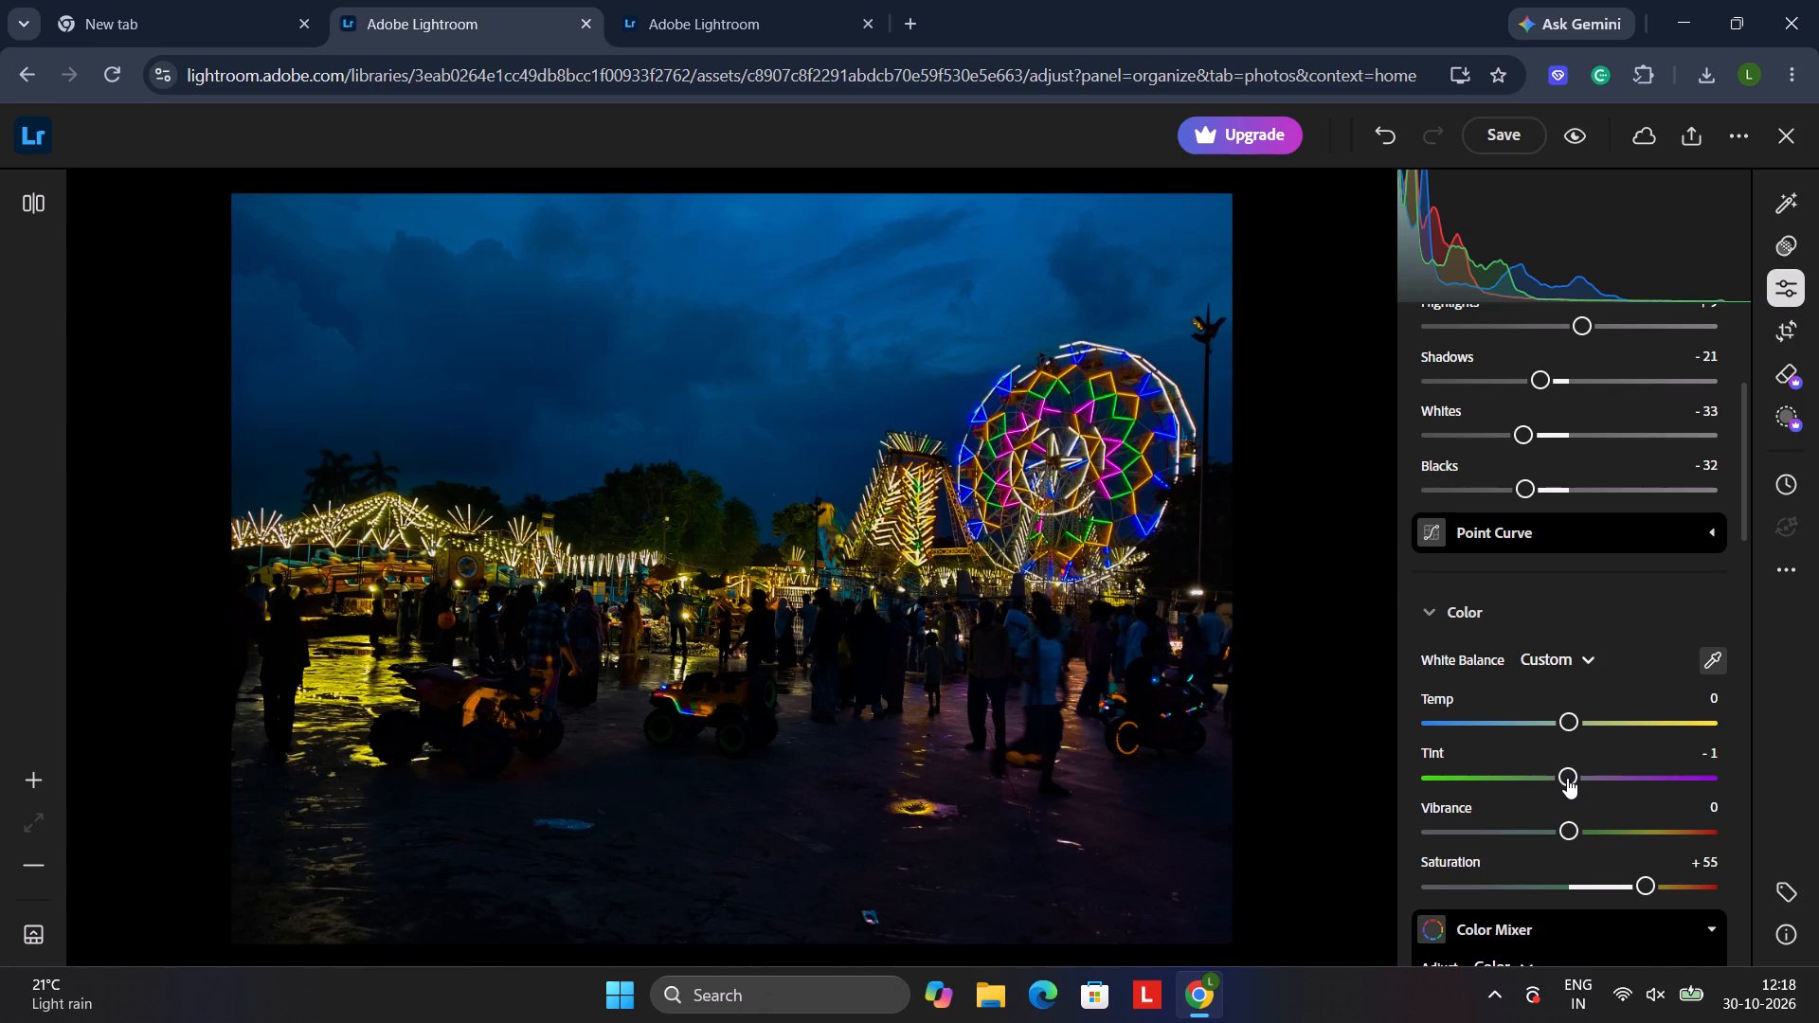
Set the fairground photo's Vibrance to -33.
scroll(1567, 778, "down", 1)
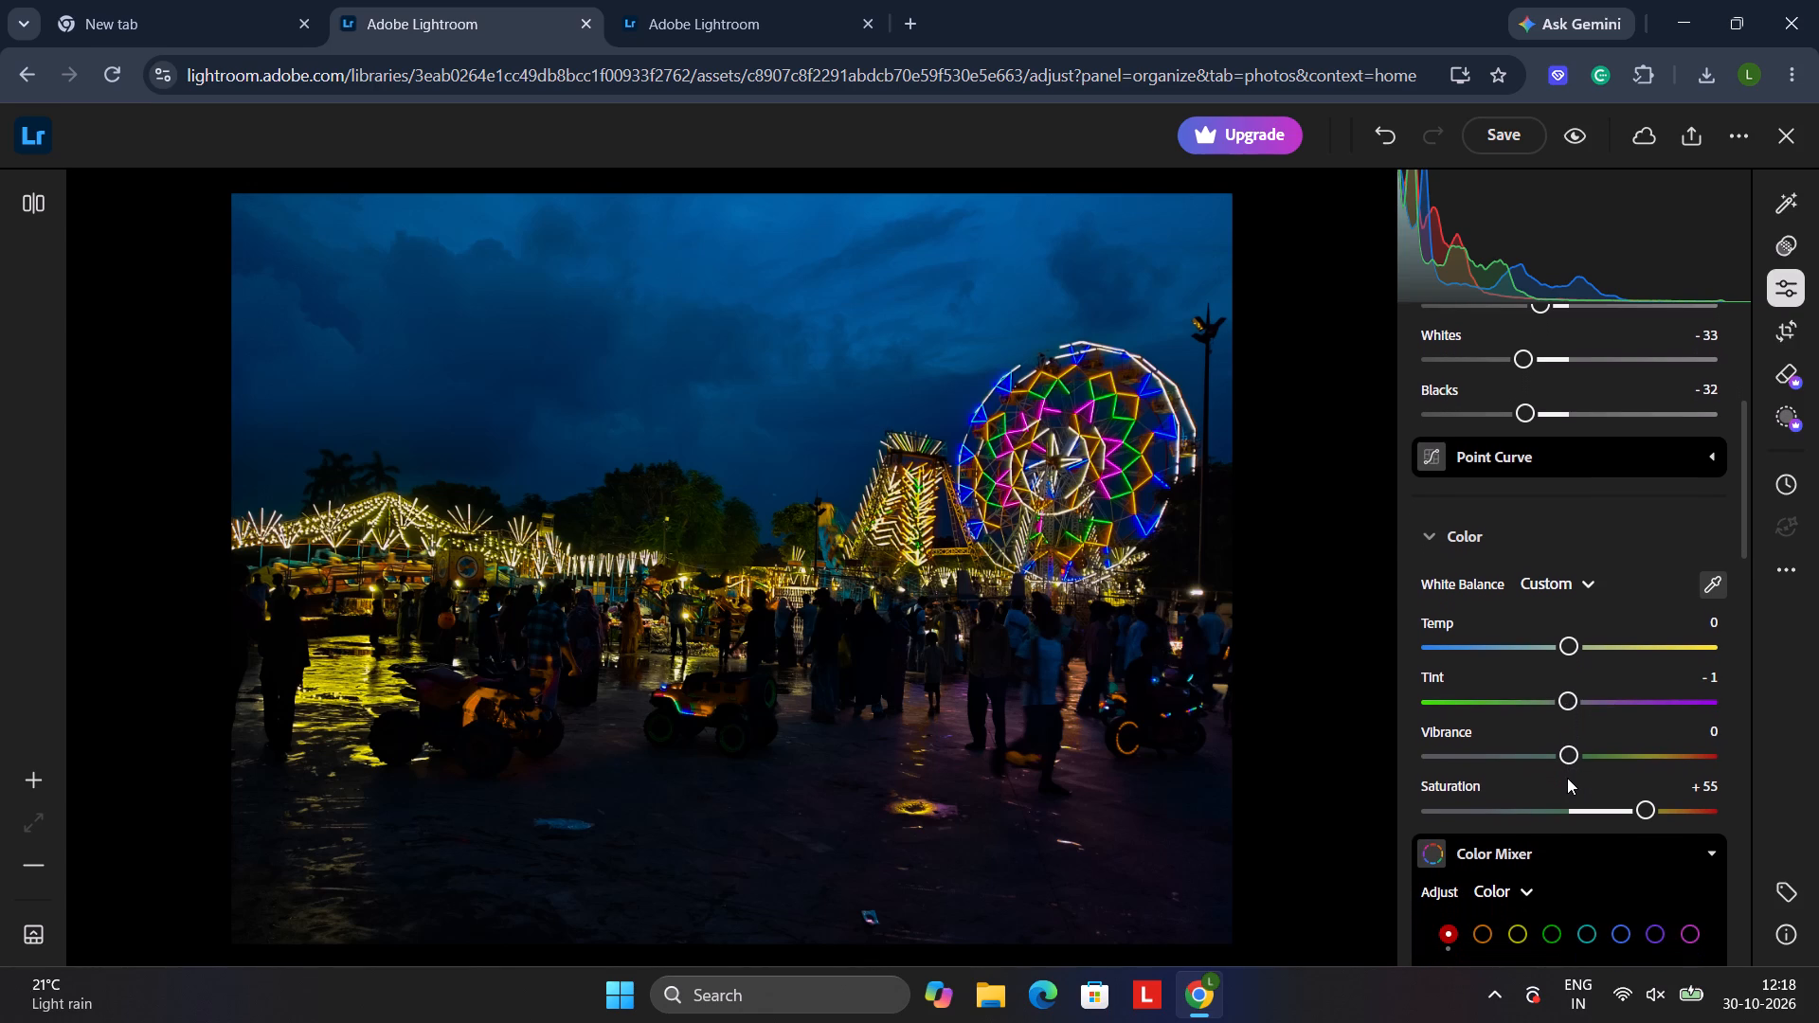
left_click_drag(1568, 754, 1520, 763)
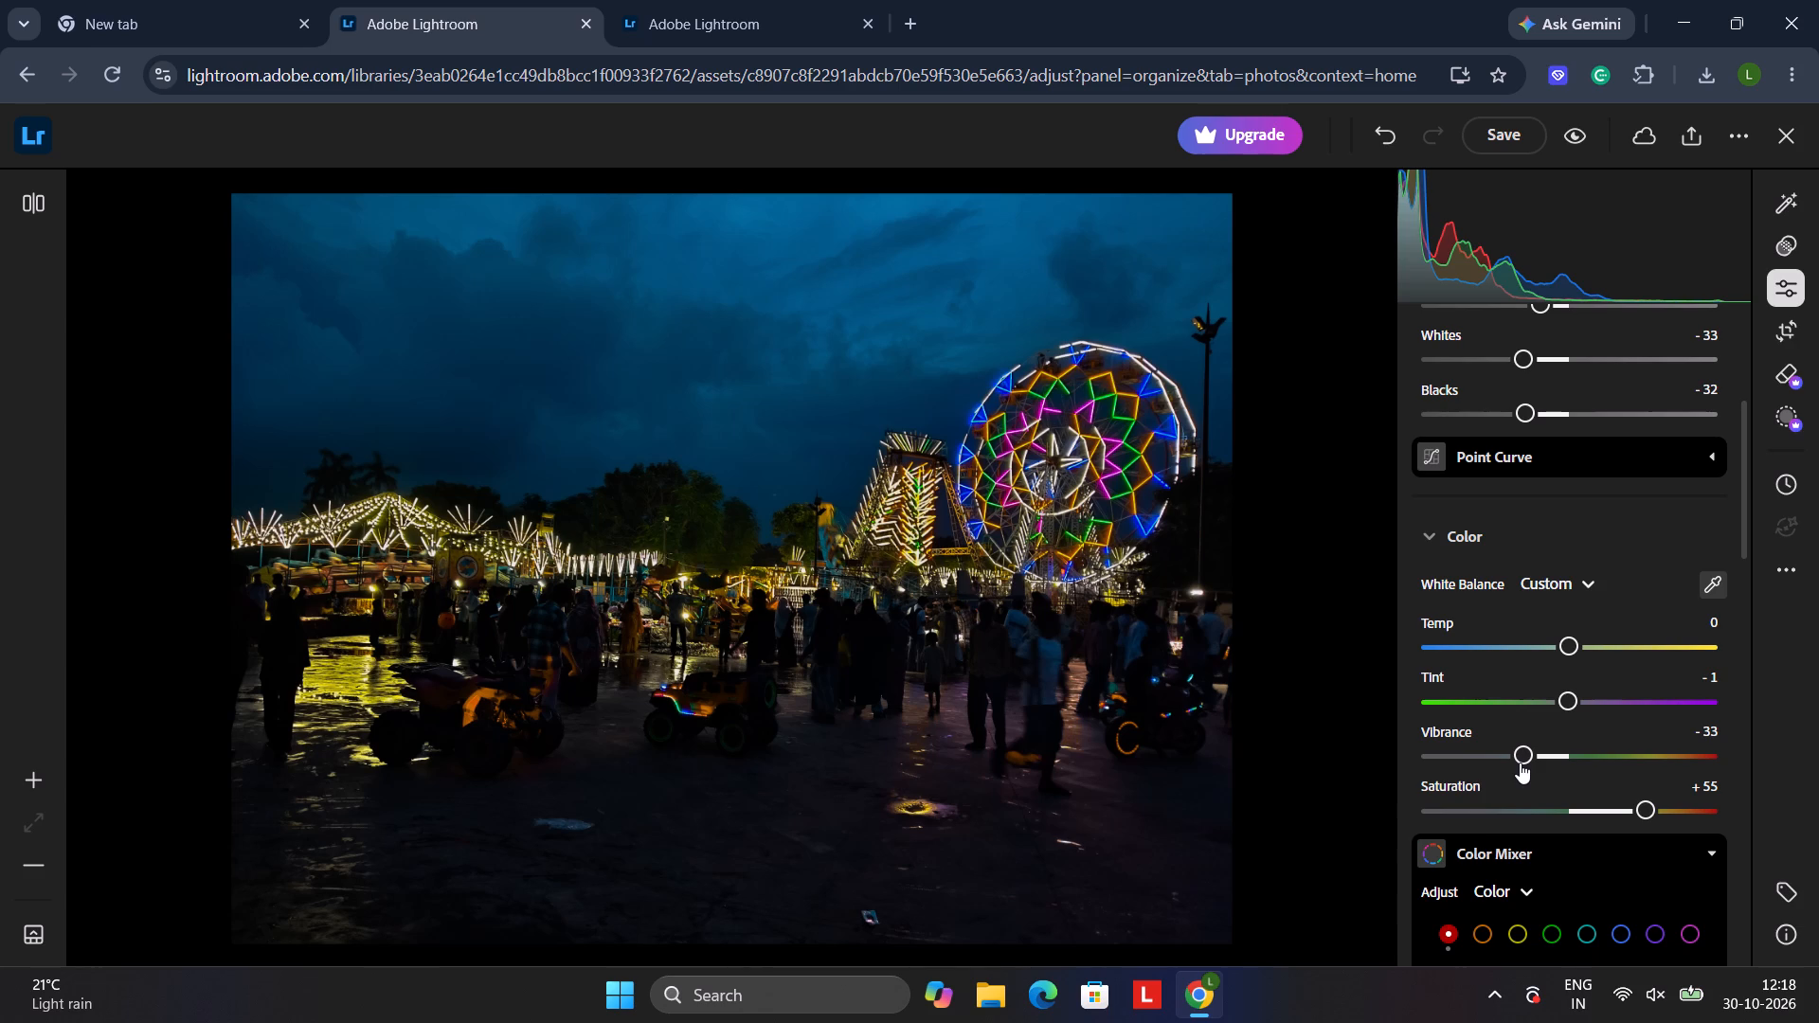
Readjust the fairground photo's Vibrance to -24.
left_click_drag(1520, 763, 1533, 763)
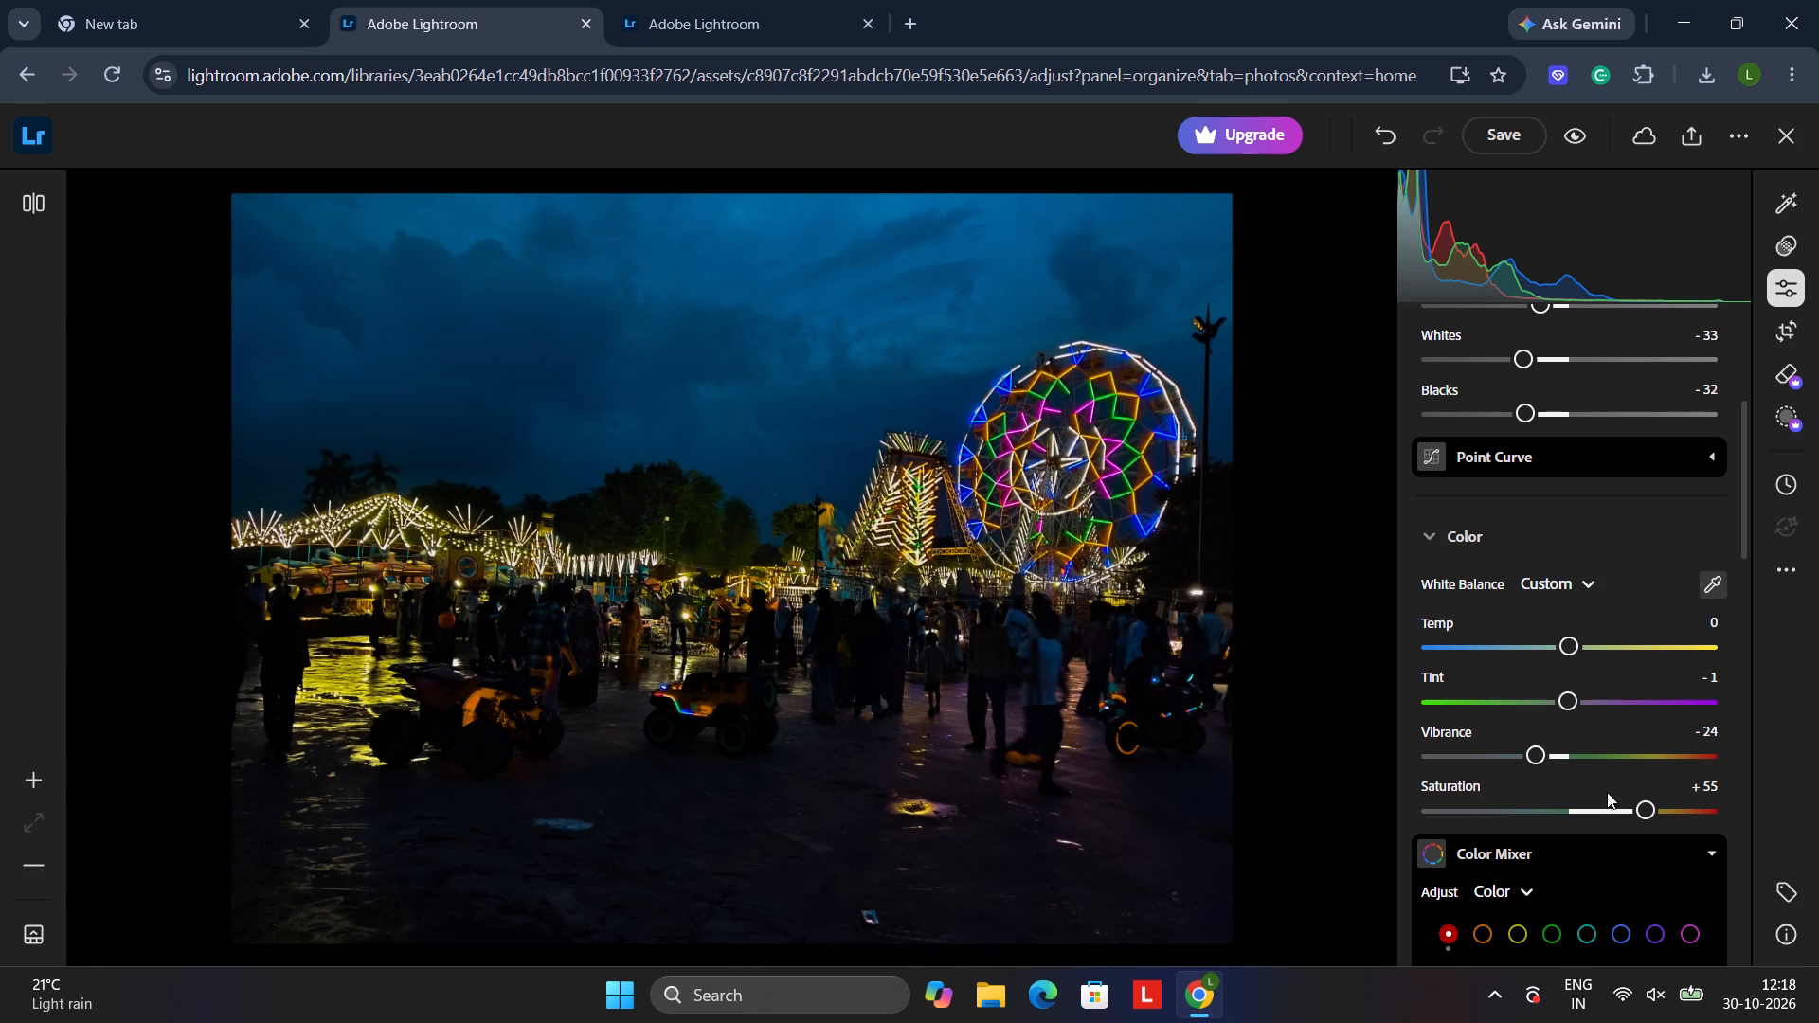
Try darker and brighter reds in the Color Mixer and settle the red Luminance at +50.
scroll(1603, 781, "down", 5)
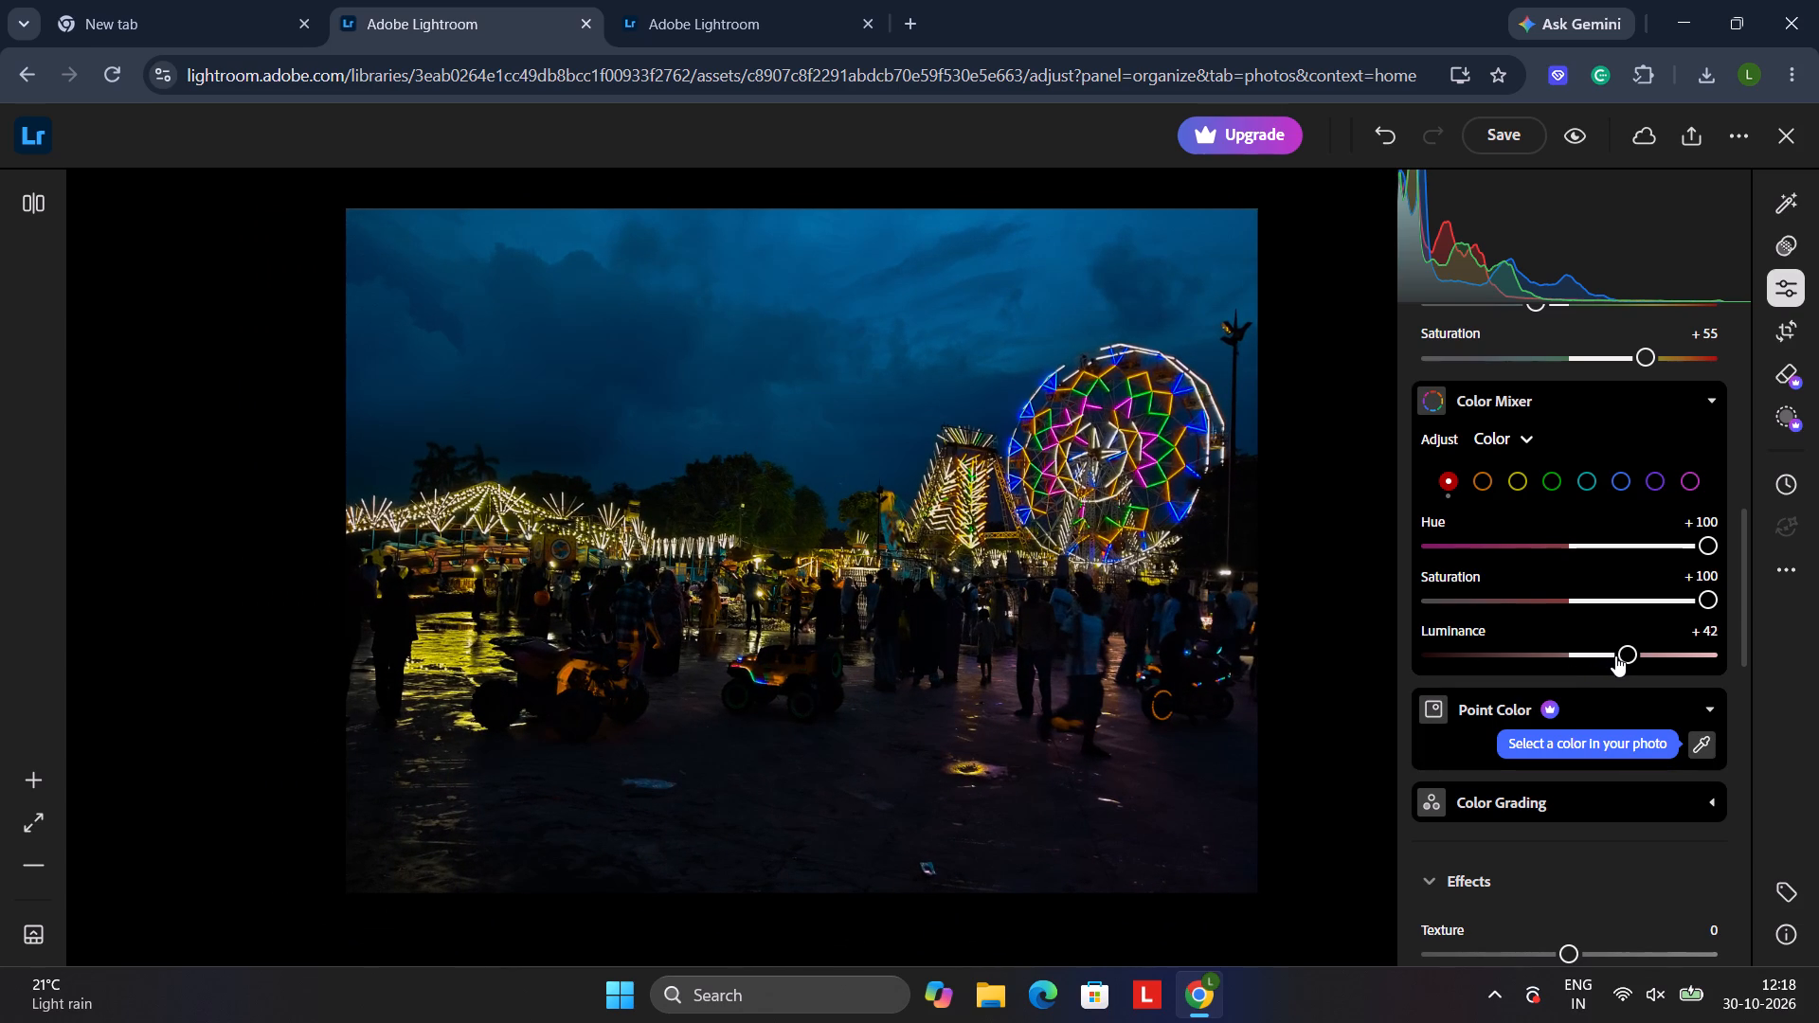
left_click_drag(1615, 655, 1518, 676)
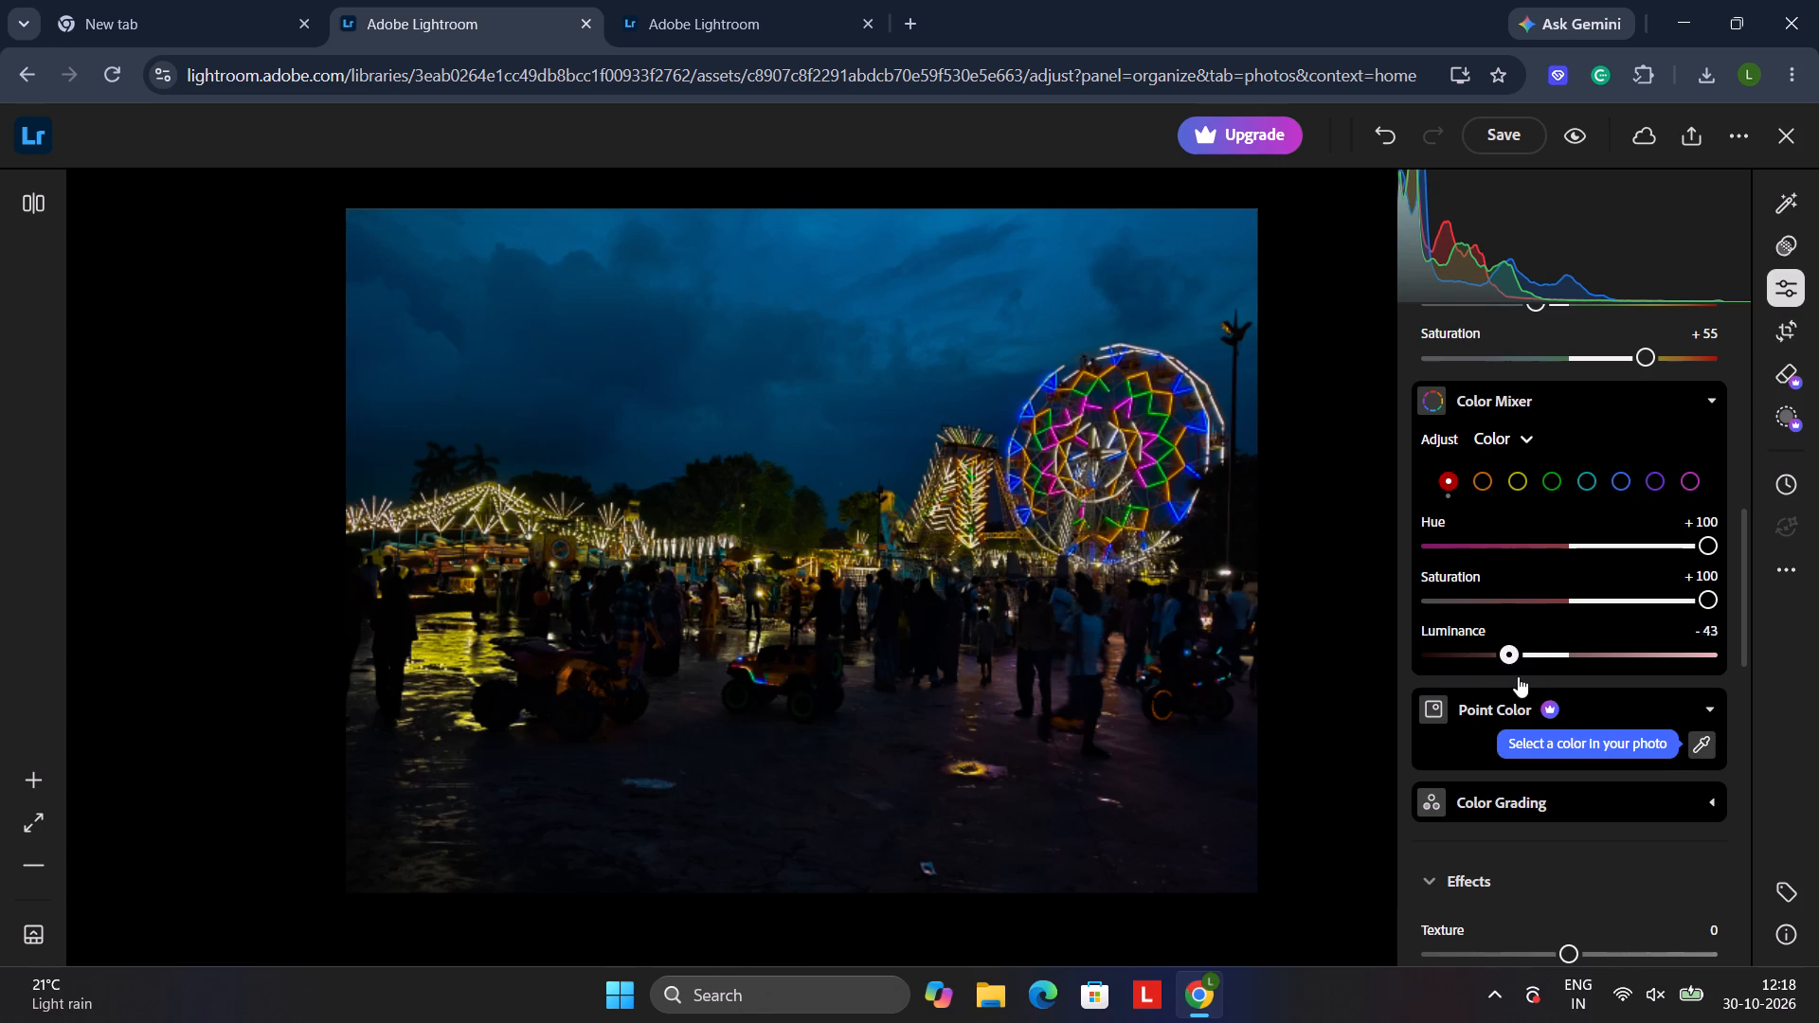
left_click_drag(1518, 676, 1644, 710)
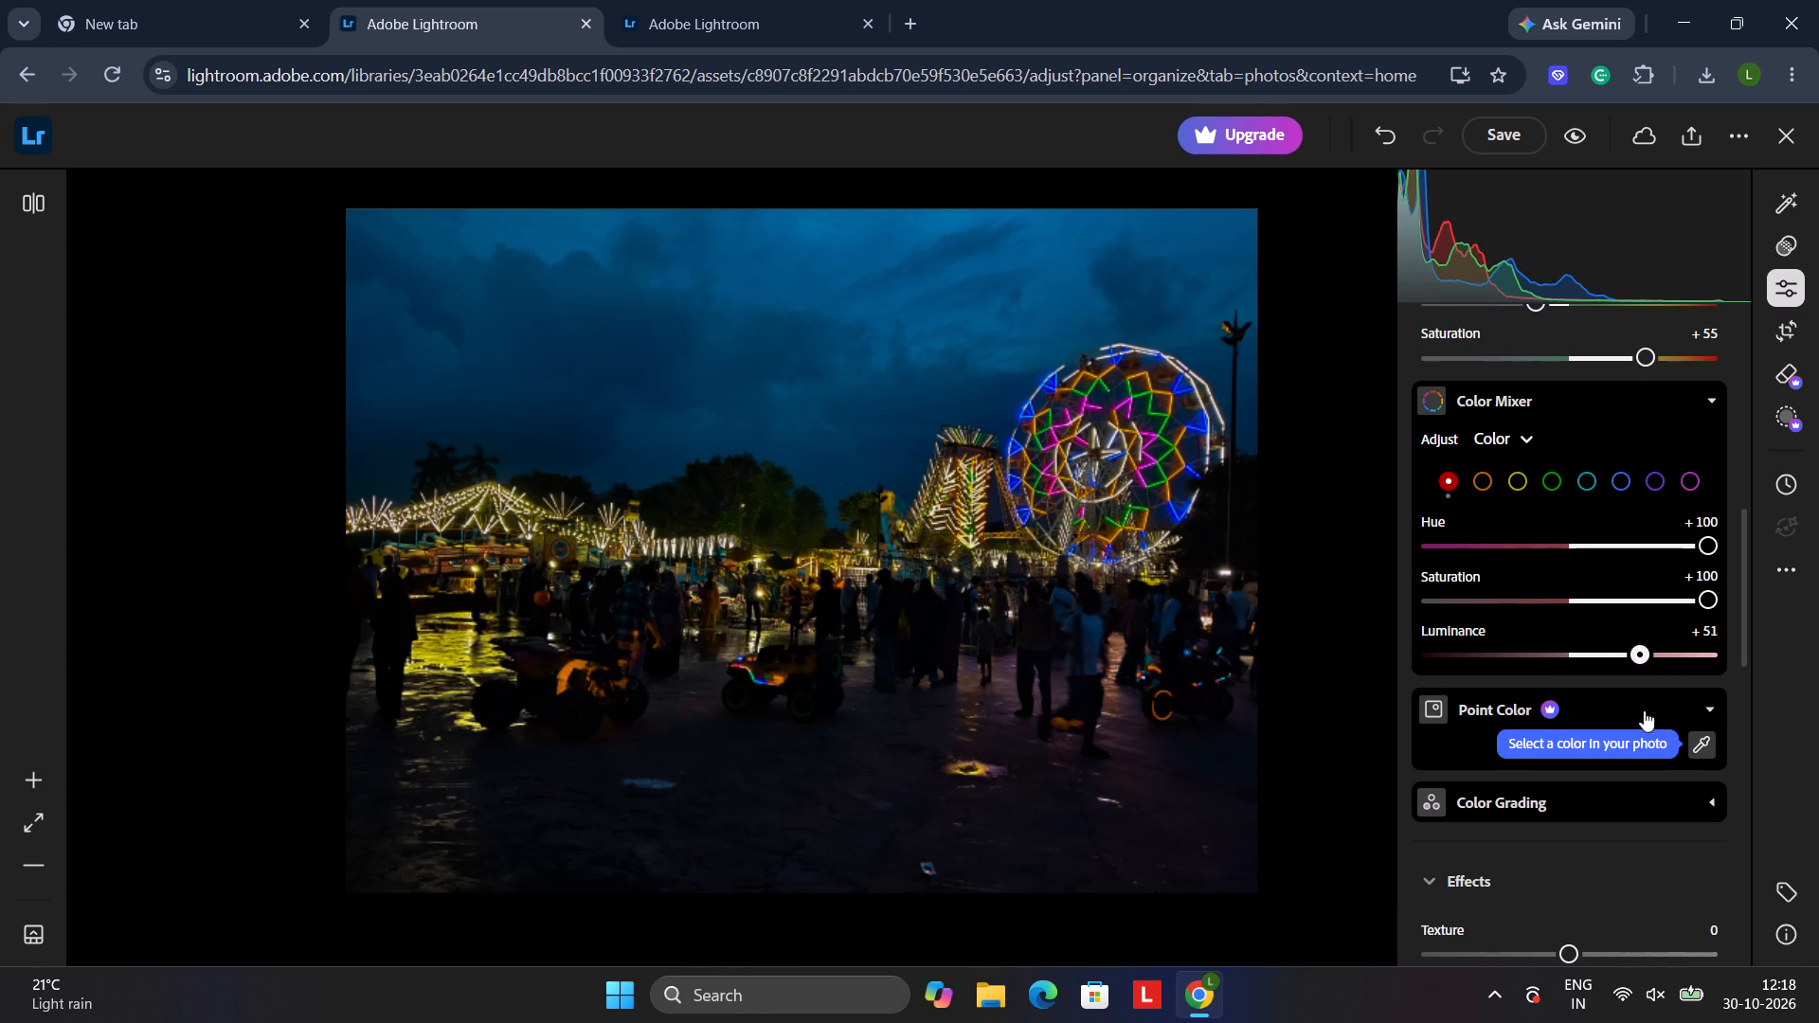
left_click_drag(1644, 710, 1644, 709)
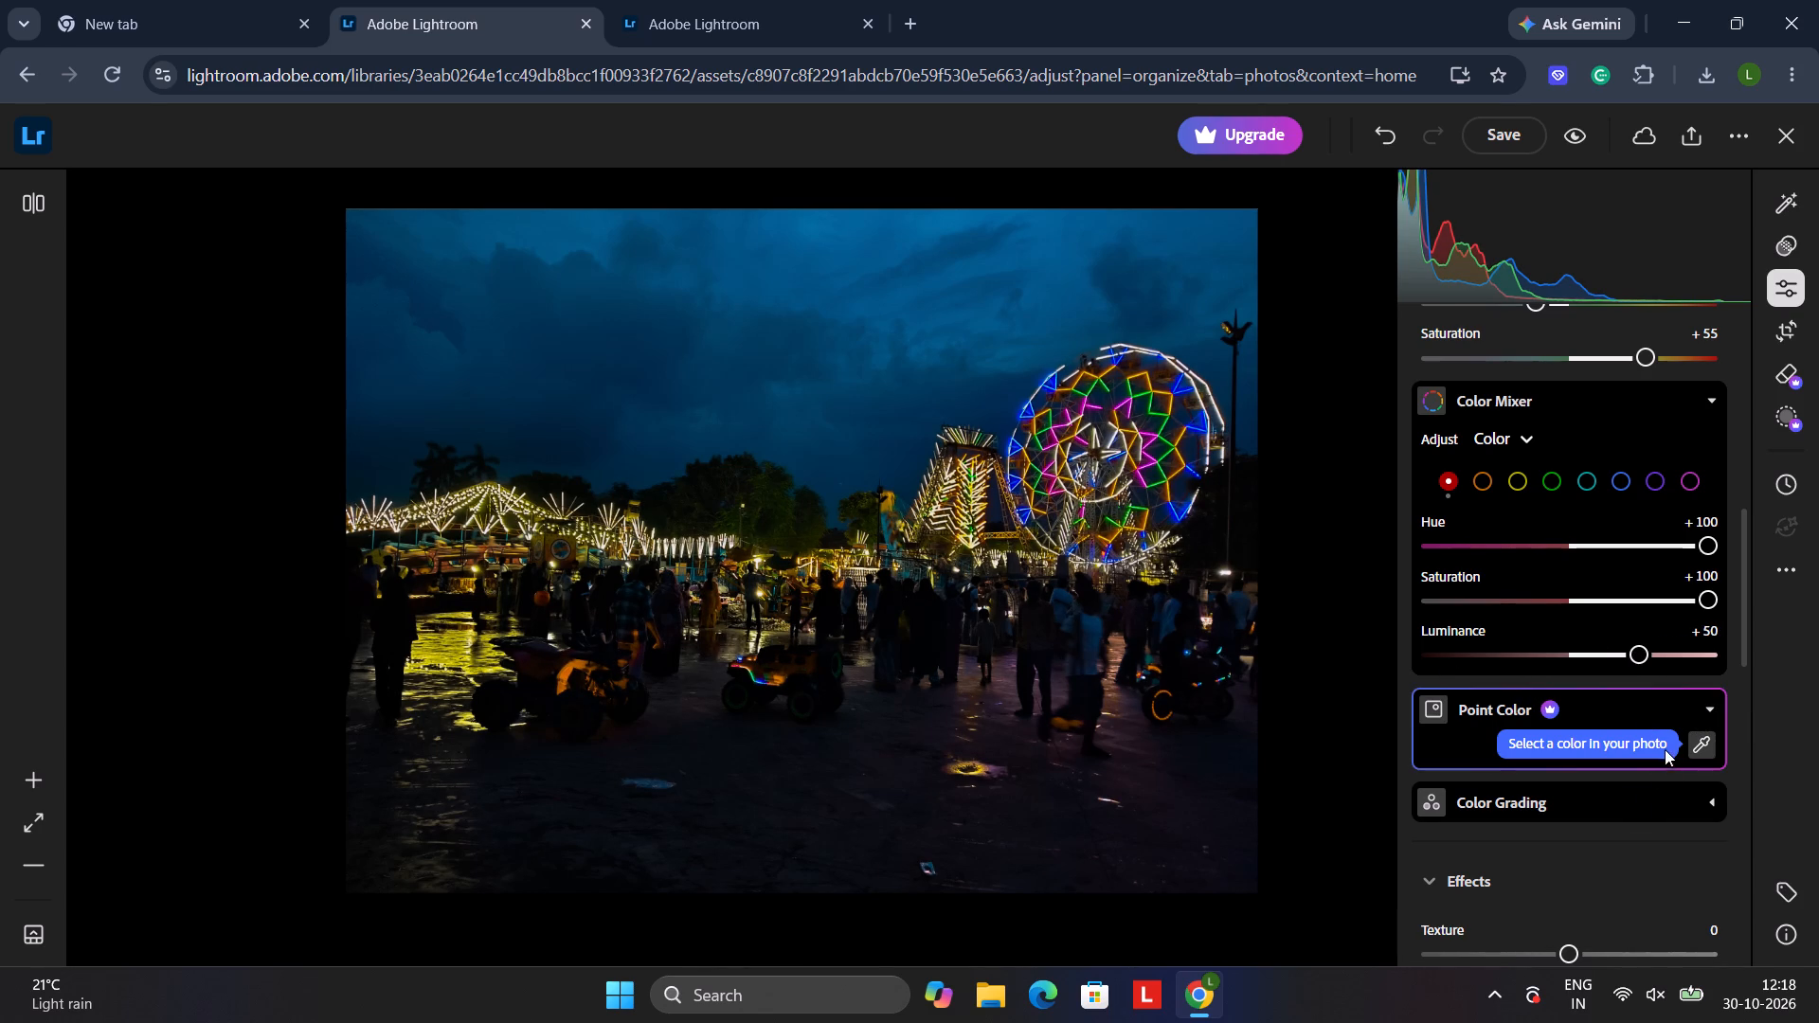
Set the fairground photo's Texture effect to +10 after trying +40.
scroll(1625, 682, "down", 2)
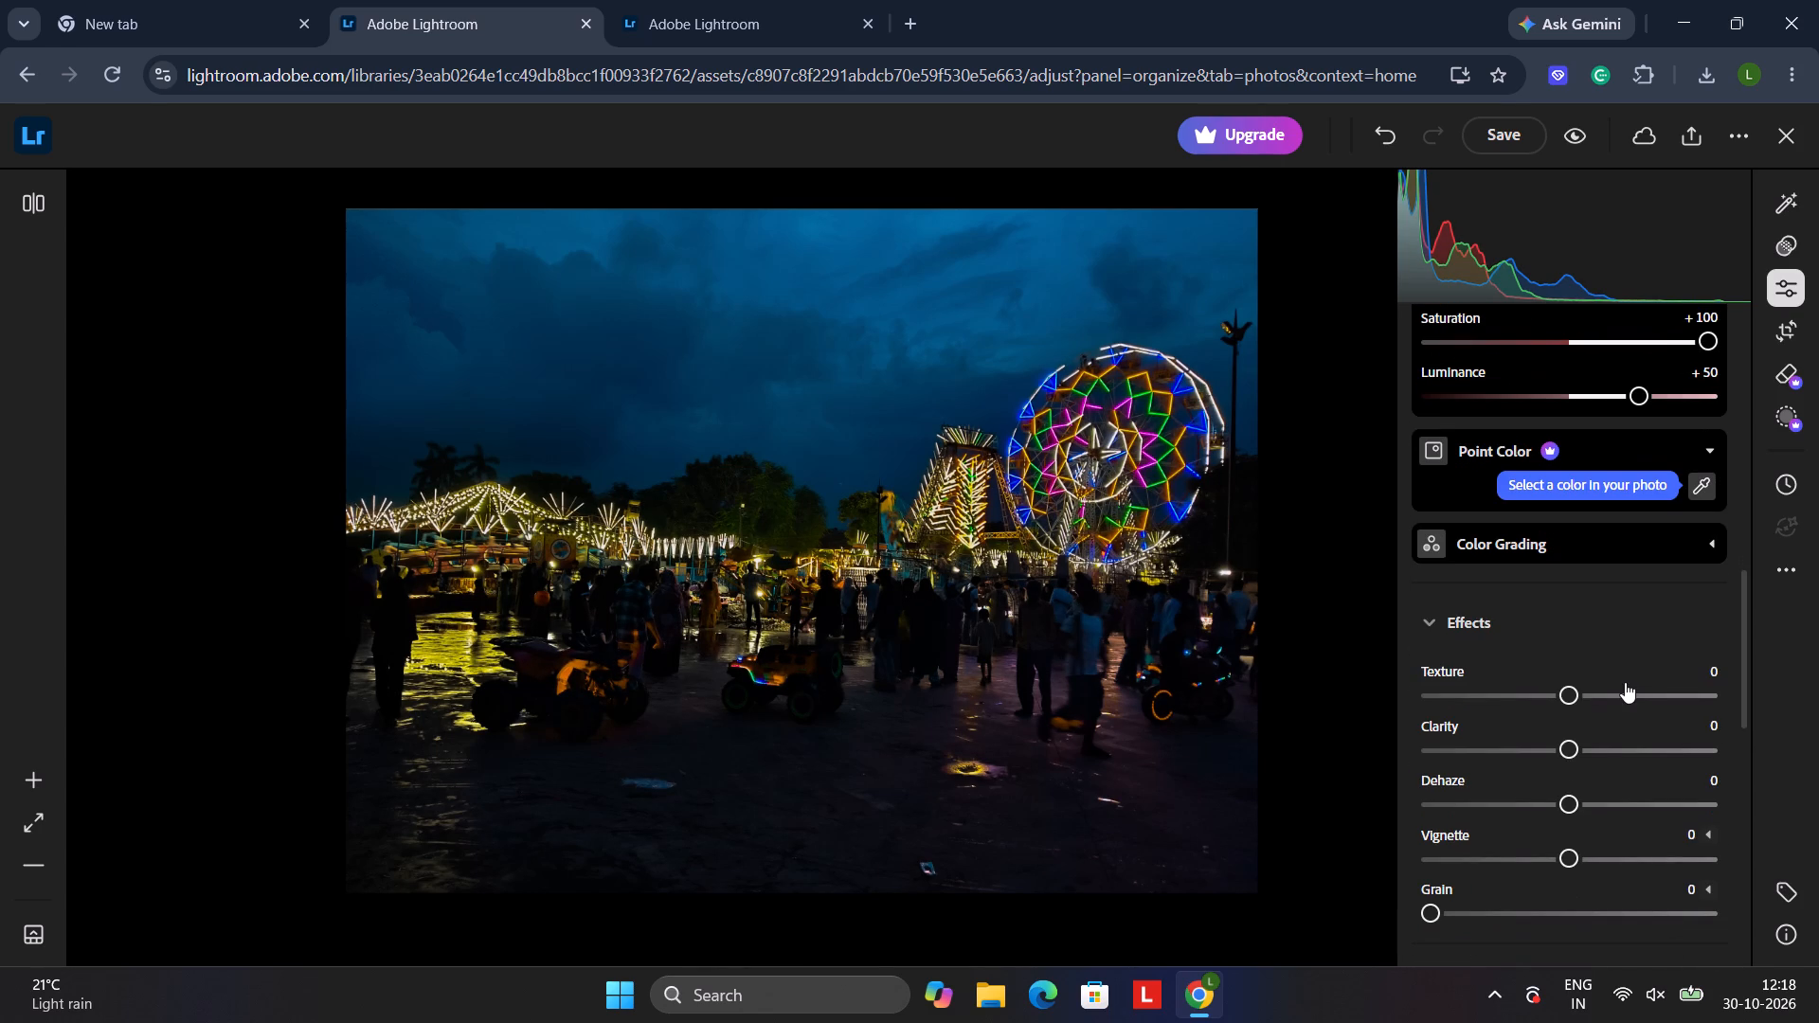
left_click_drag(1571, 692, 1630, 687)
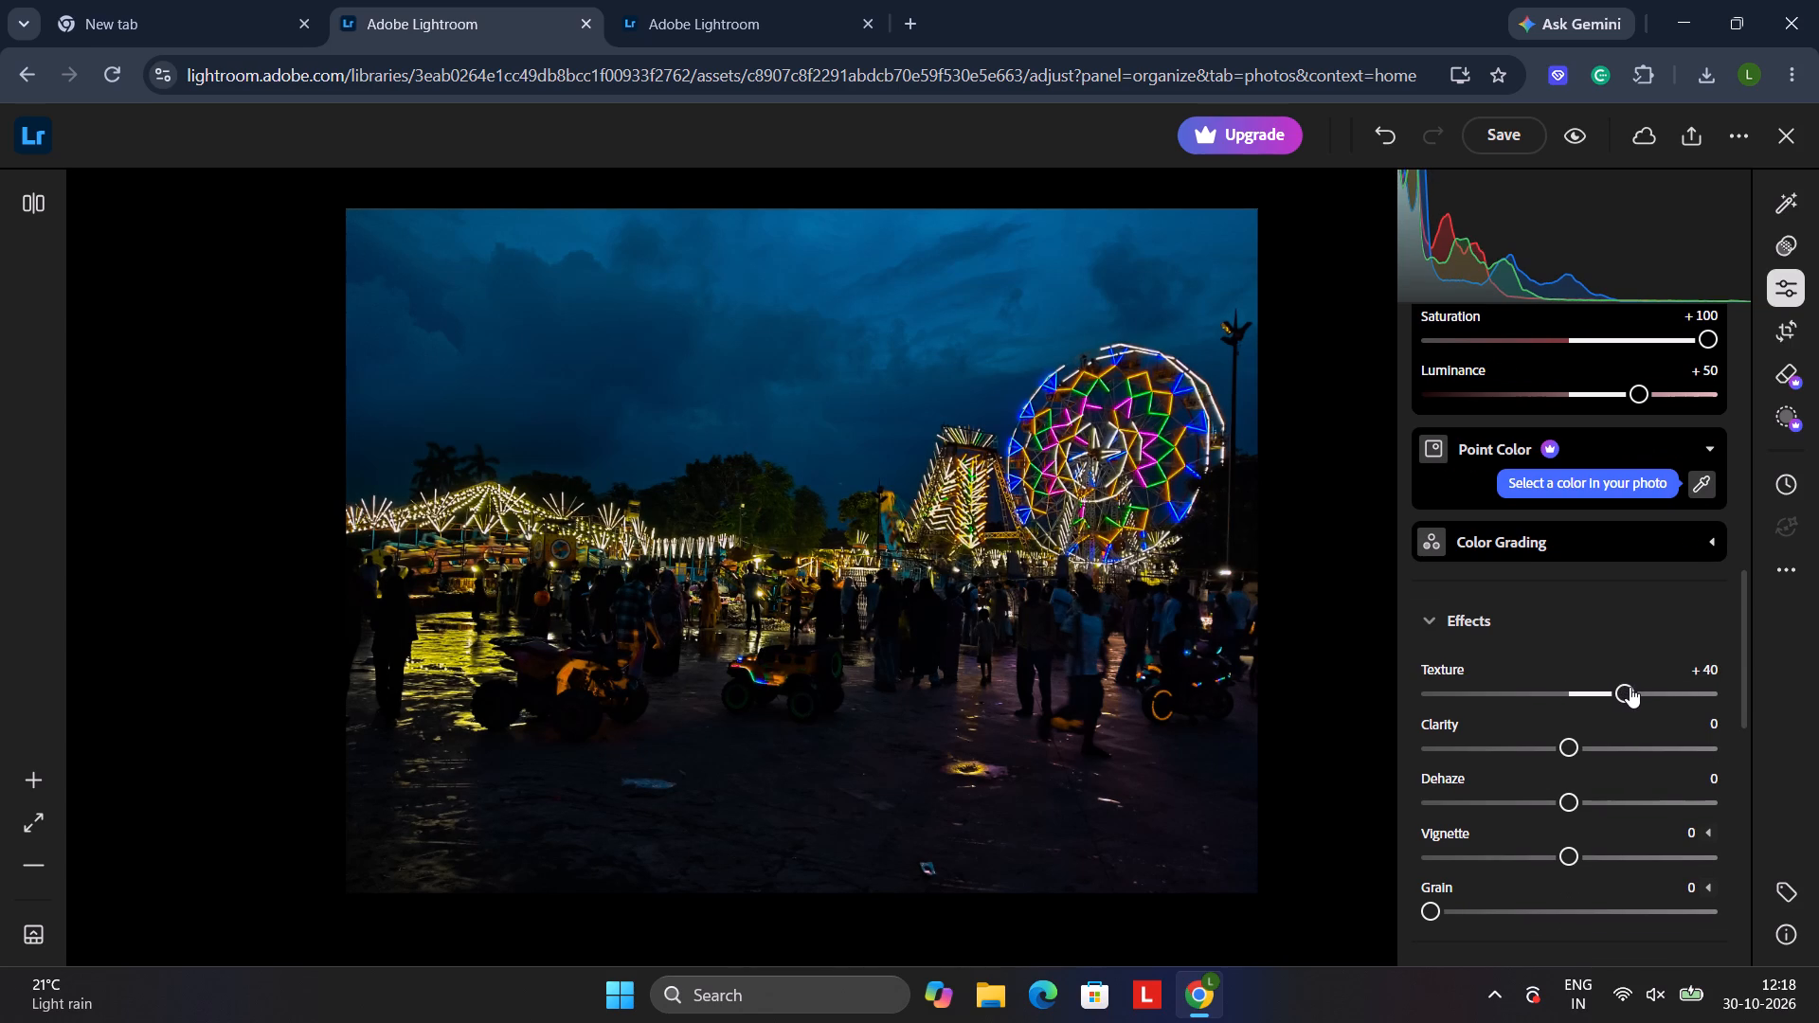
left_click(1585, 687)
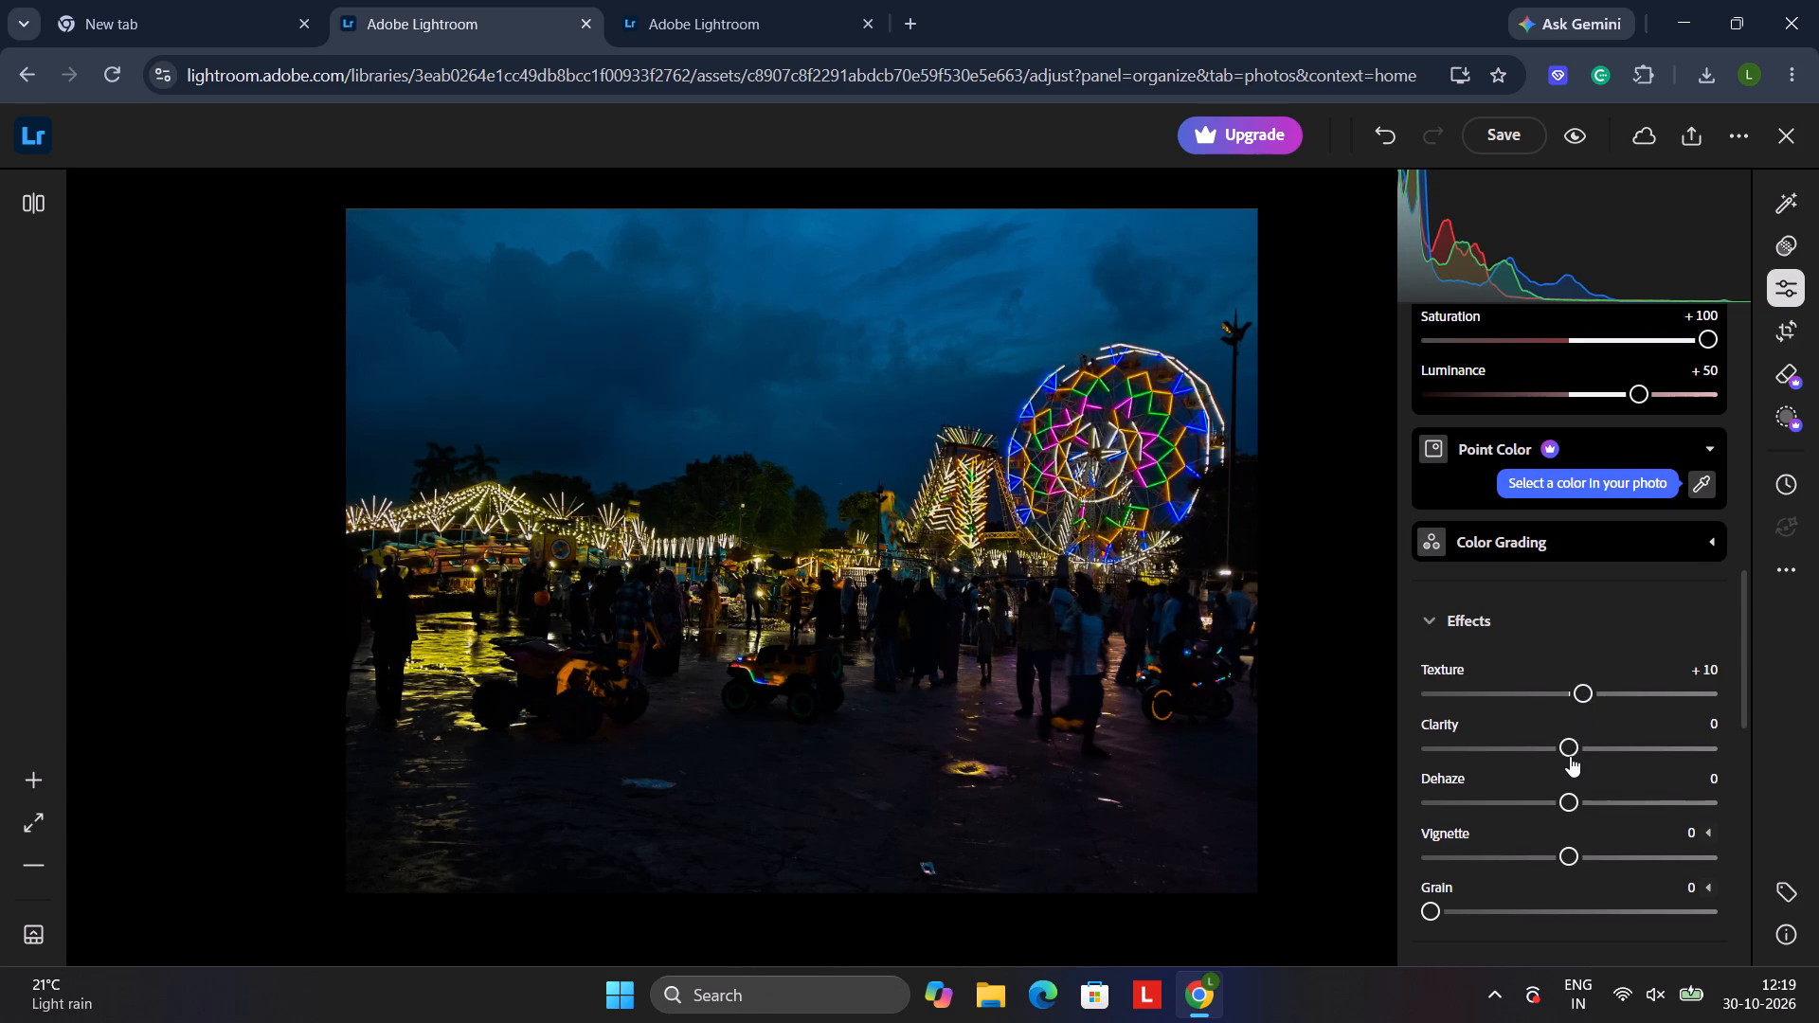
Try Clarity values between -50 and +52 on the fairground photo and settle it at +26.
left_click_drag(1569, 756, 1647, 754)
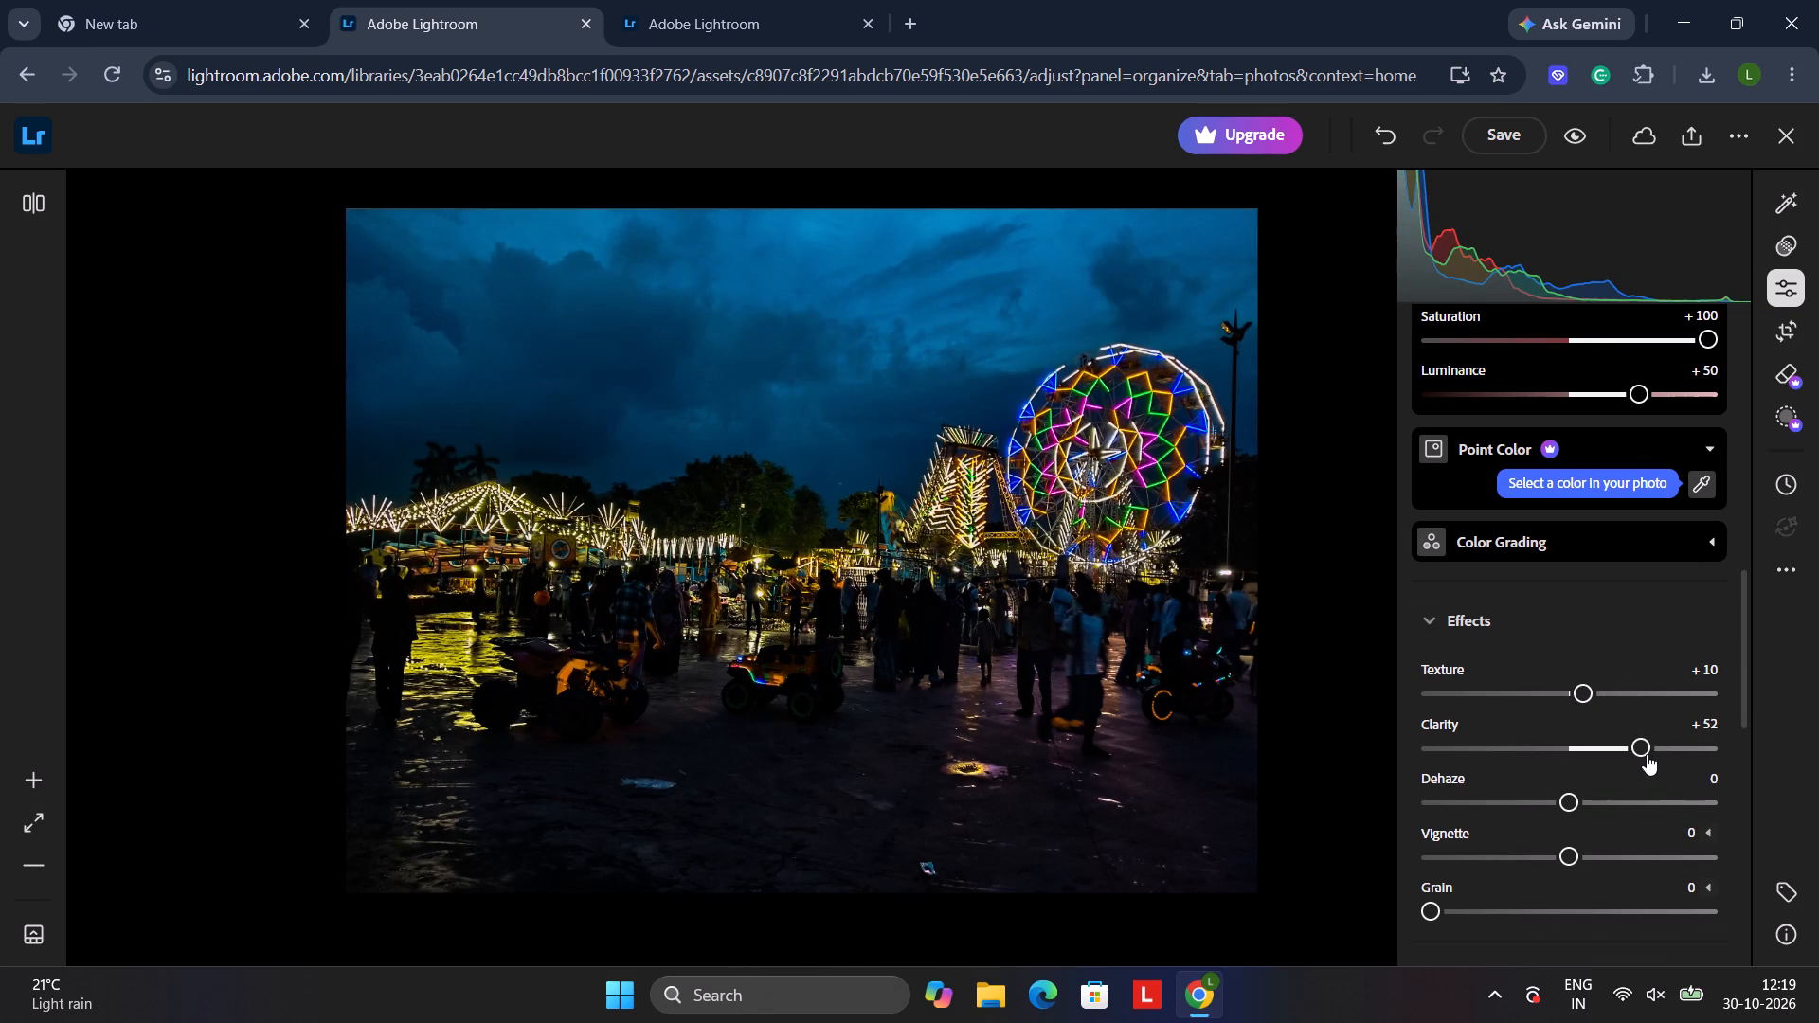
left_click_drag(1644, 751, 1631, 751)
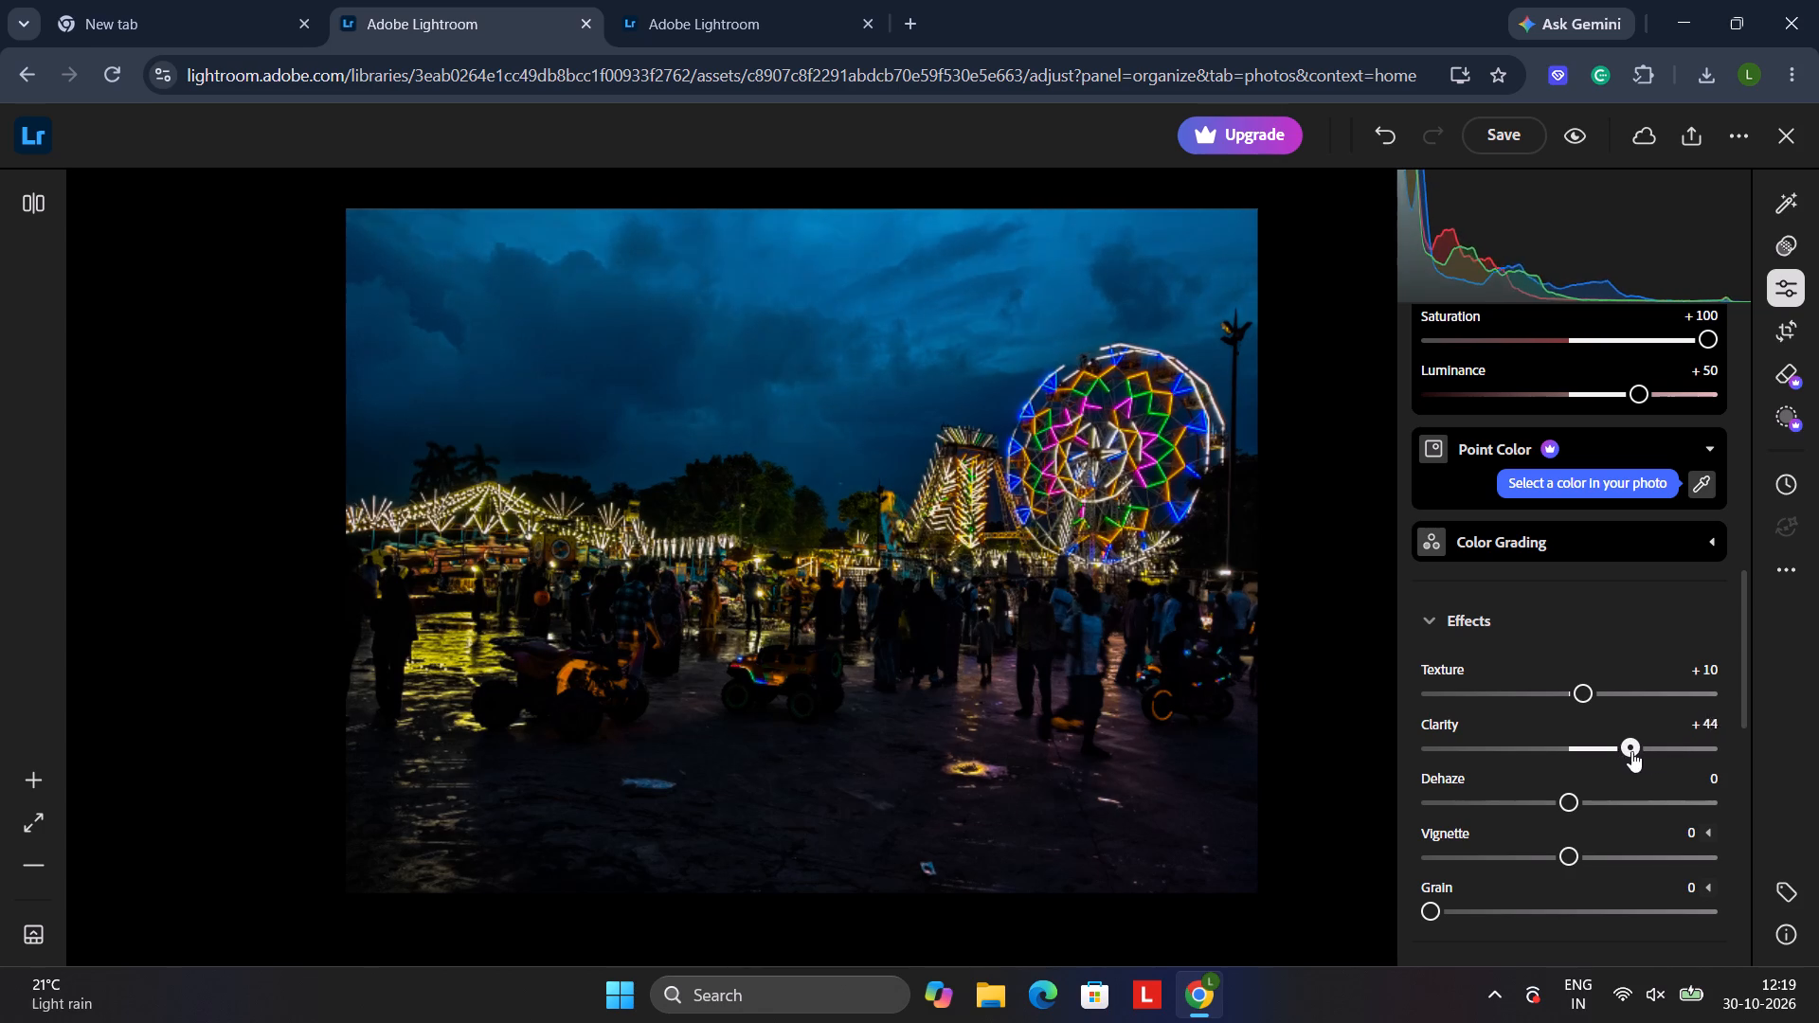
left_click_drag(1631, 751, 1587, 771)
left_click_drag(1587, 771, 1676, 763)
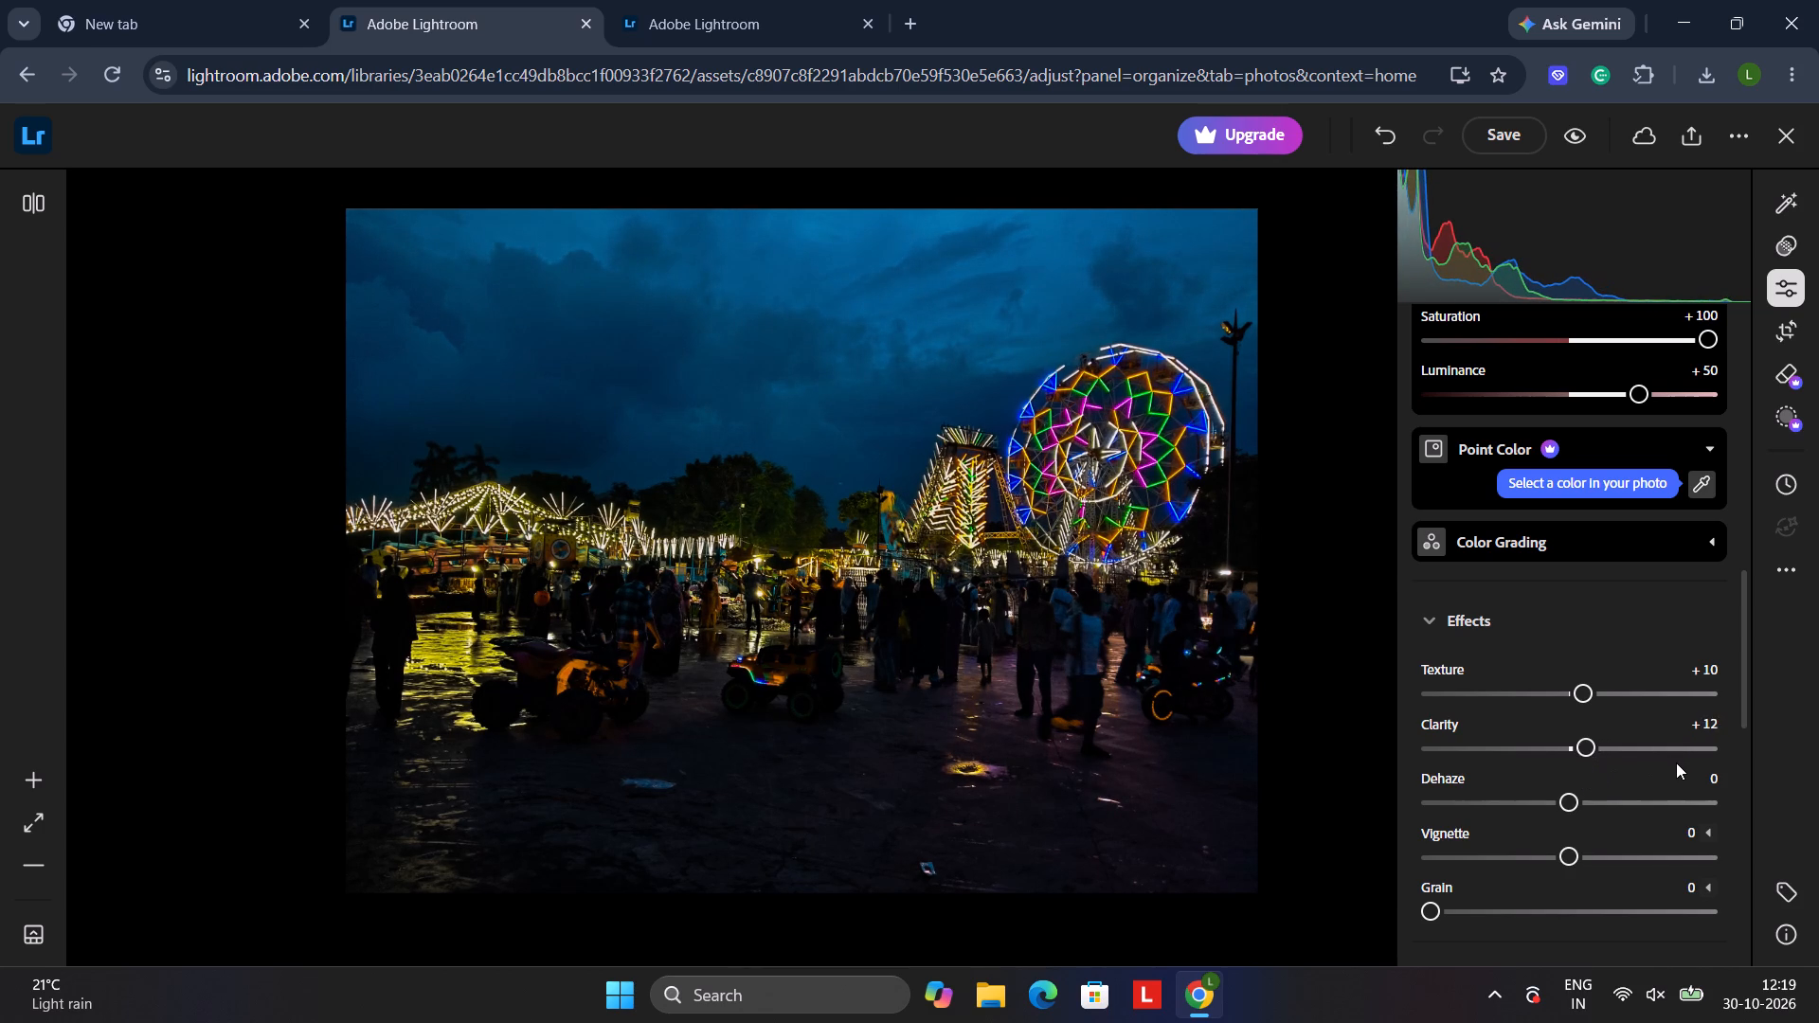
left_click_drag(1676, 763, 1594, 754)
left_click_drag(1594, 754, 1630, 750)
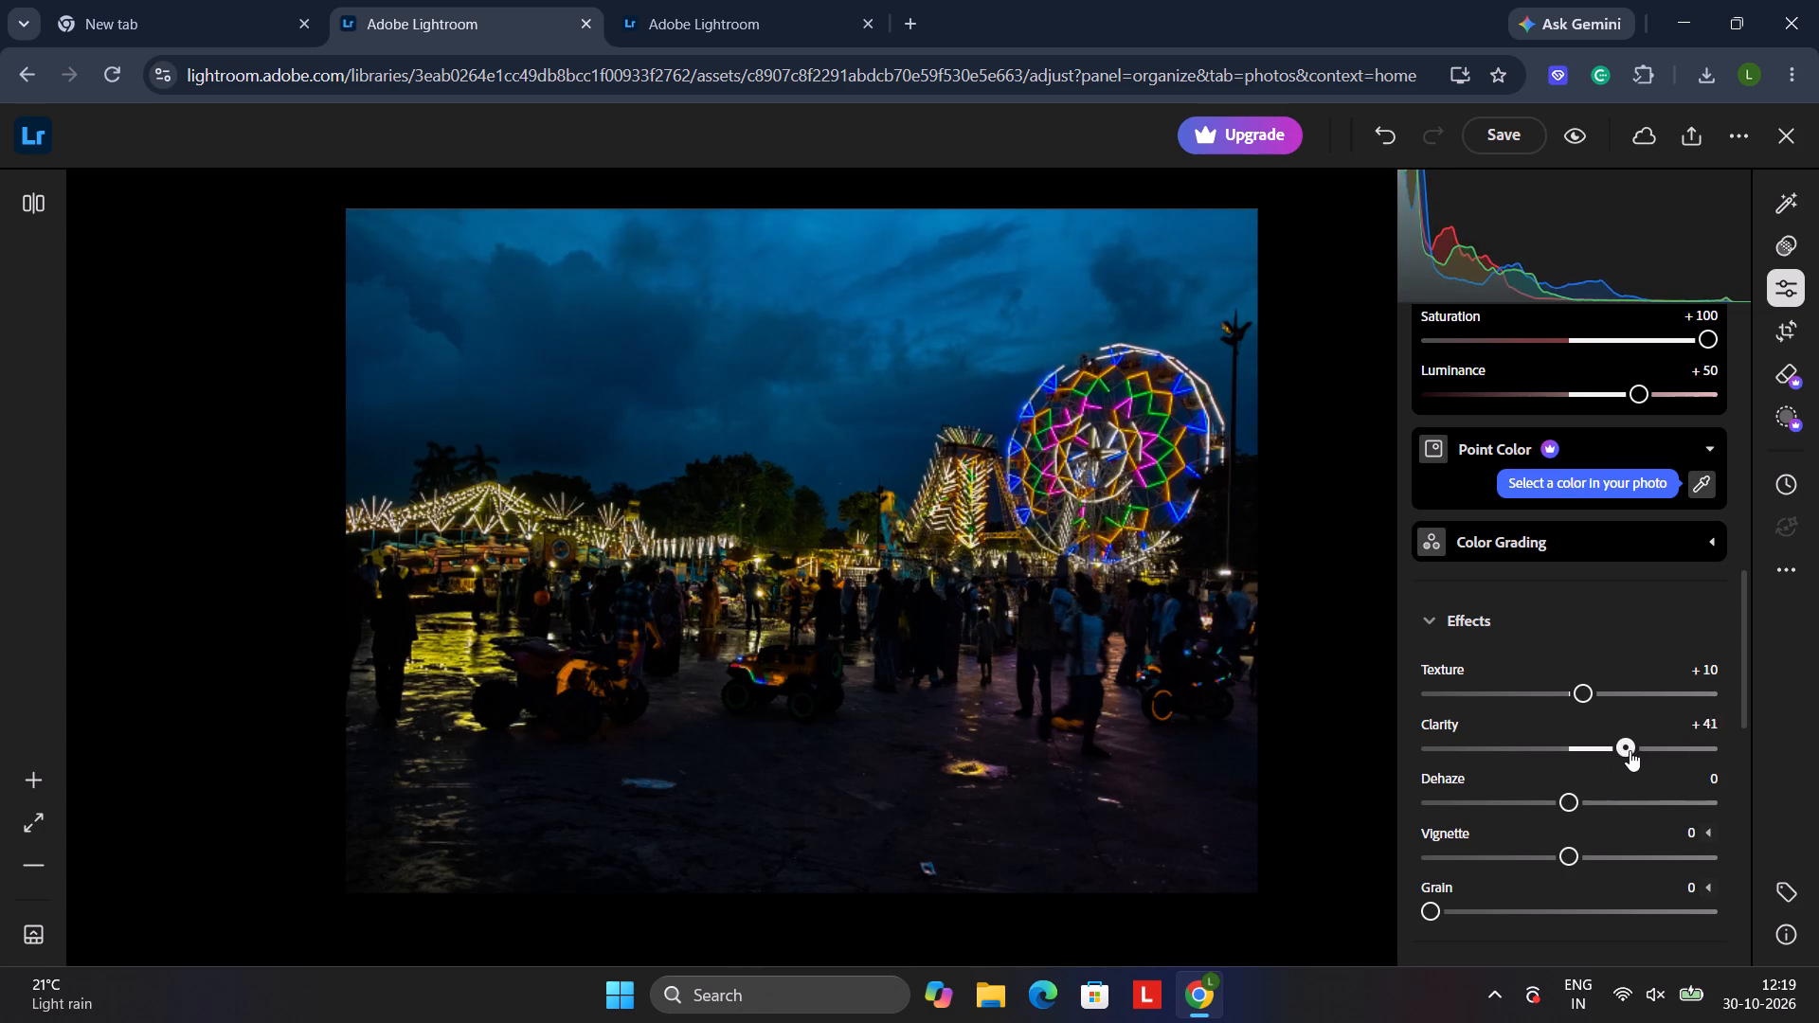
left_click_drag(1630, 750, 1494, 792)
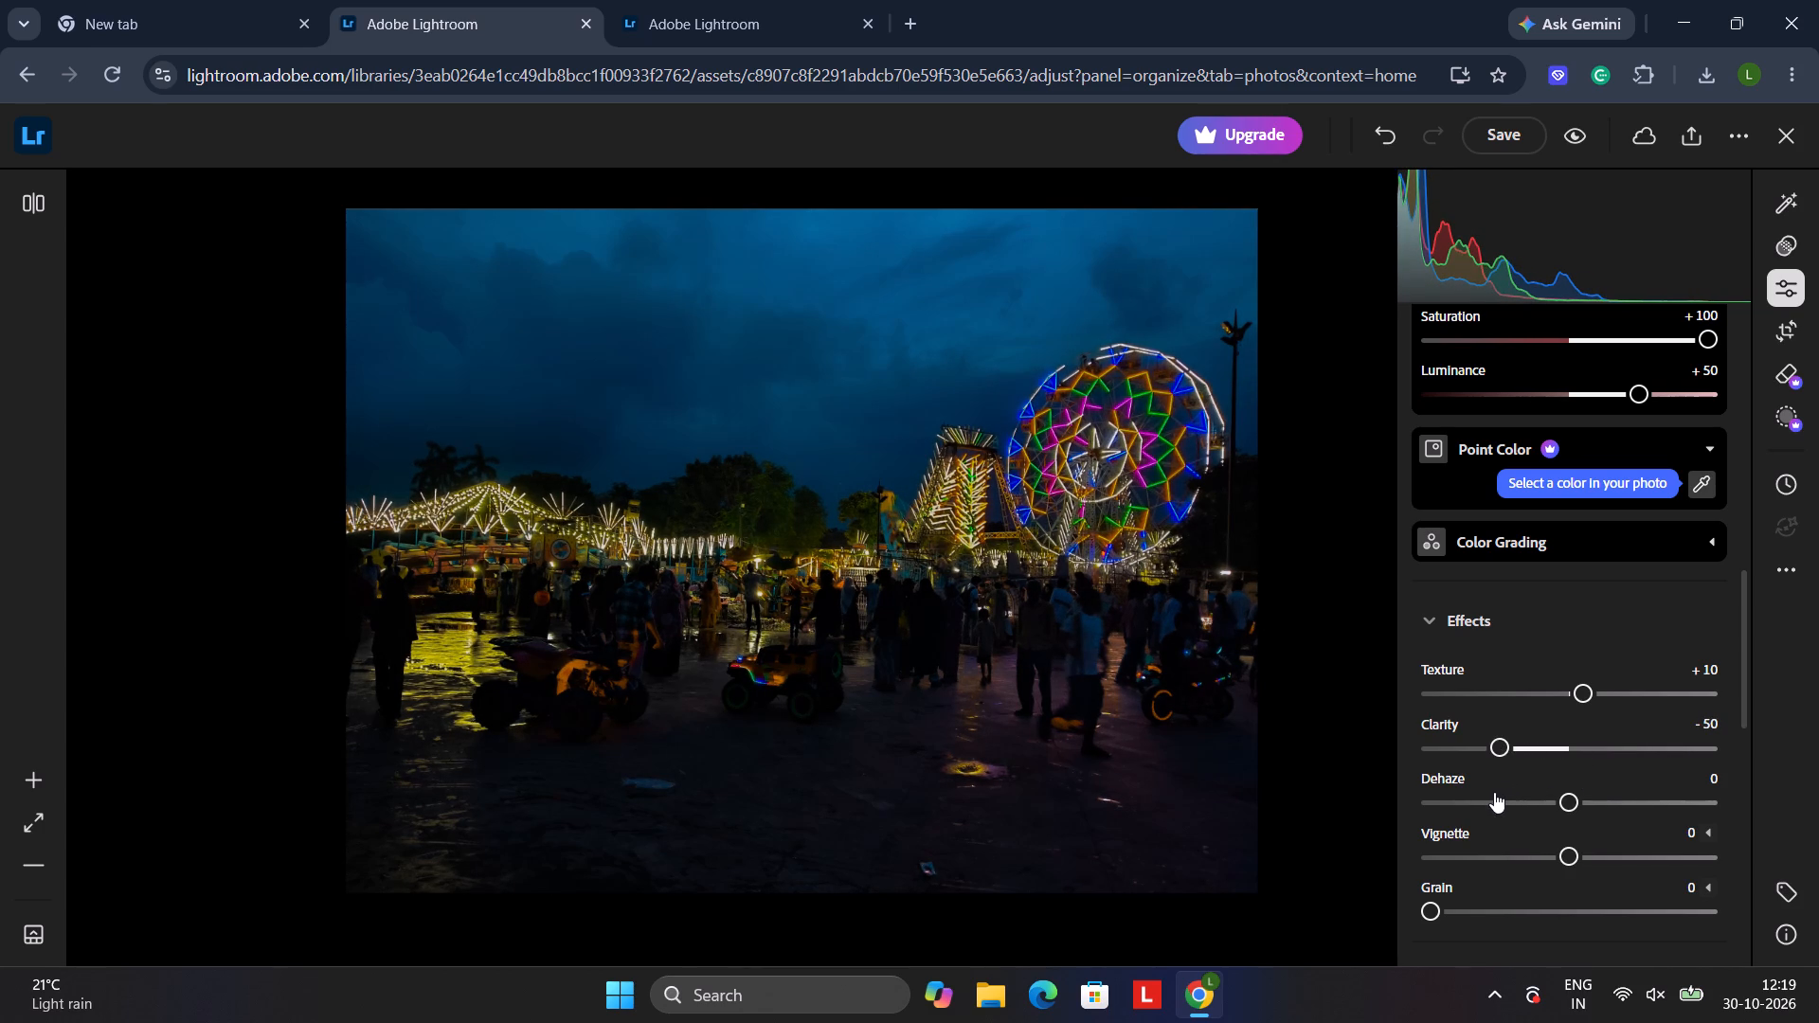
left_click_drag(1547, 741, 1645, 741)
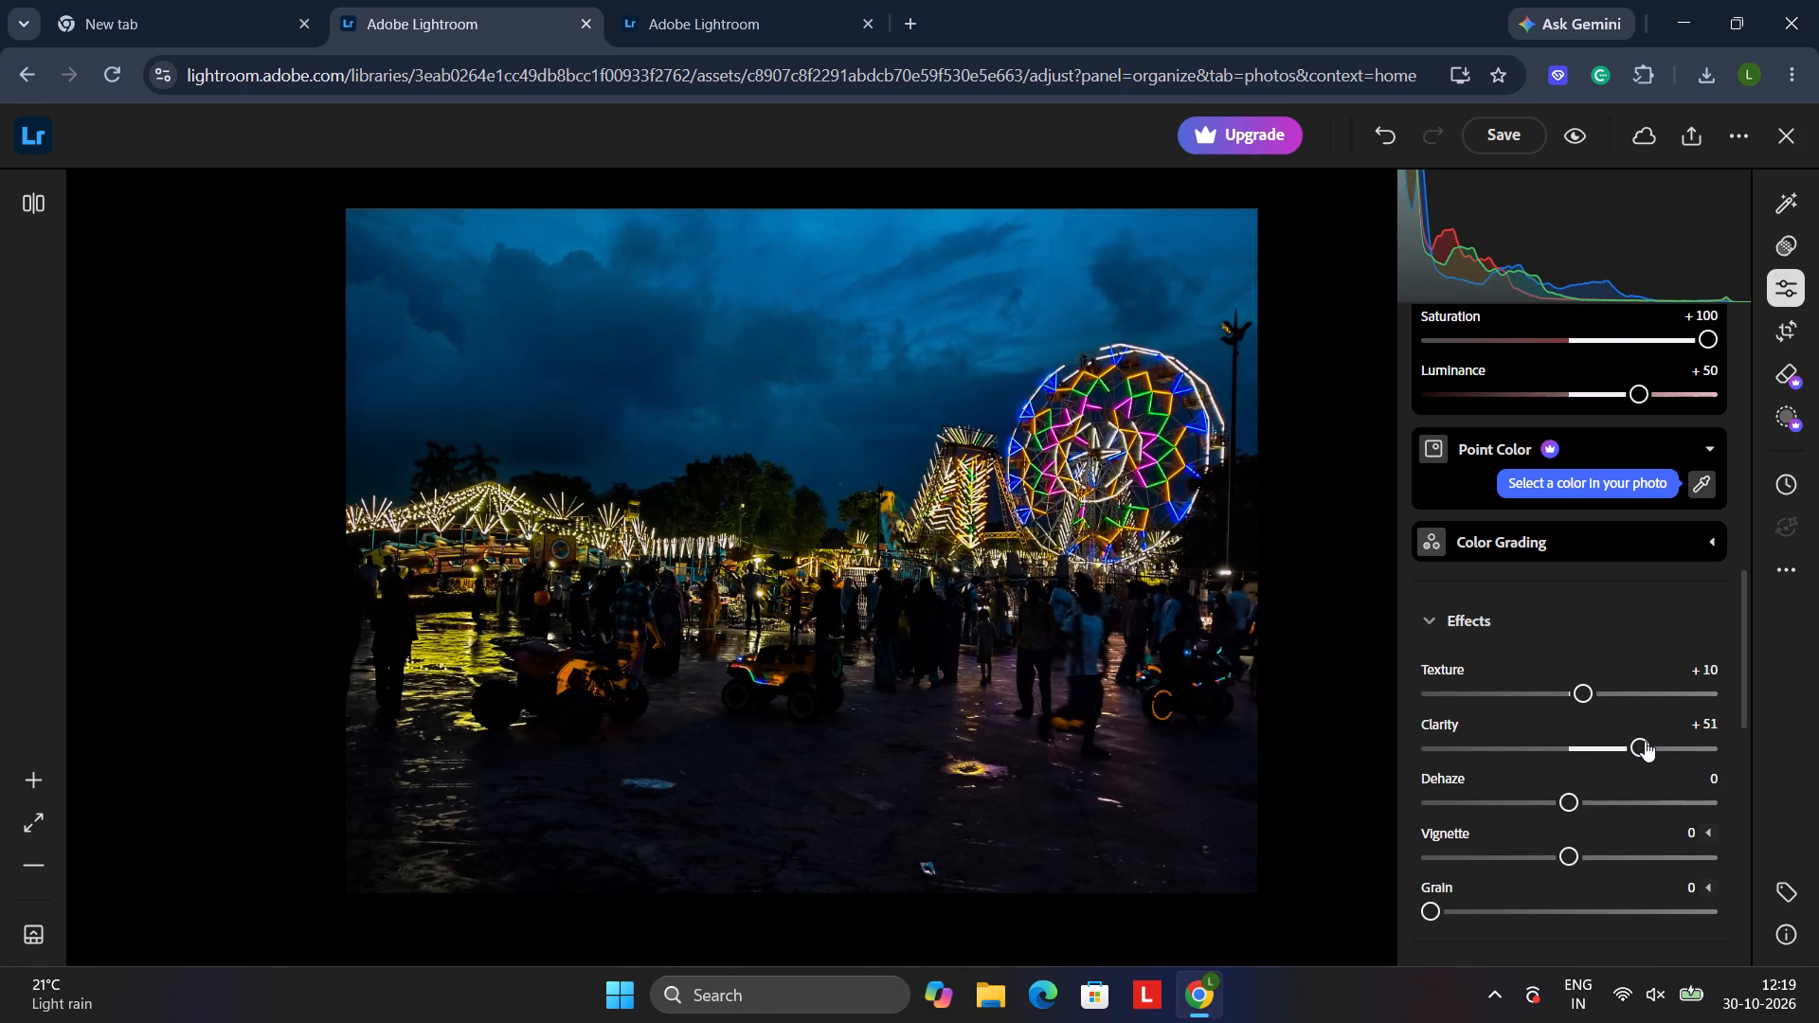
left_click_drag(1623, 742, 1608, 747)
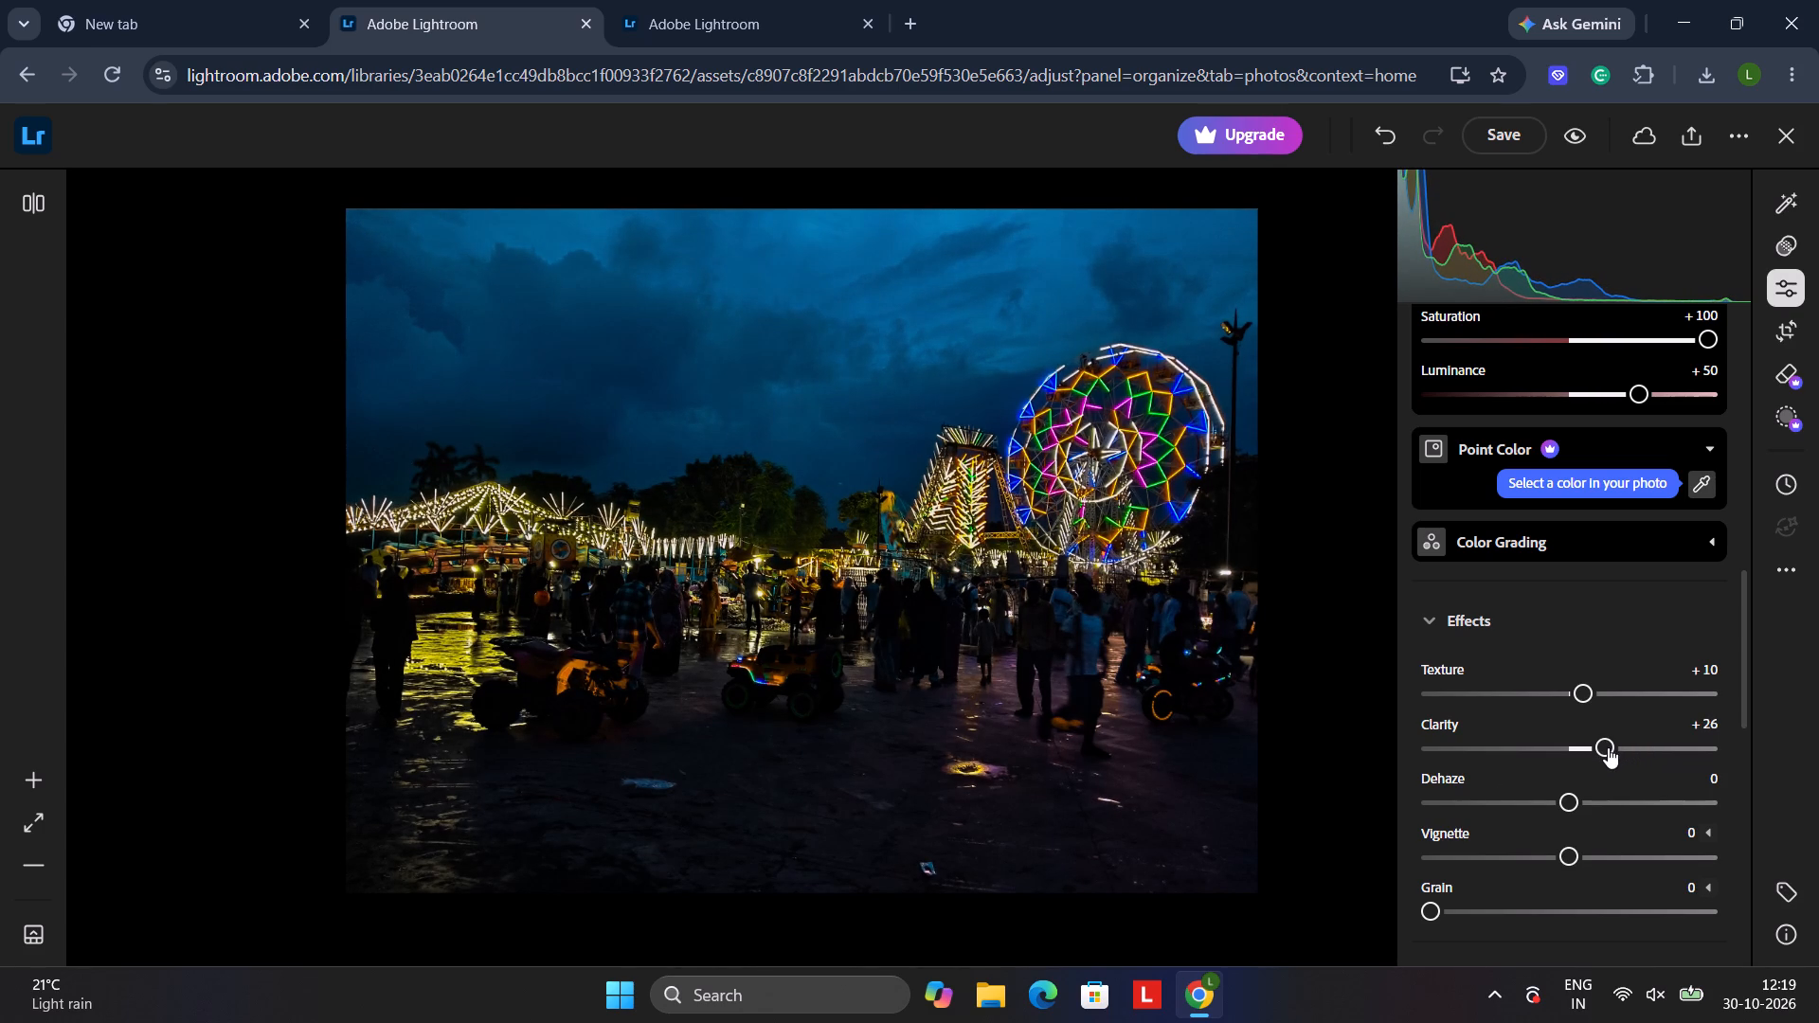
Adjust the fairground photo's Dehaze effect, trying values between -43 and +32.
scroll(1601, 773, "down", 1)
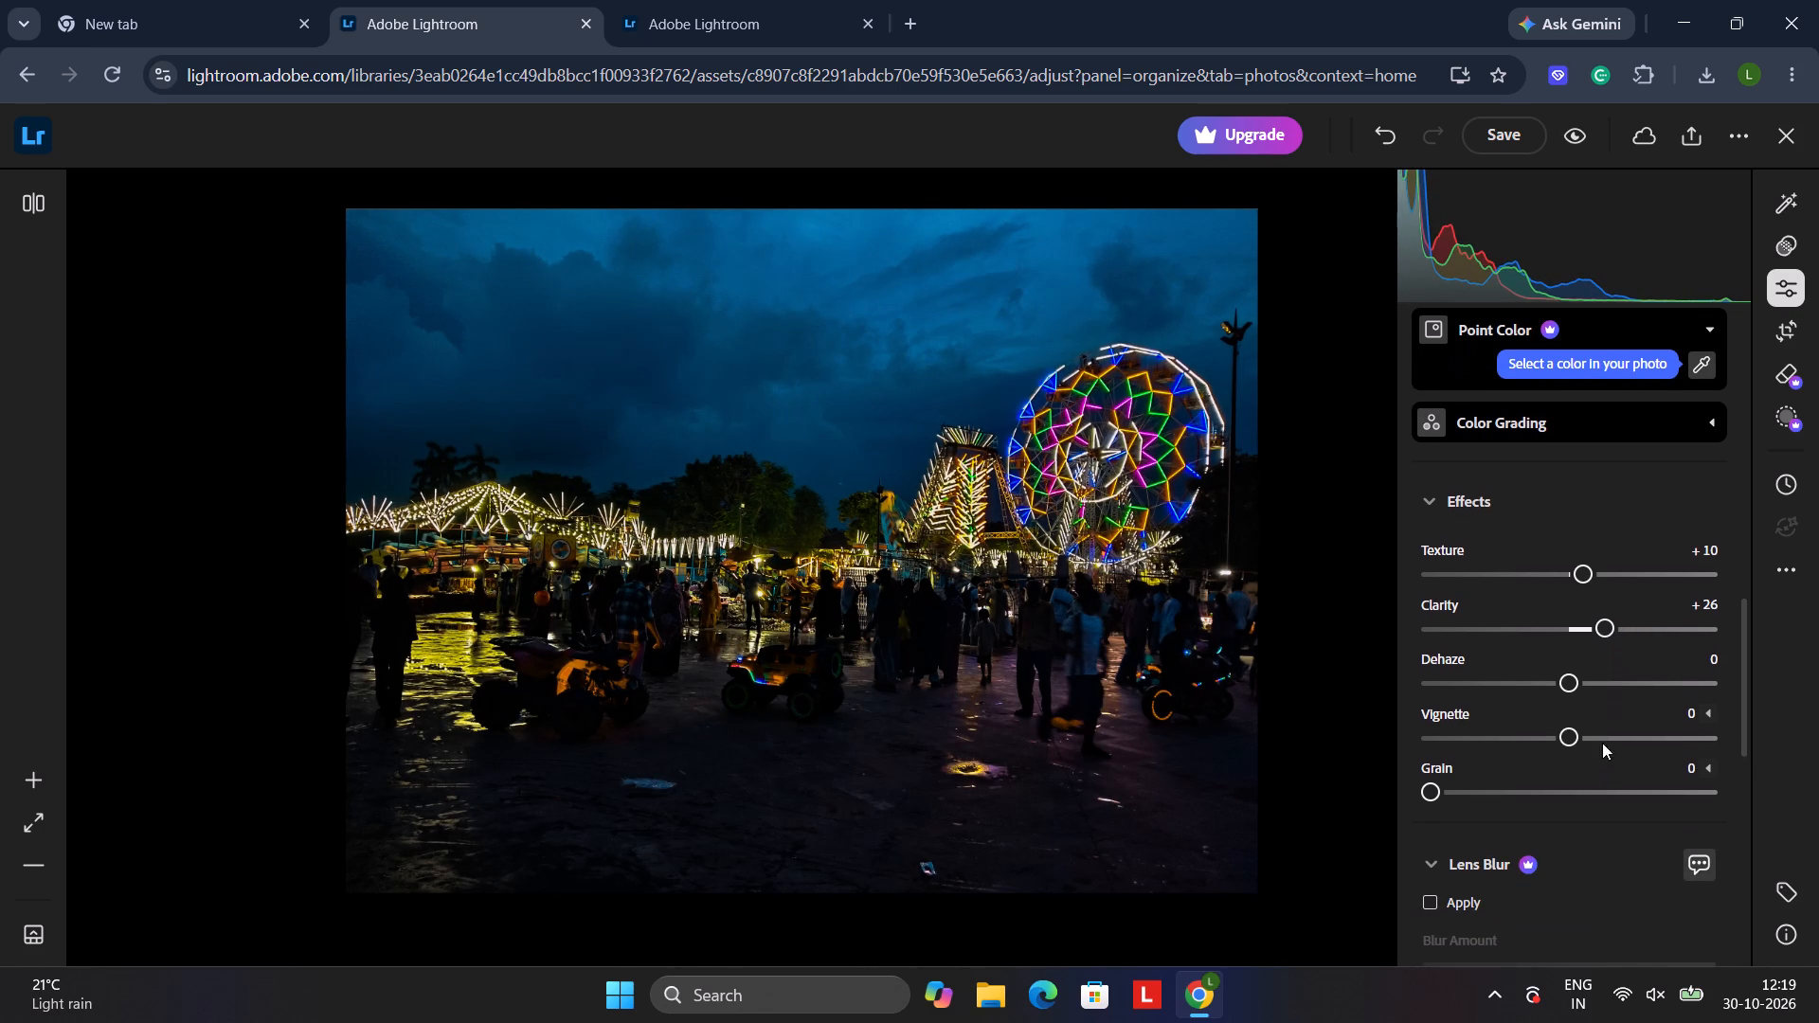
left_click_drag(1577, 691, 1543, 697)
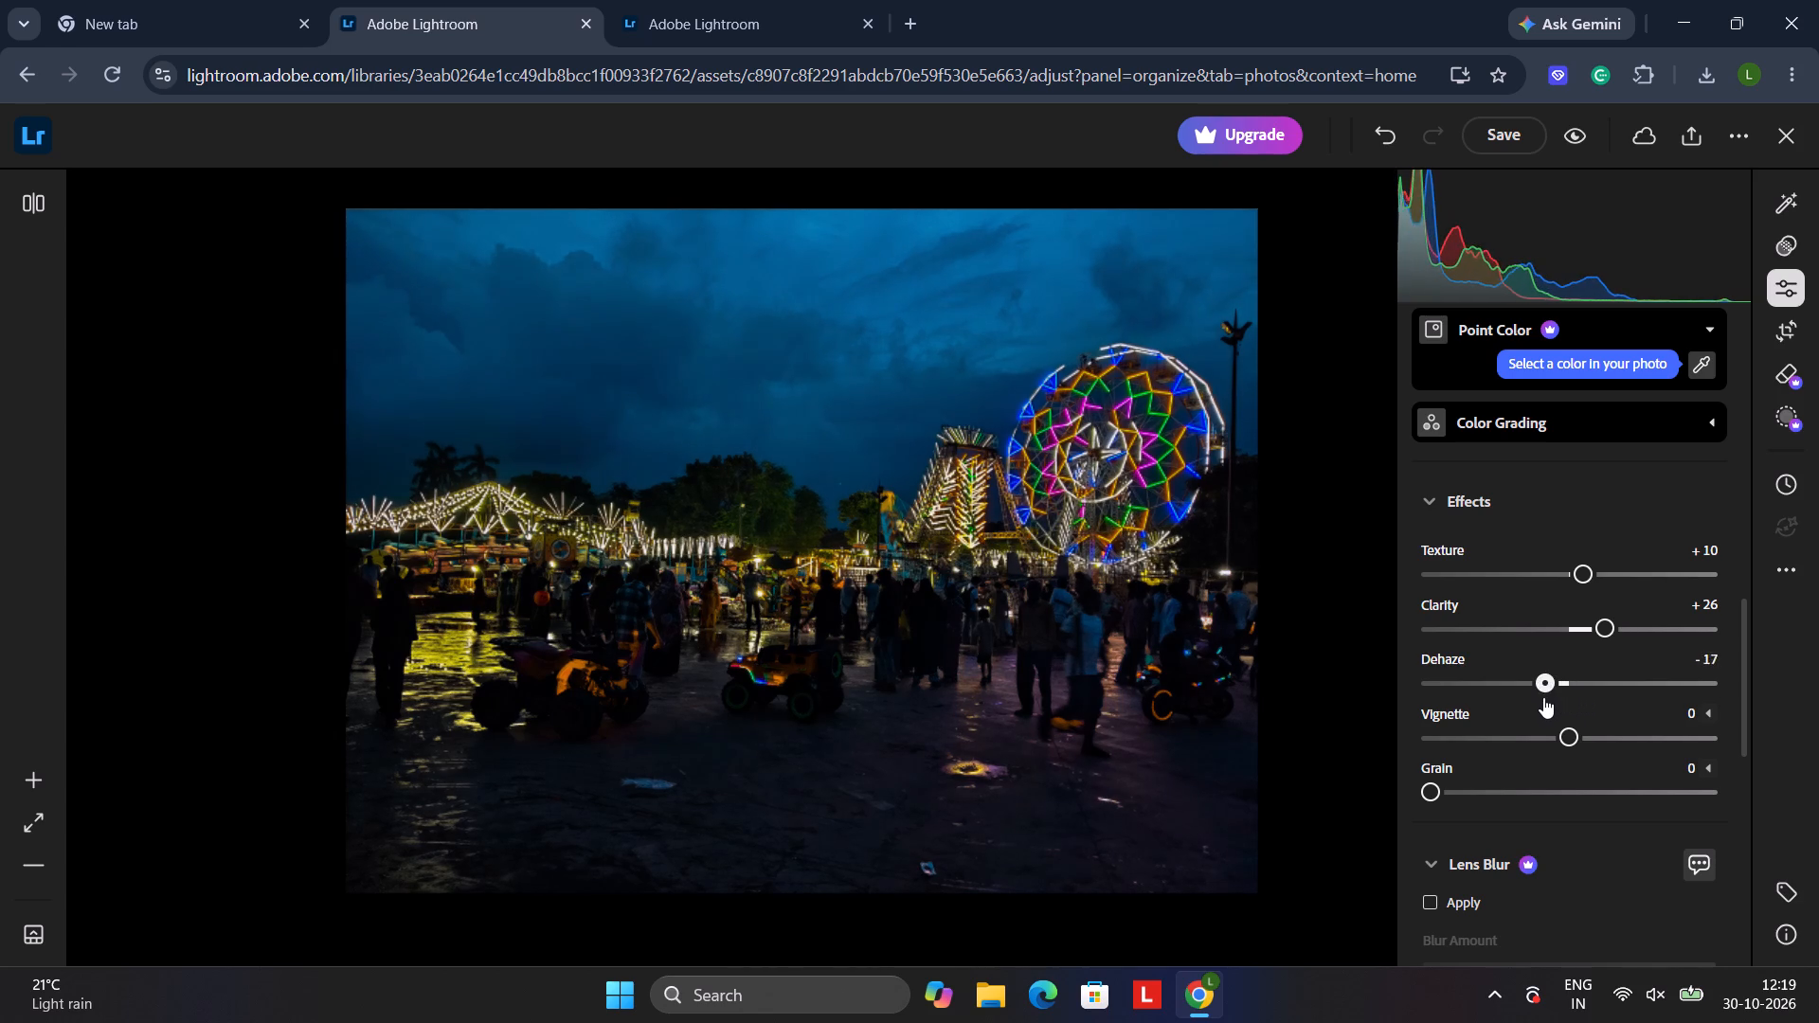
left_click_drag(1543, 697, 1534, 701)
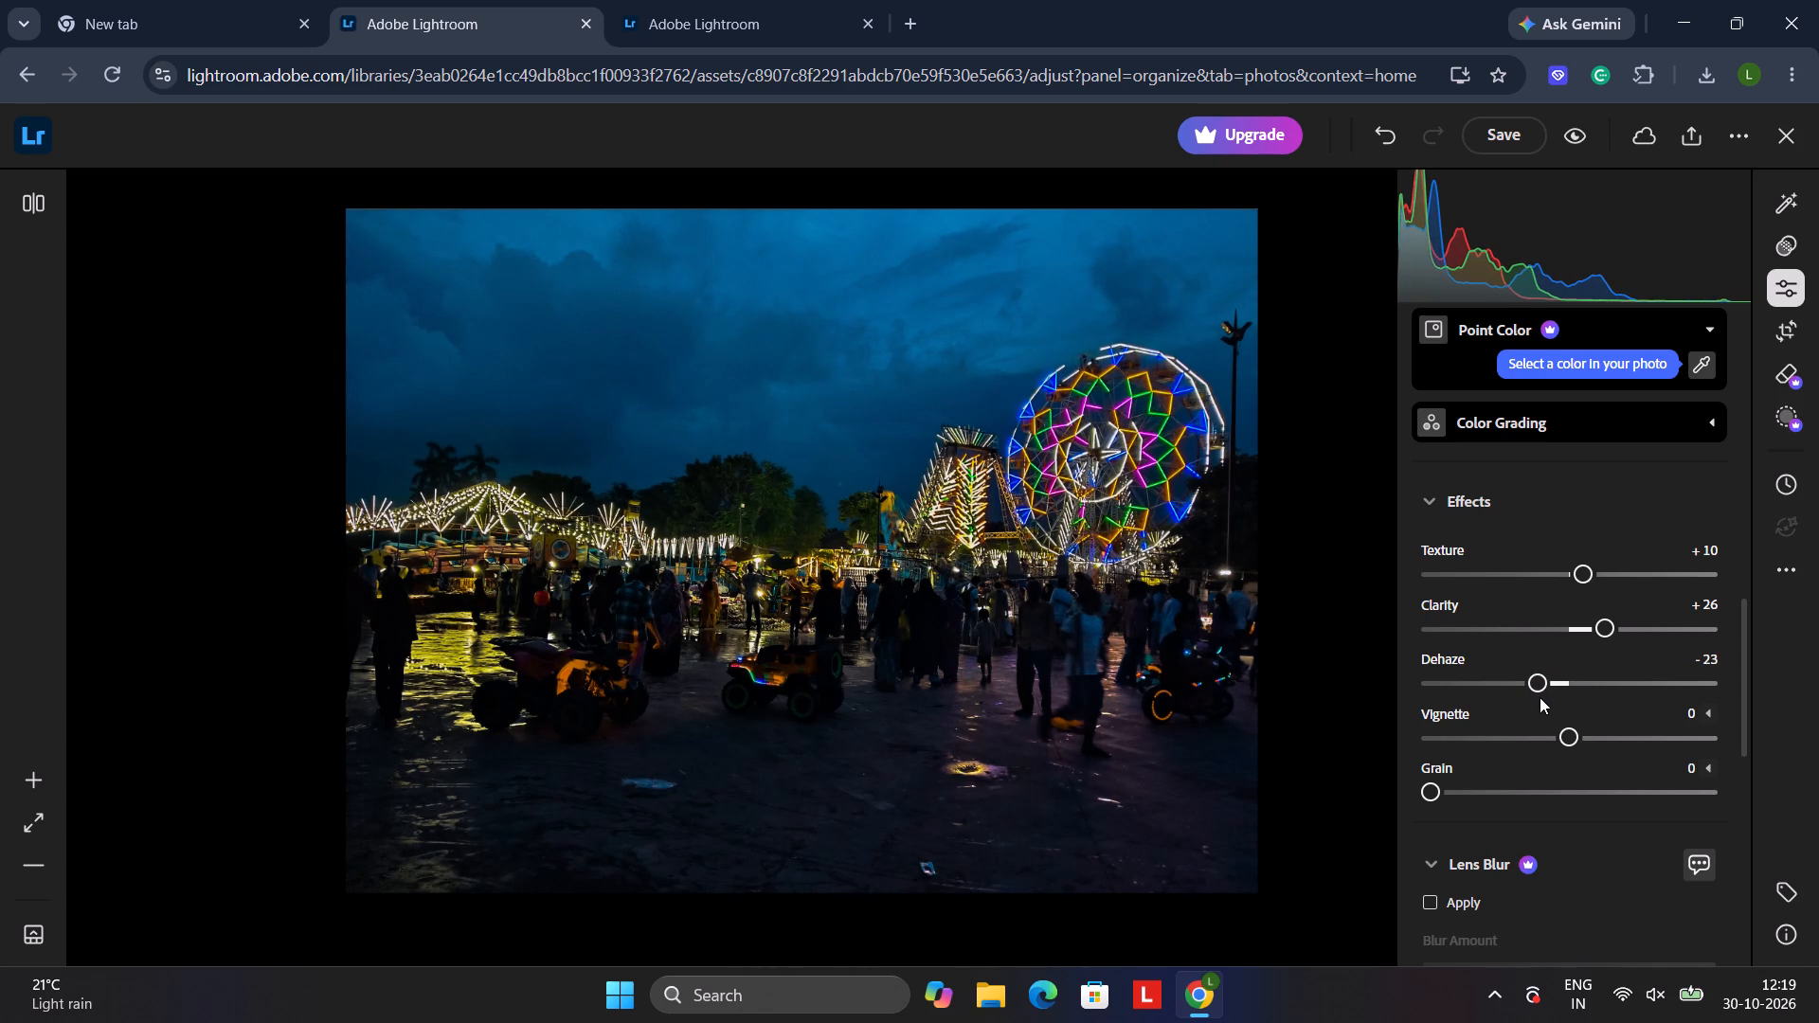
left_click_drag(1546, 688, 1505, 695)
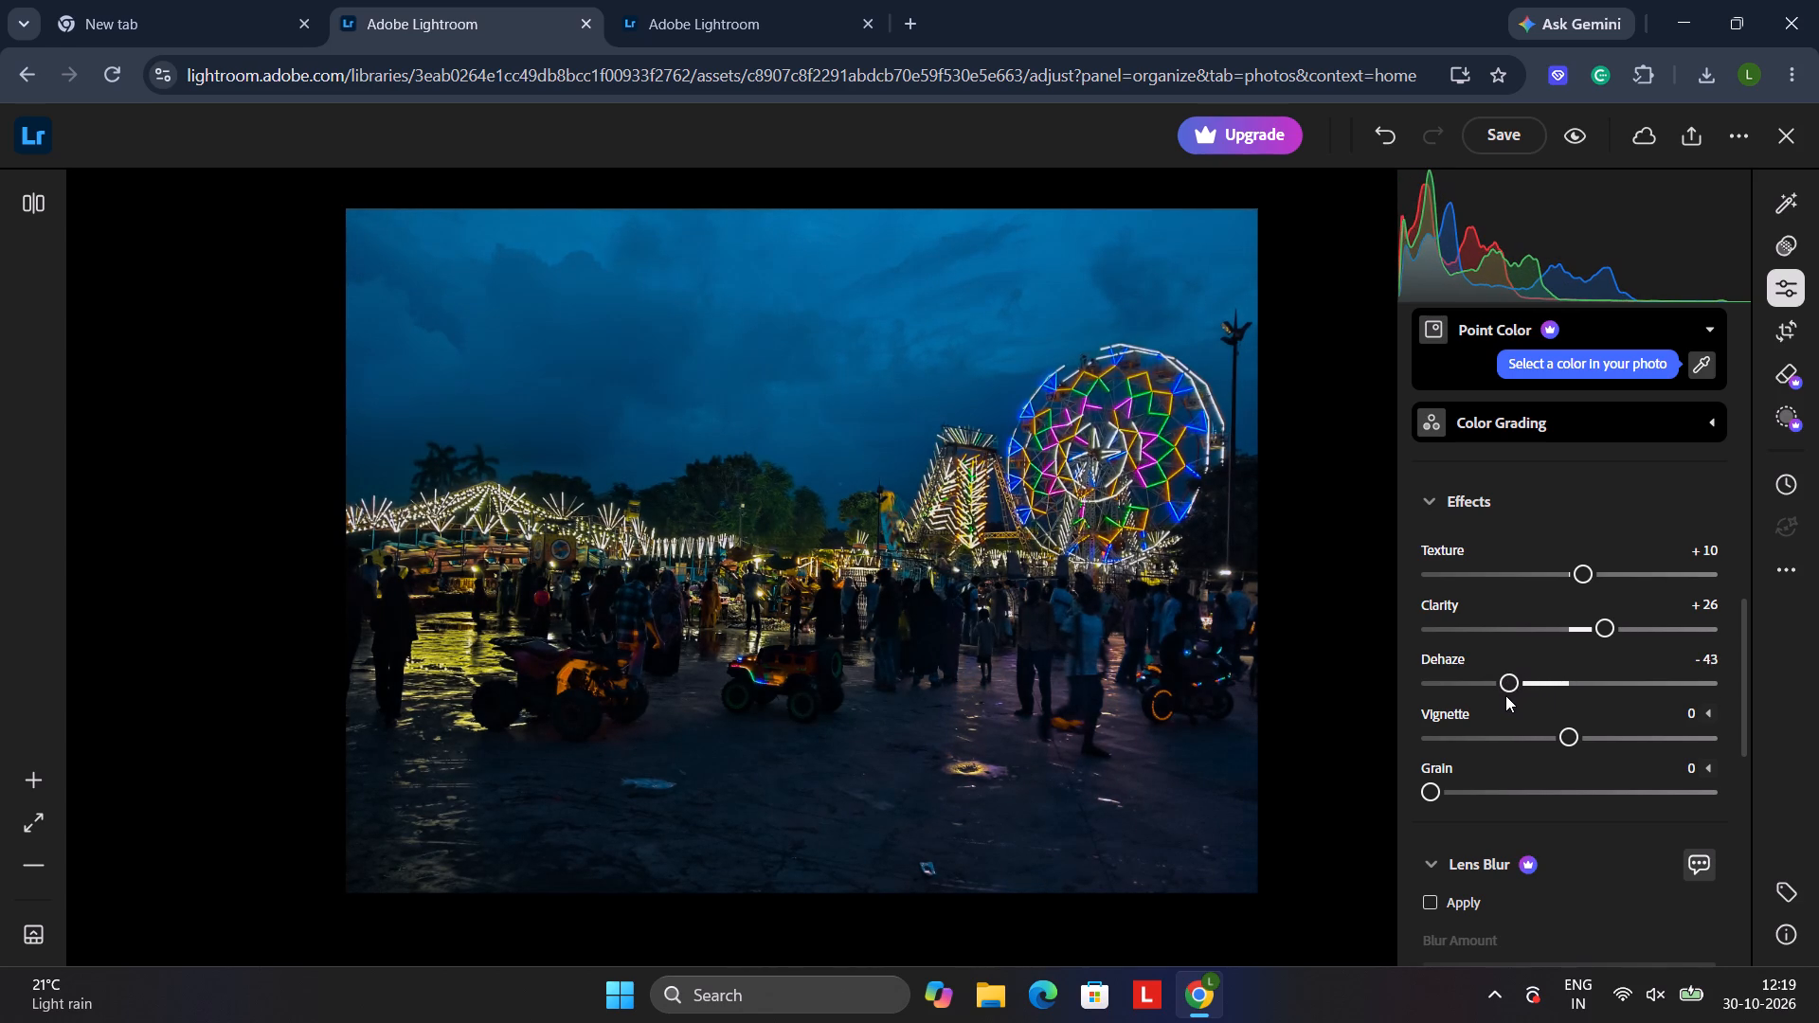
left_click_drag(1505, 695, 1553, 686)
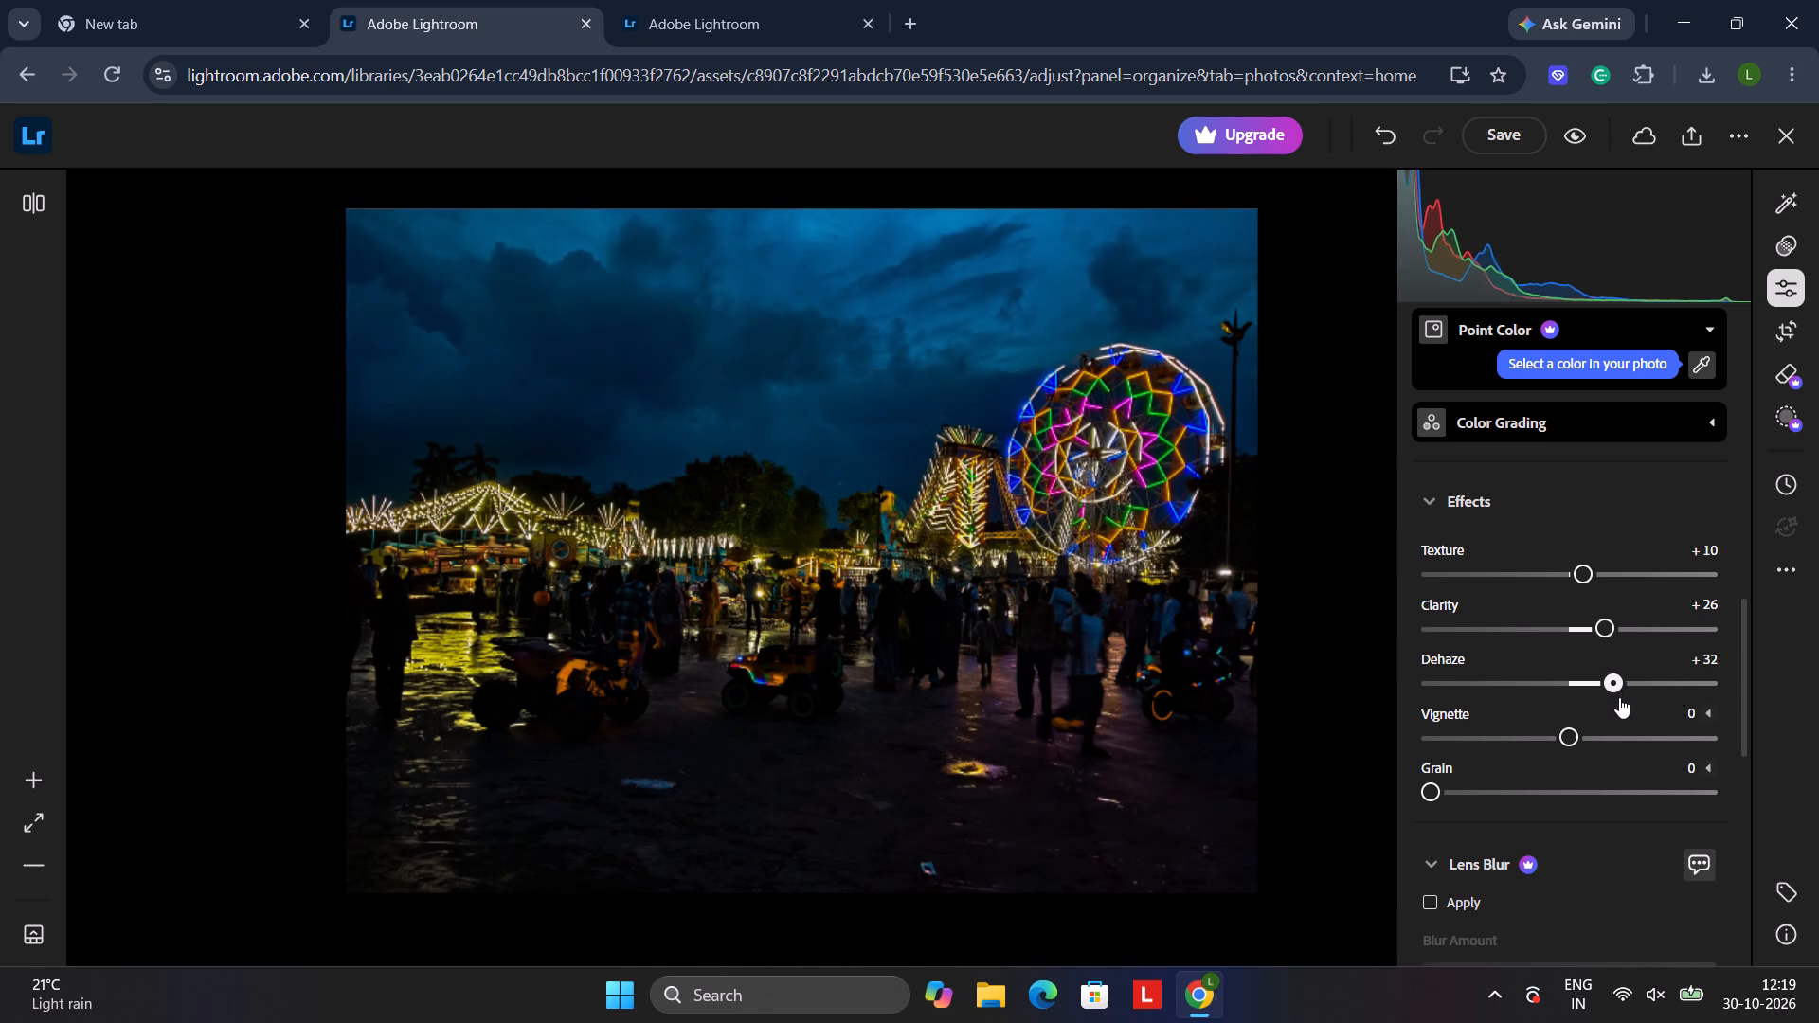
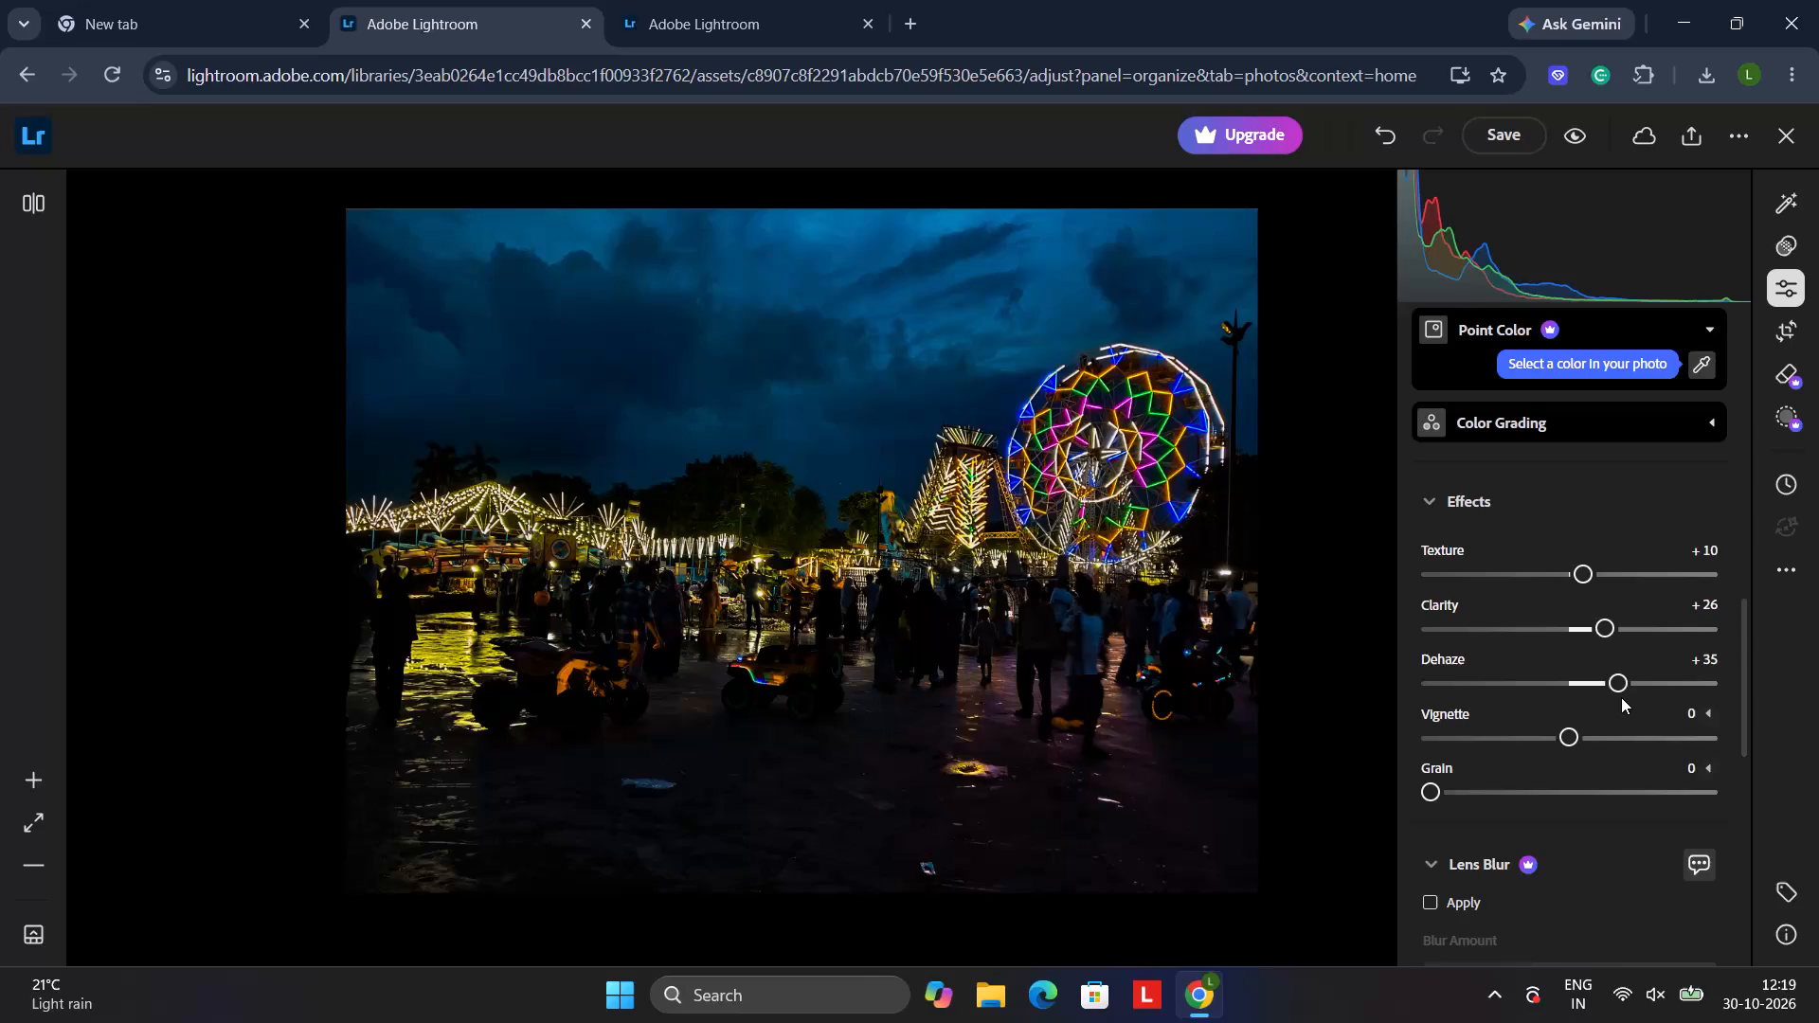
Settle the fairground photo's Dehaze effect at +4.
left_click_drag(1599, 689, 1576, 691)
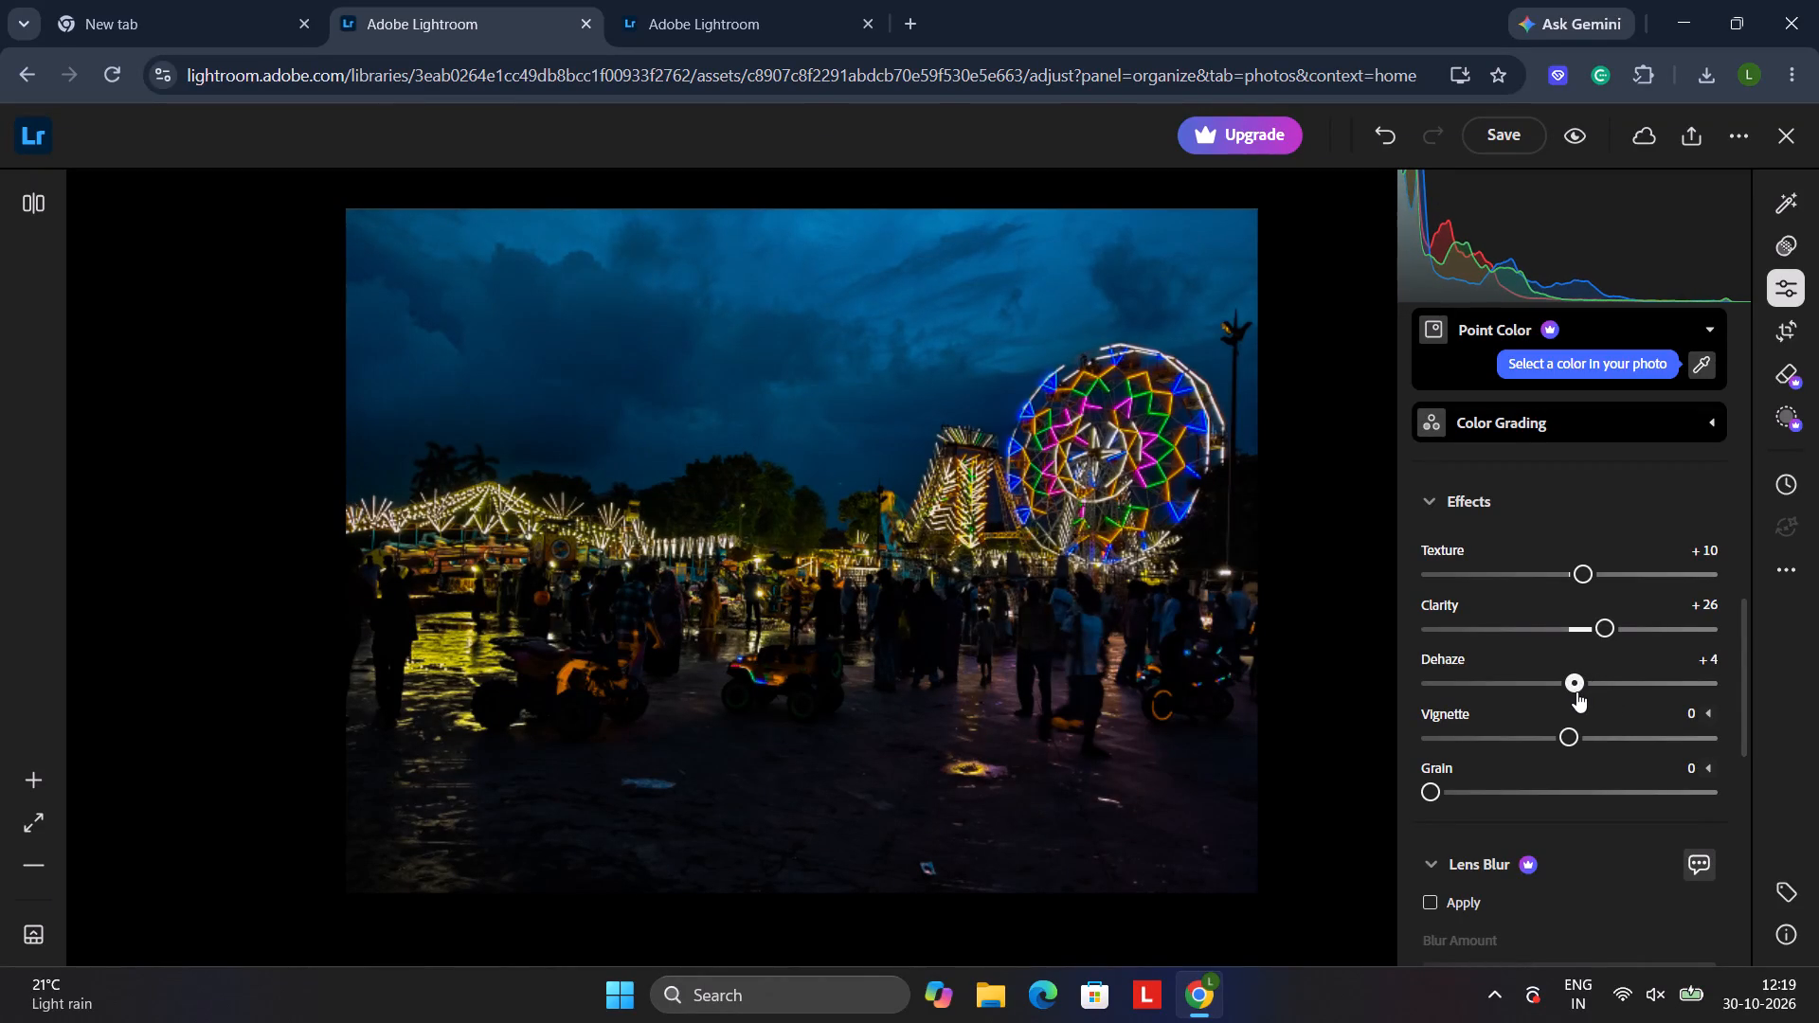
left_click_drag(1576, 691, 1576, 691)
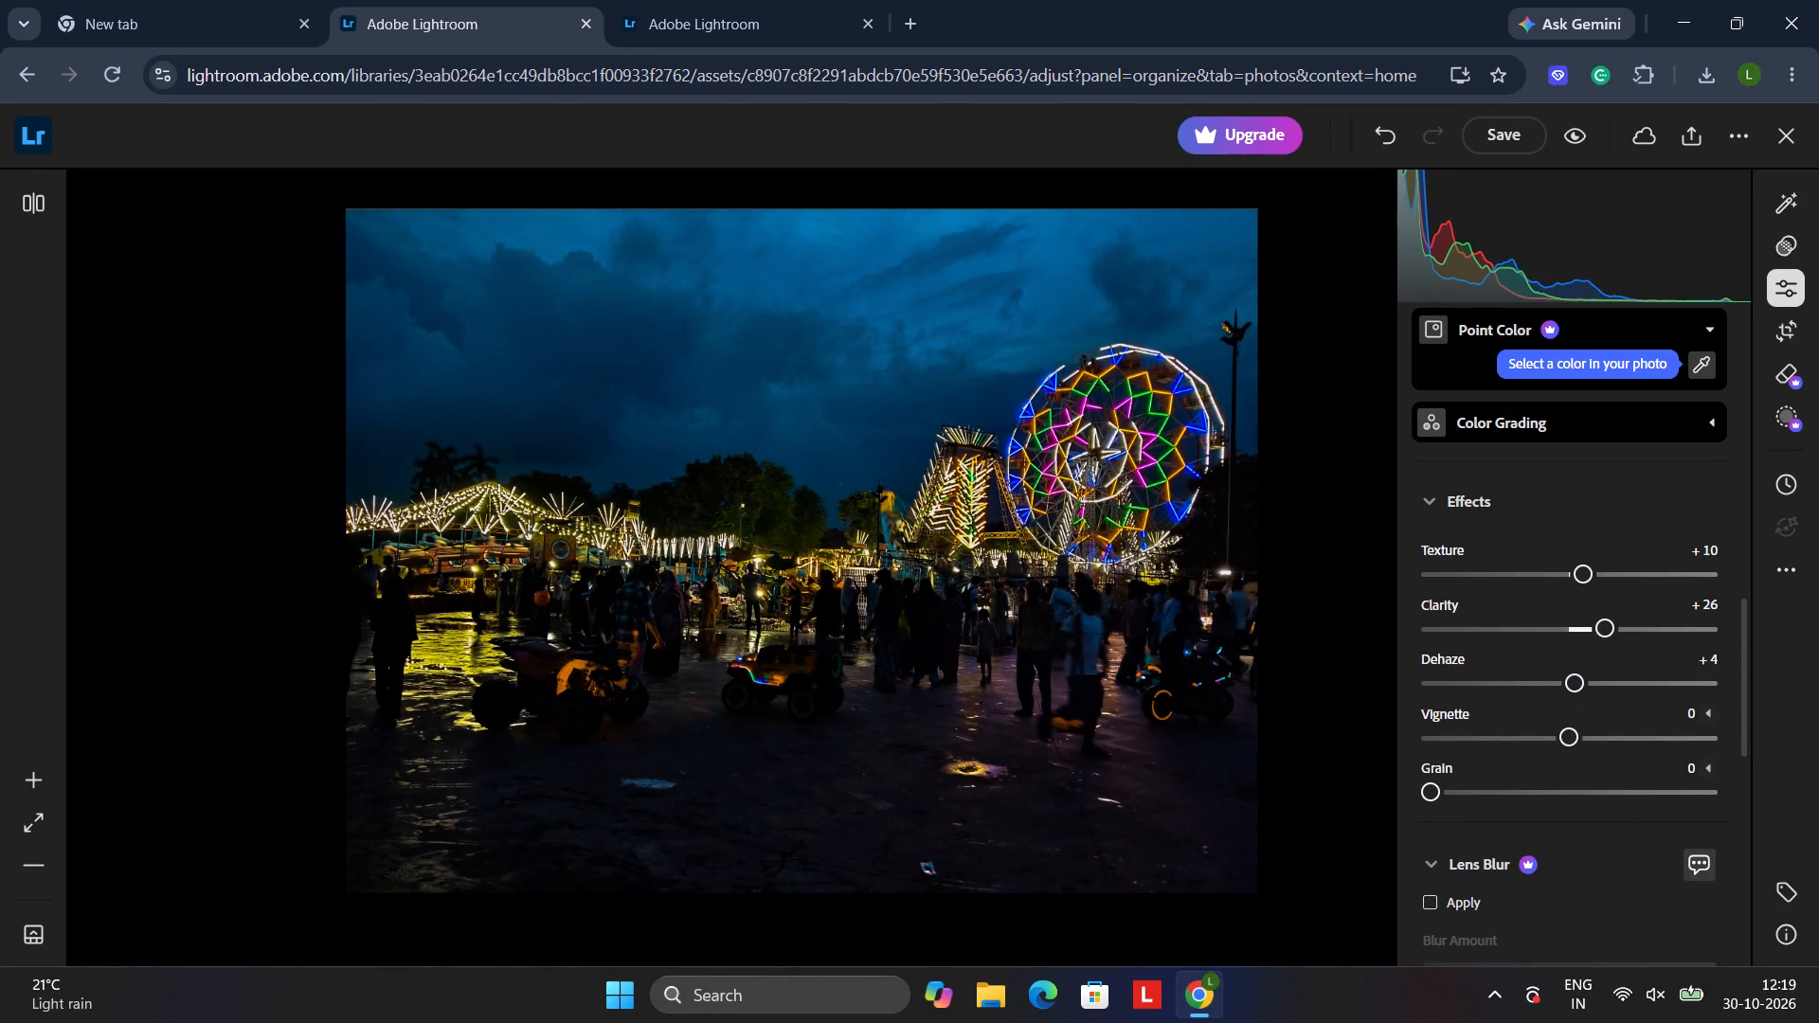
Darken the fairground photo's edges by setting the Vignette effect to -34 after trying -17.
left_click(1214, 567)
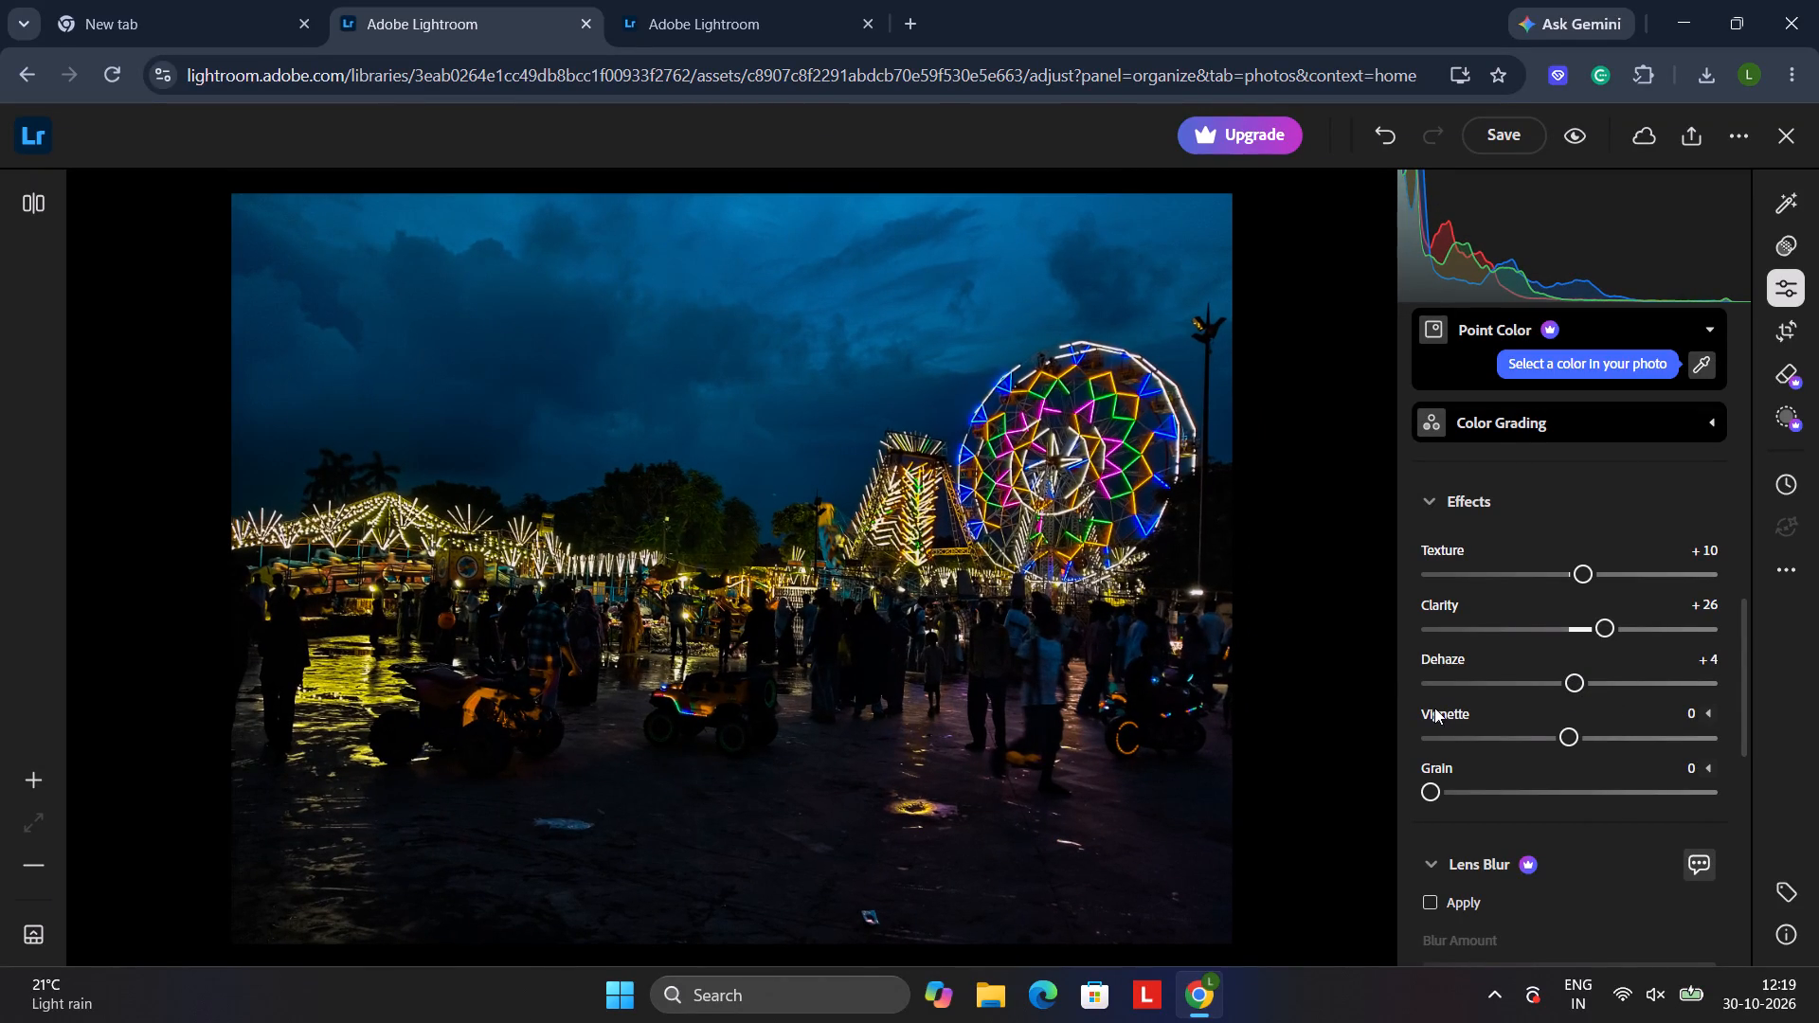
left_click_drag(1556, 736, 1539, 736)
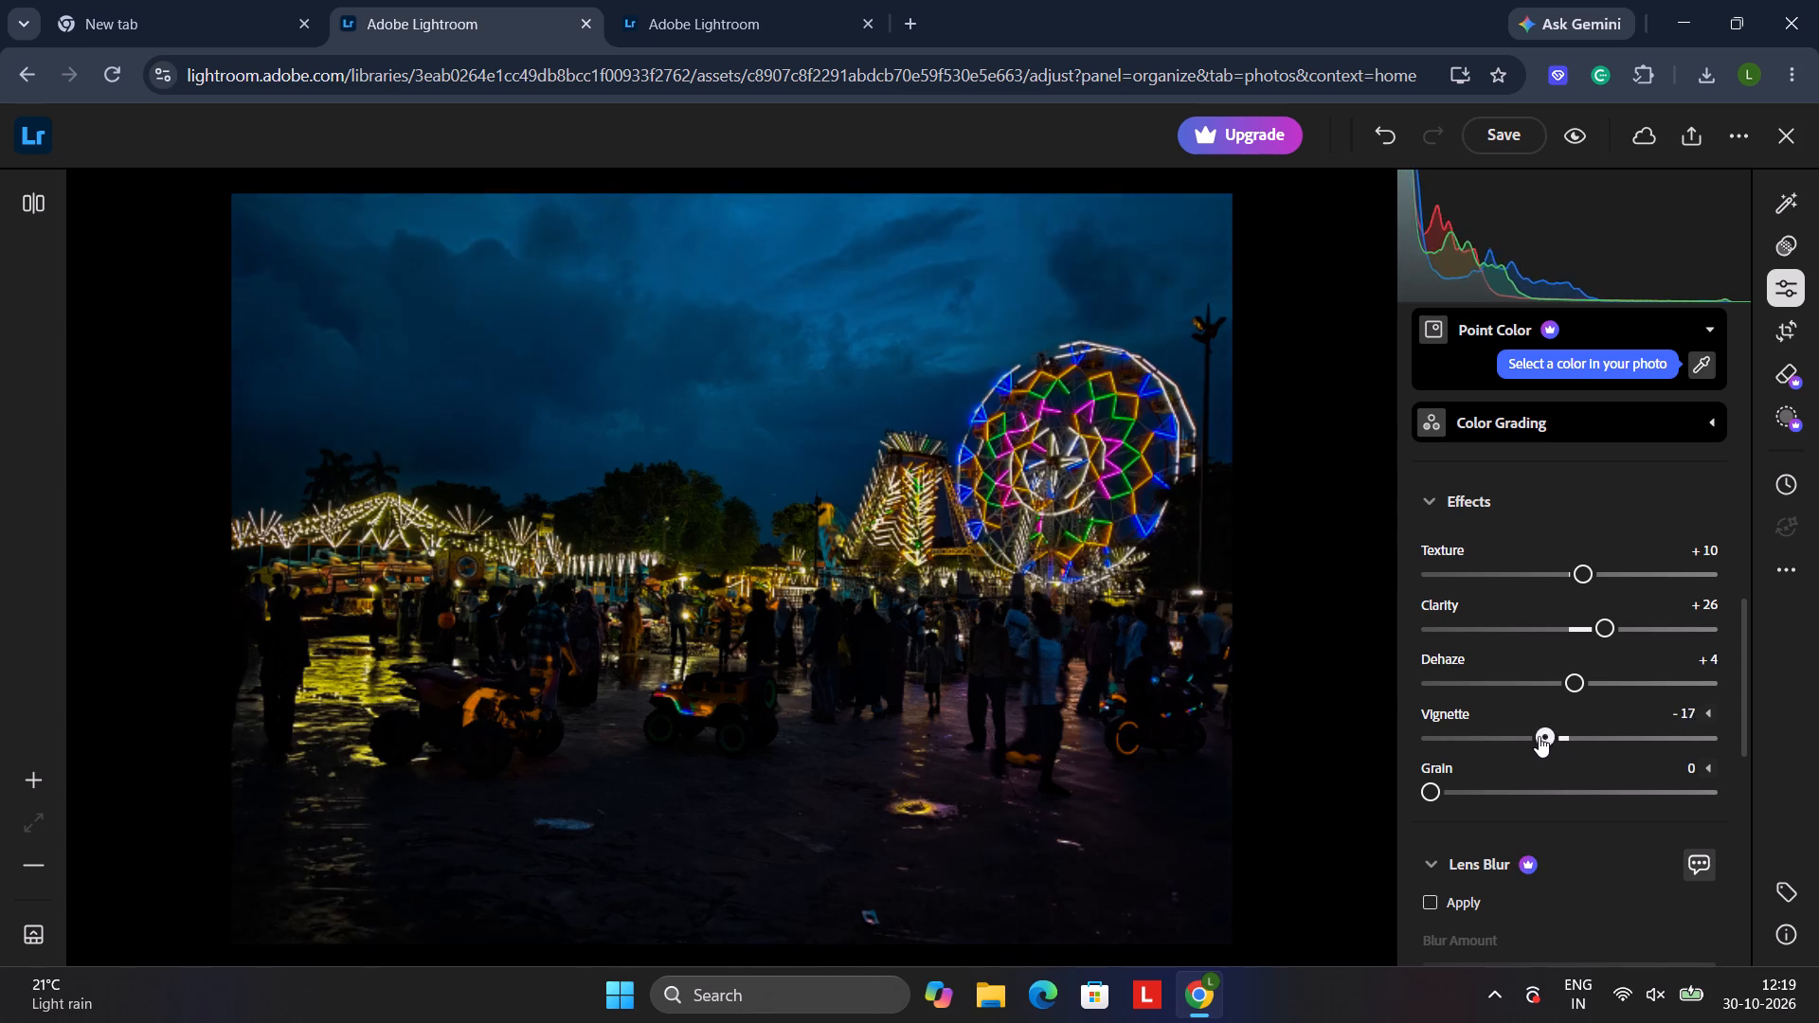
left_click_drag(1539, 736, 1517, 739)
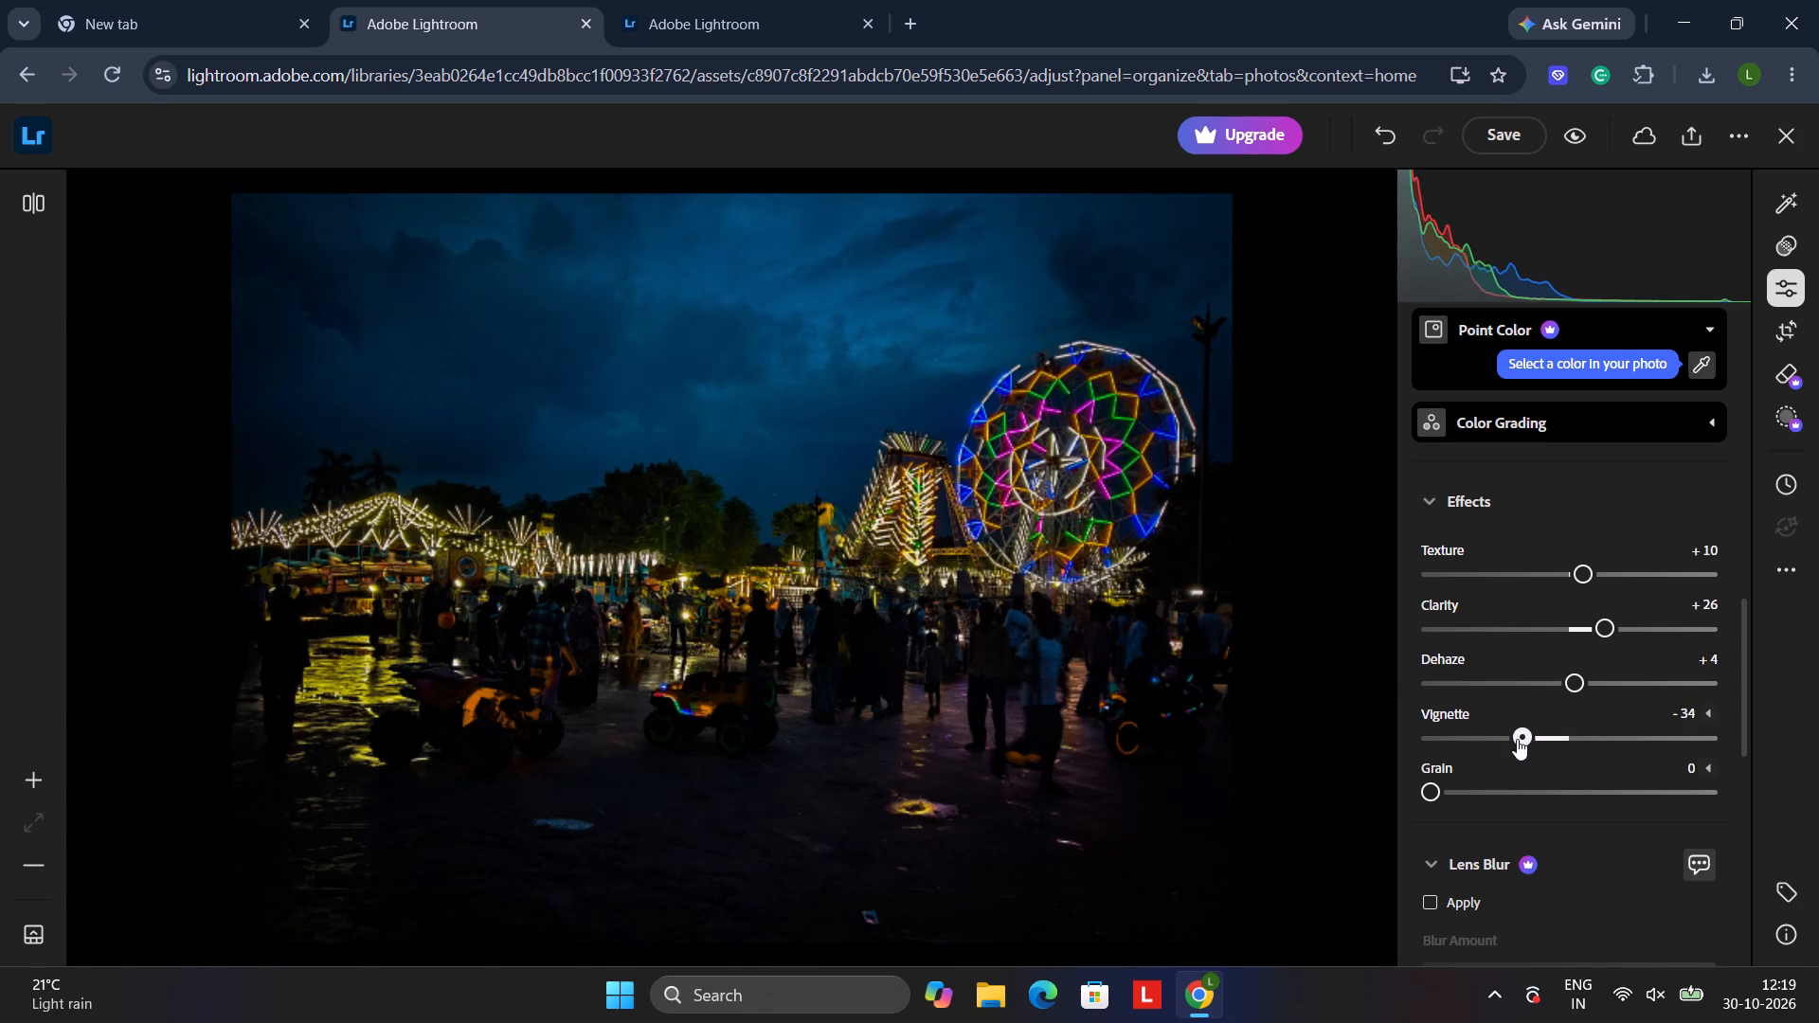
left_click_drag(1517, 739, 1518, 739)
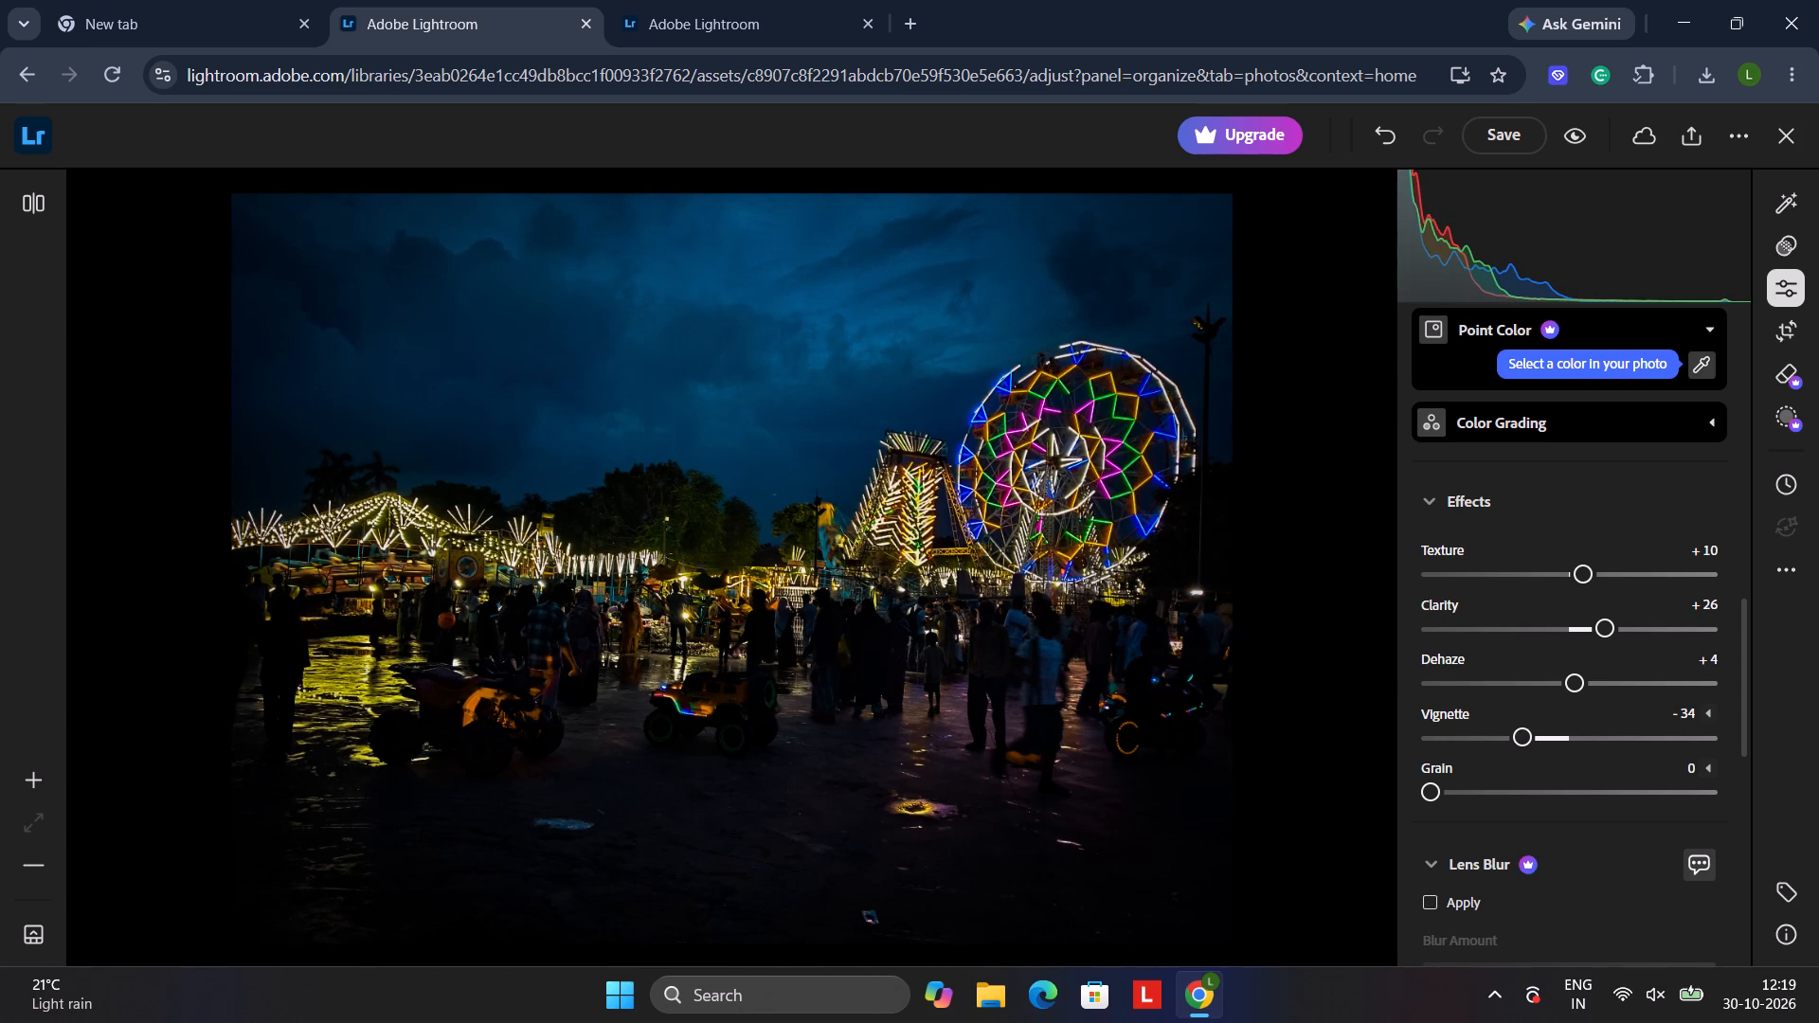
left_click_drag(1065, 660, 1104, 606)
left_click(1104, 606)
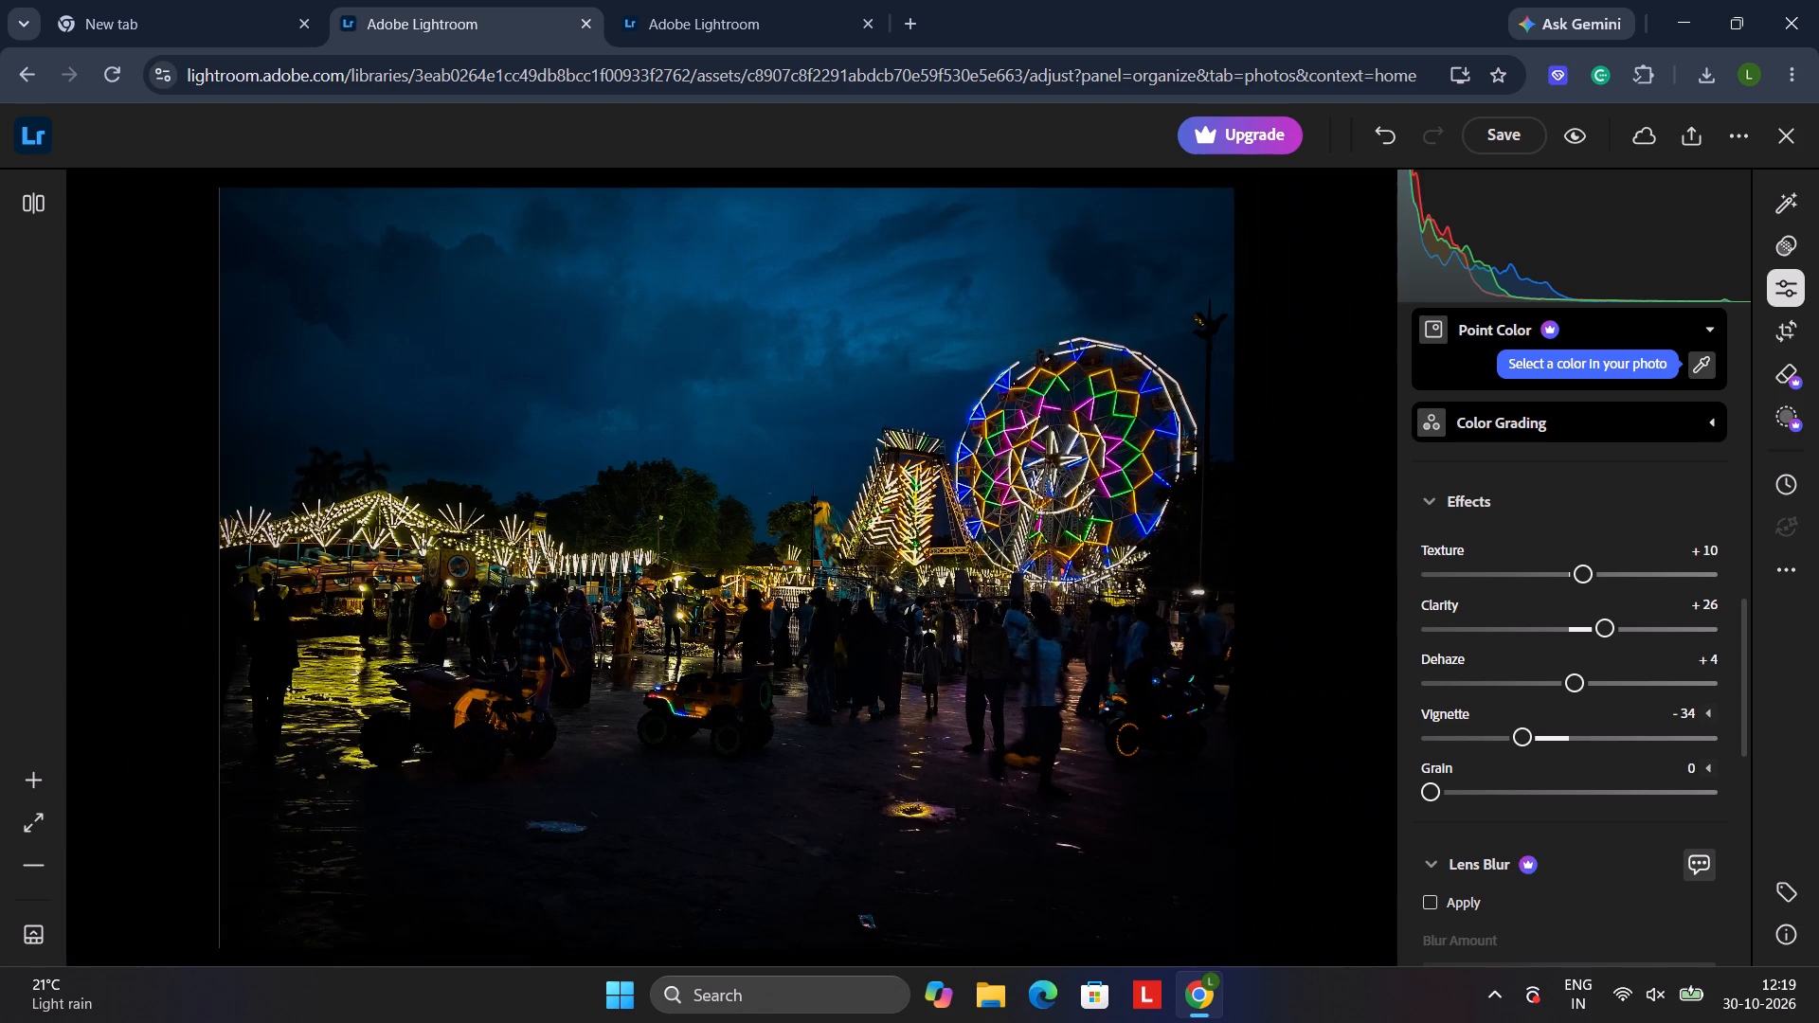
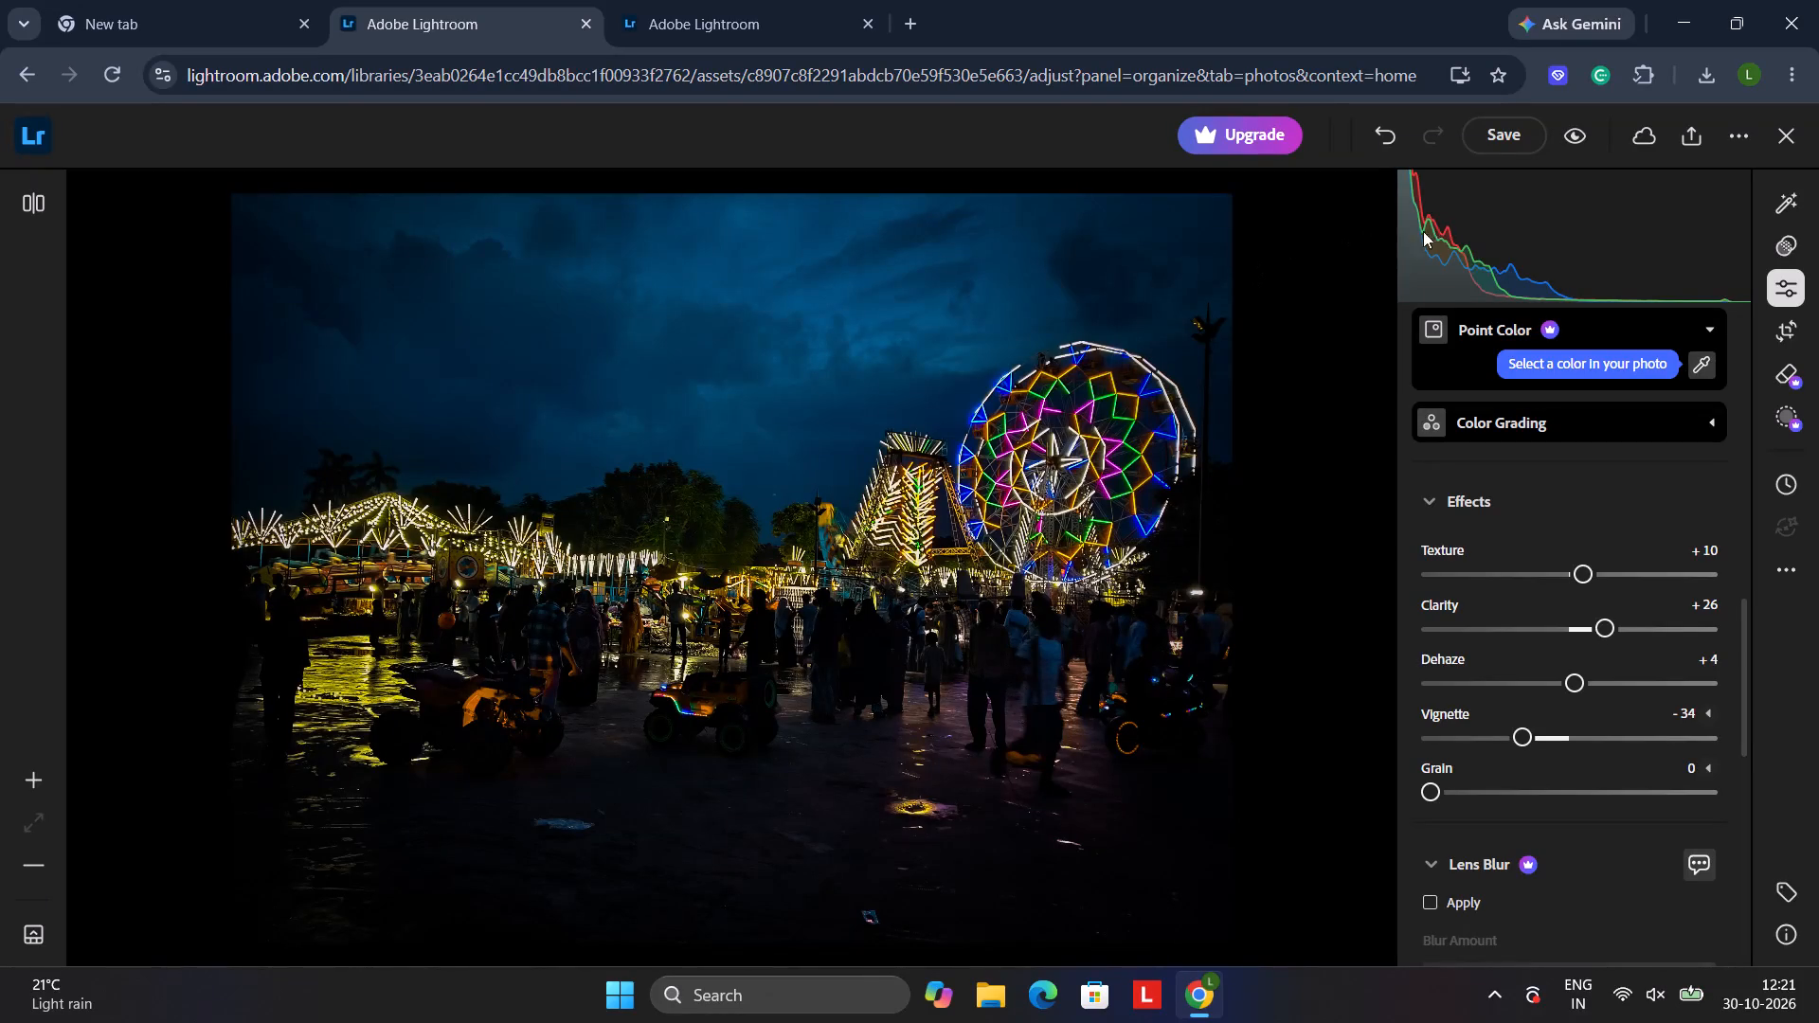
Ease the fairground photo's Vignette effect to -28 after trying -42 and -36.
scroll(1526, 494, "down", 2)
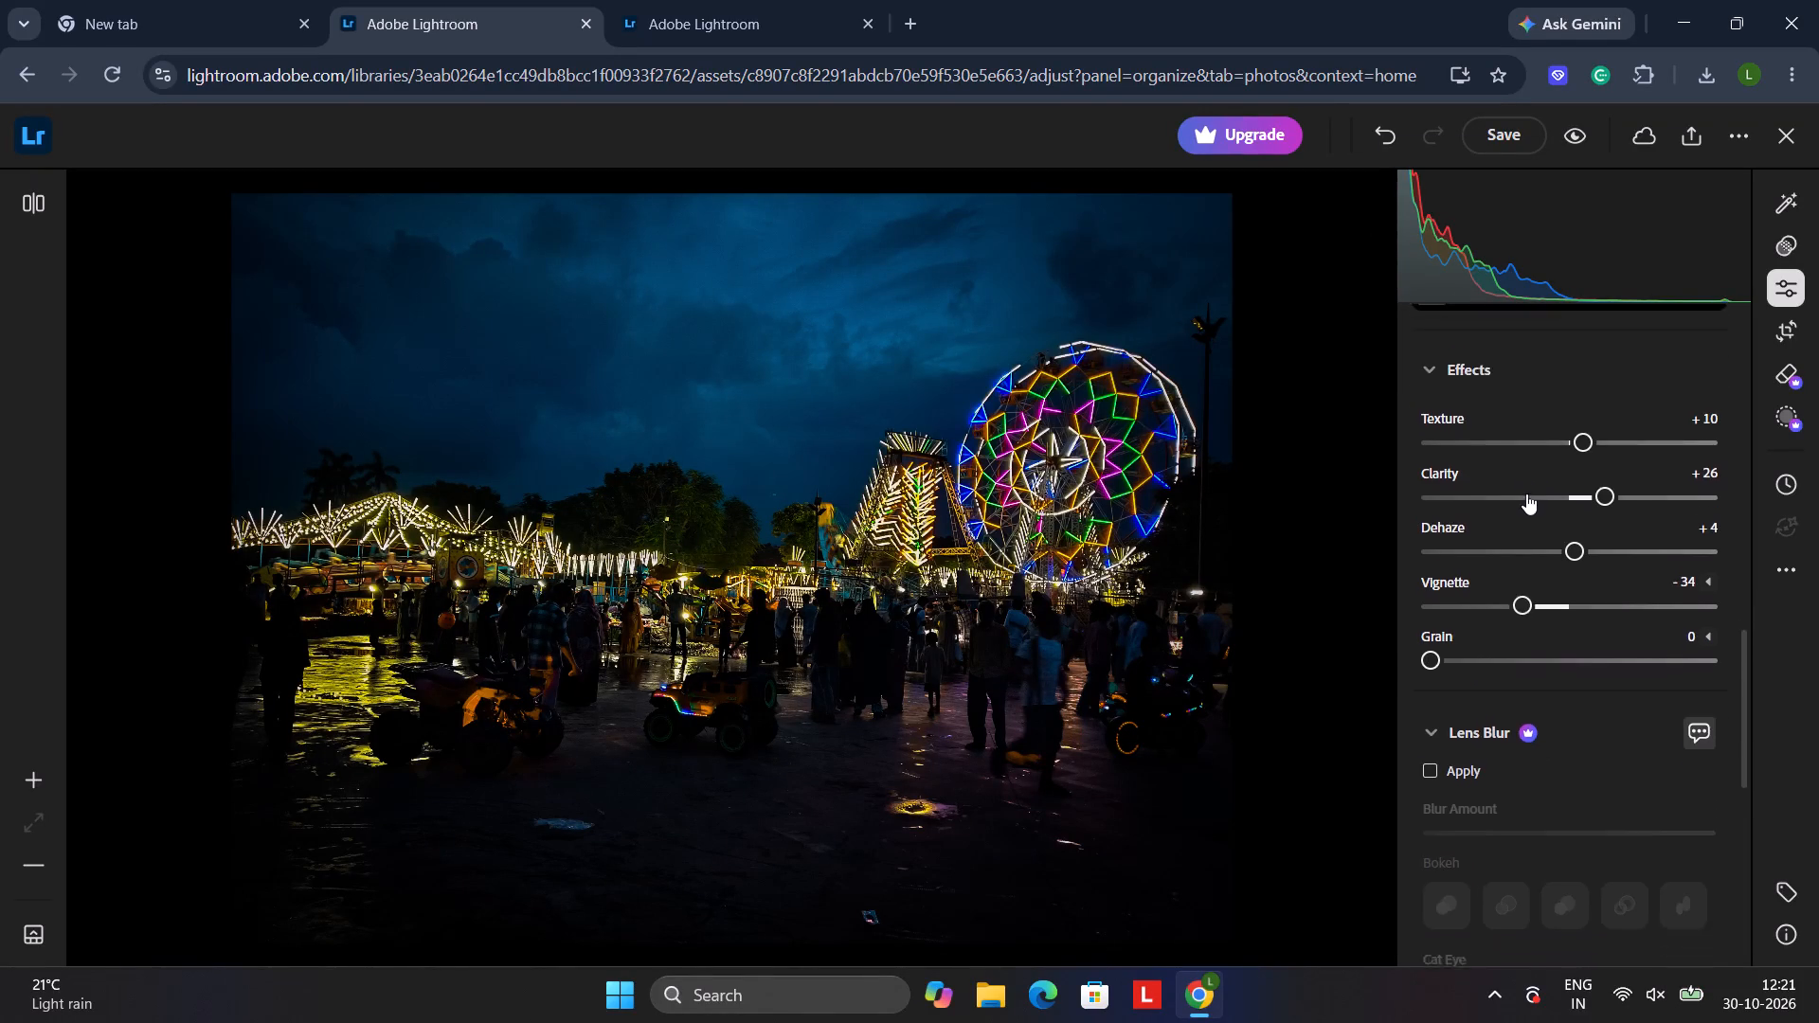
scroll(1526, 494, "down", 1)
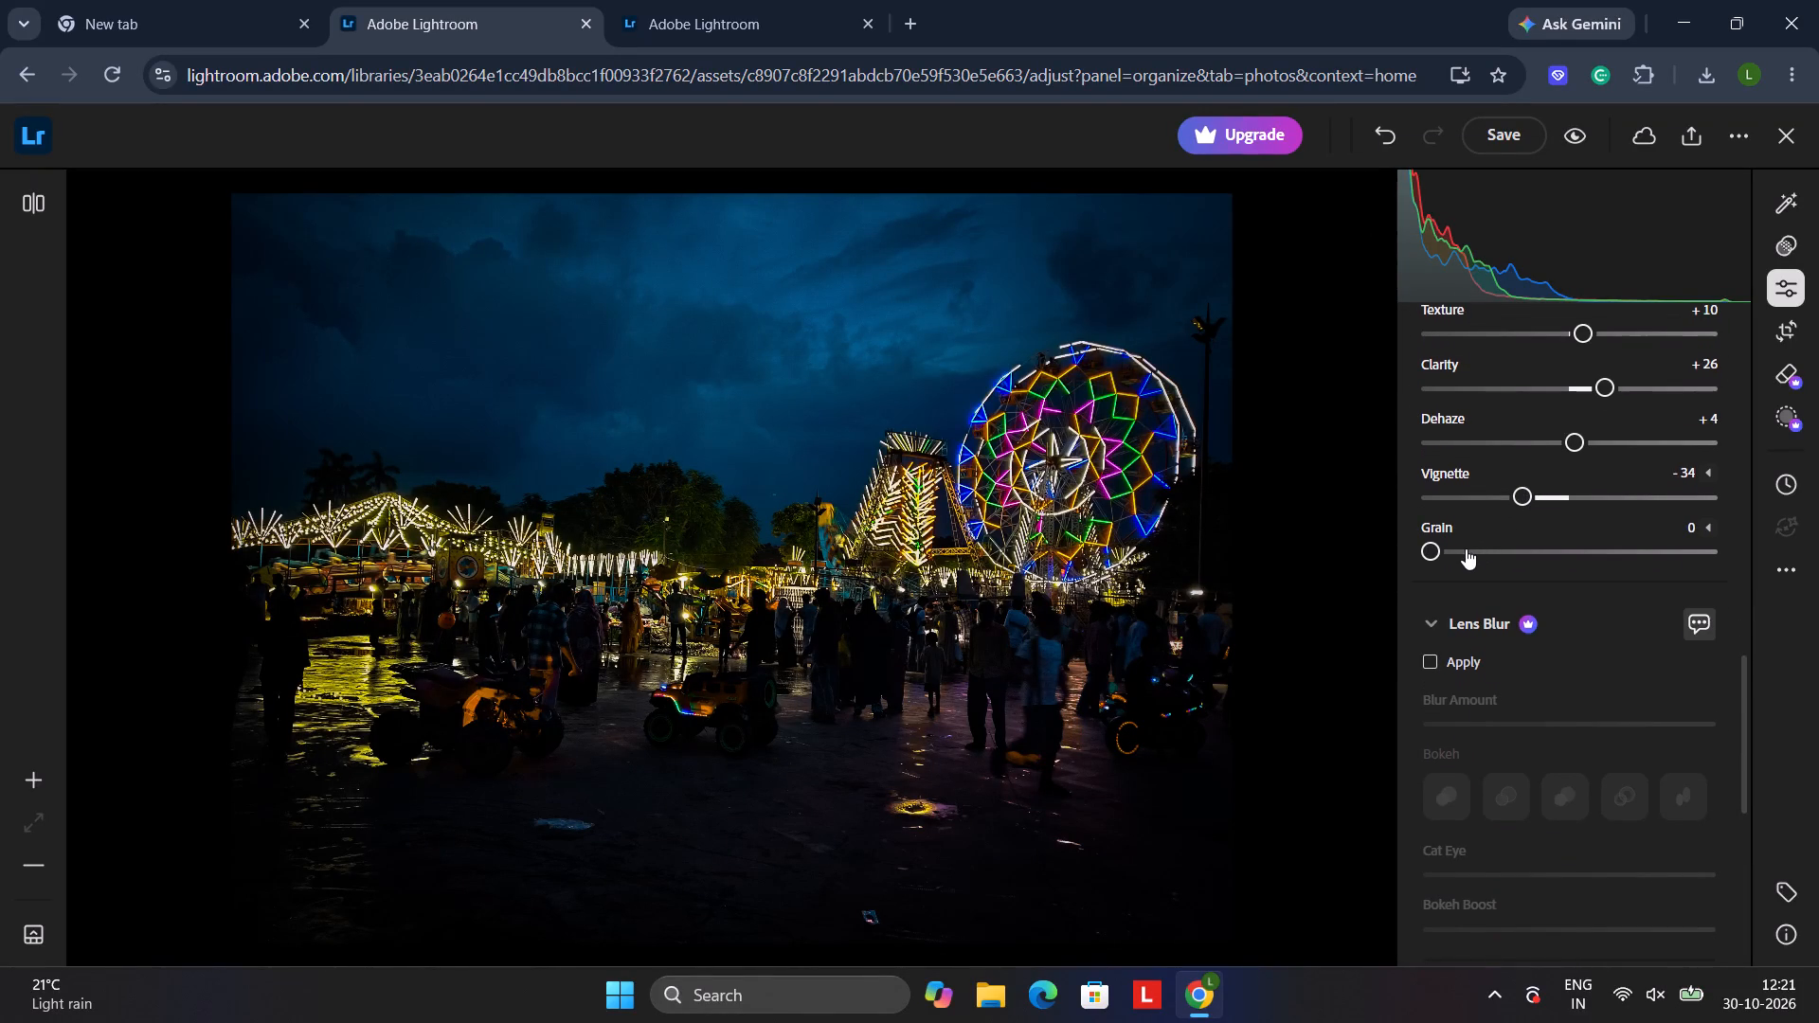
left_click(1511, 489)
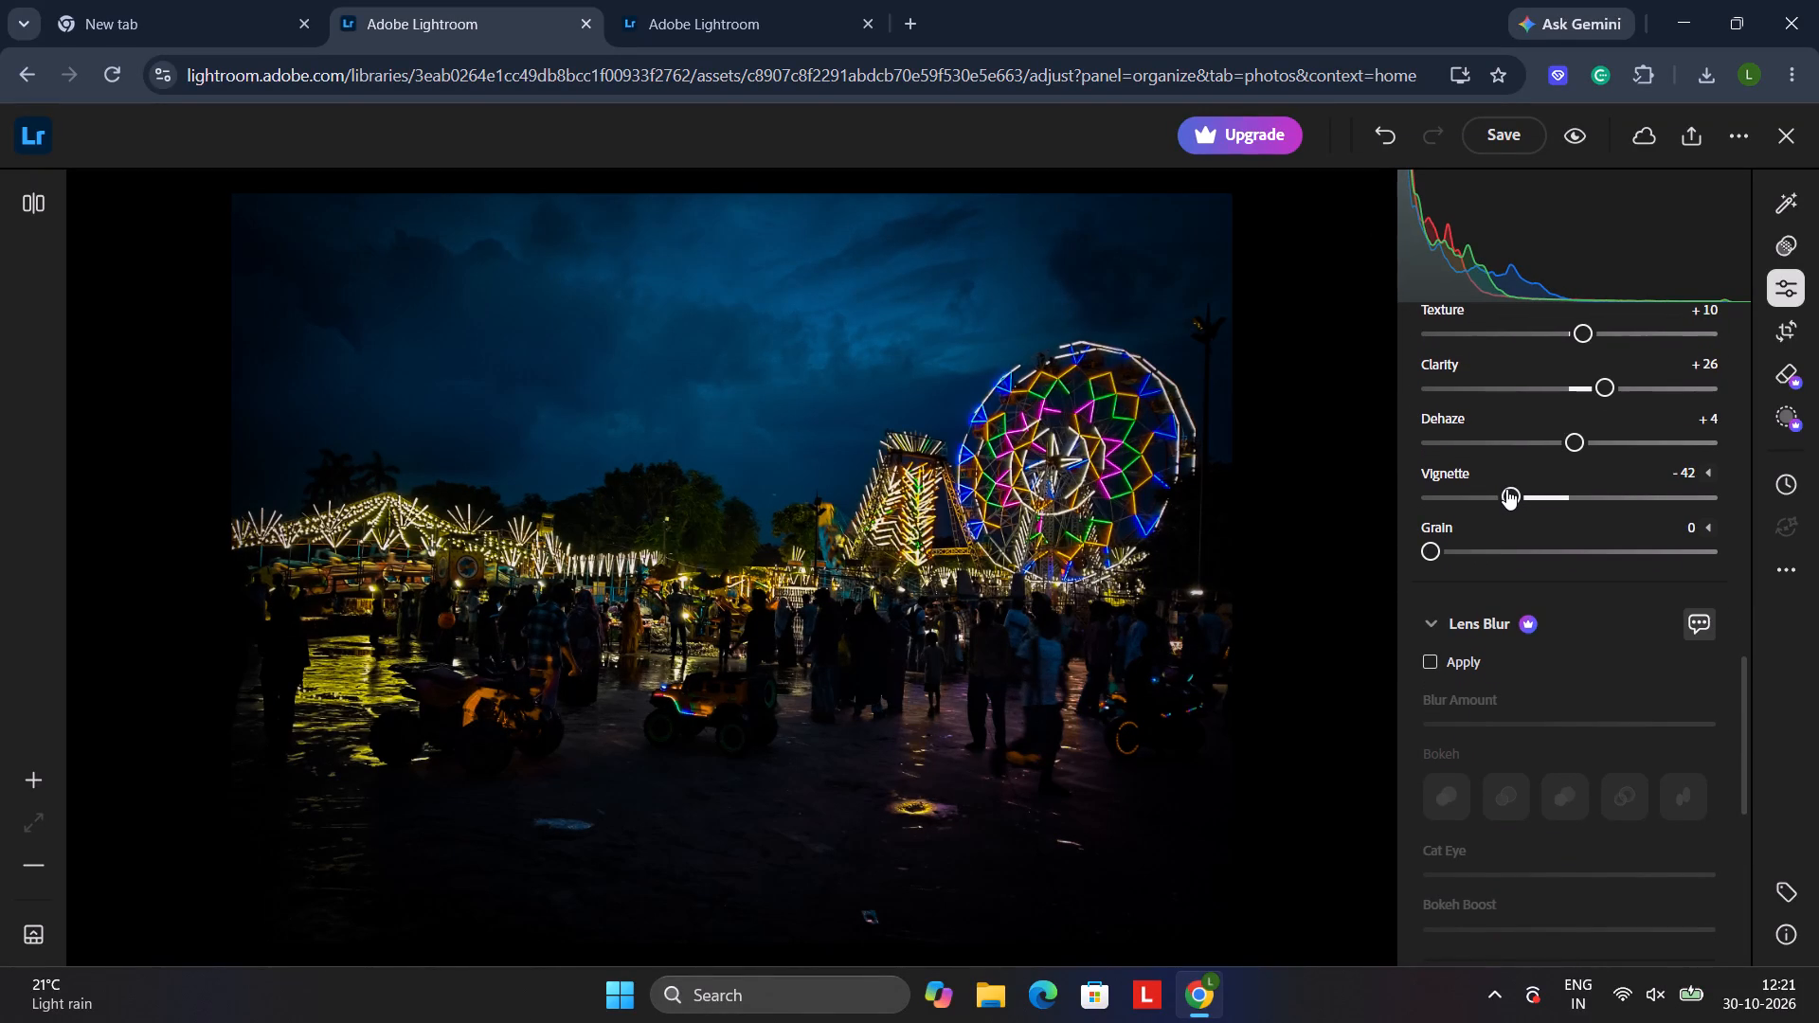
left_click_drag(1506, 489, 1516, 494)
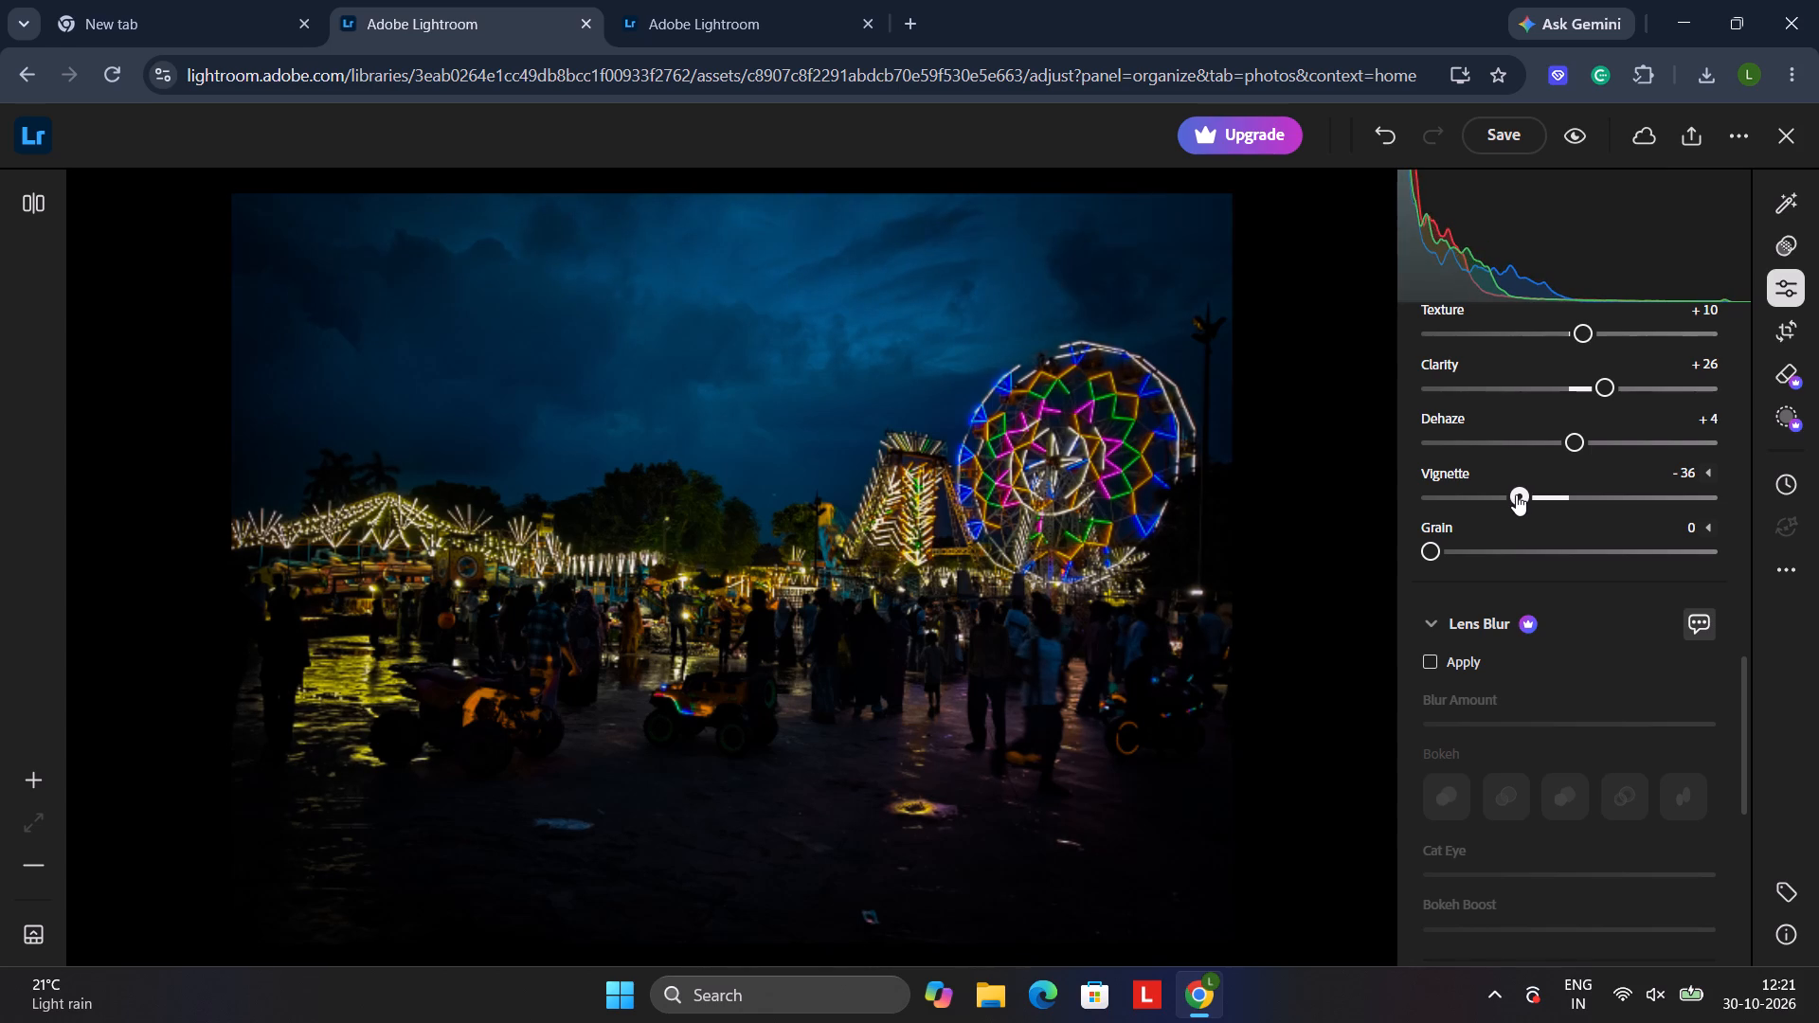
left_click_drag(1516, 494, 1527, 485)
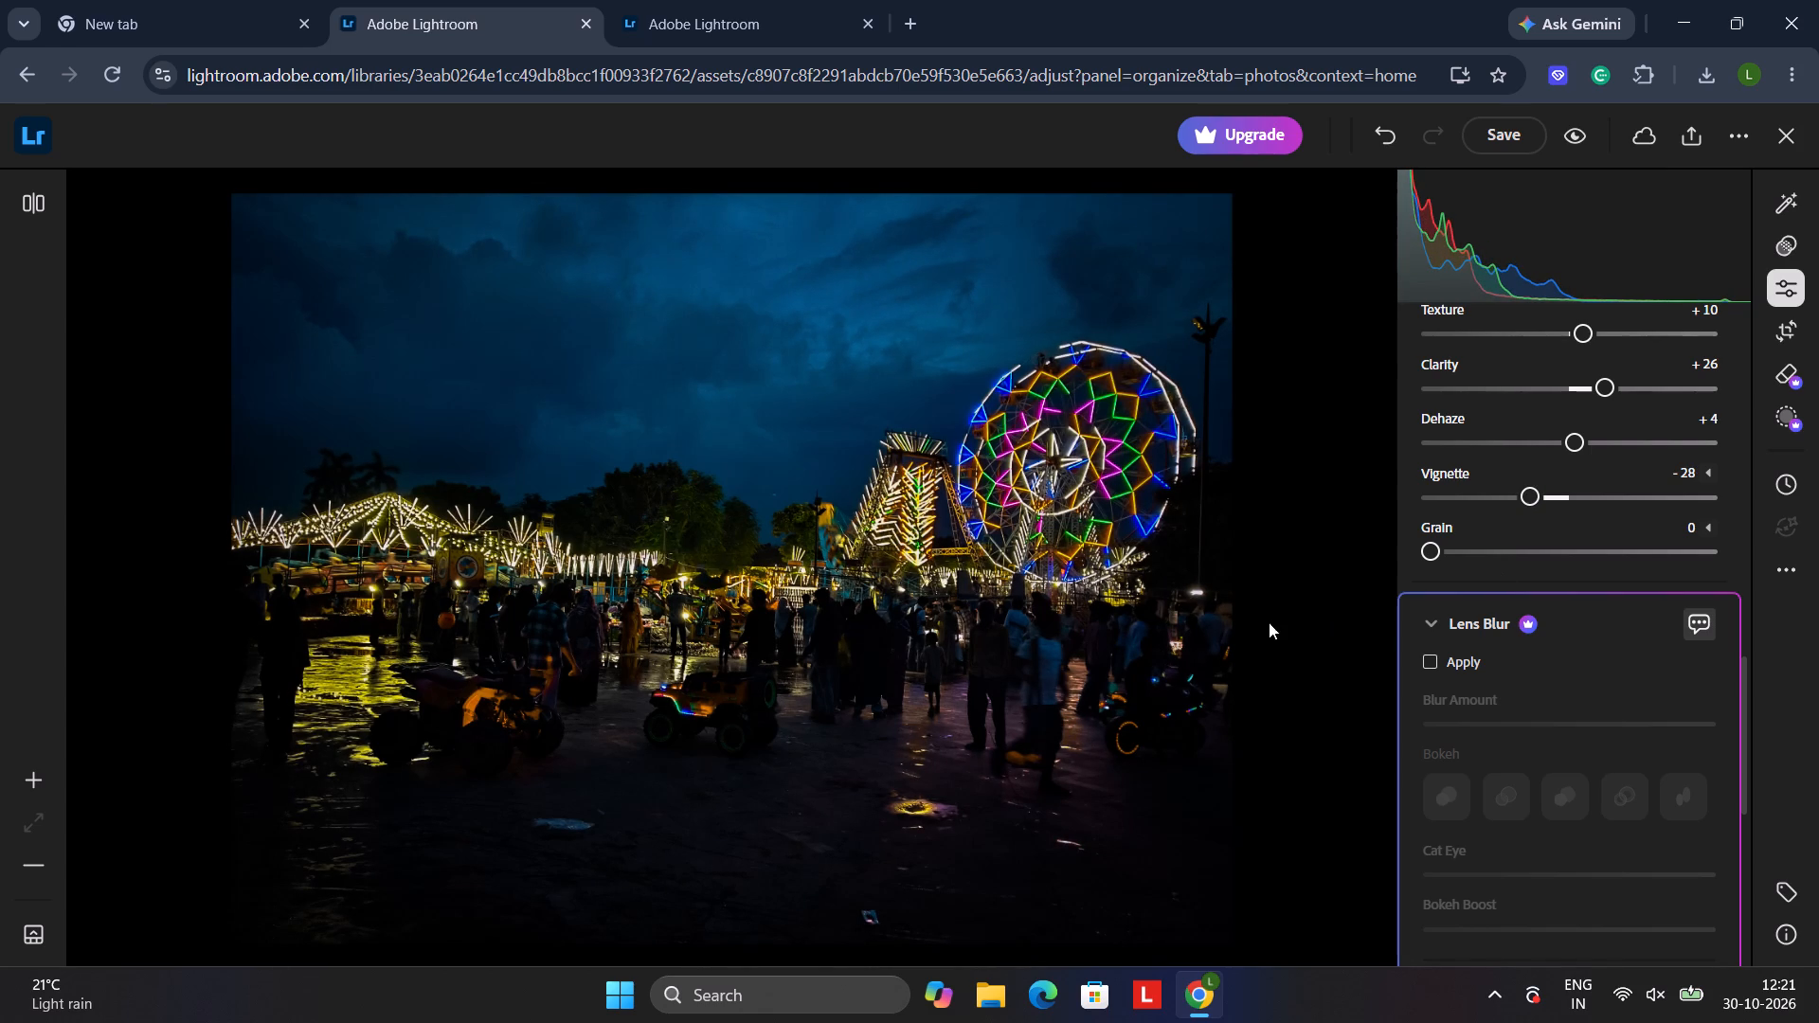
Sharpen the fairground photo by settling Sharpening at 12 after trying 41 and 15.
scroll(1474, 585, "down", 5)
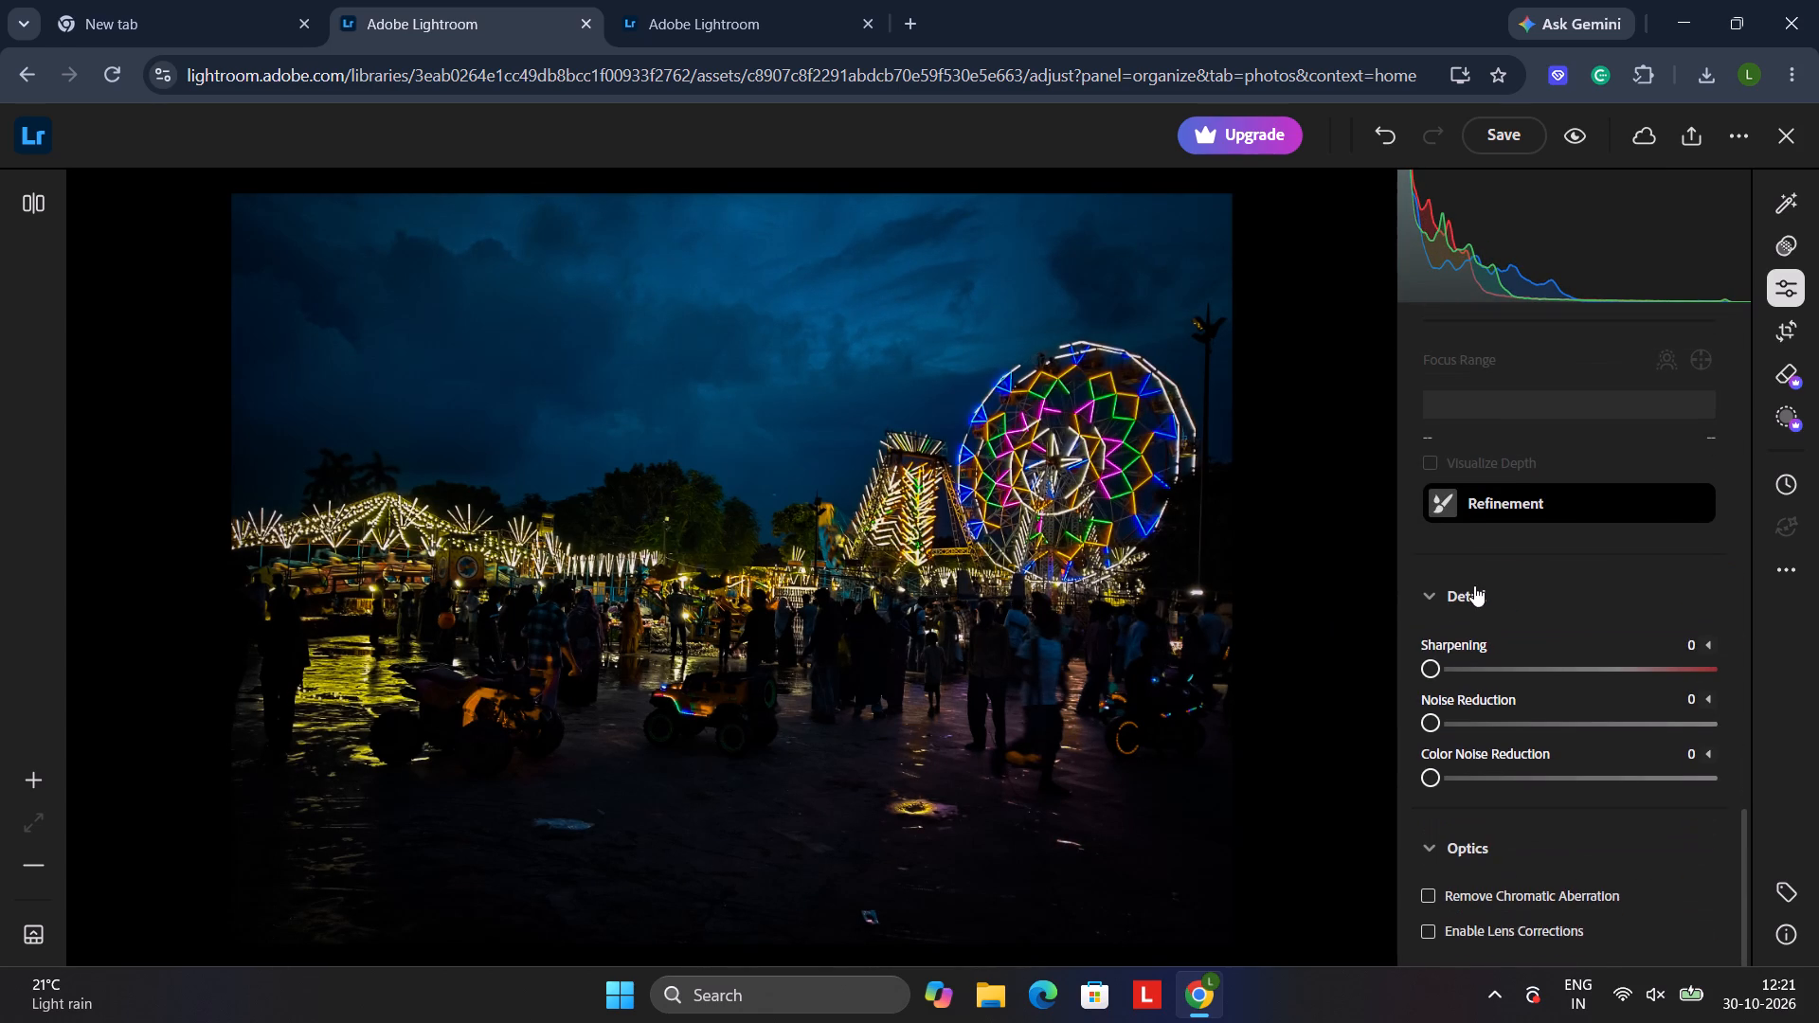
left_click_drag(1443, 666, 1503, 660)
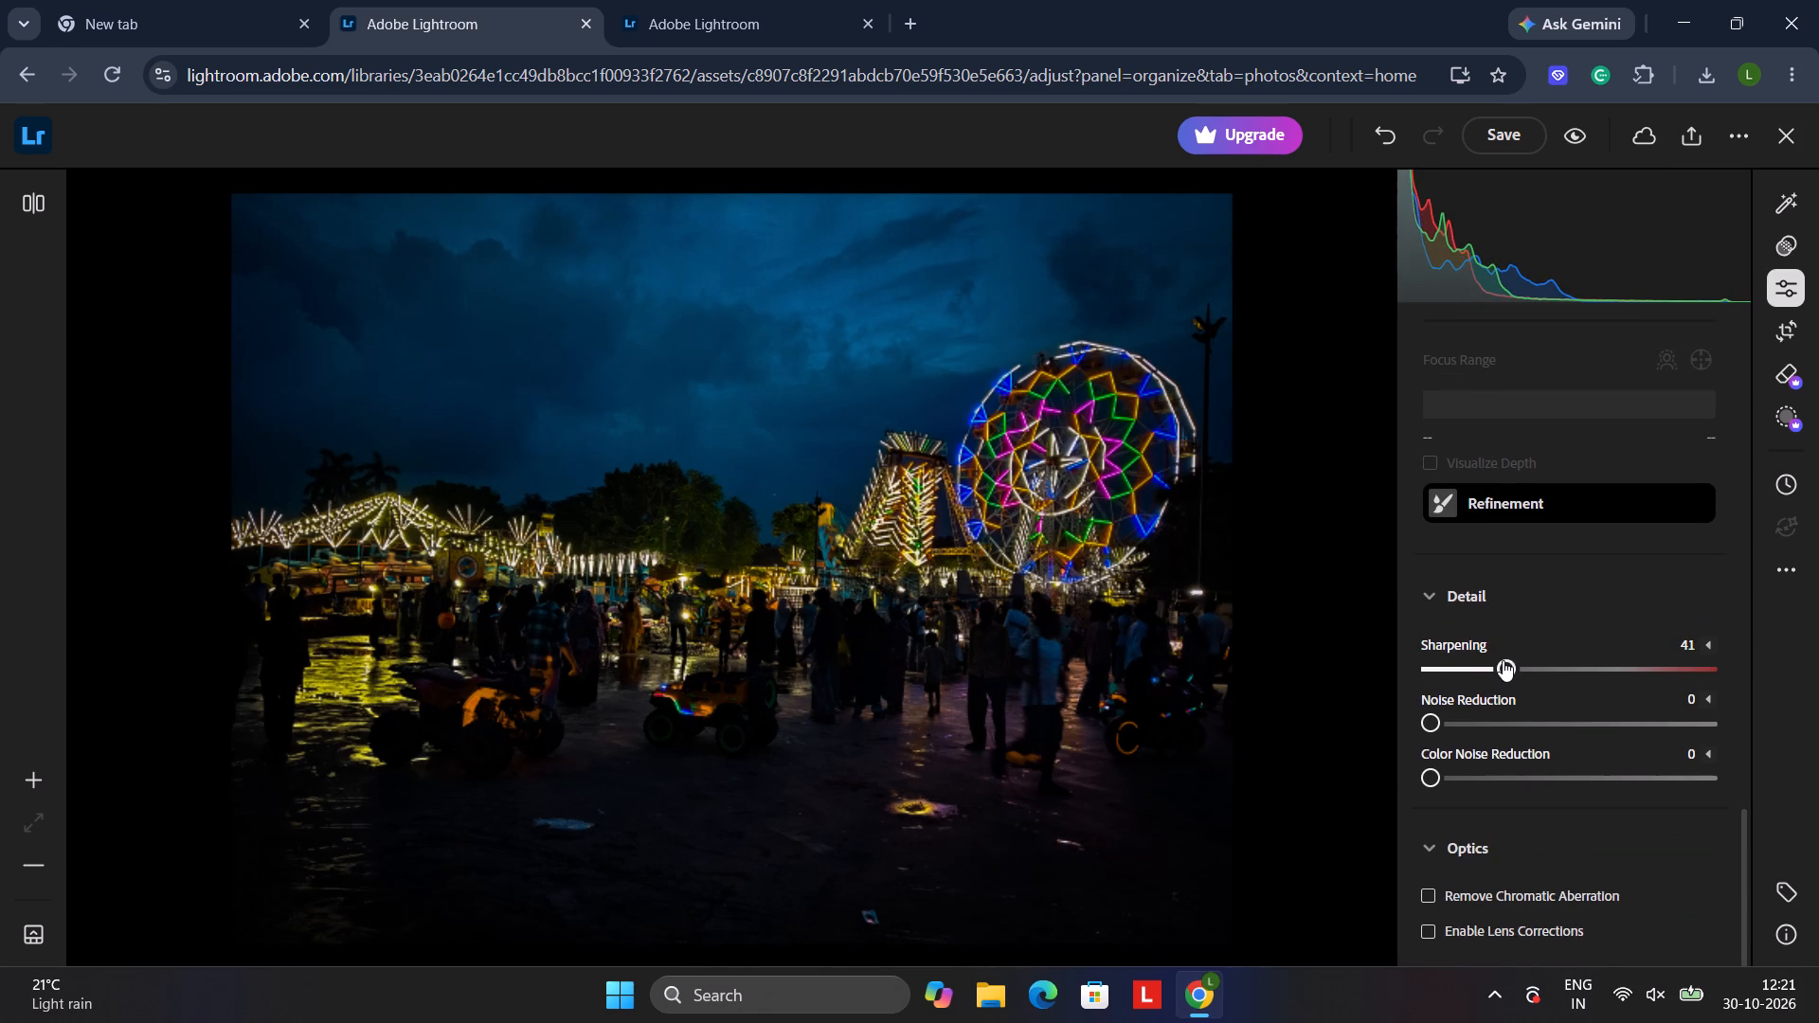
left_click_drag(1503, 660, 1448, 667)
left_click_drag(1448, 667, 1447, 667)
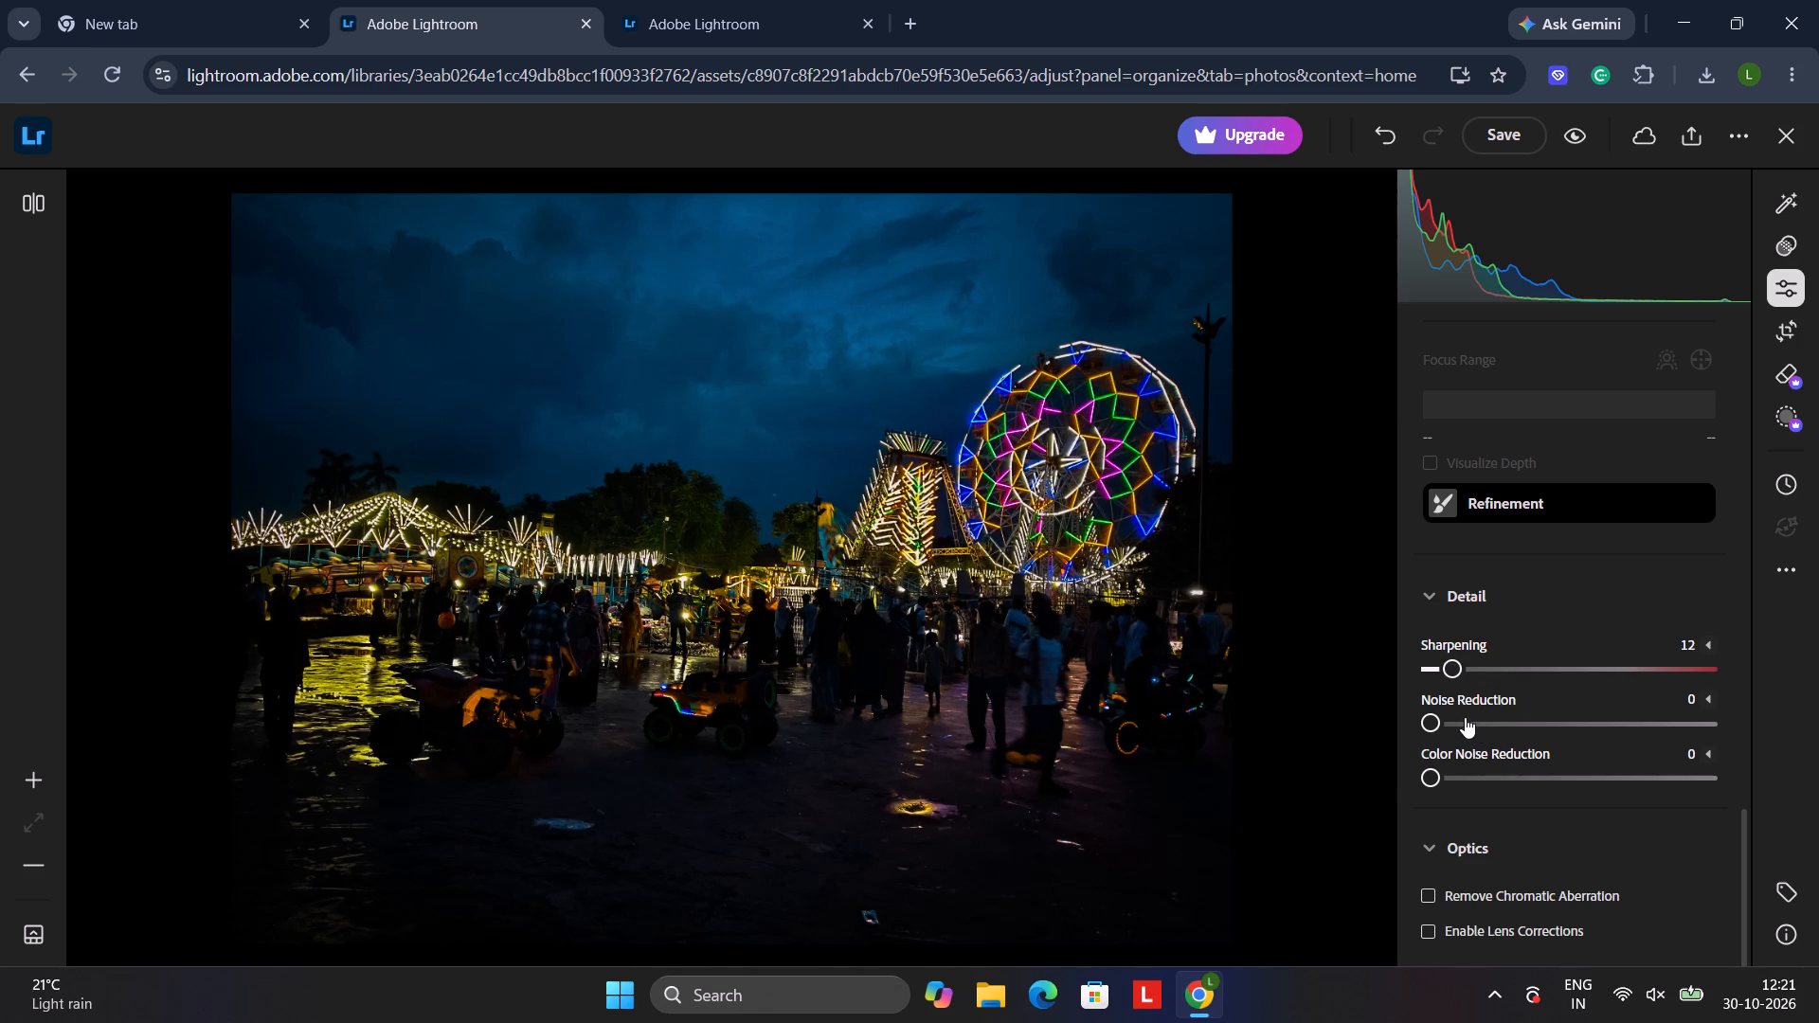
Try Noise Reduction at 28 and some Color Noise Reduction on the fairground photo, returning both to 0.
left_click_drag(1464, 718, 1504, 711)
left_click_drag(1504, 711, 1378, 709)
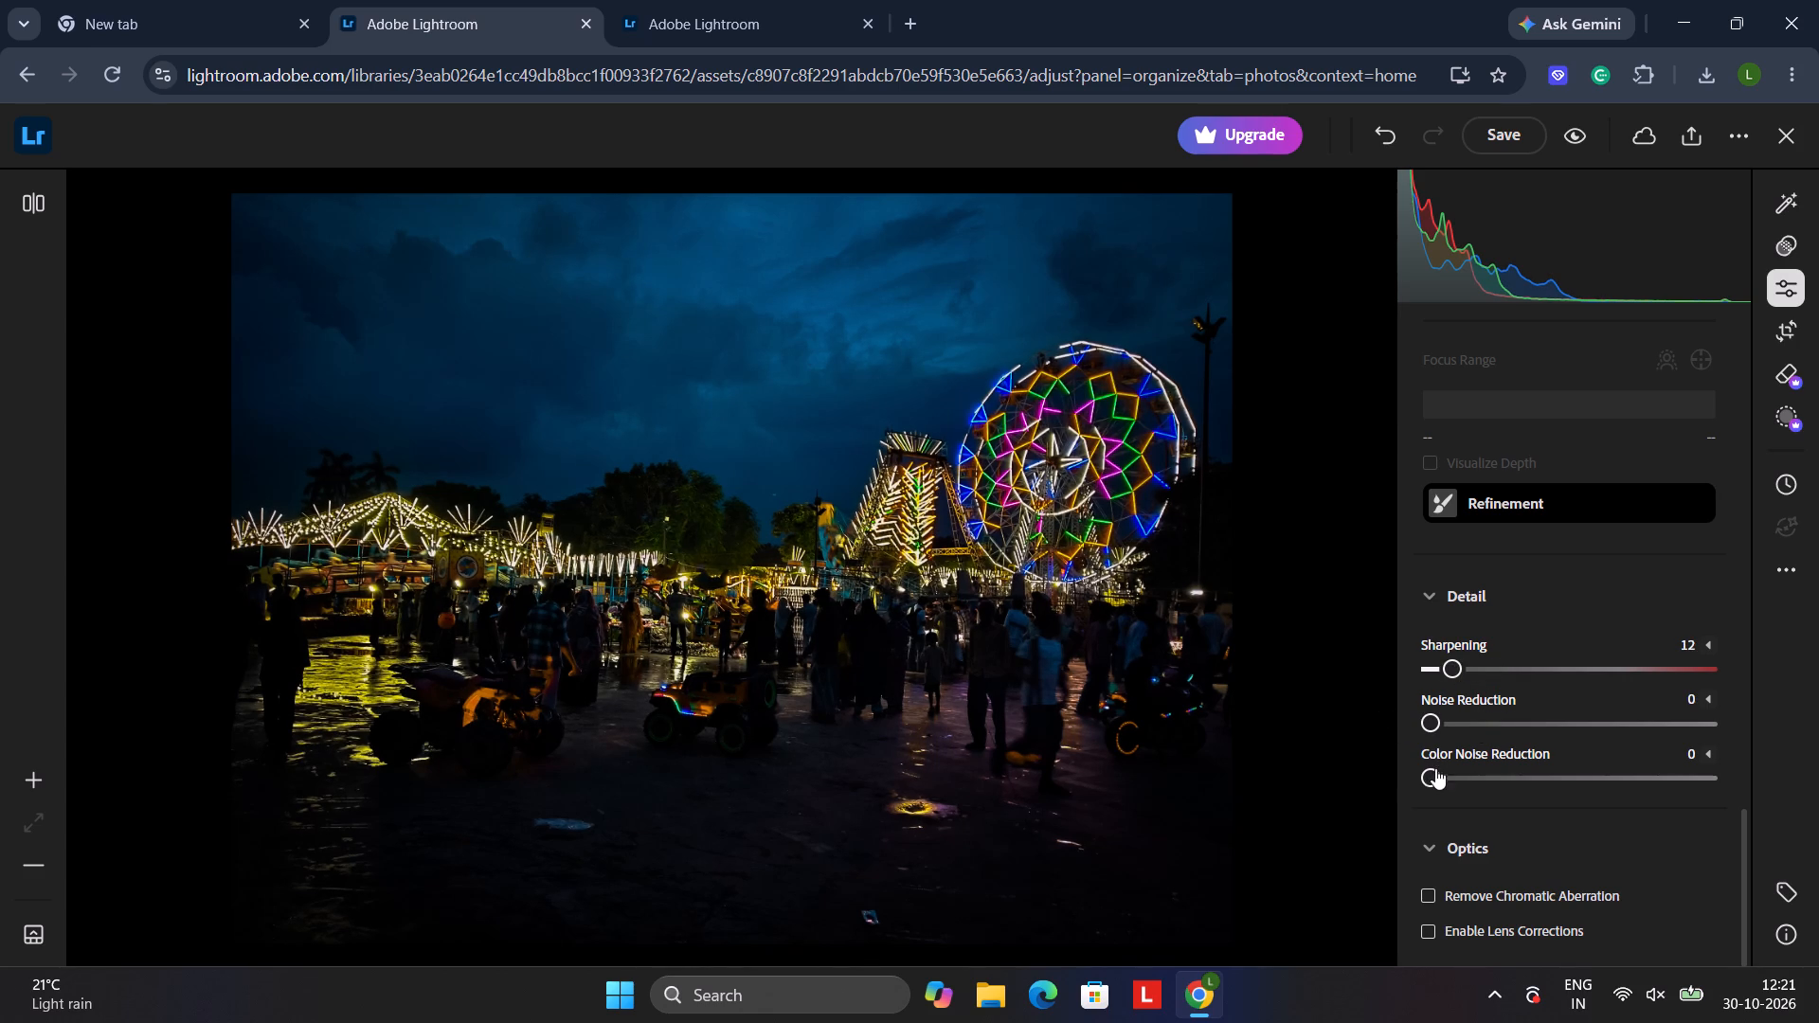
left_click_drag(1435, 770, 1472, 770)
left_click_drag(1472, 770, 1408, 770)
Save the edits made to the fairground photo.
scroll(1447, 800, "down", 11)
scroll(1472, 822, "up", 5)
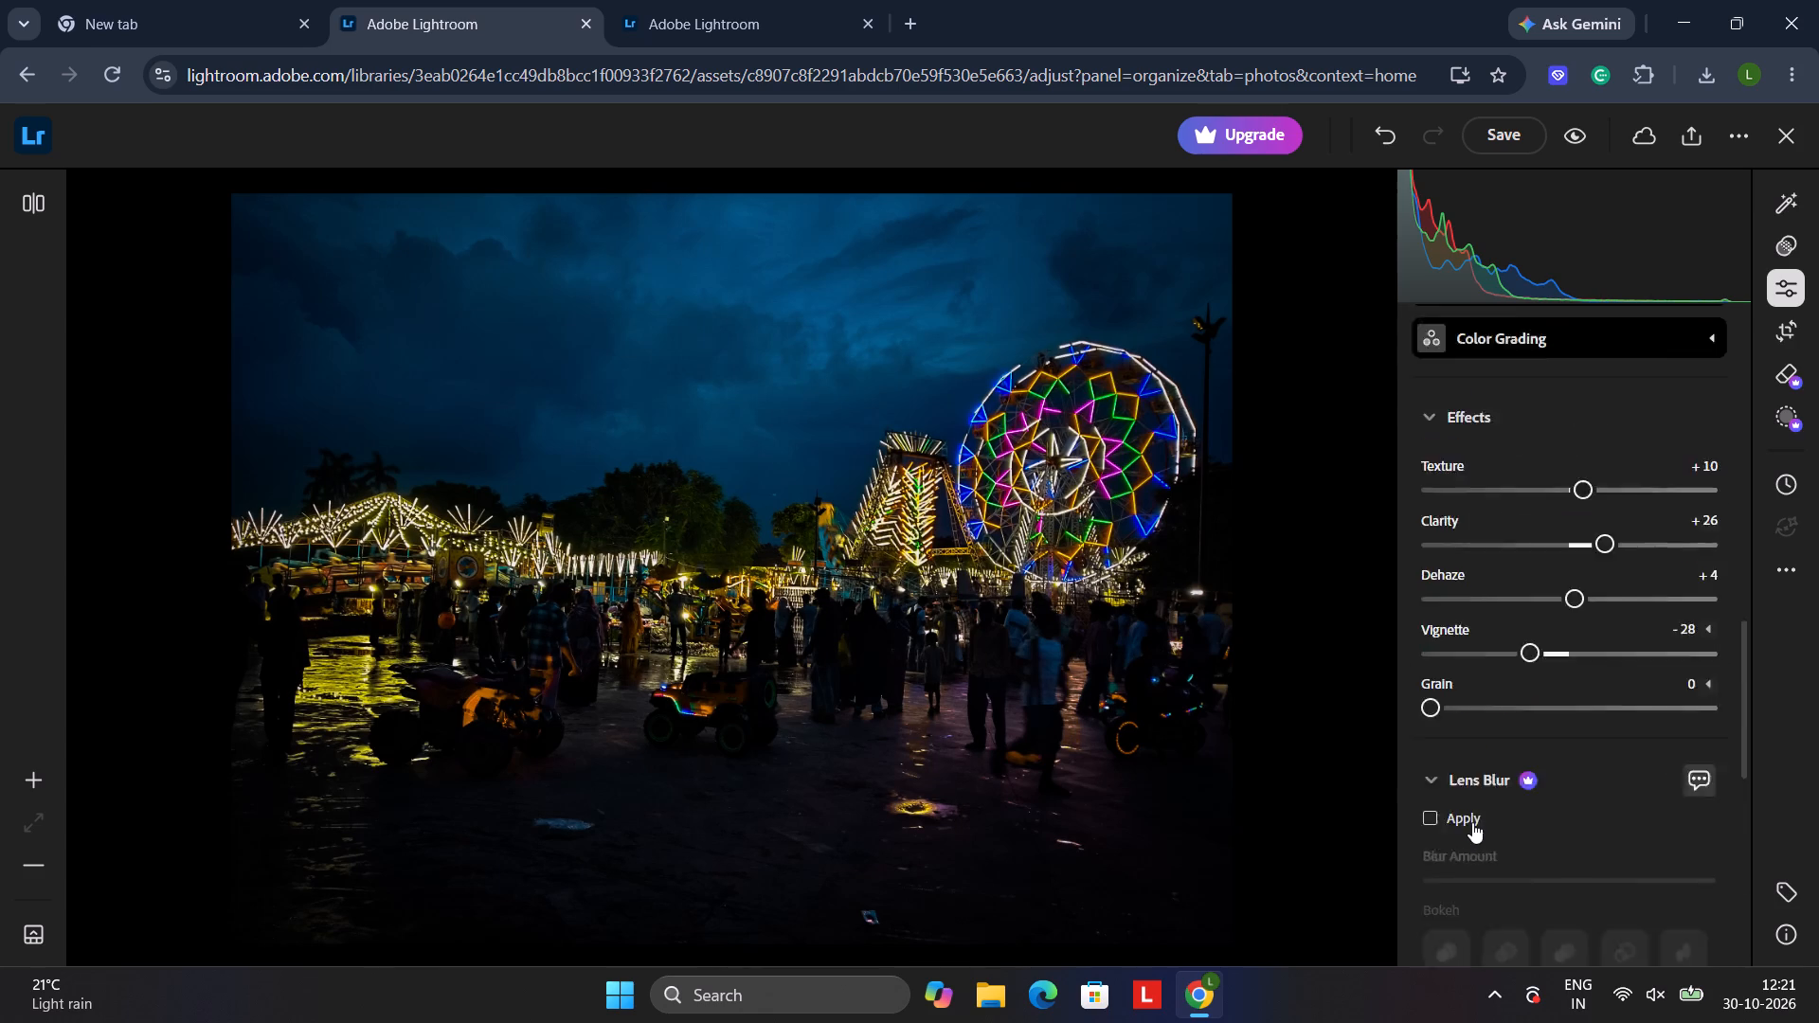
scroll(1472, 822, "down", 10)
scroll(1472, 822, "up", 8)
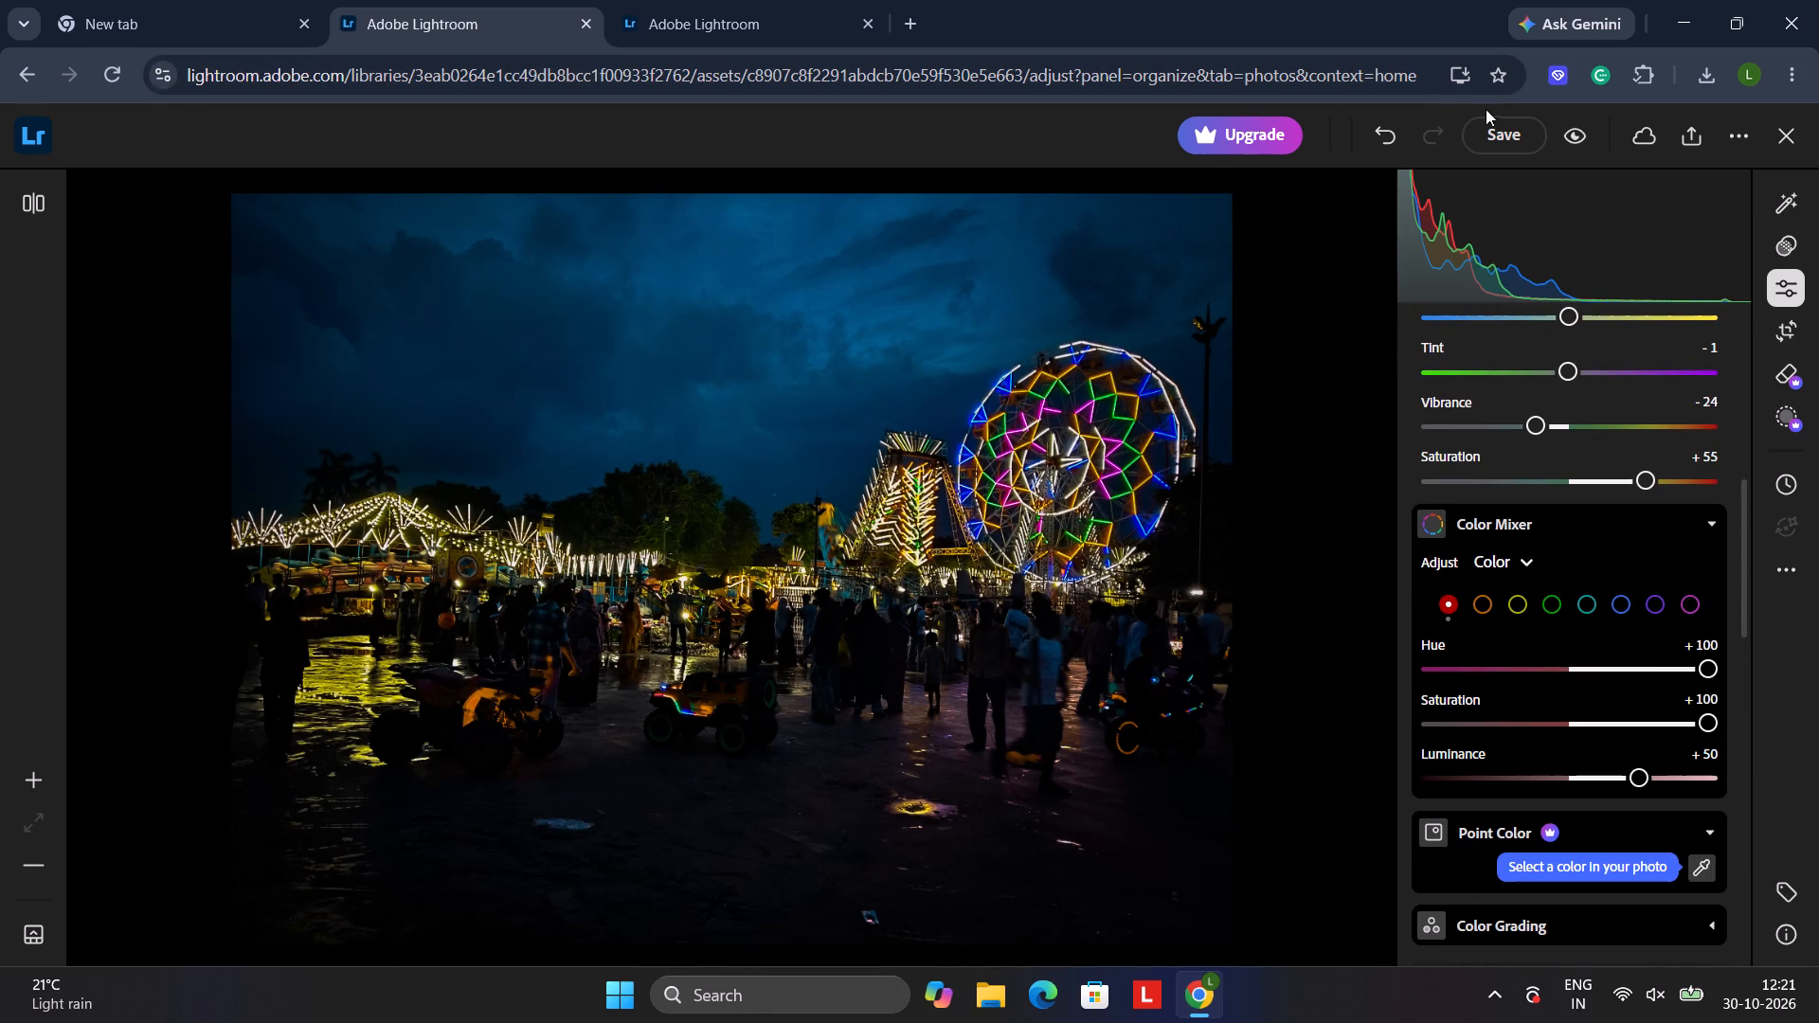
left_click(1497, 128)
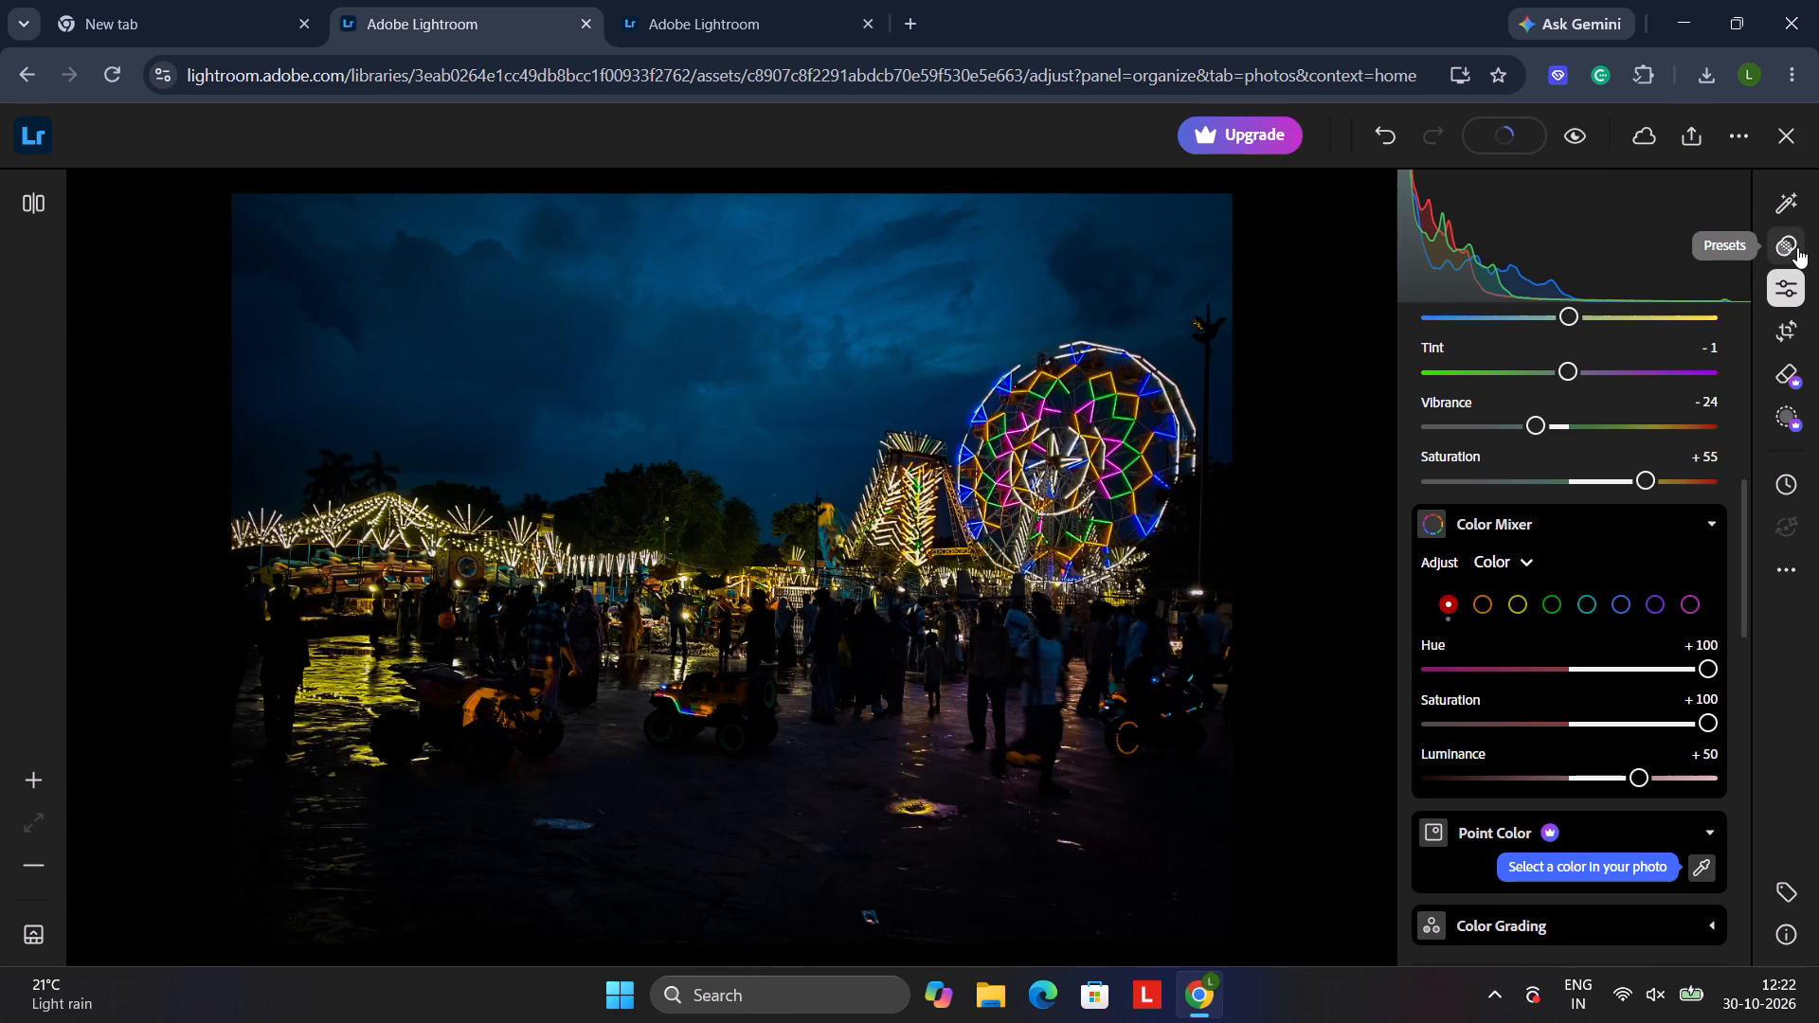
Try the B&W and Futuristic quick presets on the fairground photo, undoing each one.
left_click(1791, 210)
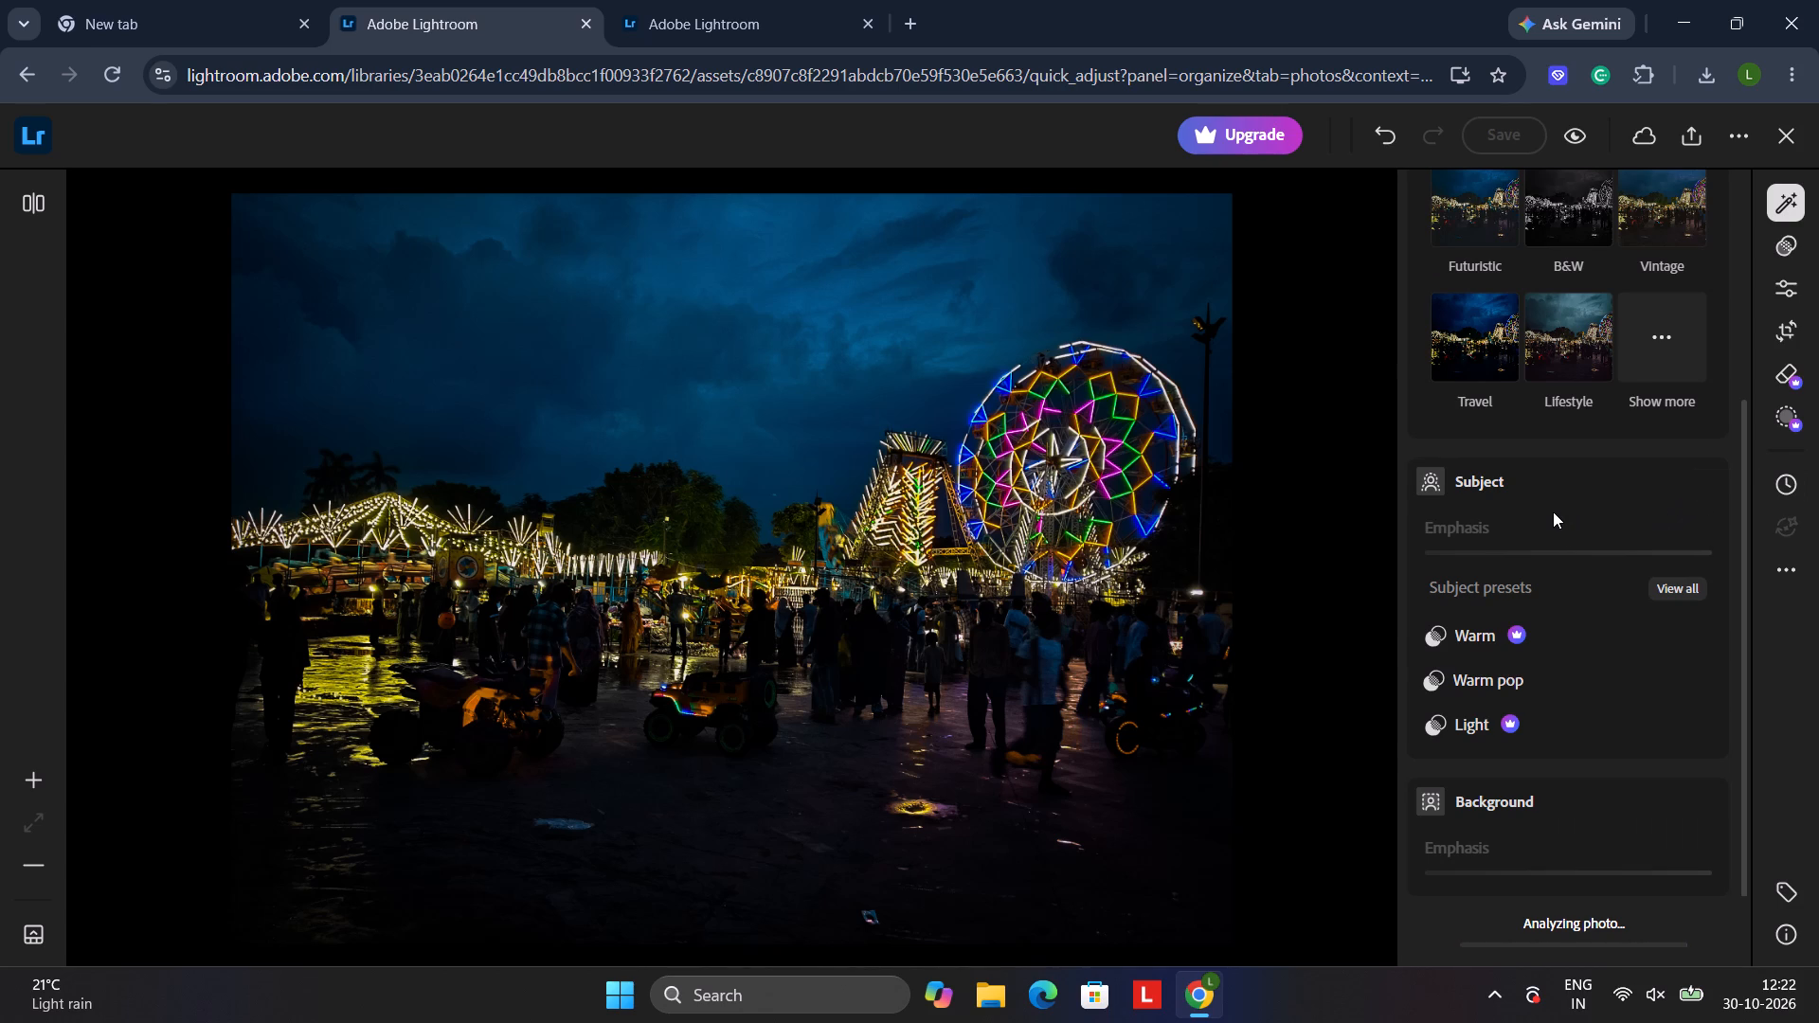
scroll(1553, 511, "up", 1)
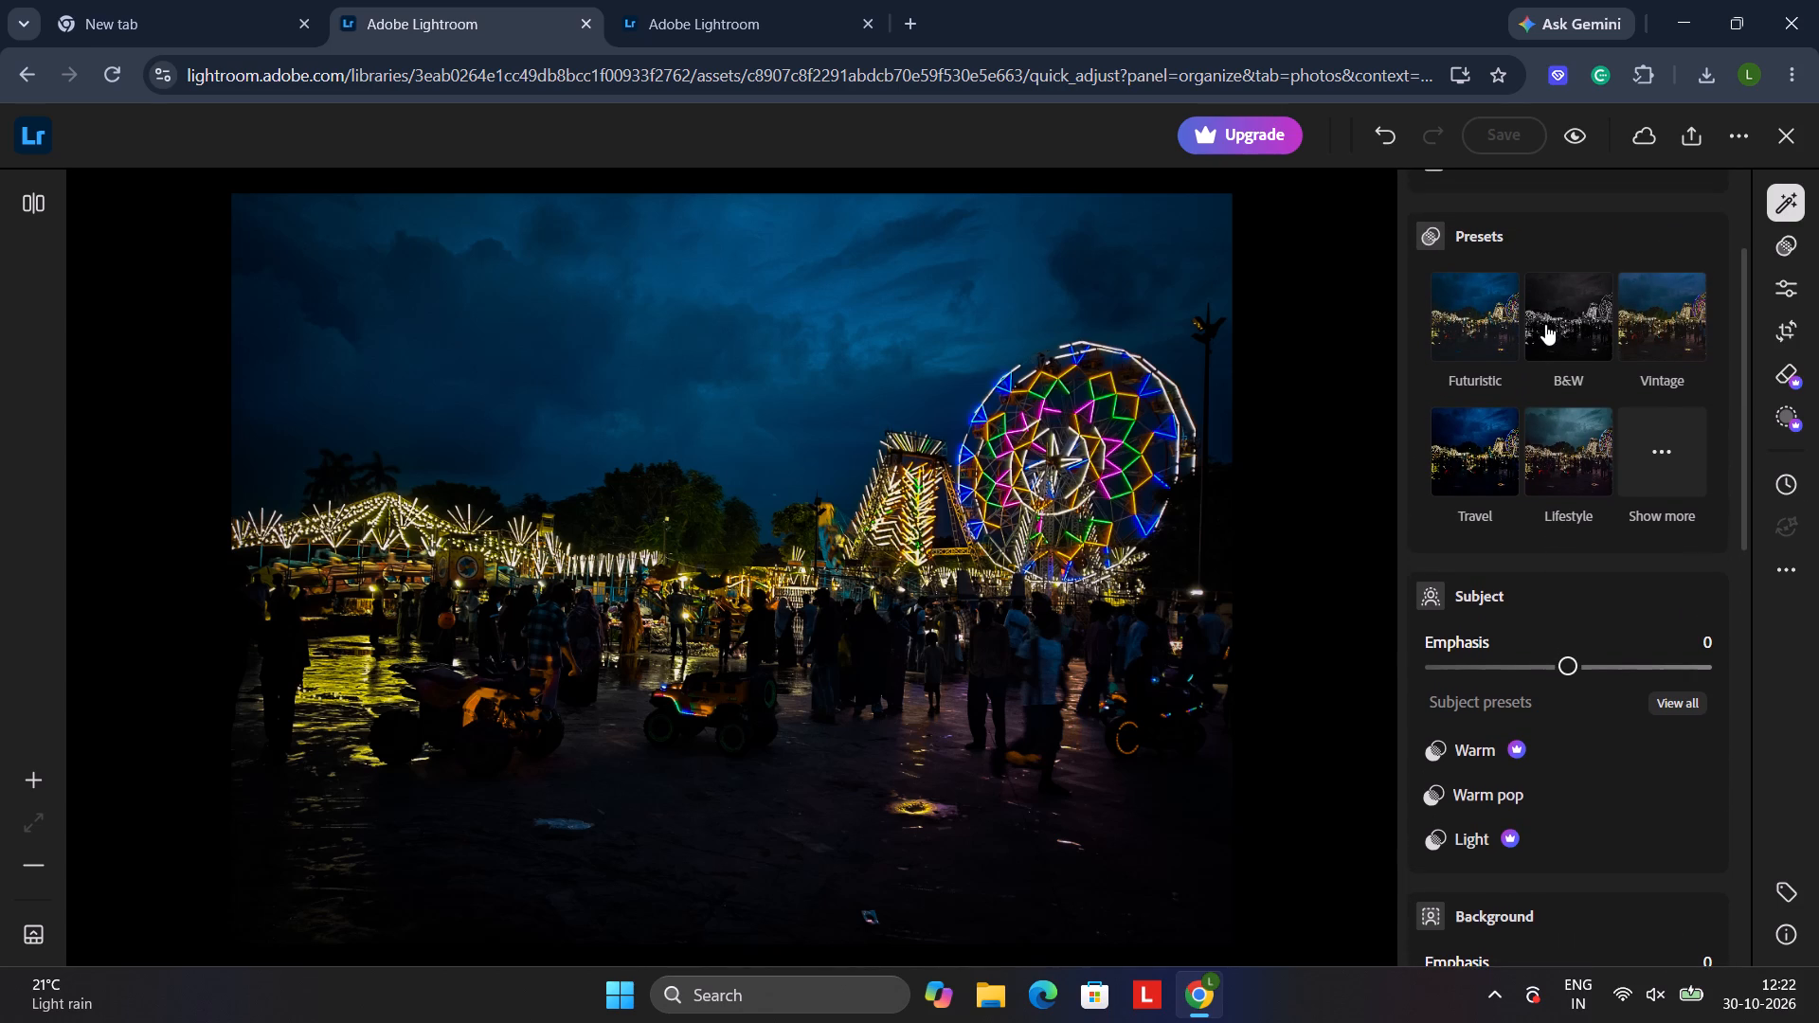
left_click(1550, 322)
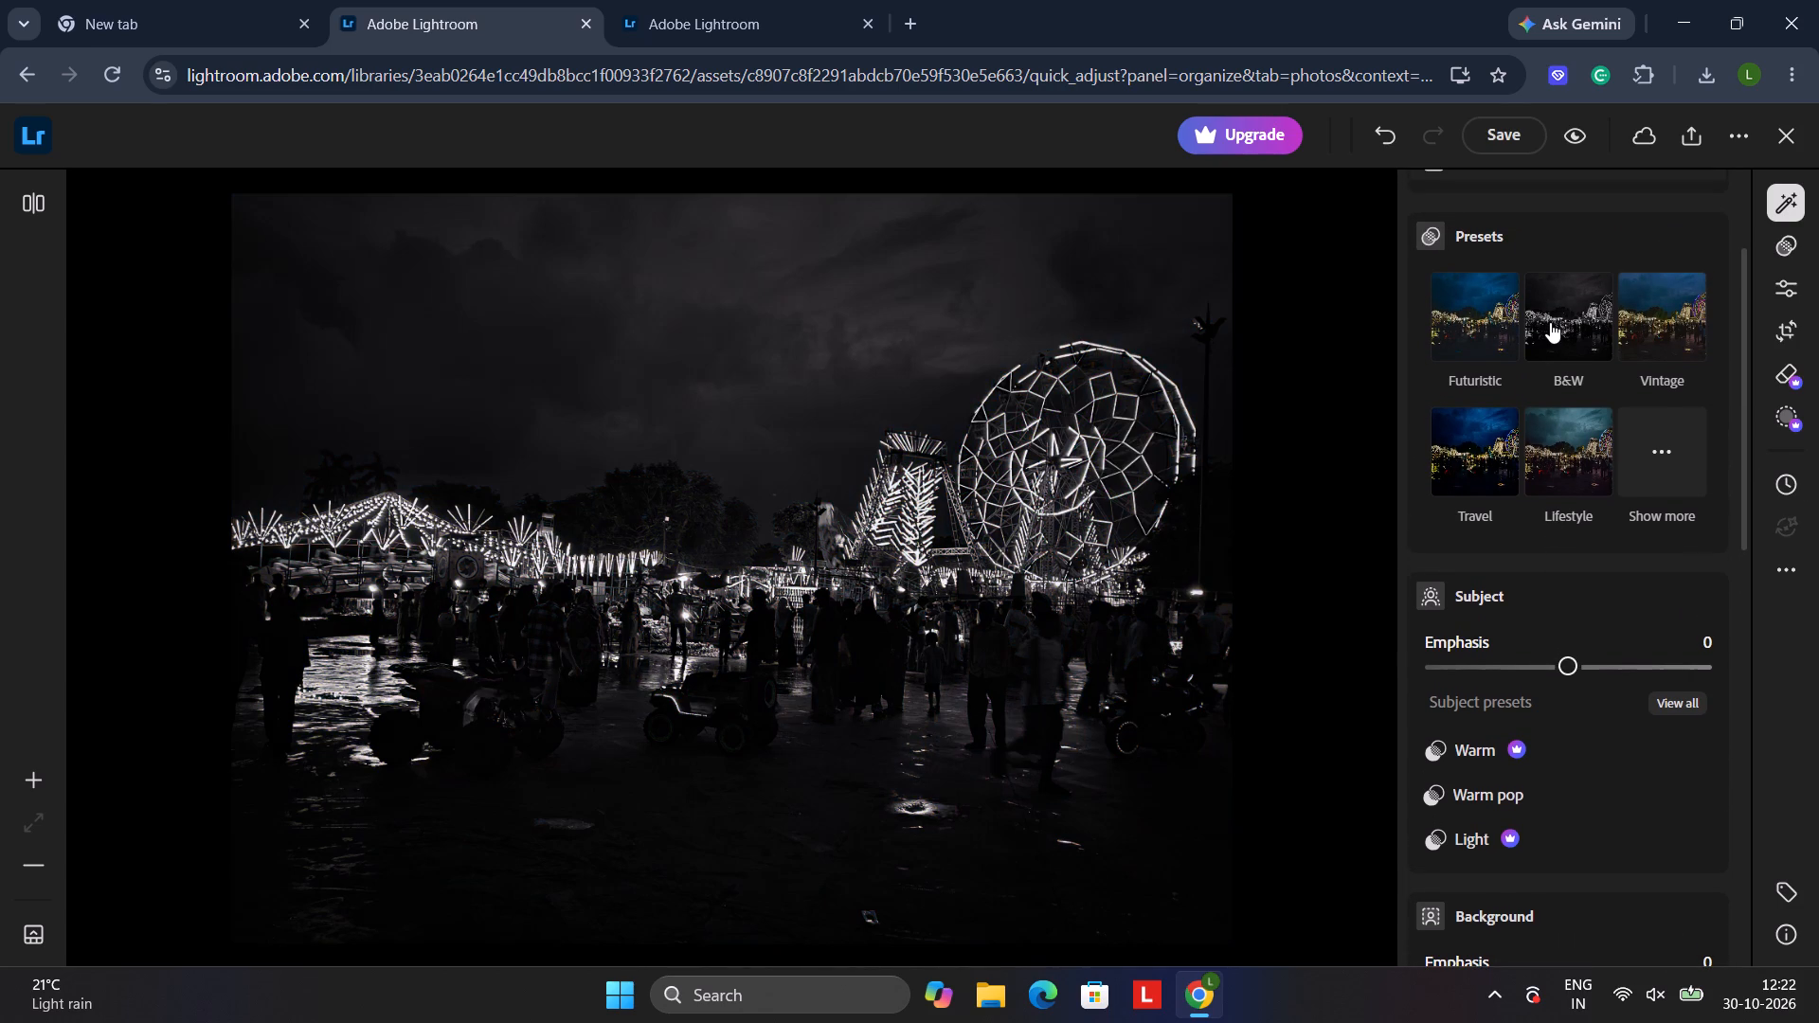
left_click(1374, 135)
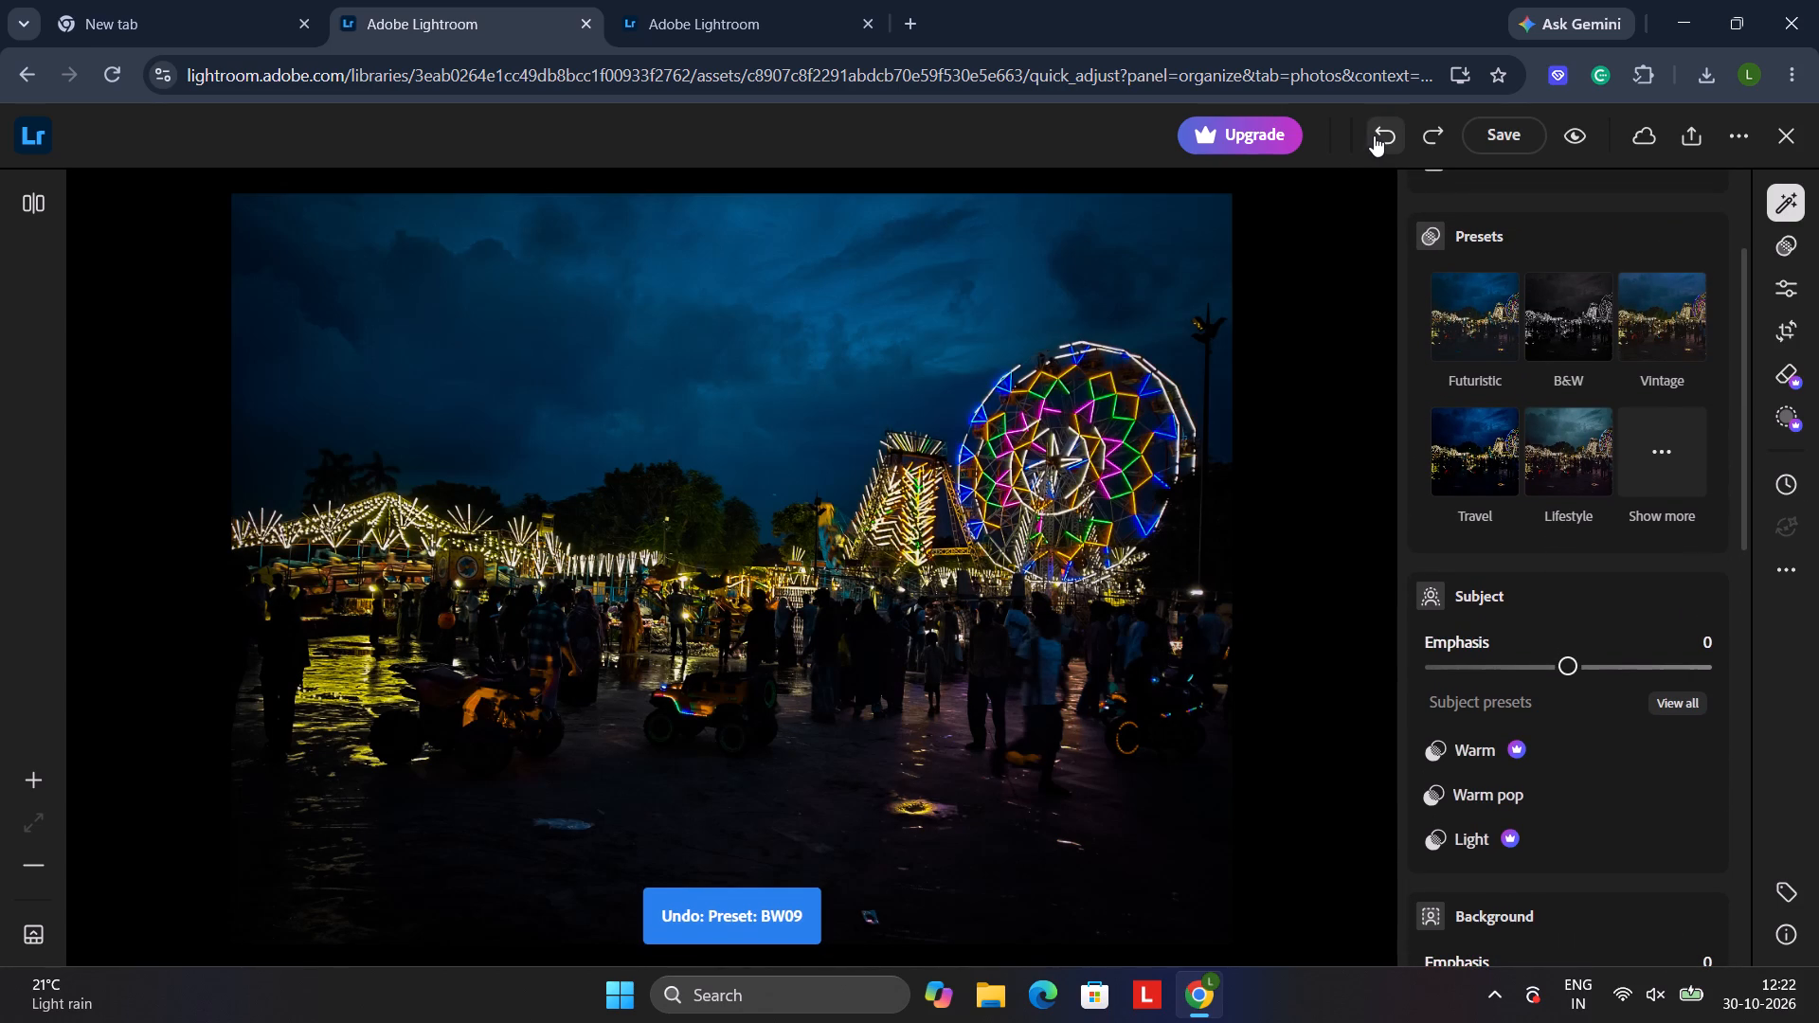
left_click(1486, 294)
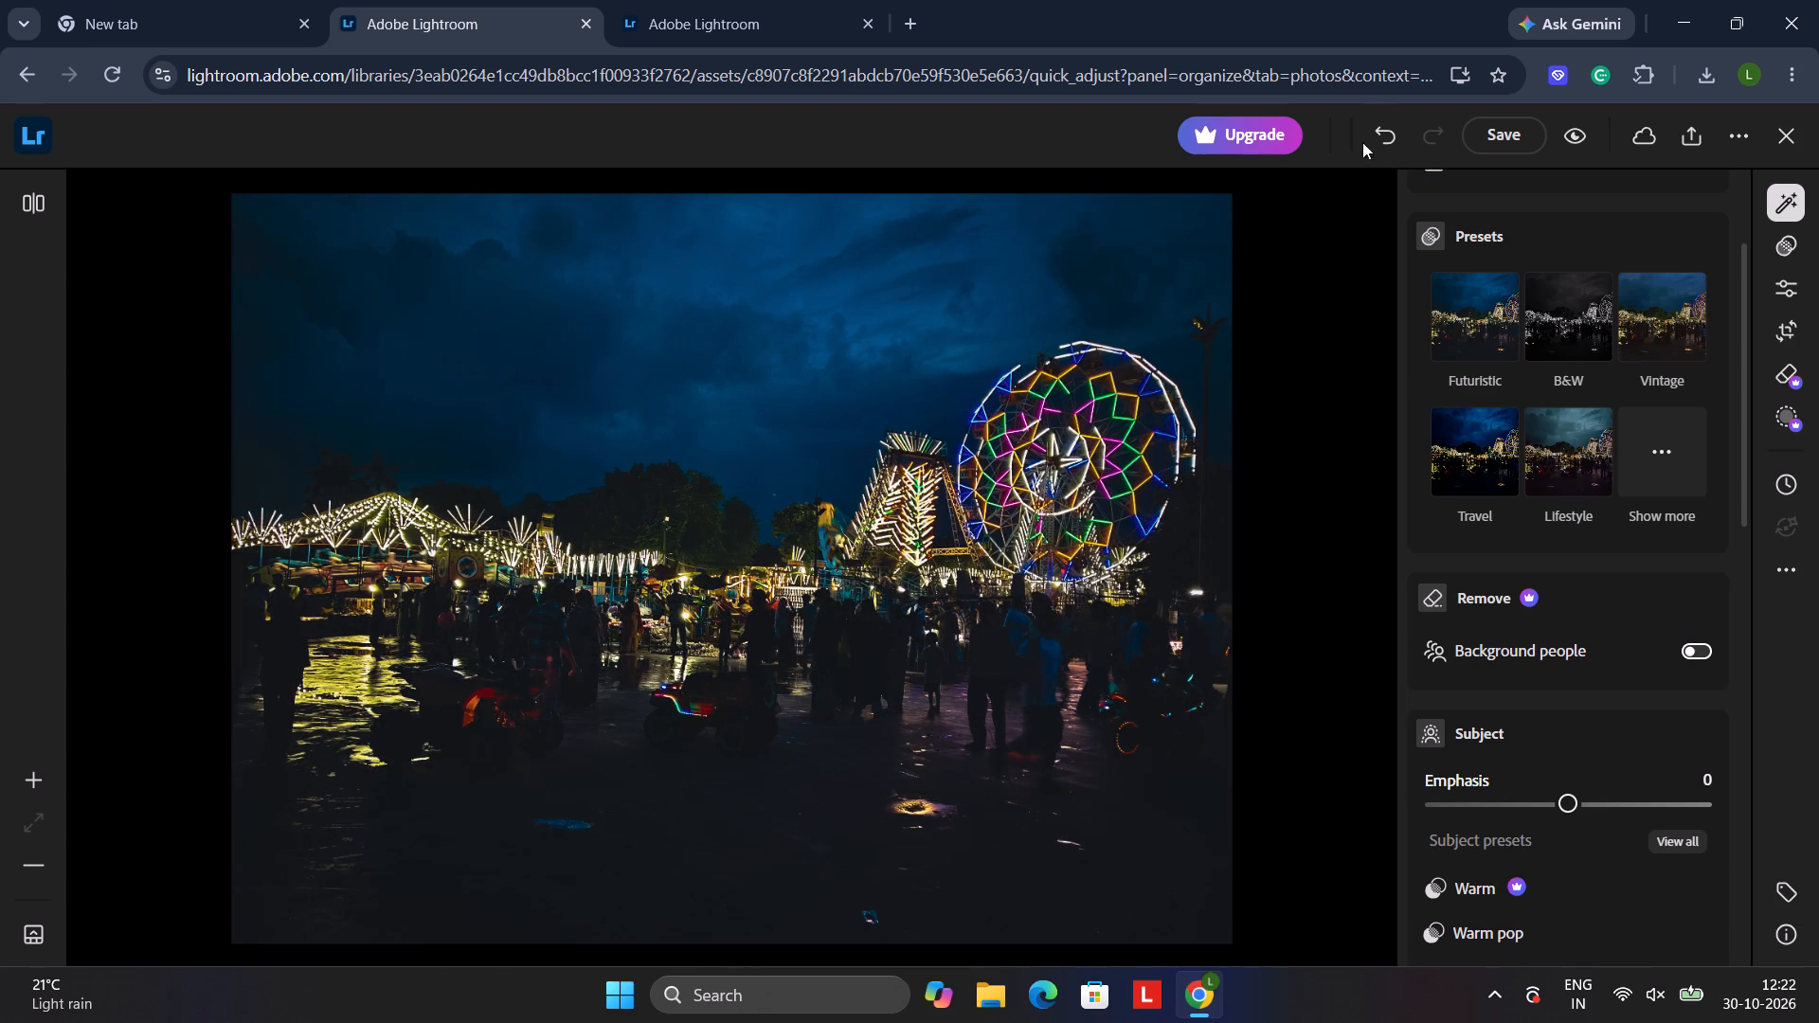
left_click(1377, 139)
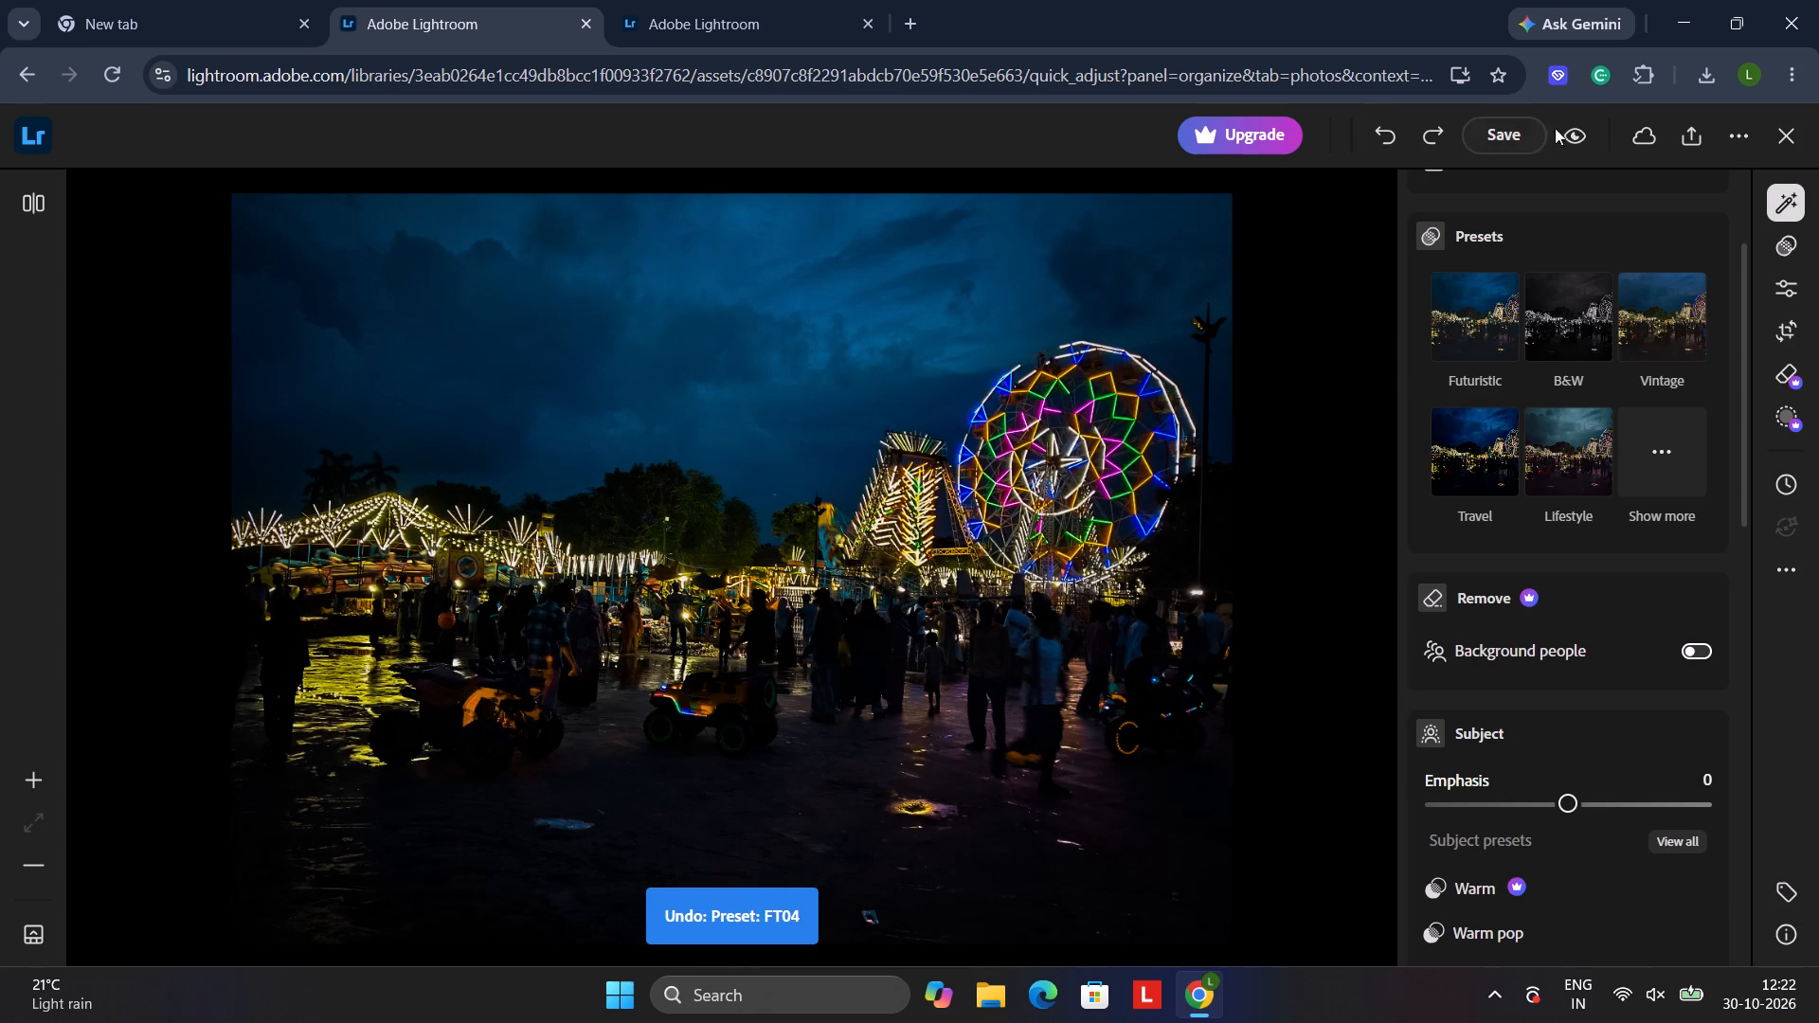
Download the edited fairground photo as a full-size JPG (4080 x 3060) and check the recent downloads.
left_click(1693, 142)
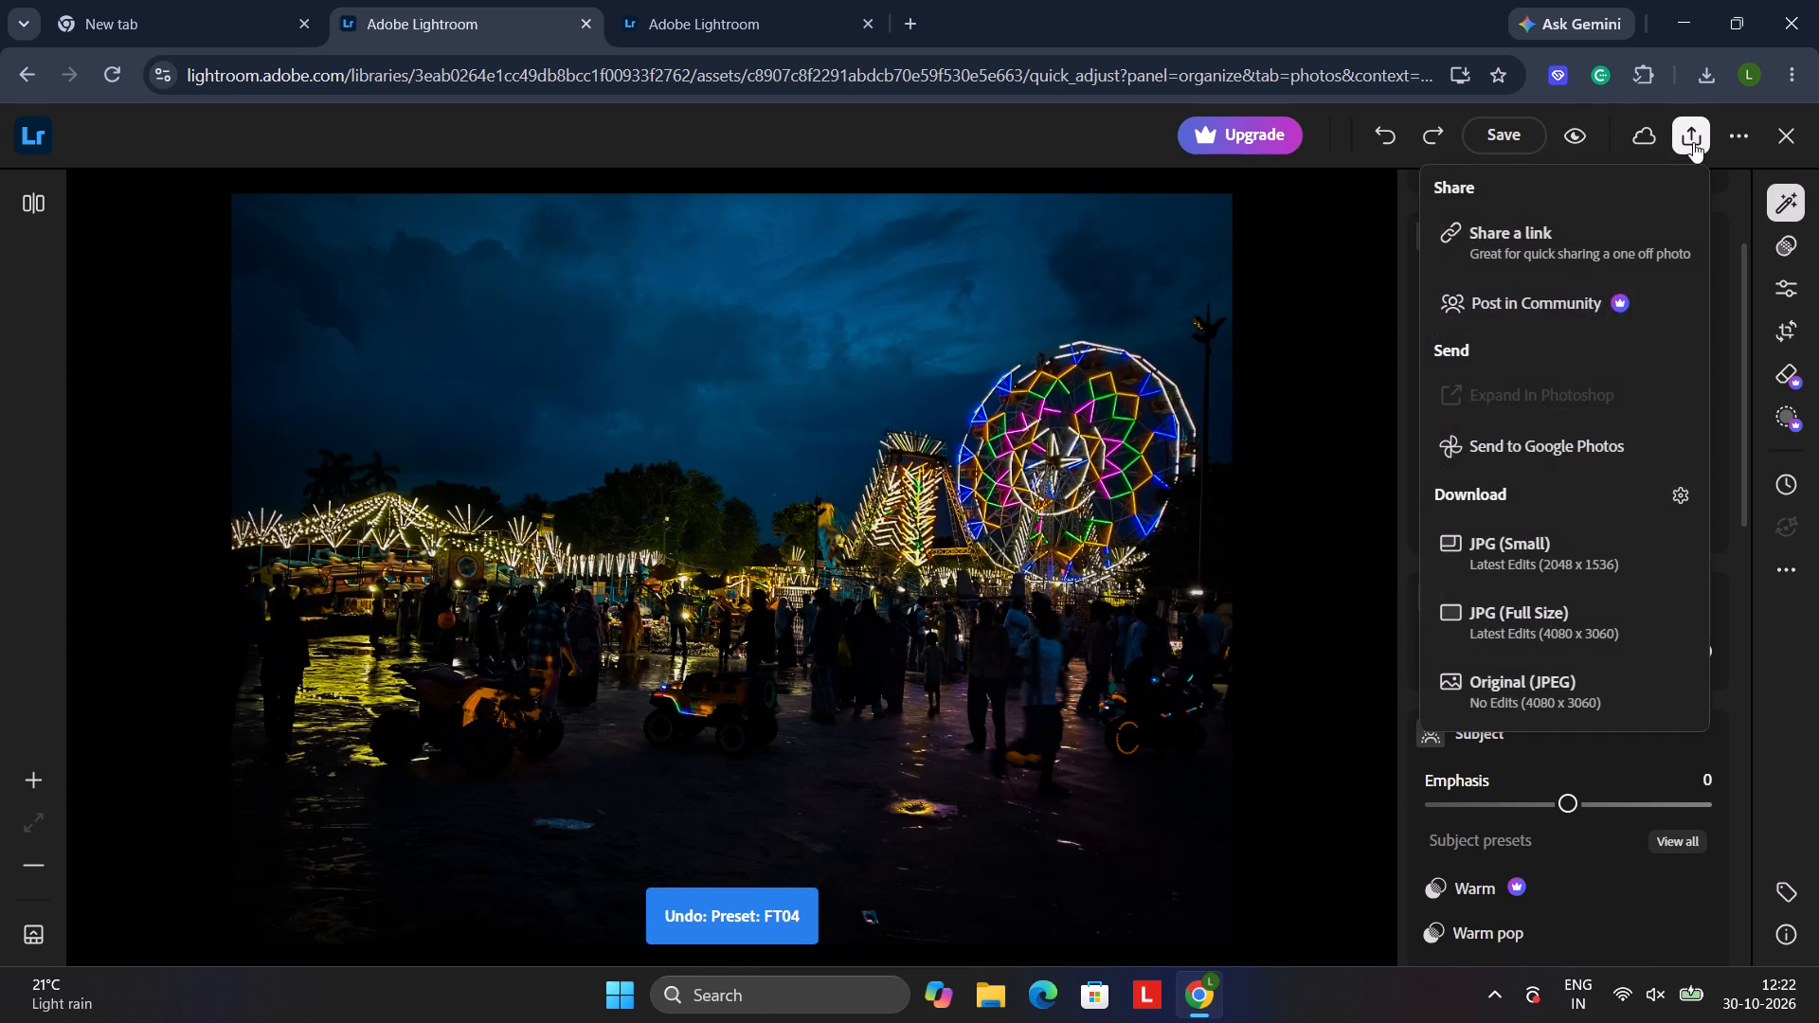
left_click(1515, 637)
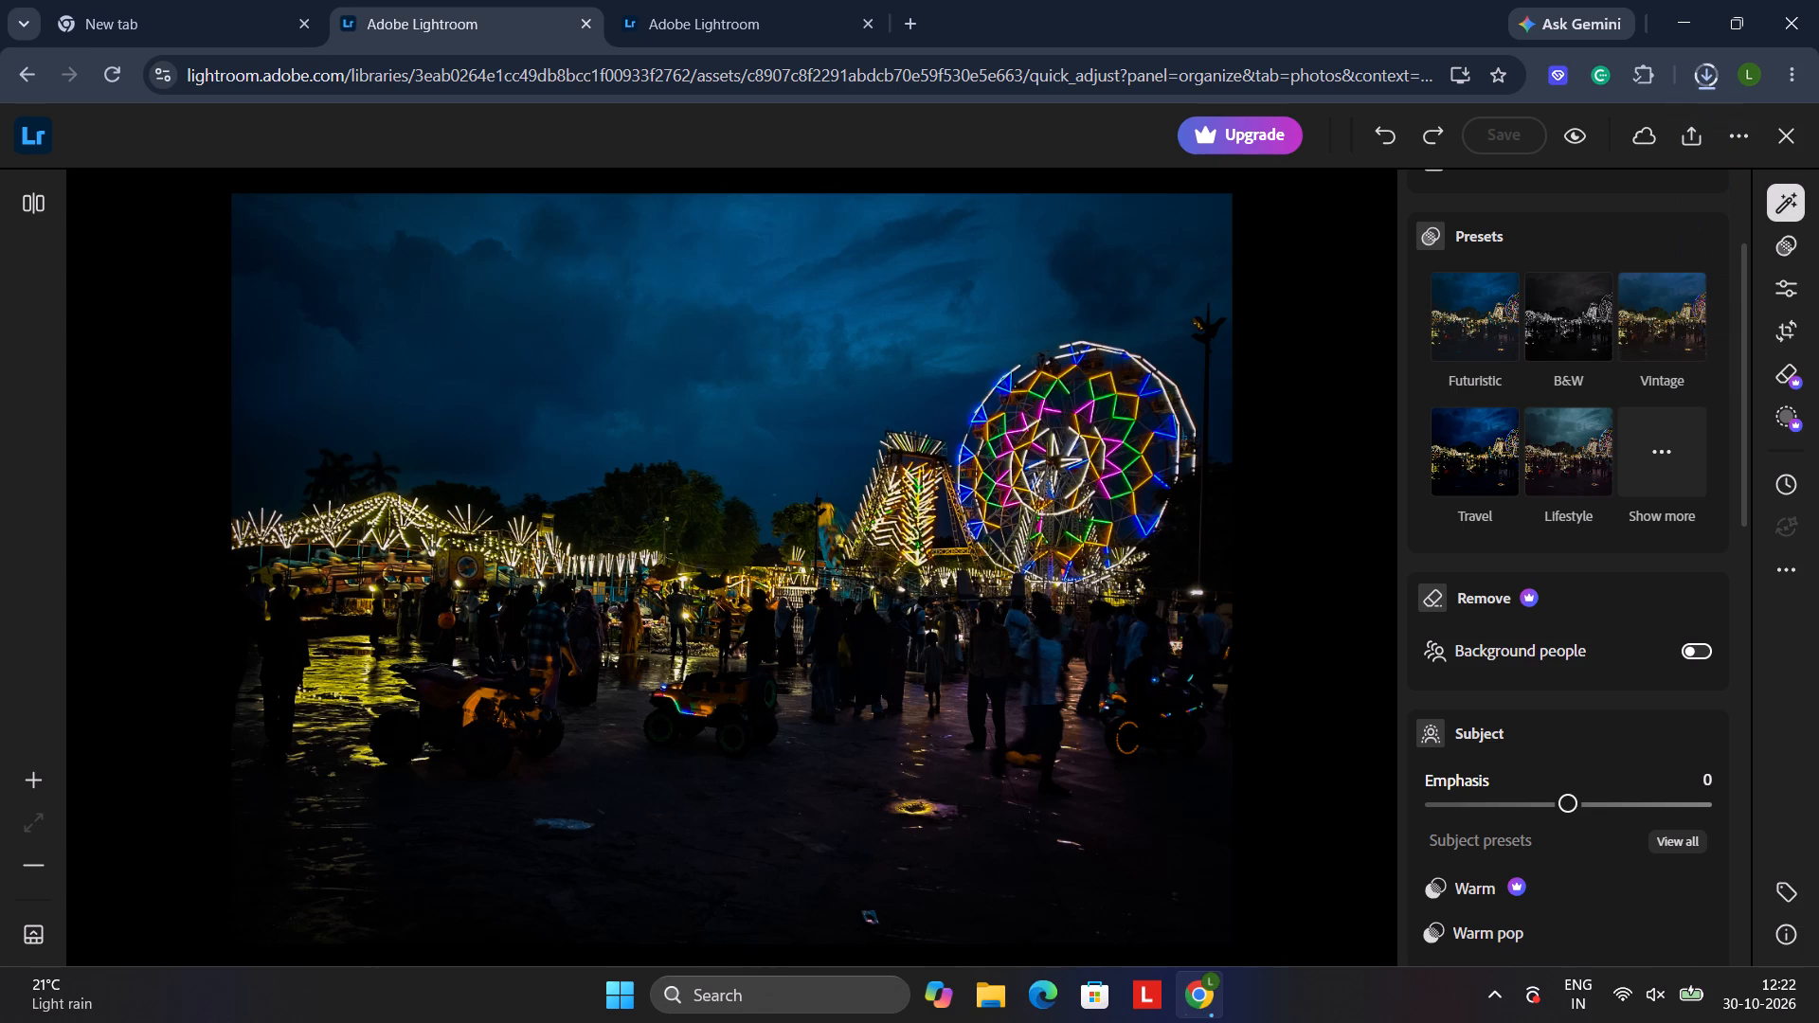
left_click(1707, 82)
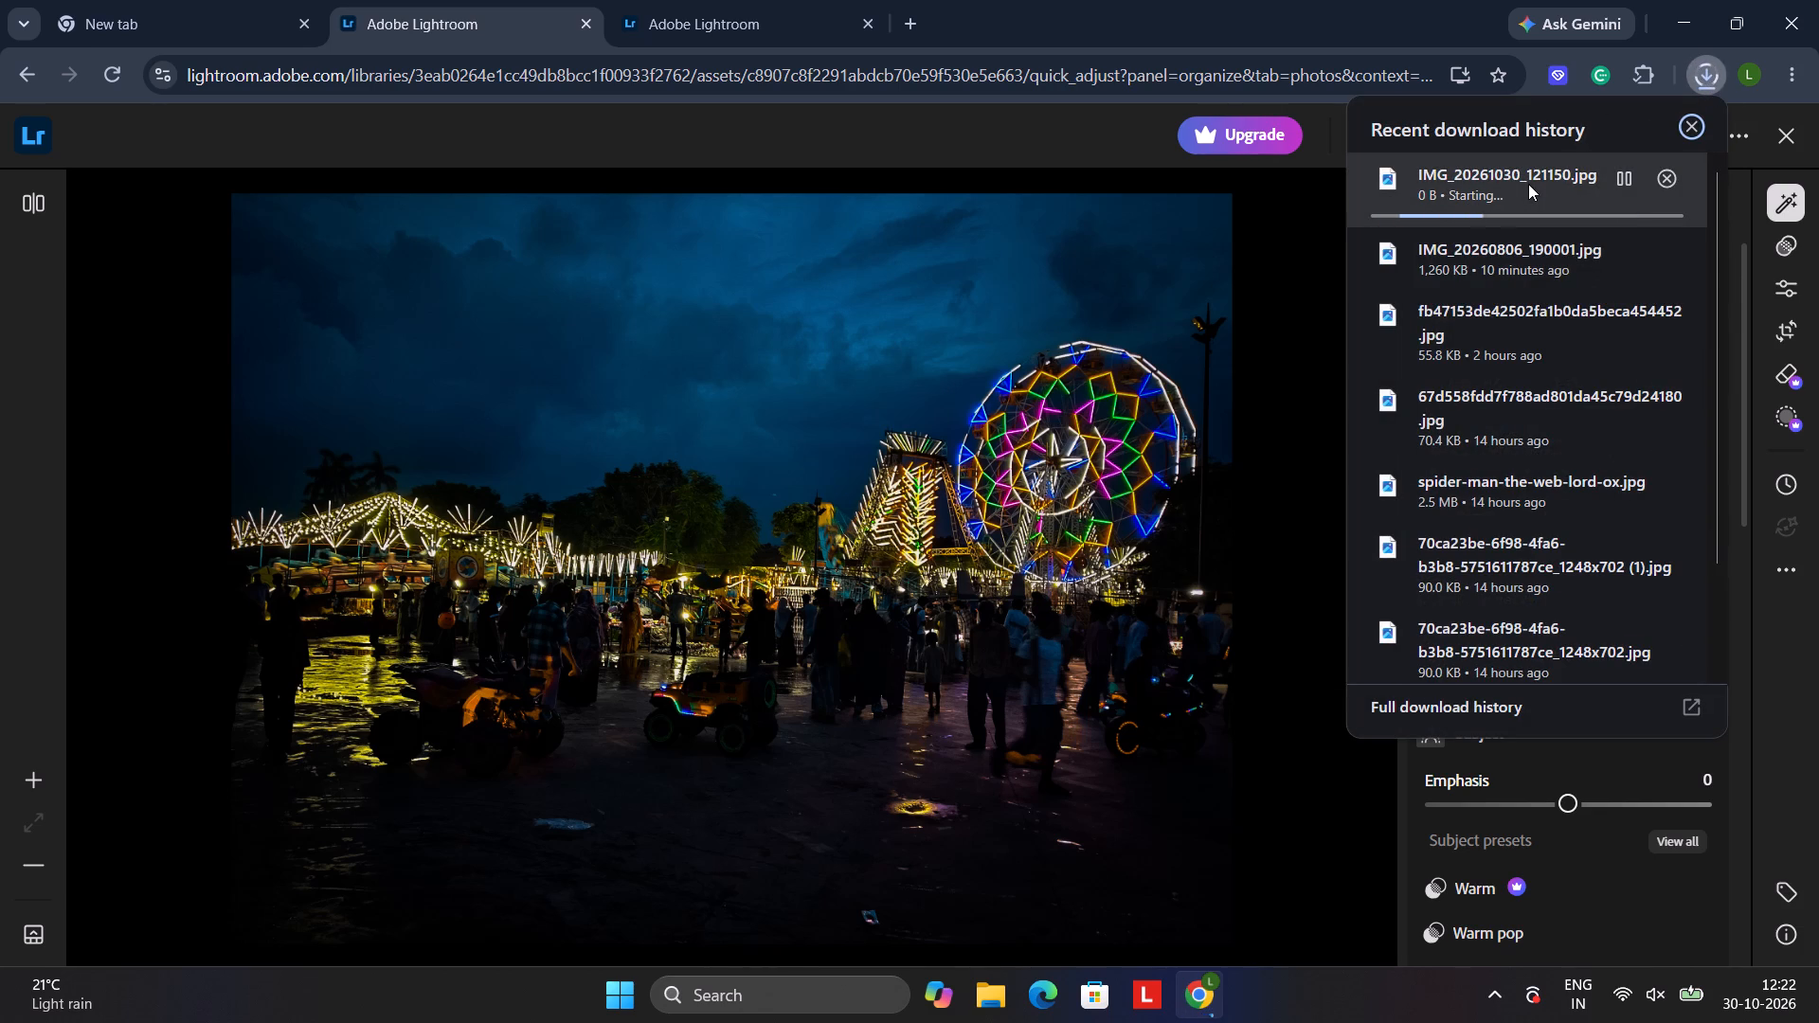
left_click(1204, 179)
Download the edited fairground photo as a small JPG (2048 x 1536).
left_click(1691, 121)
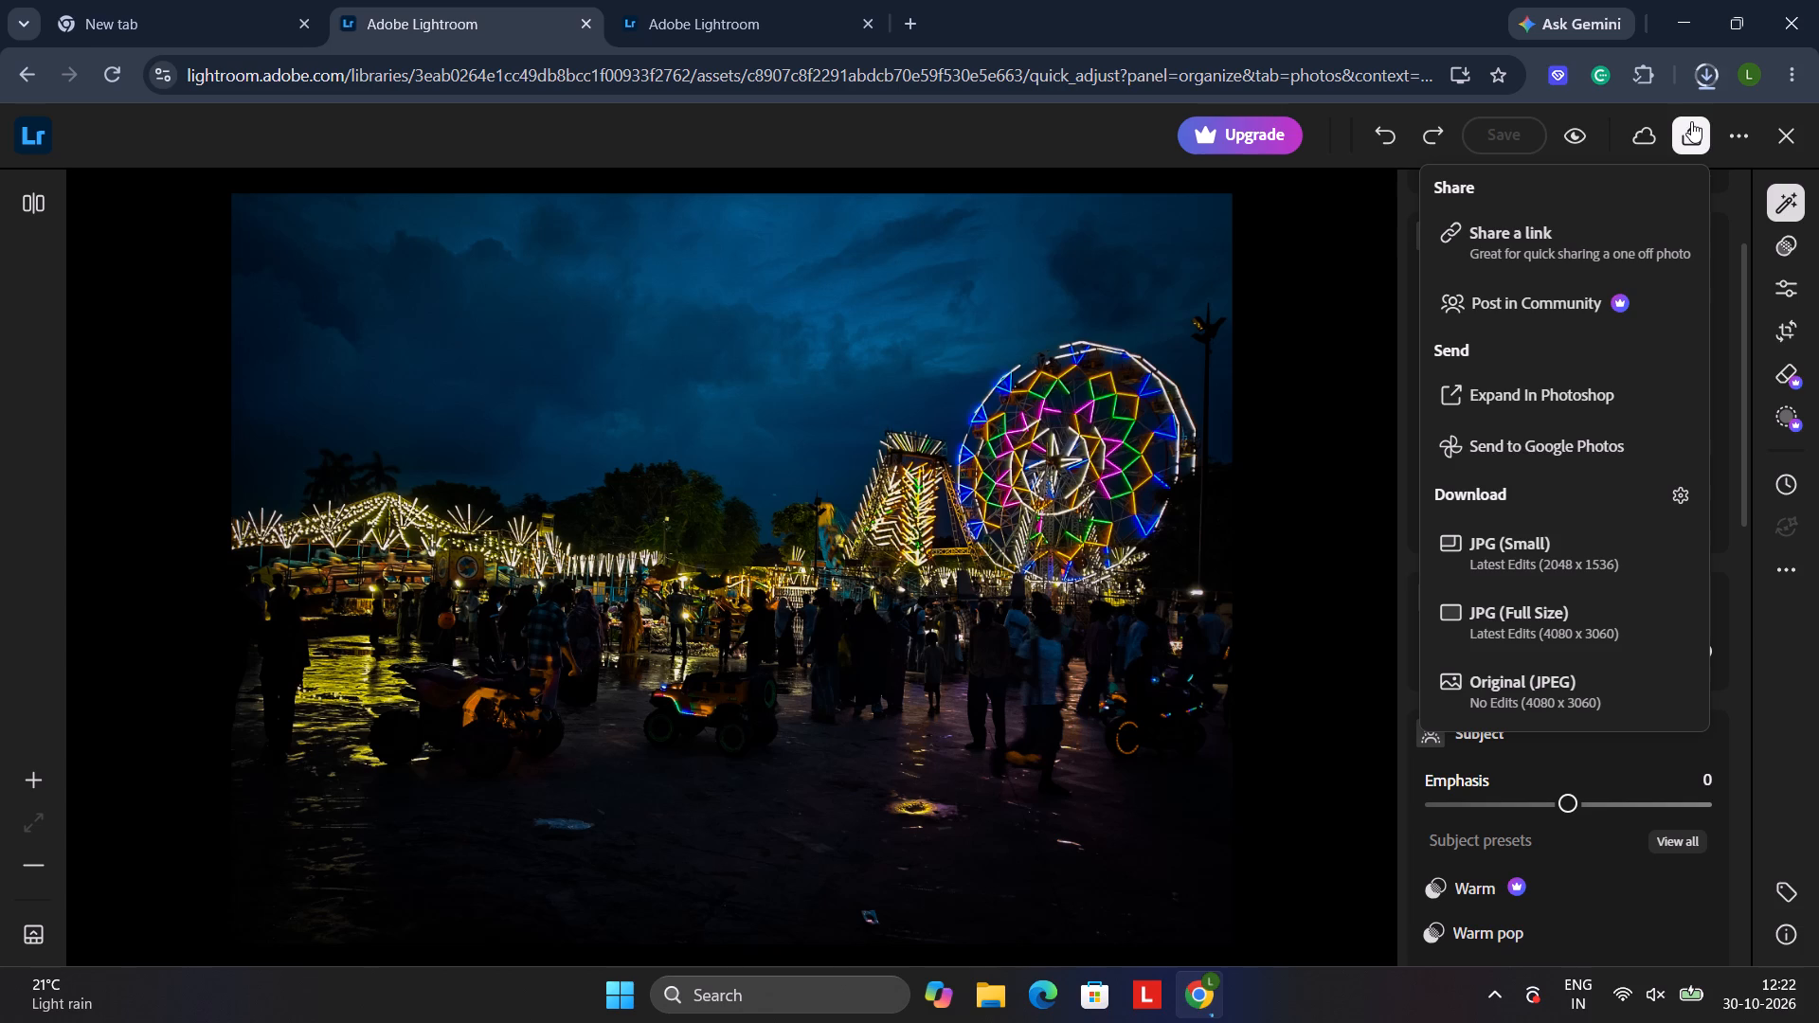
left_click(1639, 552)
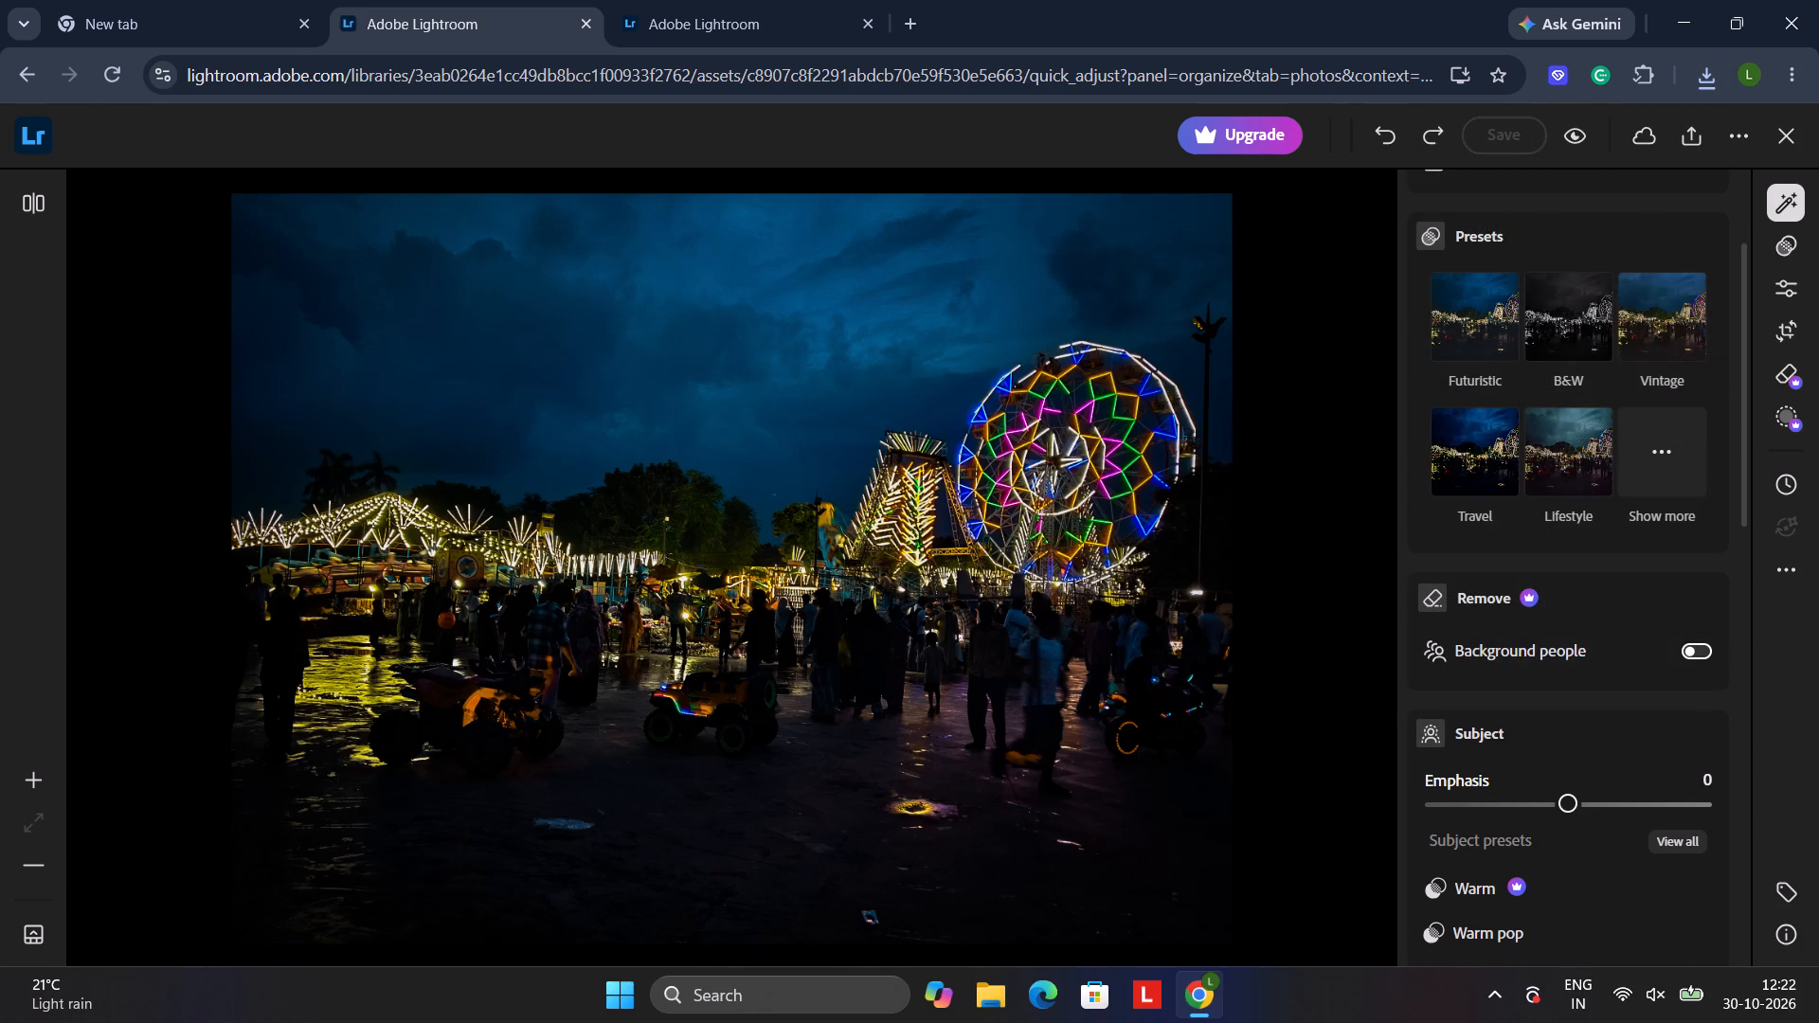
Leave the photo editor and close the browser window.
left_click(31, 135)
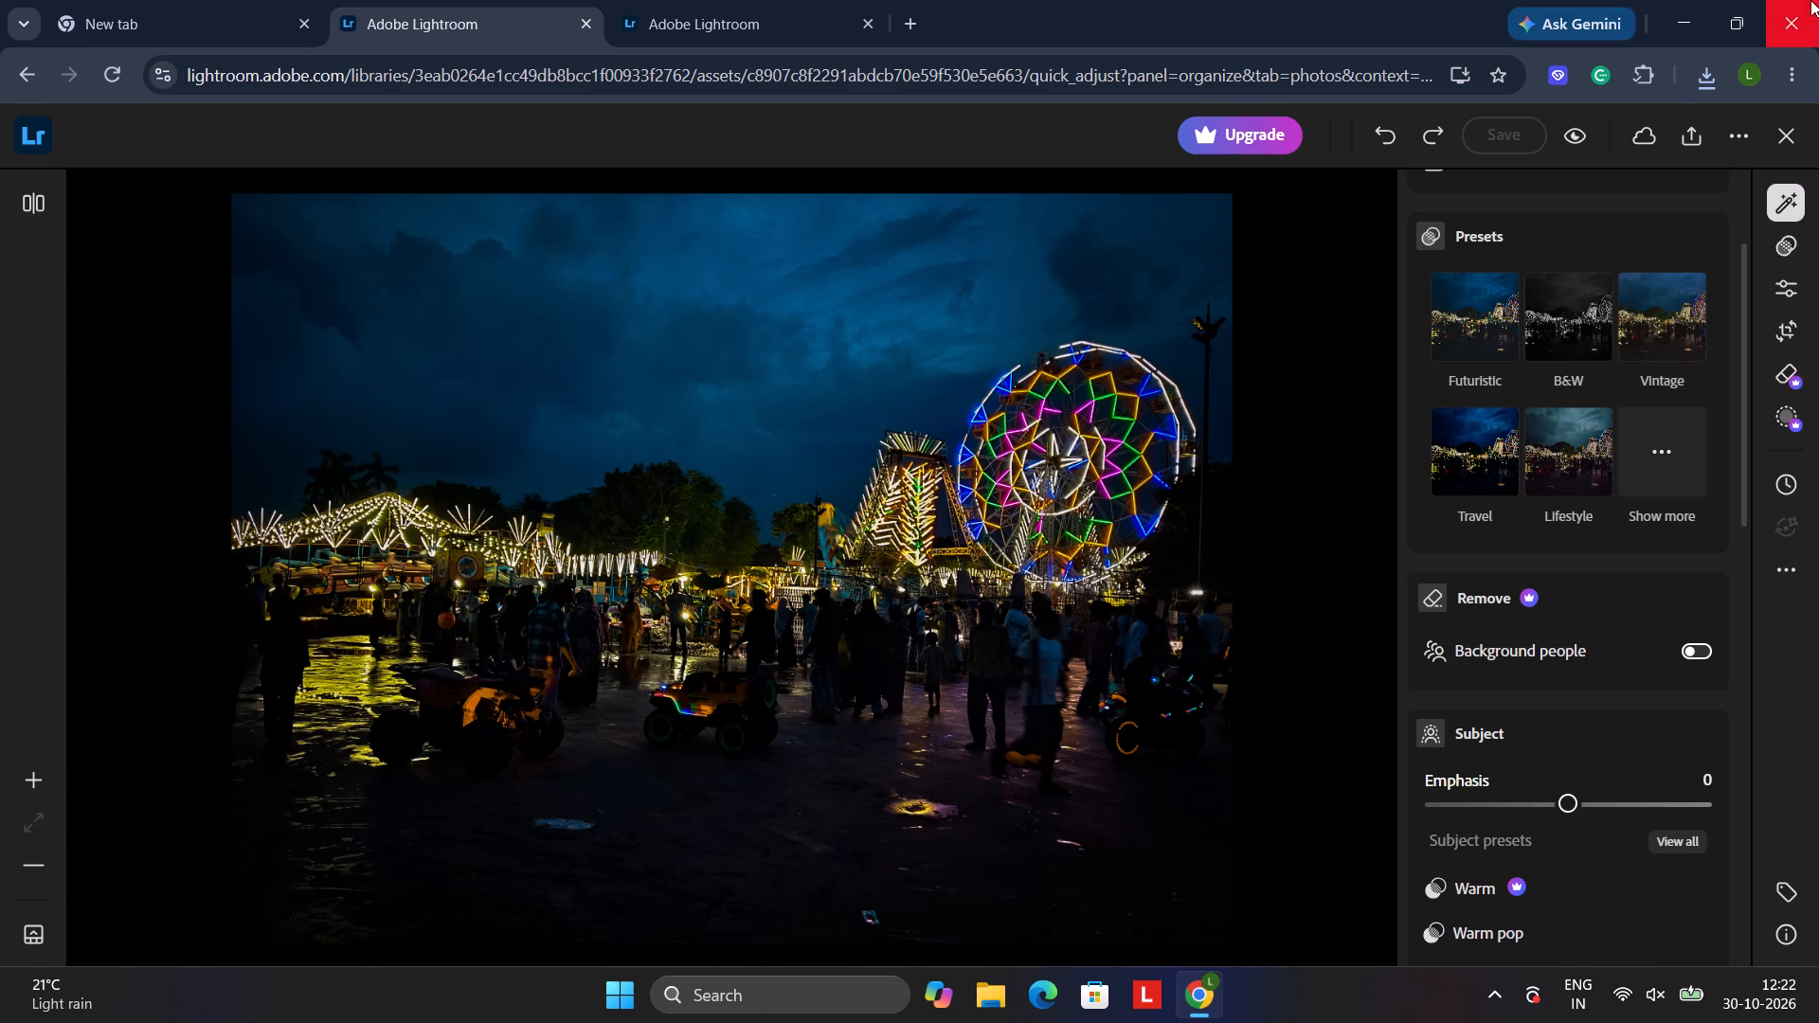
left_click(1810, 0)
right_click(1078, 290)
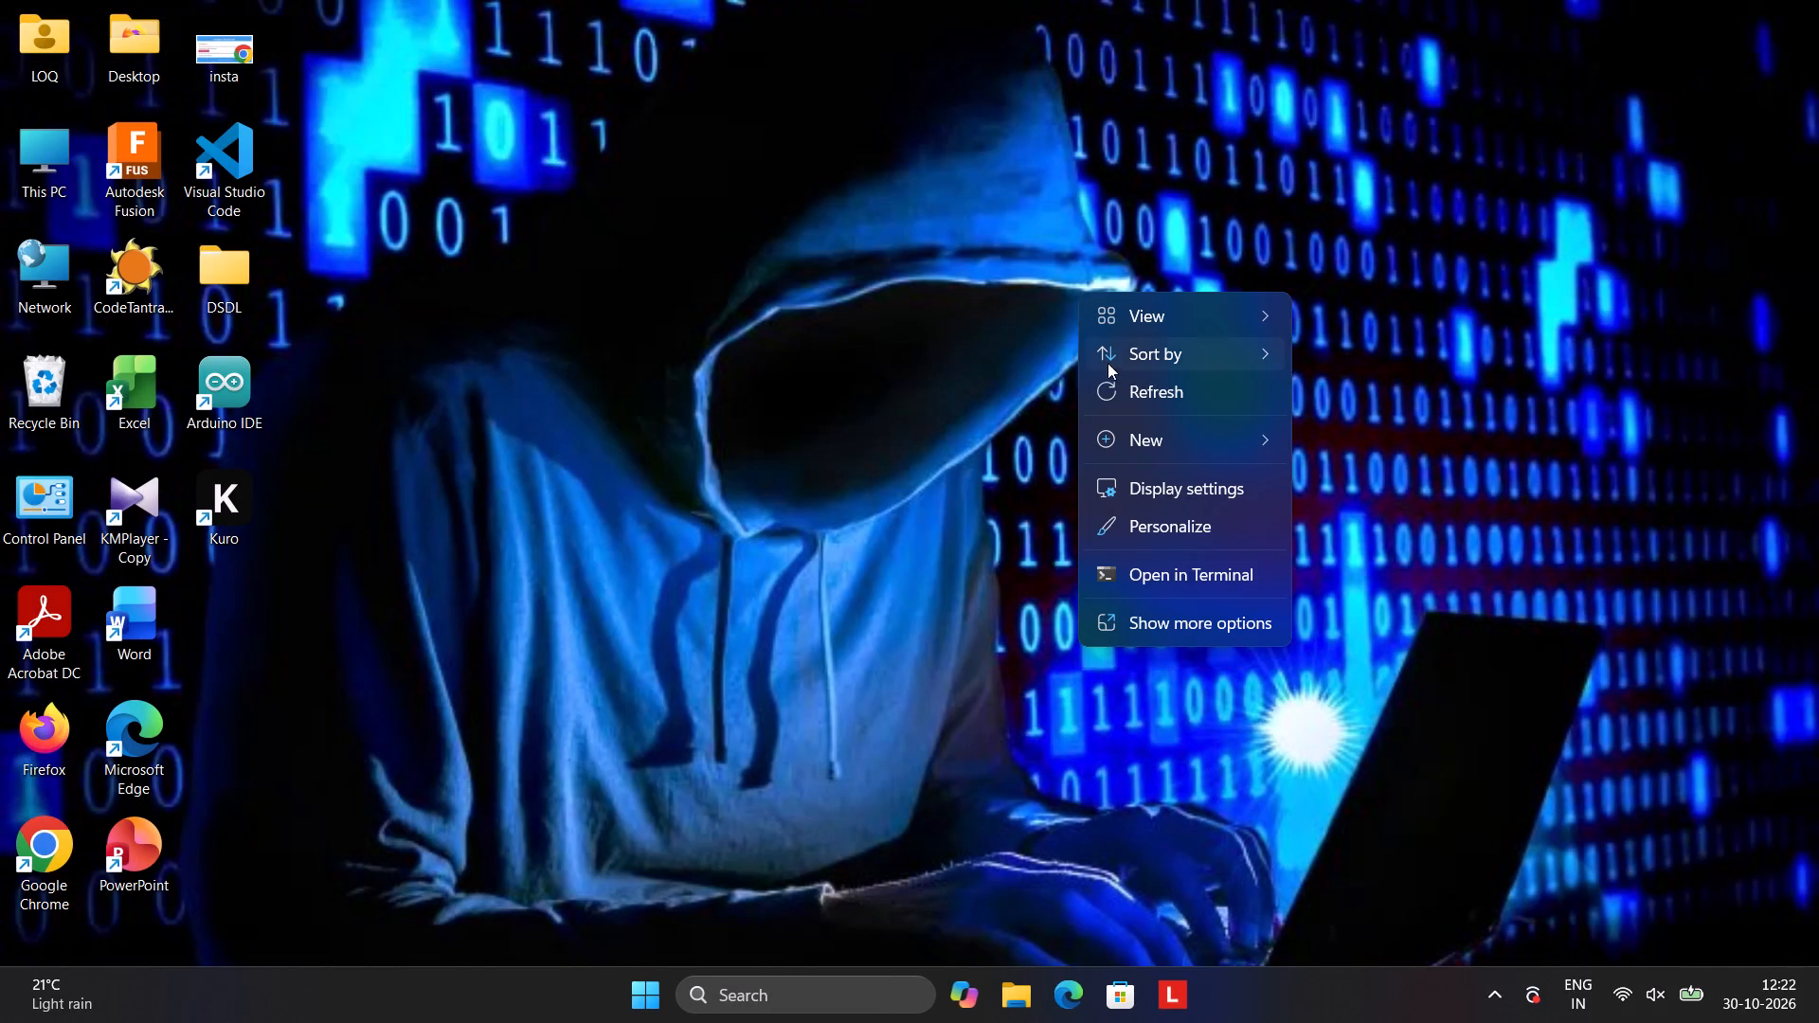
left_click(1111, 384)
Launch Kuro from the desktop.
double_click(231, 513)
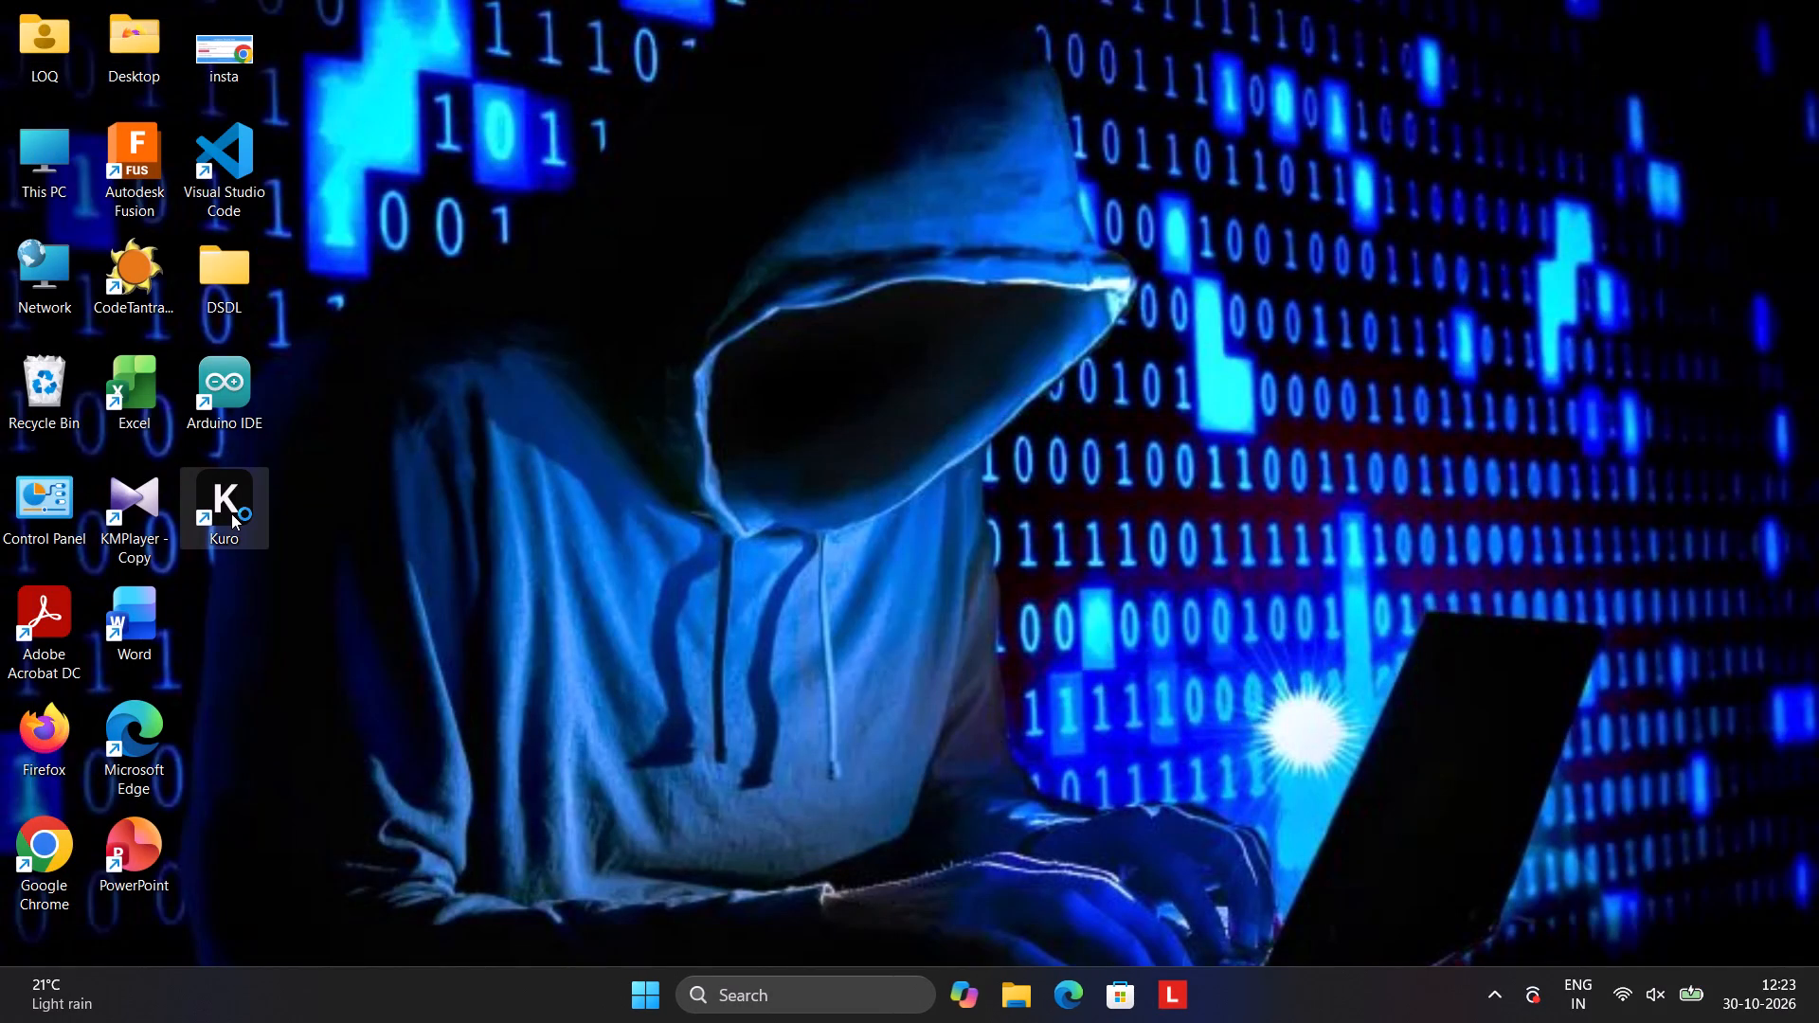